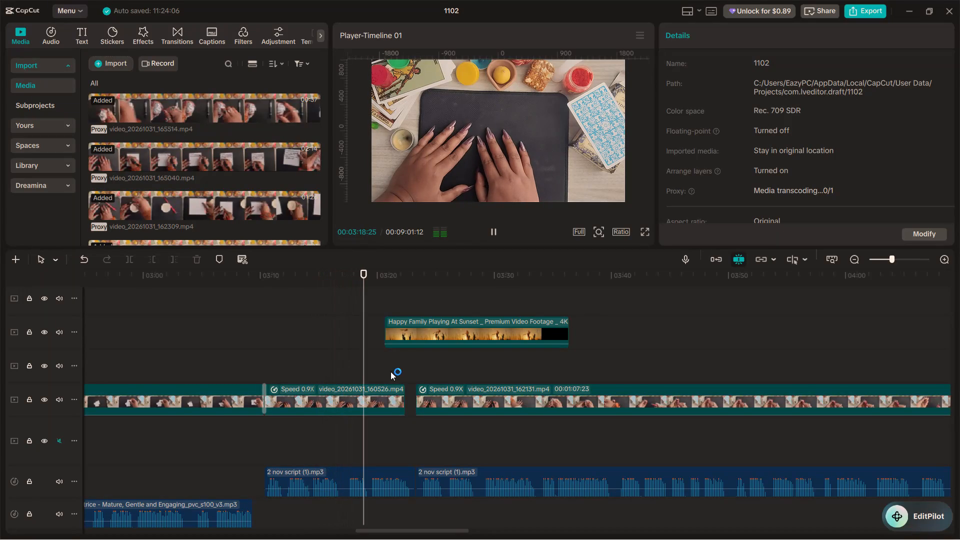
# Move the Happy Family Playing At Sunset clip down to the track directly above the footage, starting at about 3:19.
pyautogui.press('space')
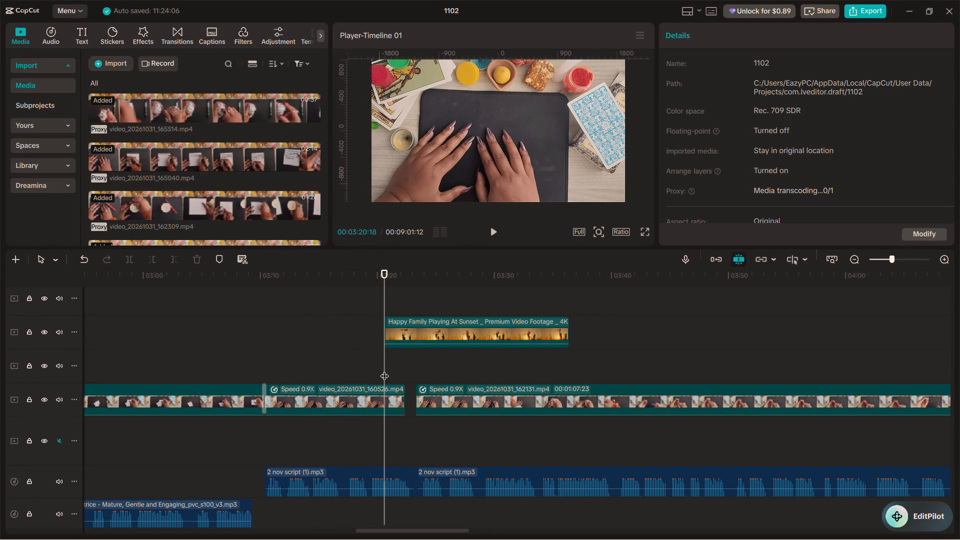
pyautogui.moveTo(384, 369); pyautogui.dragTo(346, 365)
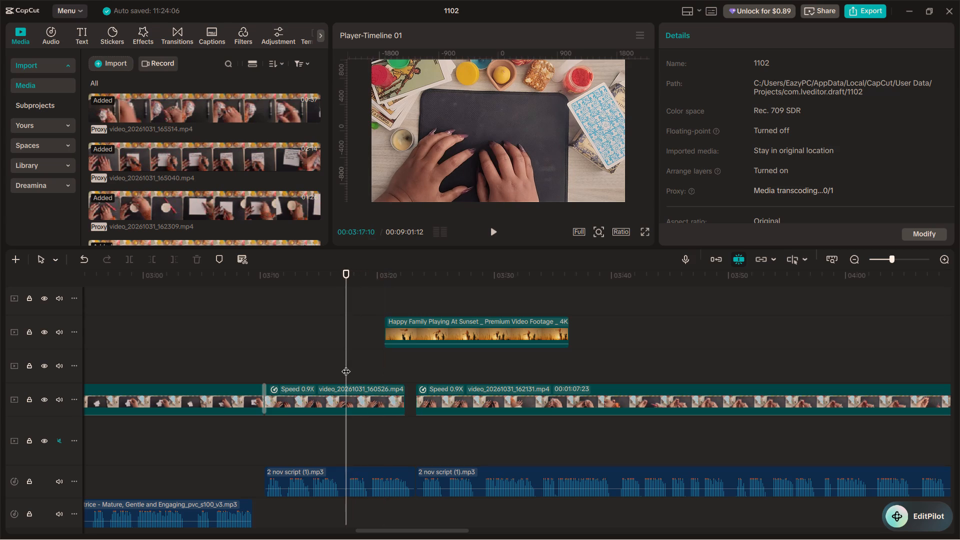
pyautogui.press('space')
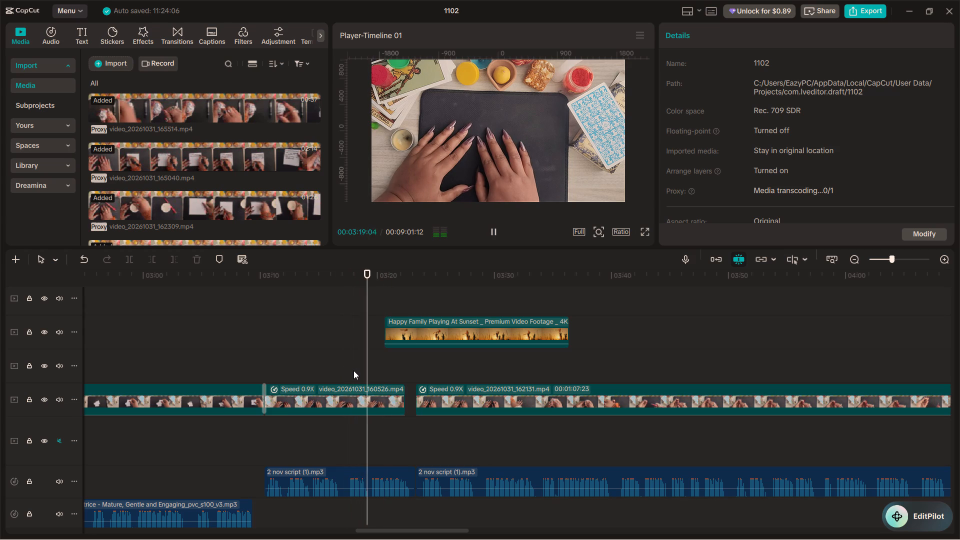
pyautogui.press('space')
pyautogui.moveTo(424, 339); pyautogui.dragTo(411, 368)
pyautogui.press('space')
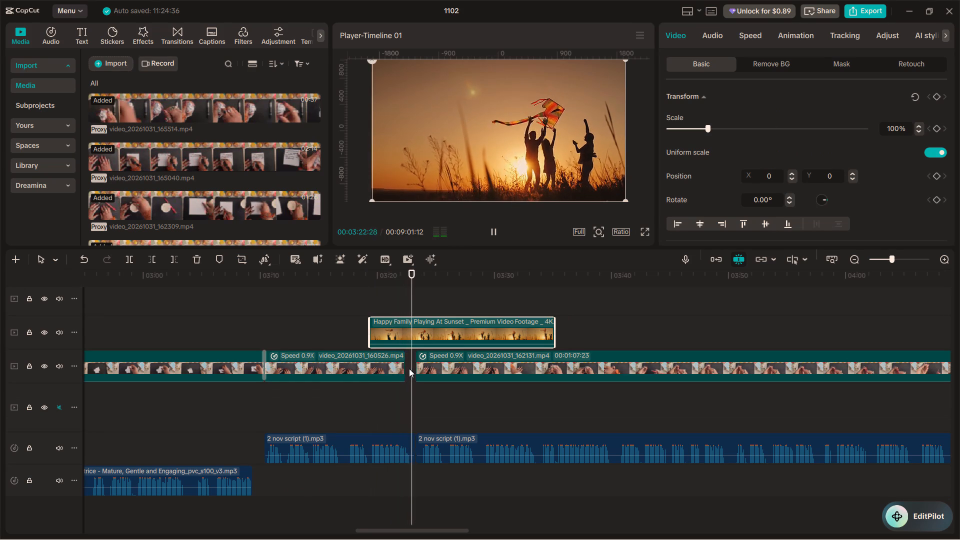
pyautogui.press('space')
# Trim the end of the Happy Family clip back to the start of the video_20261031_162131 clip.
pyautogui.moveTo(423, 299); pyautogui.dragTo(411, 297)
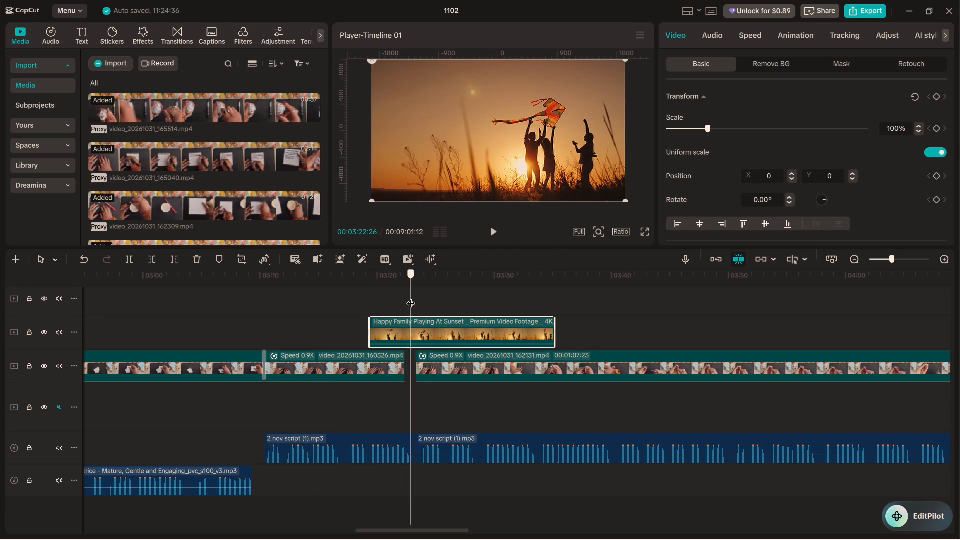
pyautogui.moveTo(411, 297); pyautogui.dragTo(415, 297)
pyautogui.moveTo(553, 324); pyautogui.dragTo(437, 324)
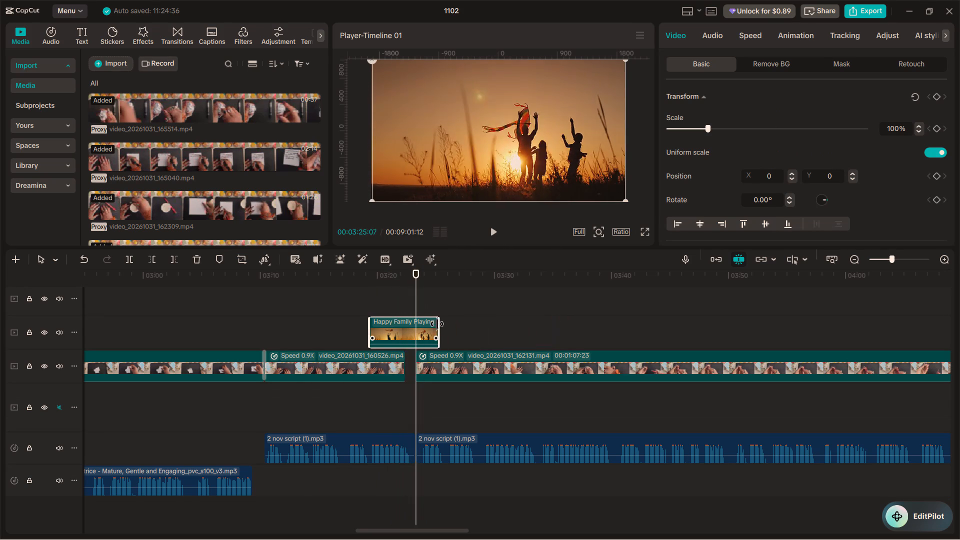
pyautogui.moveTo(437, 324); pyautogui.dragTo(418, 324)
# Play the narration to find the cue and move the Happy Family clip to start at about 3:17:12.
pyautogui.moveTo(397, 327); pyautogui.dragTo(386, 327)
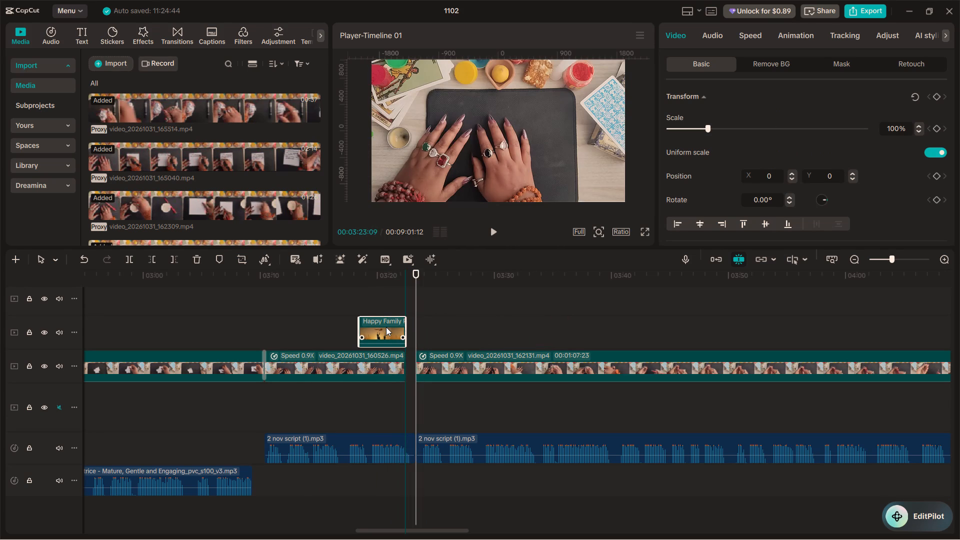
pyautogui.moveTo(386, 327); pyautogui.dragTo(383, 327)
pyautogui.click(352, 328)
pyautogui.press('space')
pyautogui.click(344, 327)
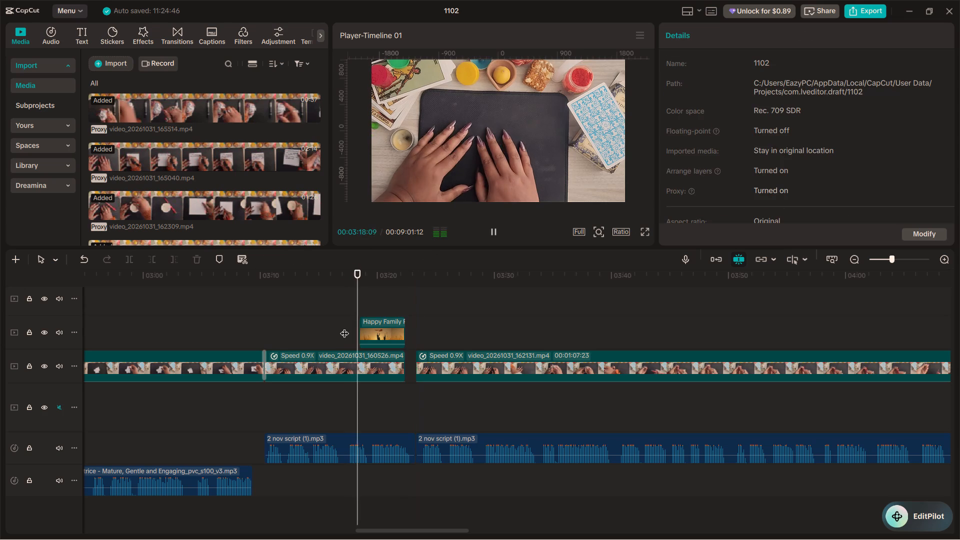
pyautogui.press('space')
pyautogui.press('space')
pyautogui.moveTo(351, 325); pyautogui.dragTo(349, 325)
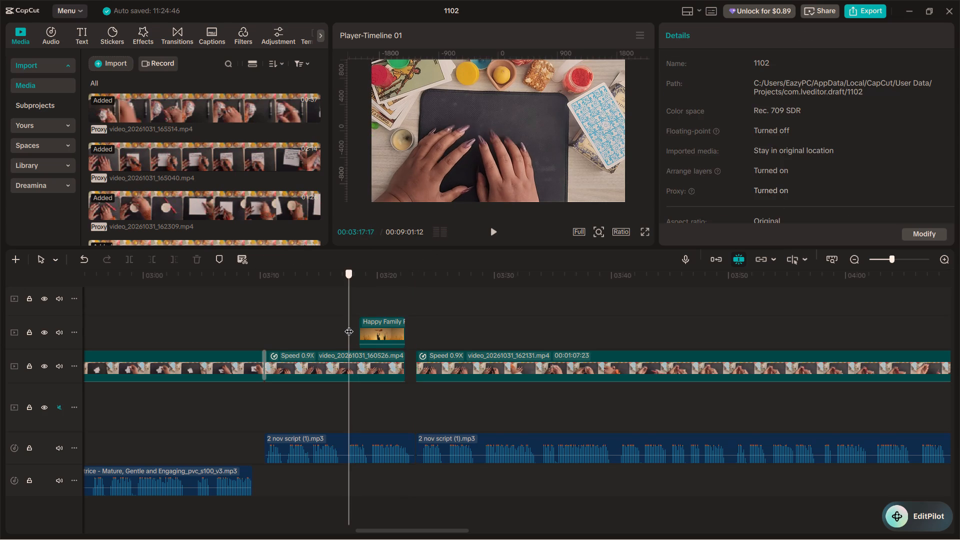
pyautogui.moveTo(349, 325); pyautogui.dragTo(347, 325)
pyautogui.moveTo(373, 324); pyautogui.dragTo(364, 324)
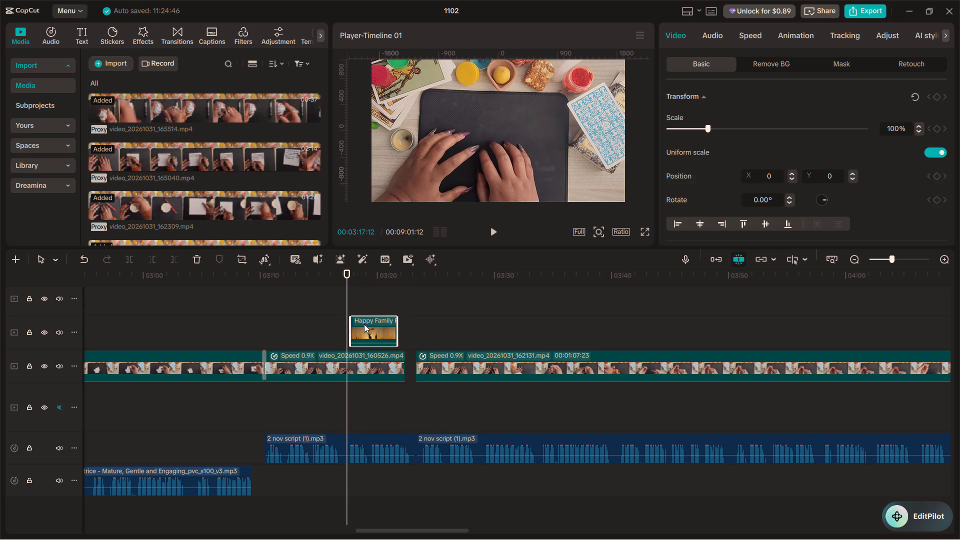
pyautogui.moveTo(364, 324); pyautogui.dragTo(363, 324)
# Extend the end of the Happy Family clip to the start of the video_20261031_162131 clip.
pyautogui.moveTo(394, 327); pyautogui.dragTo(421, 326)
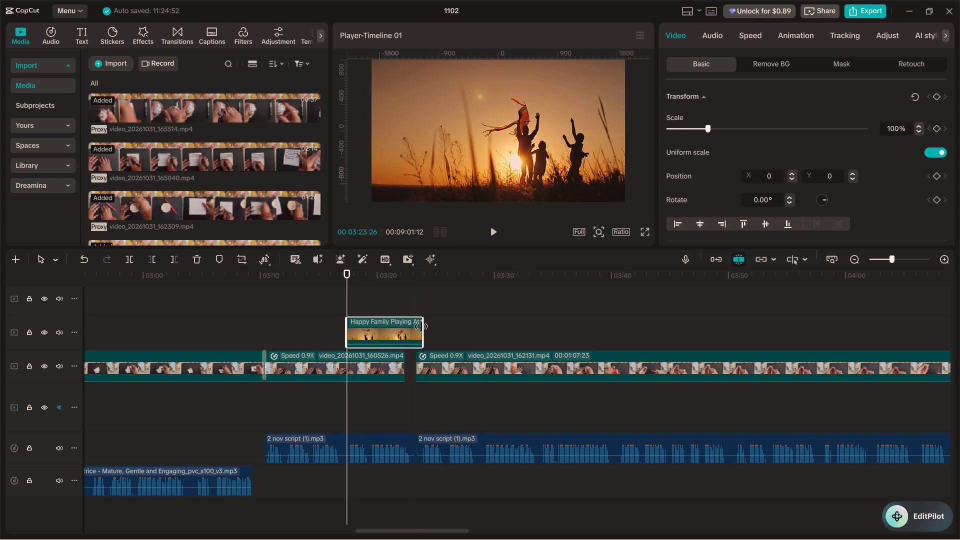
pyautogui.moveTo(421, 326); pyautogui.dragTo(415, 325)
pyautogui.press('space')
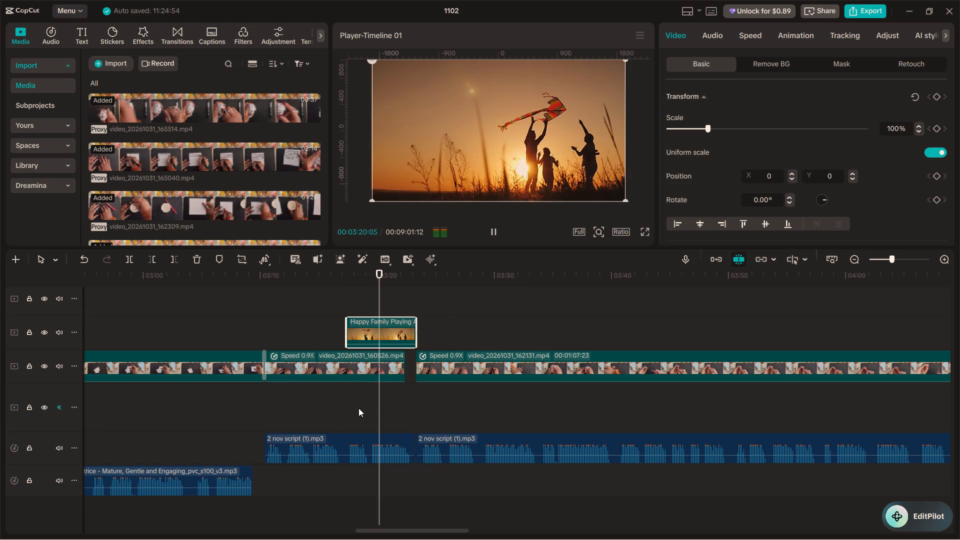
# Split the 2 nov script (1) audio at 3:19:01 and 3:19:12 and delete the pause between the cuts.
pyautogui.keyDown('ctrl'); pyautogui.scroll(13, 358, 411); pyautogui.keyUp('ctrl')
pyautogui.click(311, 413)
pyautogui.press('space')
pyautogui.press('space')
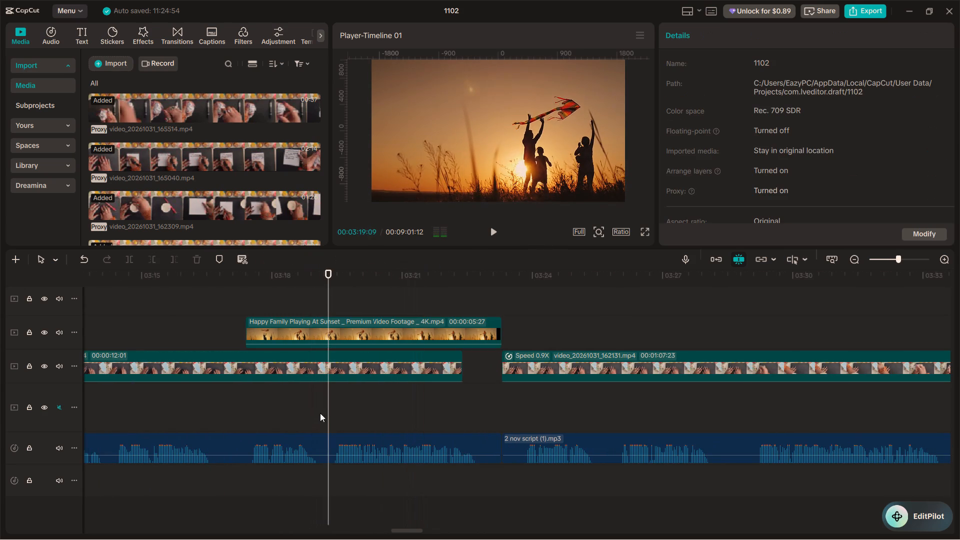
pyautogui.moveTo(329, 402); pyautogui.dragTo(317, 399)
pyautogui.click(328, 447)
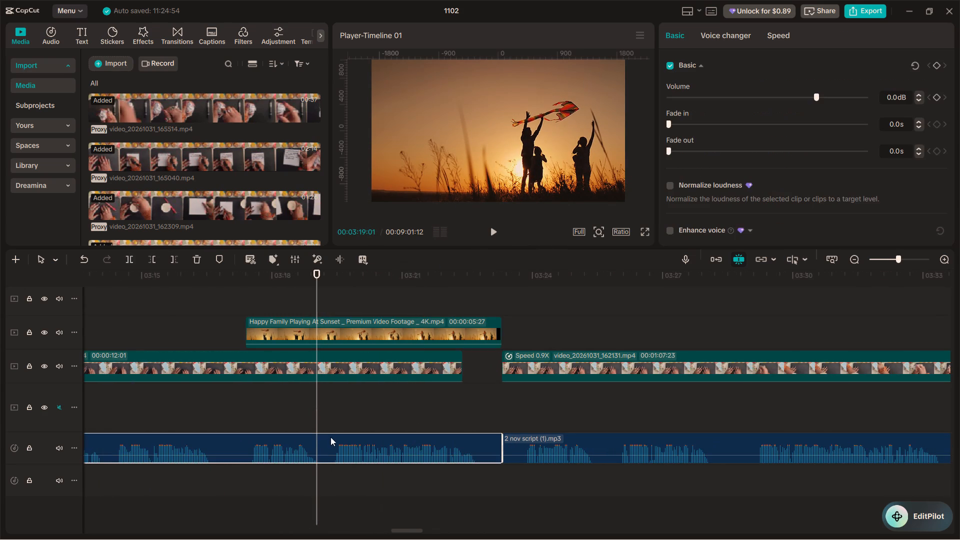
pyautogui.hotkey('ctrl', 'b')
pyautogui.moveTo(316, 400); pyautogui.dragTo(327, 399)
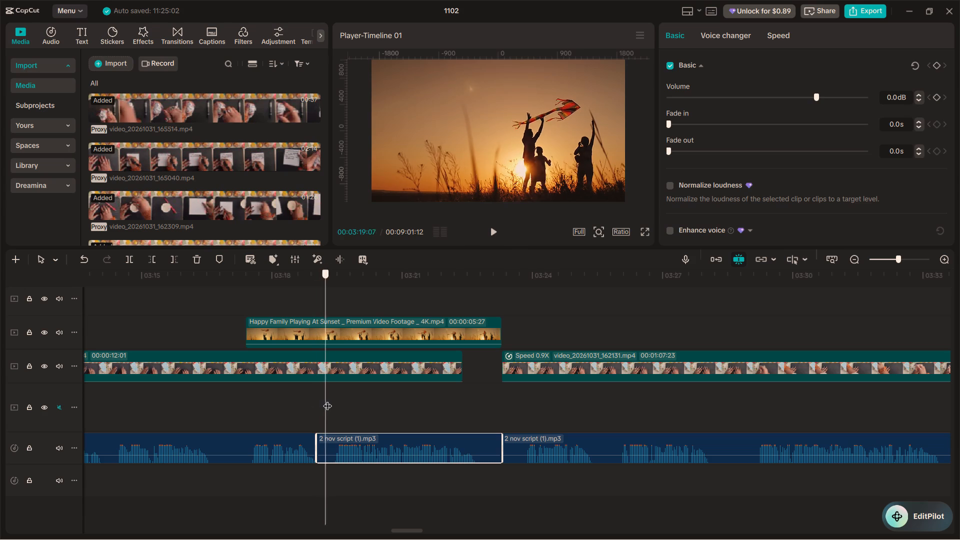
pyautogui.moveTo(327, 399); pyautogui.dragTo(333, 399)
pyautogui.hotkey('ctrl', 'b')
pyautogui.click(325, 443)
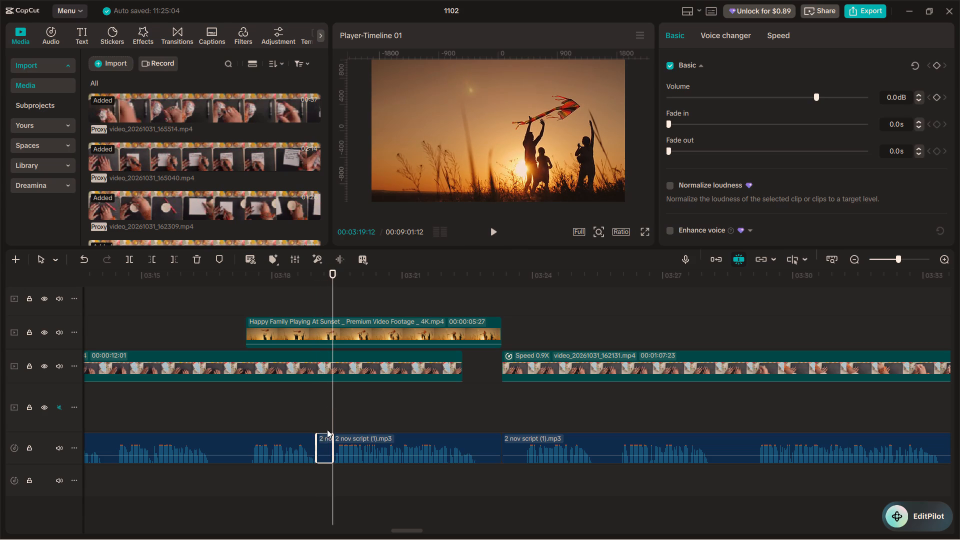
pyautogui.press('BackSpace')
# Shift the narration segment after the deleted pause back to the 3:19:01 cut and play the join to check it.
pyautogui.moveTo(362, 436); pyautogui.dragTo(348, 435)
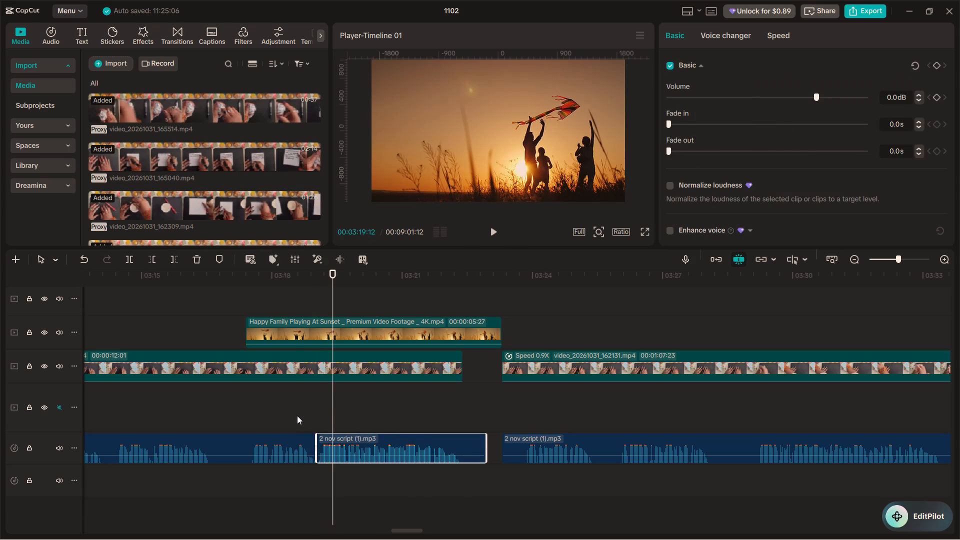
pyautogui.click(295, 414)
pyautogui.click(282, 408)
pyautogui.press('space')
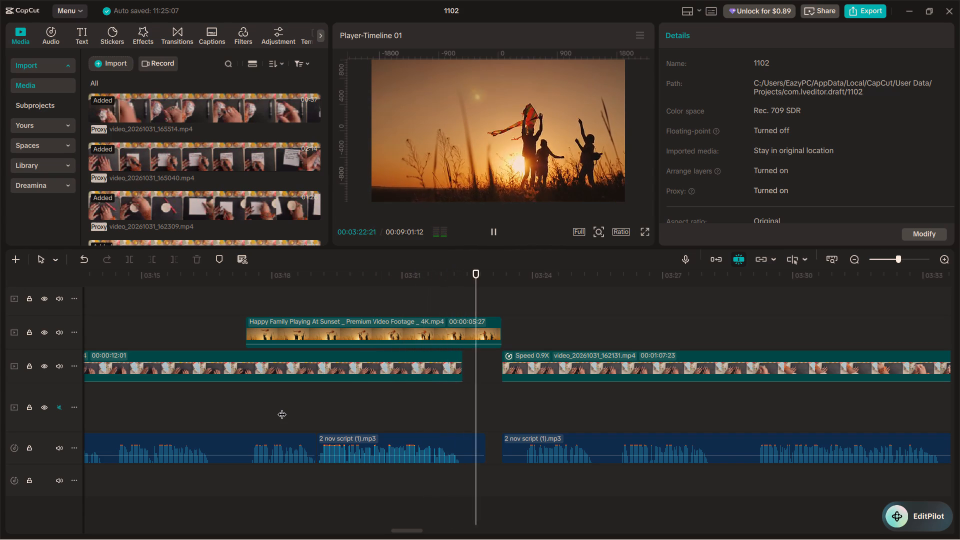
pyautogui.press('space')
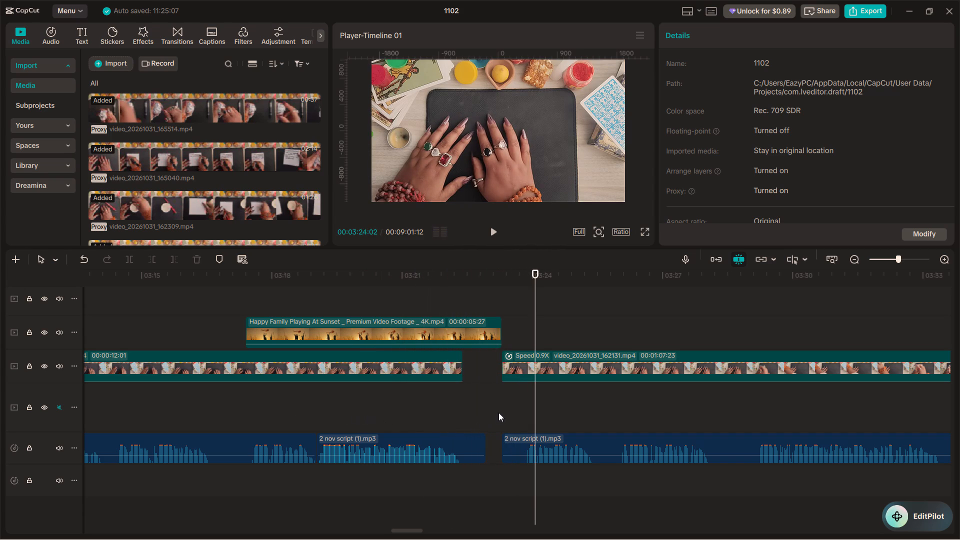
# Trim the leading silence off the following narration clip and align its start with the video_20261031_162131 clip.
pyautogui.click(503, 437)
pyautogui.moveTo(503, 437); pyautogui.dragTo(505, 437)
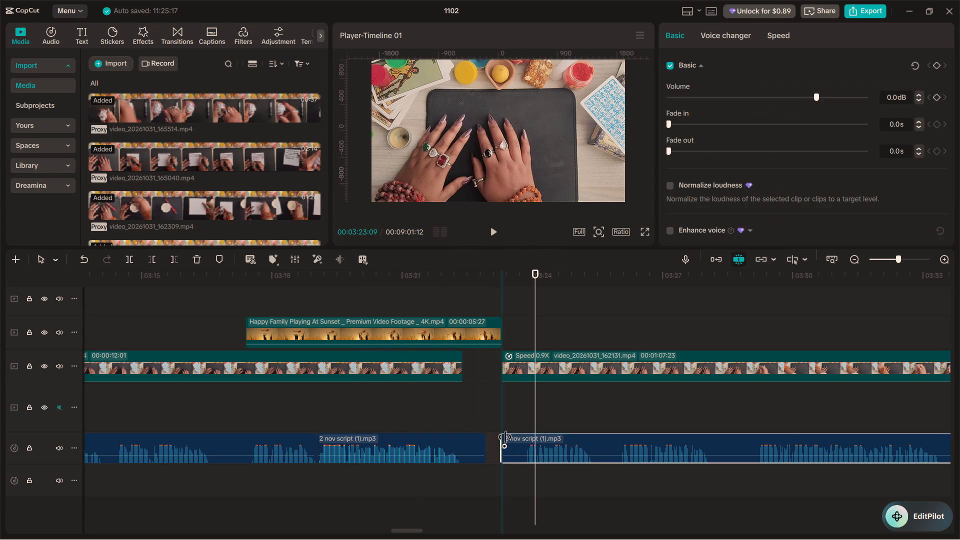
pyautogui.moveTo(505, 437); pyautogui.dragTo(526, 438)
pyautogui.moveTo(564, 440); pyautogui.dragTo(534, 440)
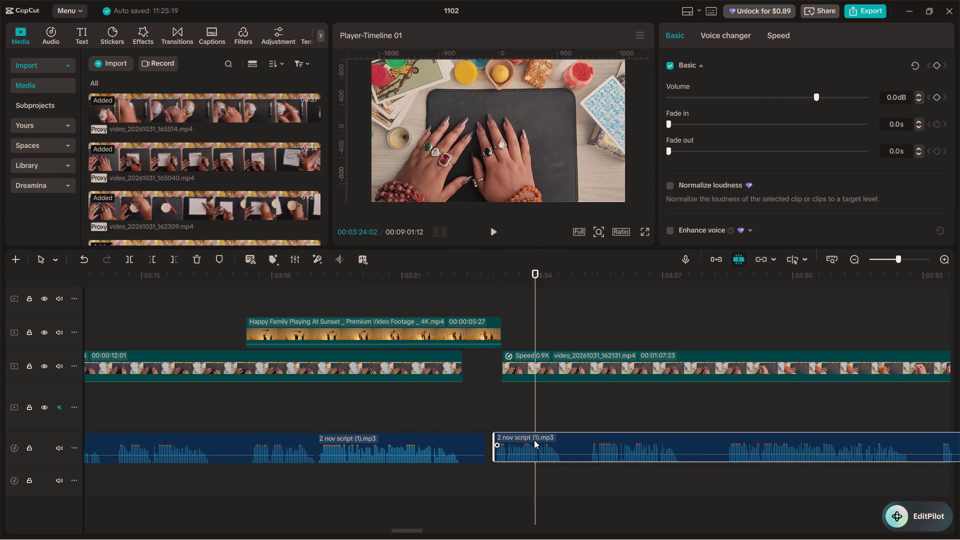
pyautogui.moveTo(534, 440); pyautogui.dragTo(539, 440)
# Play back the retimed narration and the footage from the sunset clip onward to check their timing.
pyautogui.click(487, 413)
pyautogui.press('space')
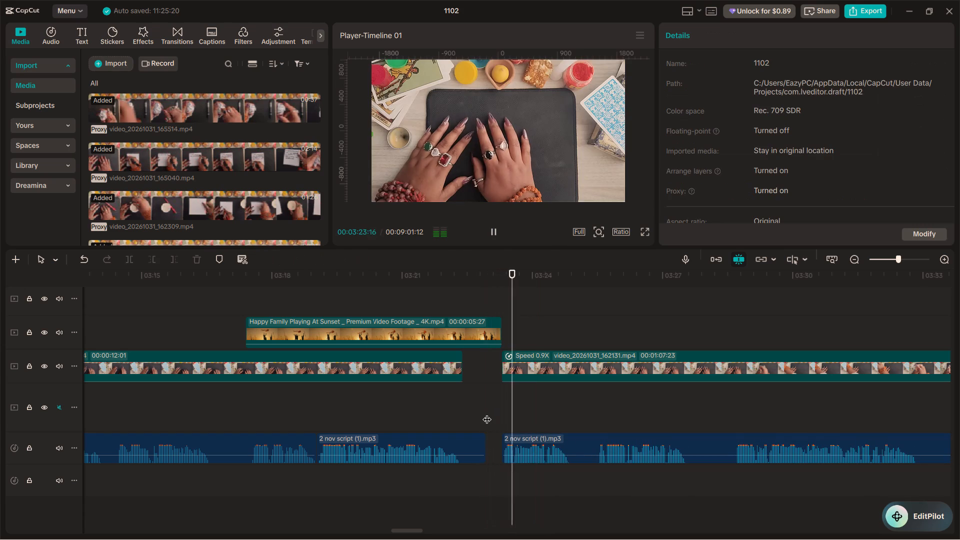
pyautogui.press('space')
pyautogui.click(421, 415)
pyautogui.press('space')
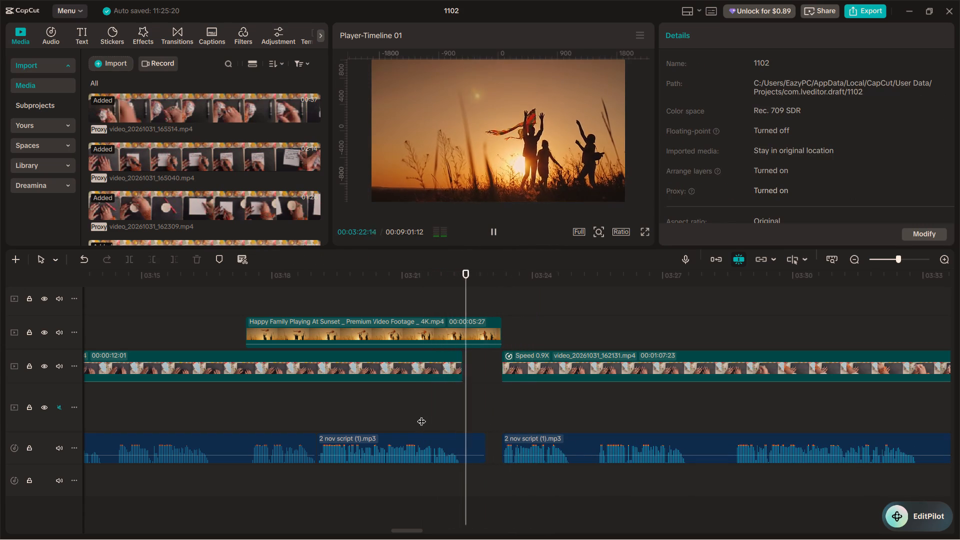
pyautogui.keyDown('ctrl'); pyautogui.scroll(-4, 428, 410); pyautogui.keyUp('ctrl')
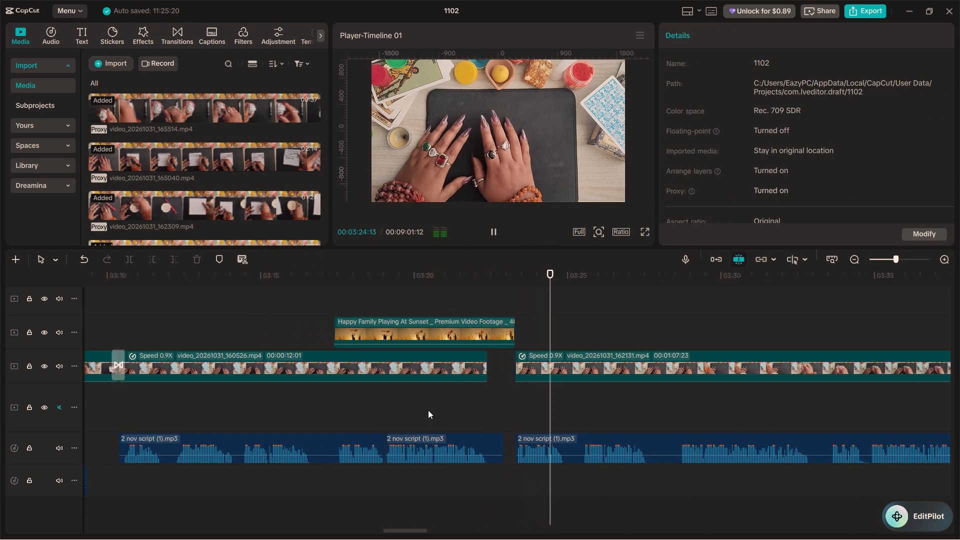
pyautogui.keyDown('ctrl'); pyautogui.scroll(-7, 428, 410); pyautogui.keyUp('ctrl')
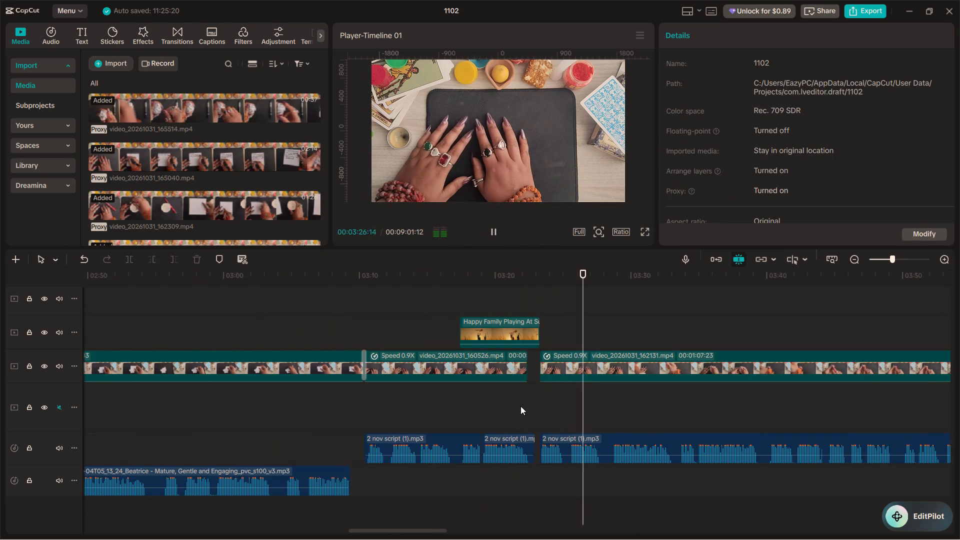
pyautogui.keyDown('ctrl'); pyautogui.scroll(-5, 520, 406); pyautogui.keyUp('ctrl')
pyautogui.keyDown('alt'); pyautogui.scroll(-2, 543, 400); pyautogui.keyUp('alt')
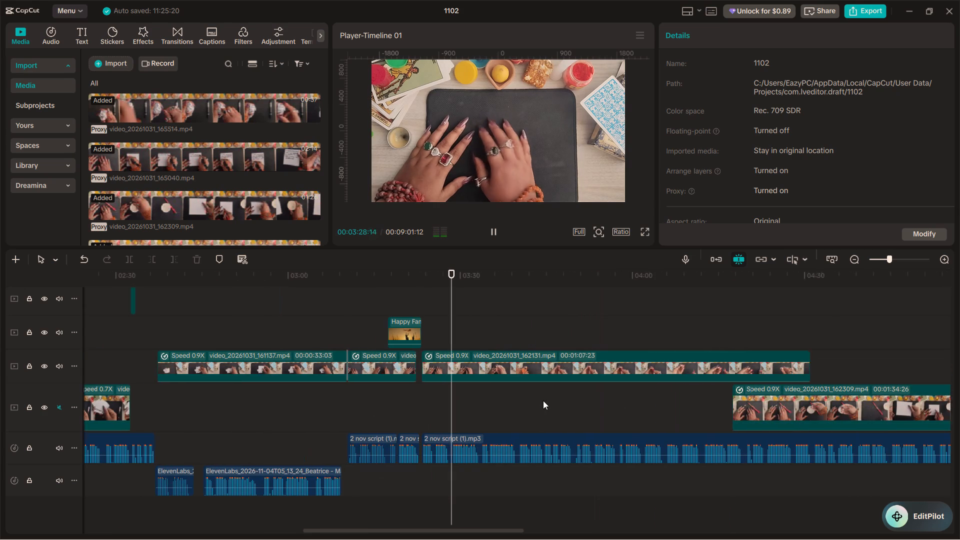
pyautogui.keyDown('alt'); pyautogui.scroll(-1, 543, 400); pyautogui.keyUp('alt')
pyautogui.keyDown('alt'); pyautogui.scroll(1, 493, 402); pyautogui.keyUp('alt')
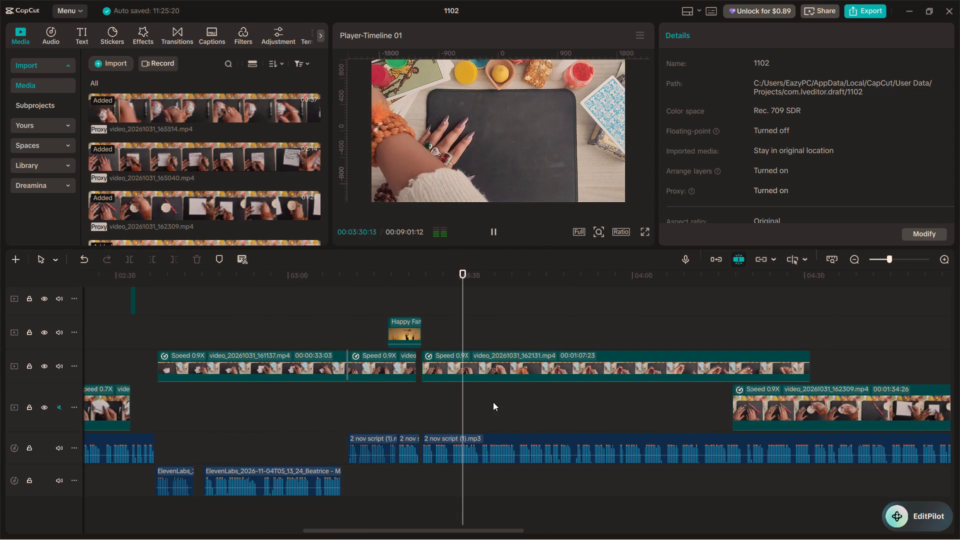
pyautogui.keyDown('ctrl'); pyautogui.scroll(-5, 493, 402); pyautogui.keyUp('ctrl')
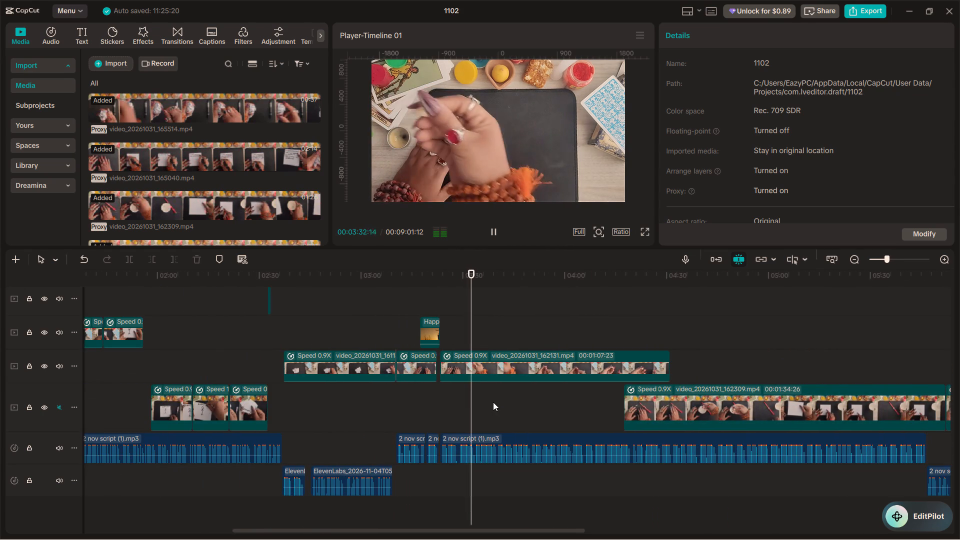
pyautogui.keyDown('ctrl'); pyautogui.scroll(9, 493, 402); pyautogui.keyUp('ctrl')
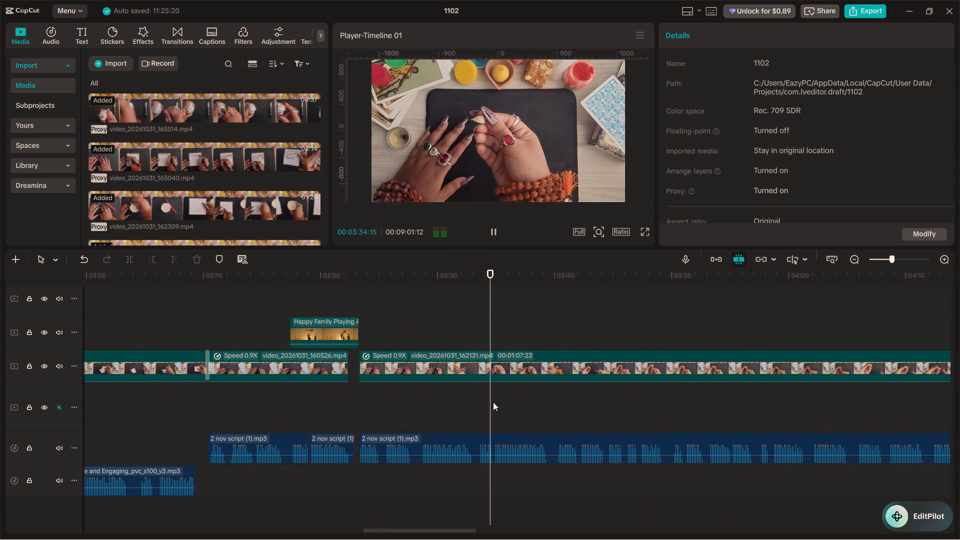
# Change the video_20261031_162131 clip's smooth slow-mo method to Optical flow.
pyautogui.click(478, 368)
pyautogui.press('space')
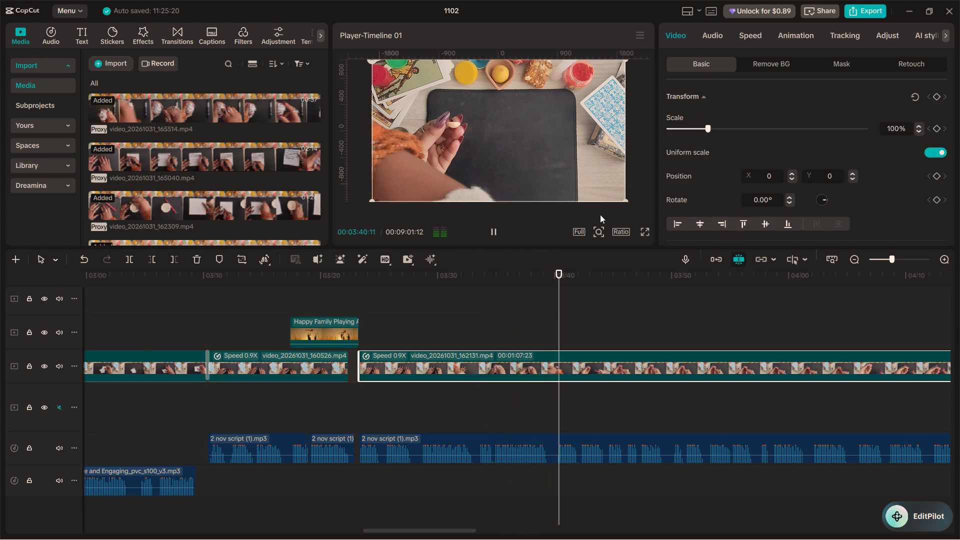
pyautogui.click(759, 33)
pyautogui.click(673, 206)
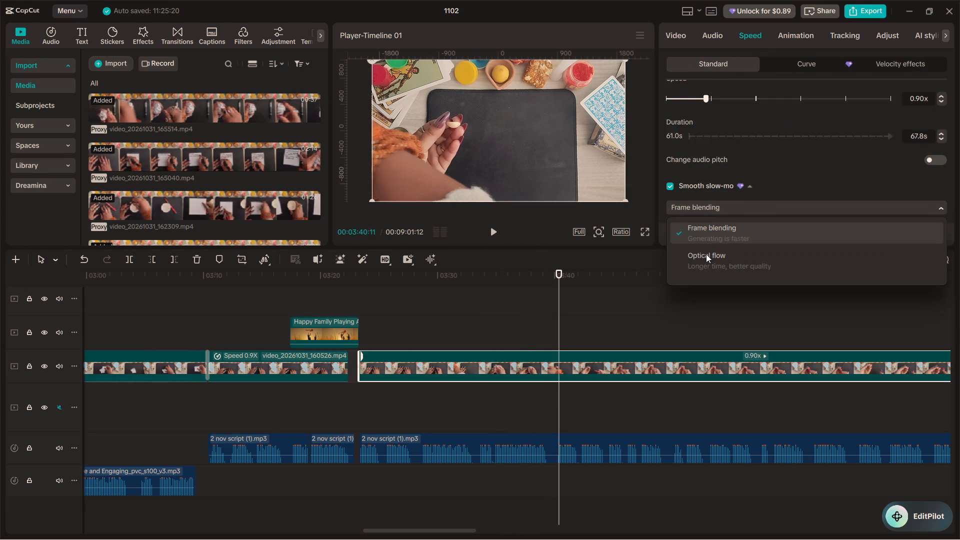
pyautogui.click(698, 260)
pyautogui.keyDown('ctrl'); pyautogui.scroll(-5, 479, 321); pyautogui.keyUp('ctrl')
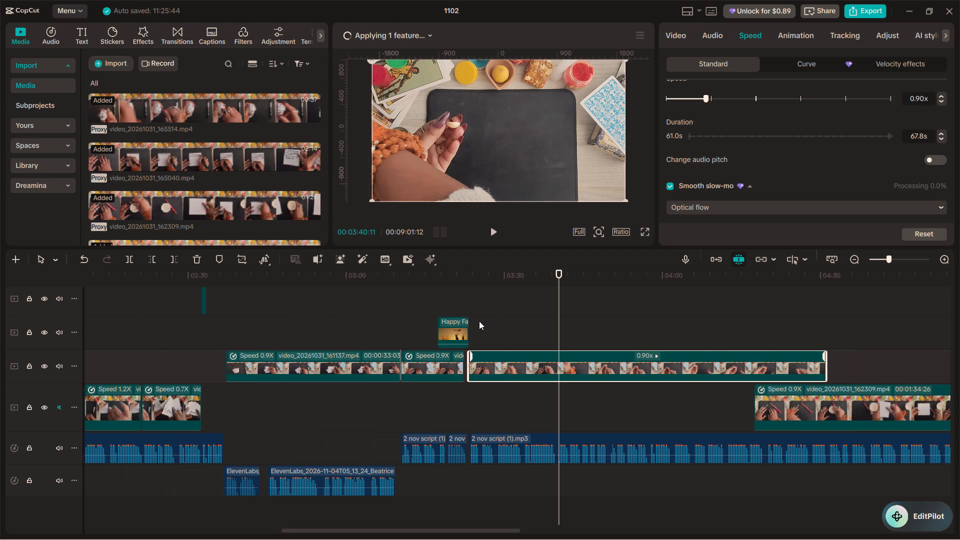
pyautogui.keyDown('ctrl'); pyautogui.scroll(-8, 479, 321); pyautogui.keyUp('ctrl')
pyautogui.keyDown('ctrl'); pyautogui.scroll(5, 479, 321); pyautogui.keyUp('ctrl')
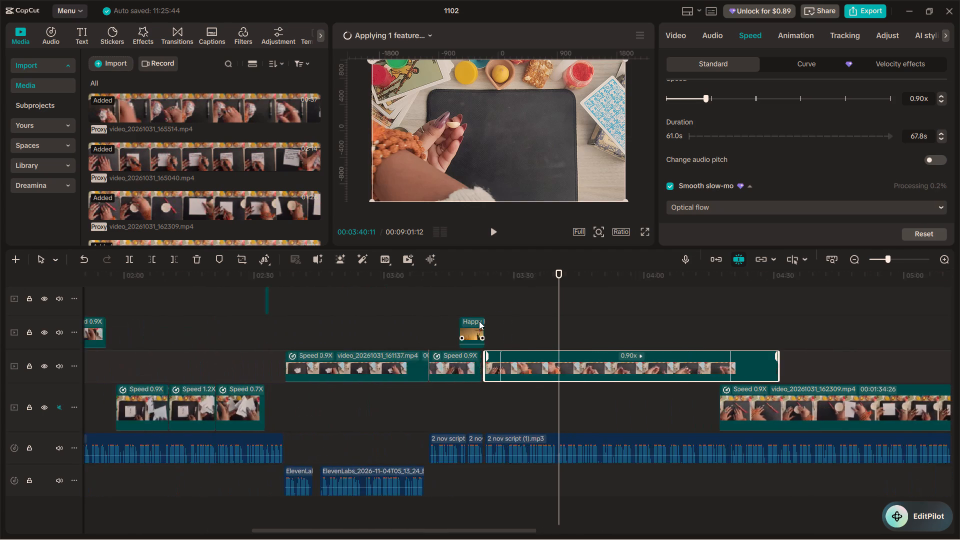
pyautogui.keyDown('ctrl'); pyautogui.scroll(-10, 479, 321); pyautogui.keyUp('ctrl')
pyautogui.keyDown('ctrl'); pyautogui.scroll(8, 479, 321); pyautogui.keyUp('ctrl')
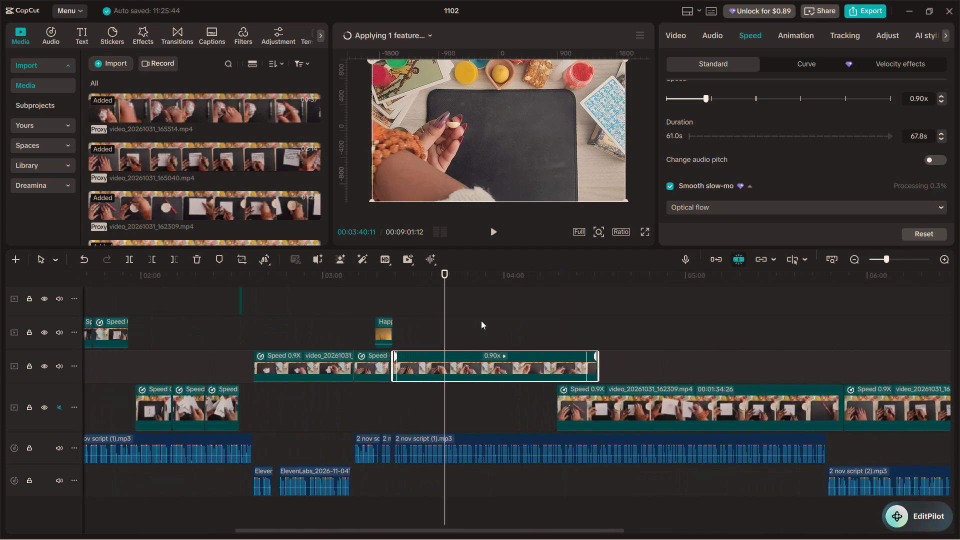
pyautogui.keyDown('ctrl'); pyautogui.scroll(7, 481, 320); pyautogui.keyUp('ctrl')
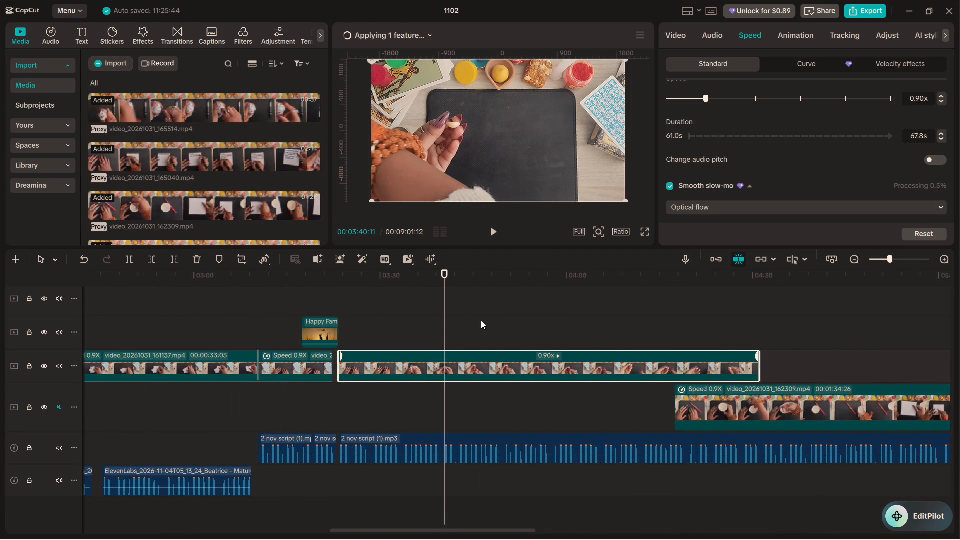
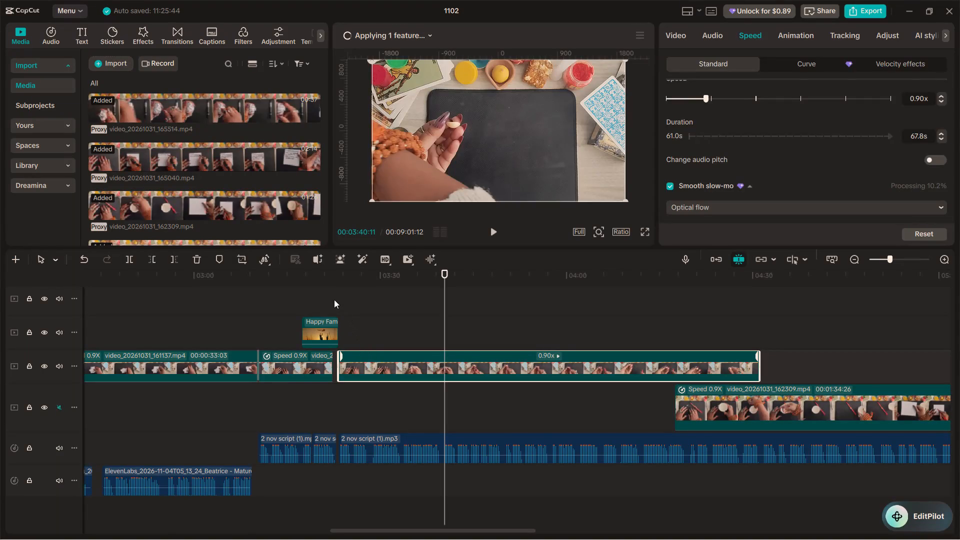
# Play back the footage and narration from the end of the sunset clip at 3:22:12 to about 3:52 to check them.
pyautogui.click(333, 299)
pyautogui.click(333, 295)
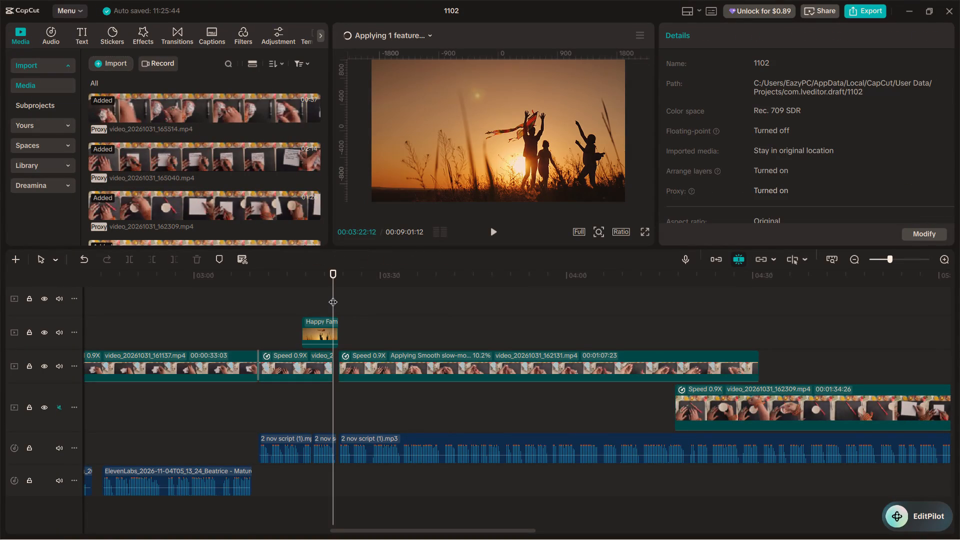
pyautogui.press('space')
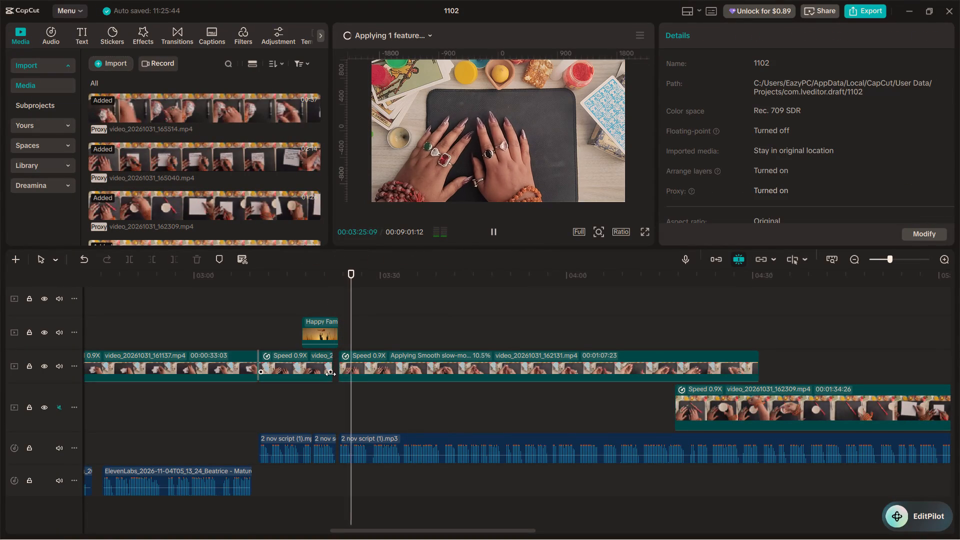
pyautogui.keyDown('ctrl'); pyautogui.scroll(16, 350, 405); pyautogui.keyUp('ctrl')
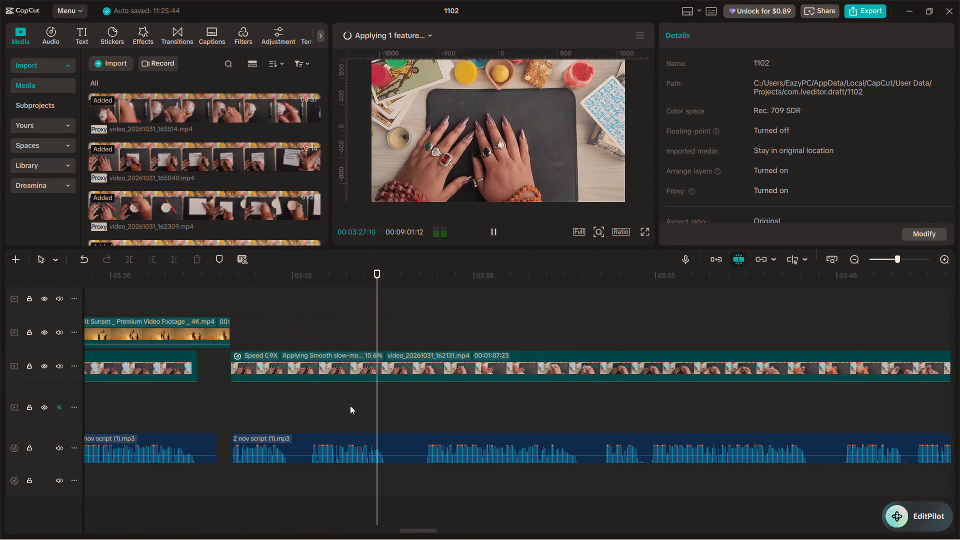
pyautogui.keyDown('ctrl'); pyautogui.scroll(-1, 350, 405); pyautogui.keyUp('ctrl')
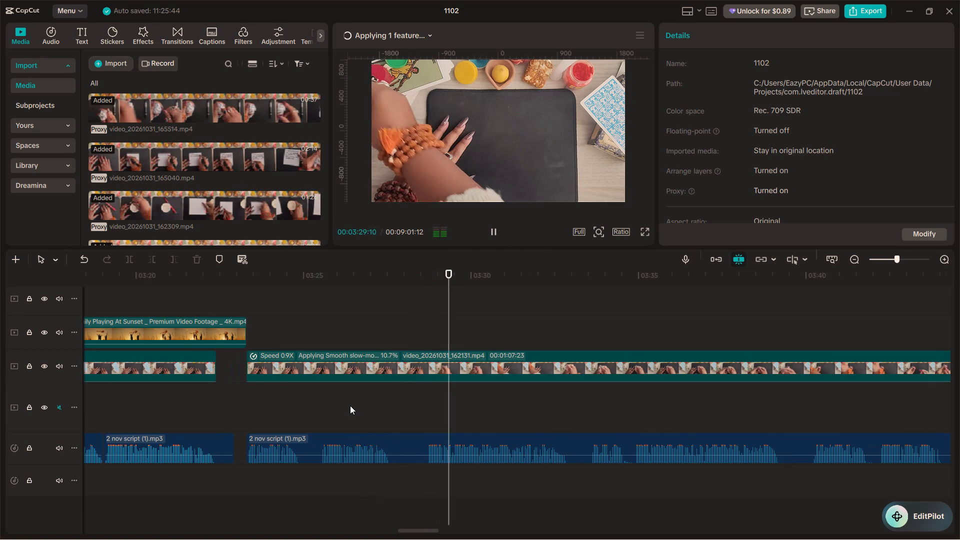
pyautogui.keyDown('alt'); pyautogui.scroll(-2, 381, 400); pyautogui.keyUp('alt')
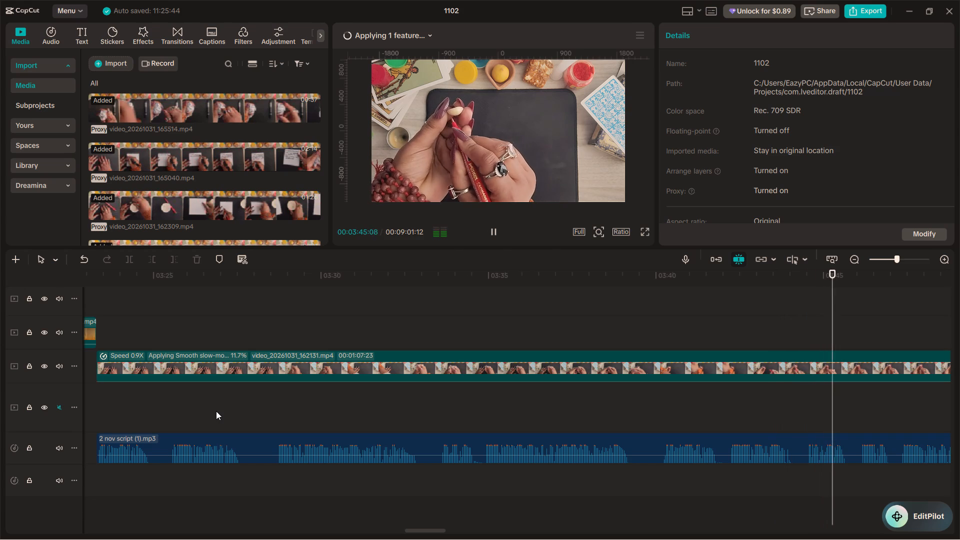
pyautogui.press('space')
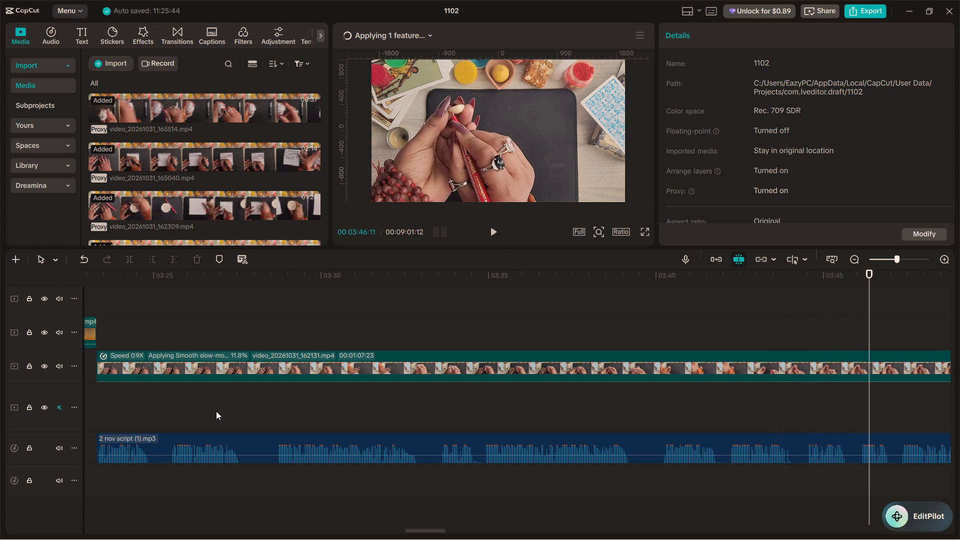
pyautogui.keyDown('ctrl'); pyautogui.scroll(-6, 447, 432); pyautogui.keyUp('ctrl')
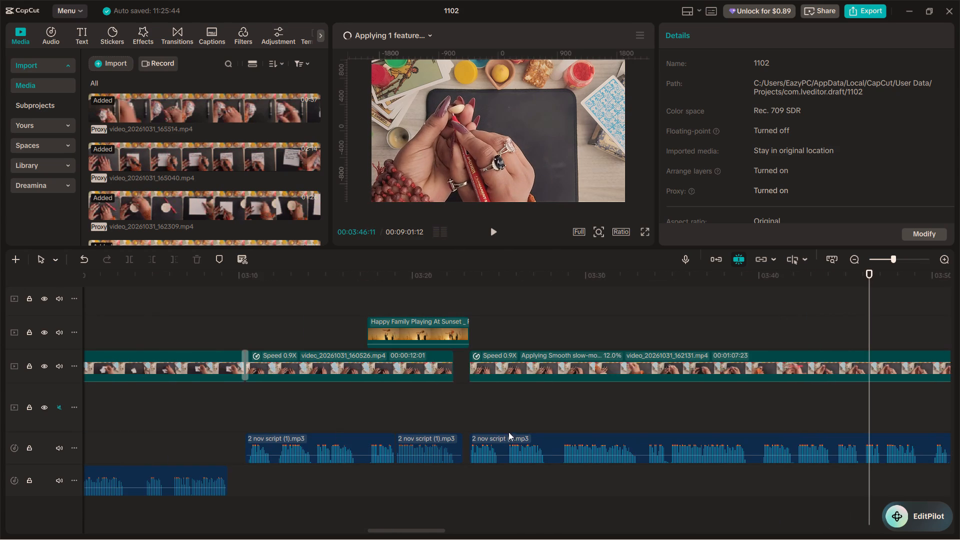
pyautogui.keyDown('alt'); pyautogui.scroll(-4, 488, 430); pyautogui.keyUp('alt')
pyautogui.keyDown('alt'); pyautogui.scroll(-2, 438, 427); pyautogui.keyUp('alt')
pyautogui.press('space')
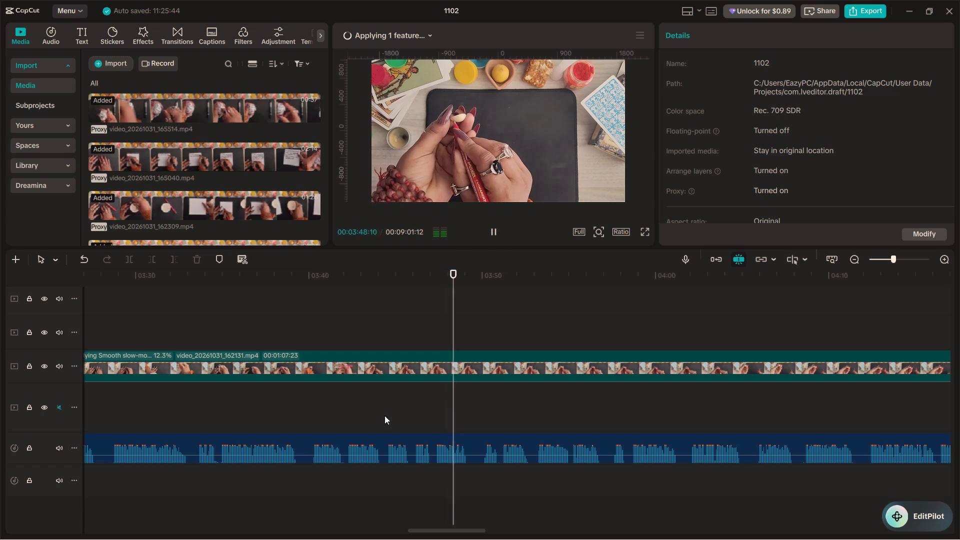
pyautogui.press('space')
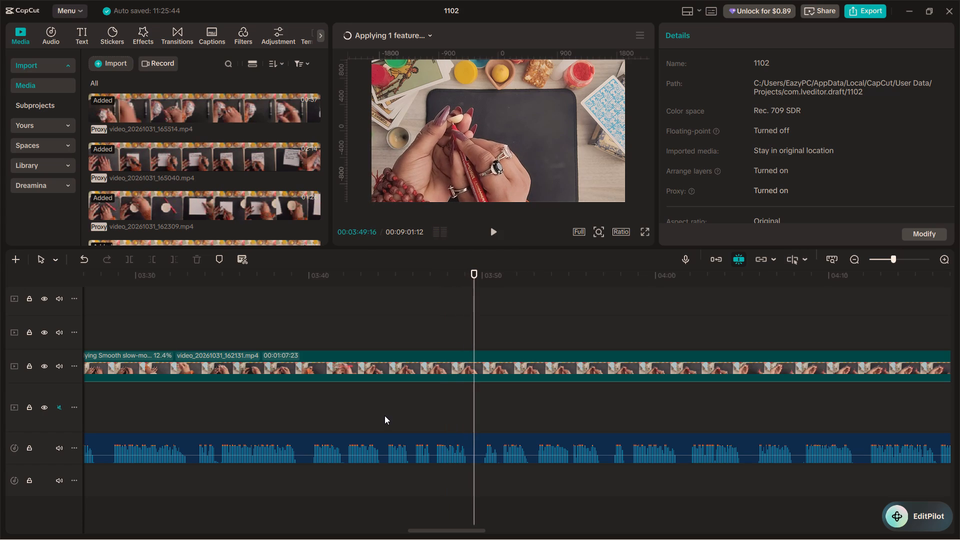
pyautogui.press('space')
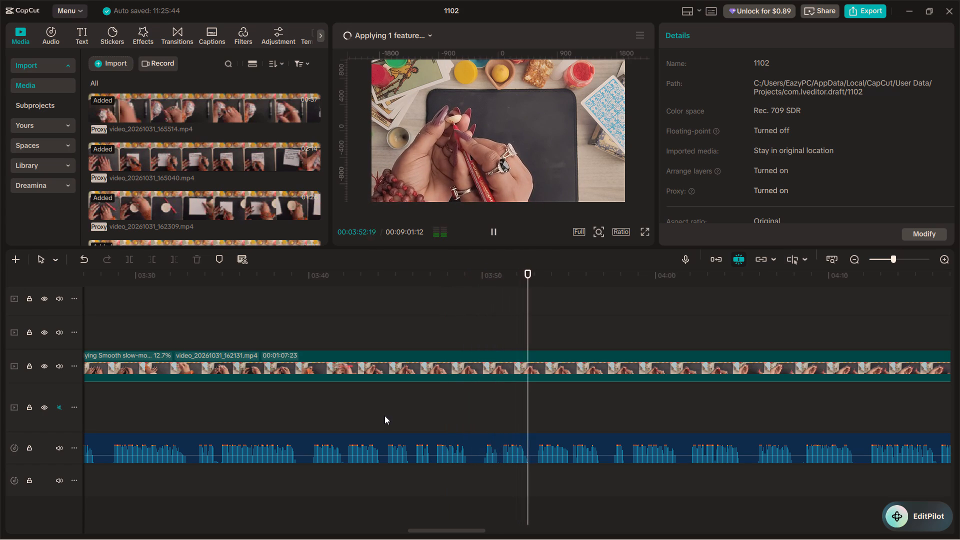
pyautogui.press('space')
# Replay the opening of the video_20261031_162131 clip and split it at 3:28:07, before the hands start moving.
pyautogui.keyDown('ctrl'); pyautogui.scroll(6, 323, 412); pyautogui.keyUp('ctrl')
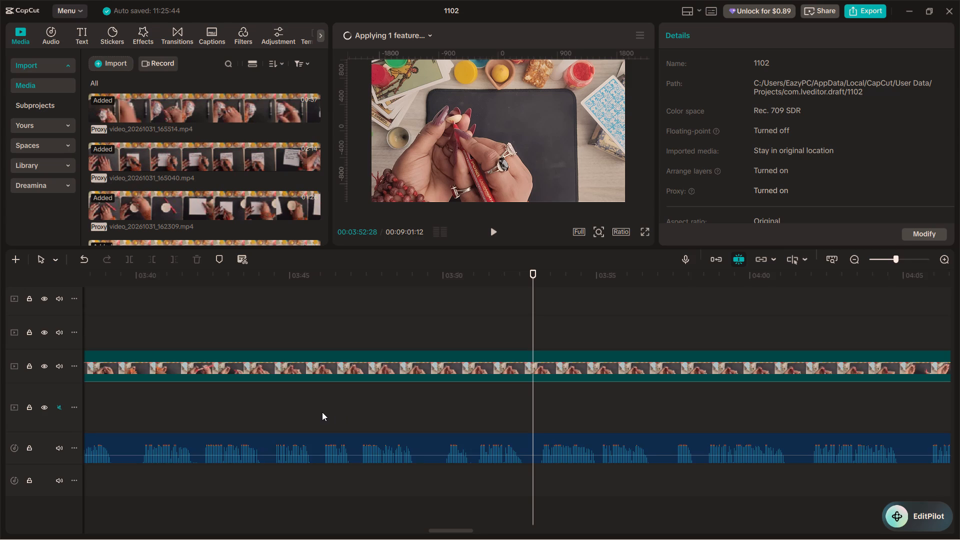
pyautogui.keyDown('ctrl'); pyautogui.scroll(-10, 322, 412); pyautogui.keyUp('ctrl')
pyautogui.keyDown('alt'); pyautogui.scroll(3, 322, 412); pyautogui.keyUp('alt')
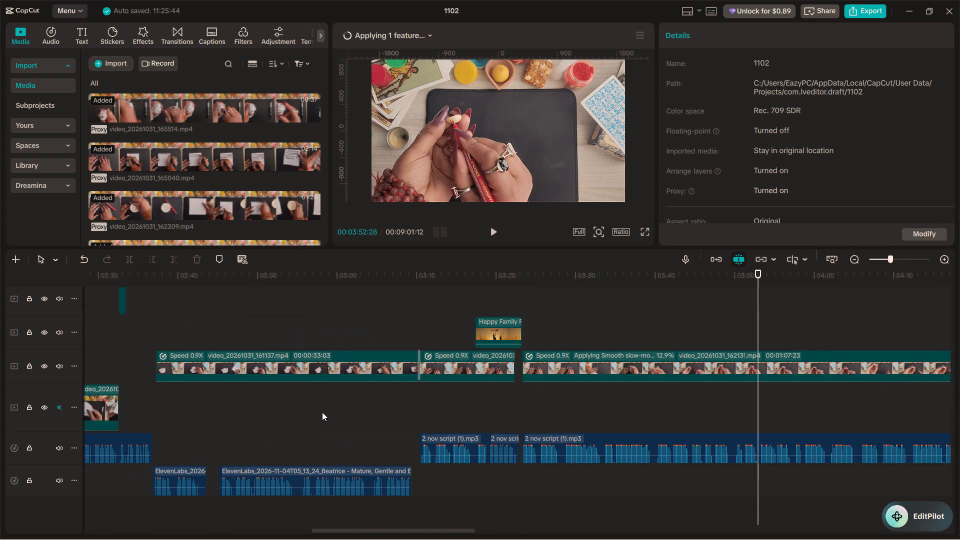
pyautogui.keyDown('alt'); pyautogui.scroll(-3, 322, 412); pyautogui.keyUp('alt')
pyautogui.click(294, 408)
pyautogui.press('space')
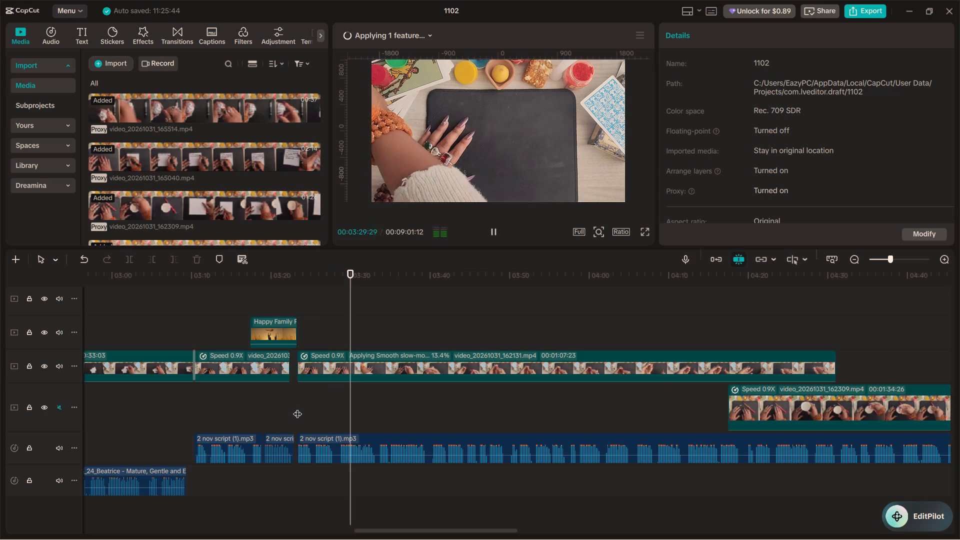
pyautogui.press('space')
pyautogui.moveTo(362, 412); pyautogui.dragTo(354, 412)
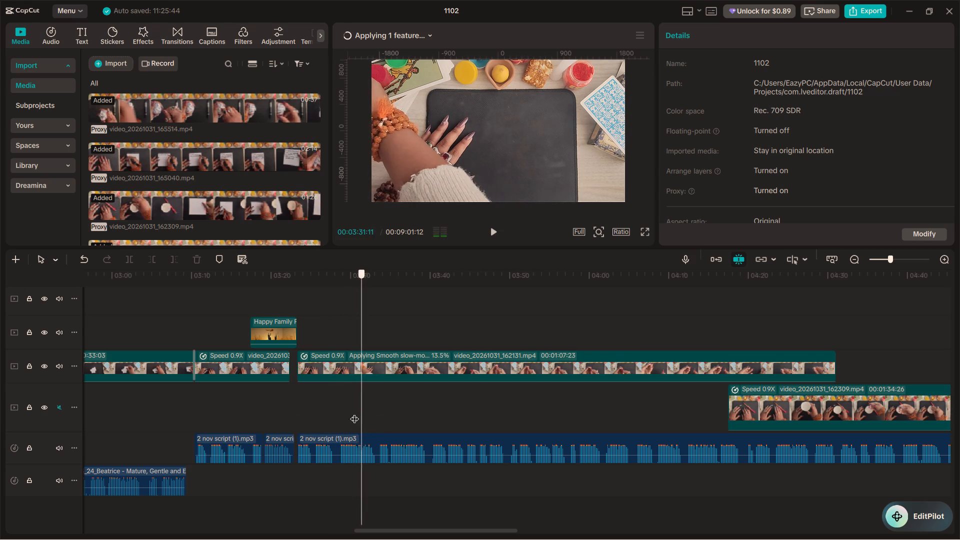
pyautogui.moveTo(354, 412); pyautogui.dragTo(336, 410)
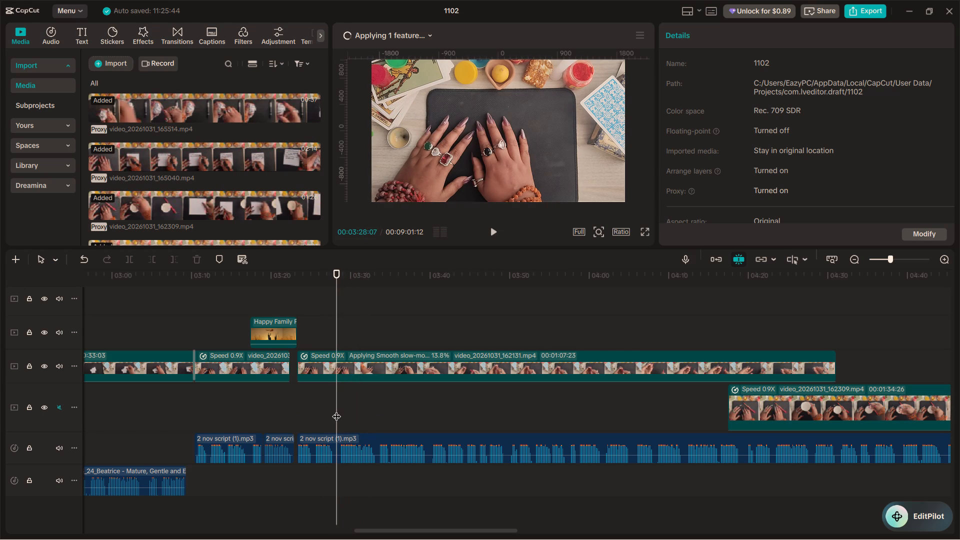
pyautogui.click(339, 364)
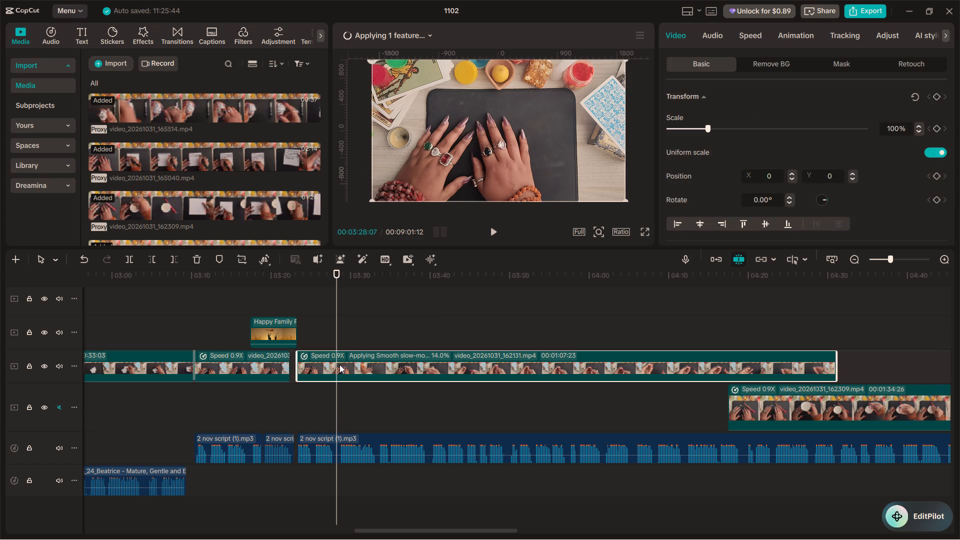
pyautogui.hotkey('ctrl', 'b')
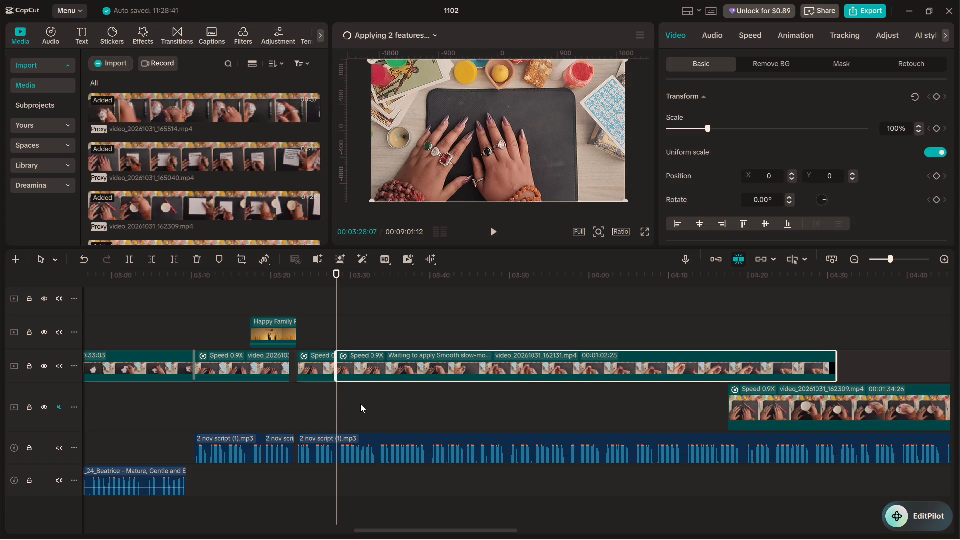
# Play back the footage and narration after the 3:28:07 split through about 3:45 to find where the narration should be cut.
pyautogui.scroll(-3, 360, 404)
pyautogui.press('space')
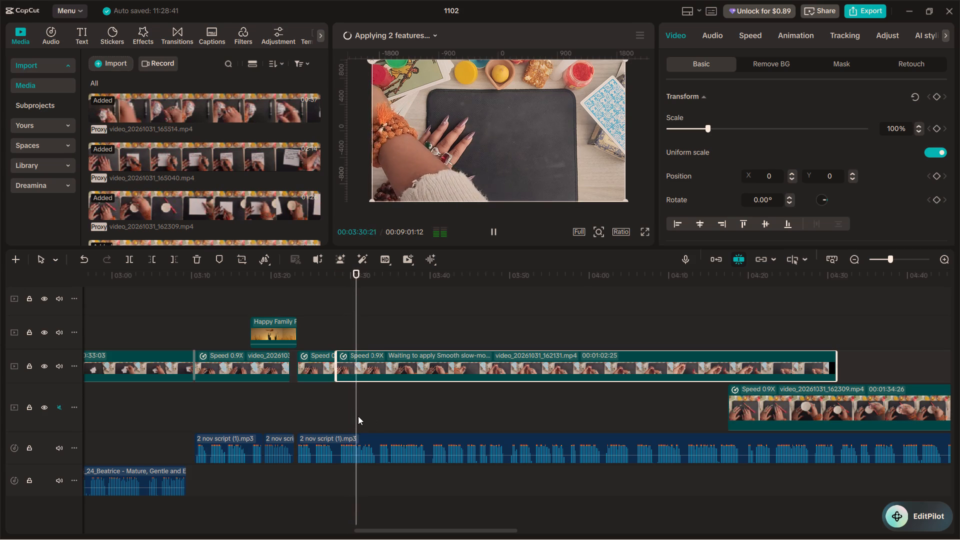
pyautogui.moveTo(361, 411); pyautogui.dragTo(338, 407)
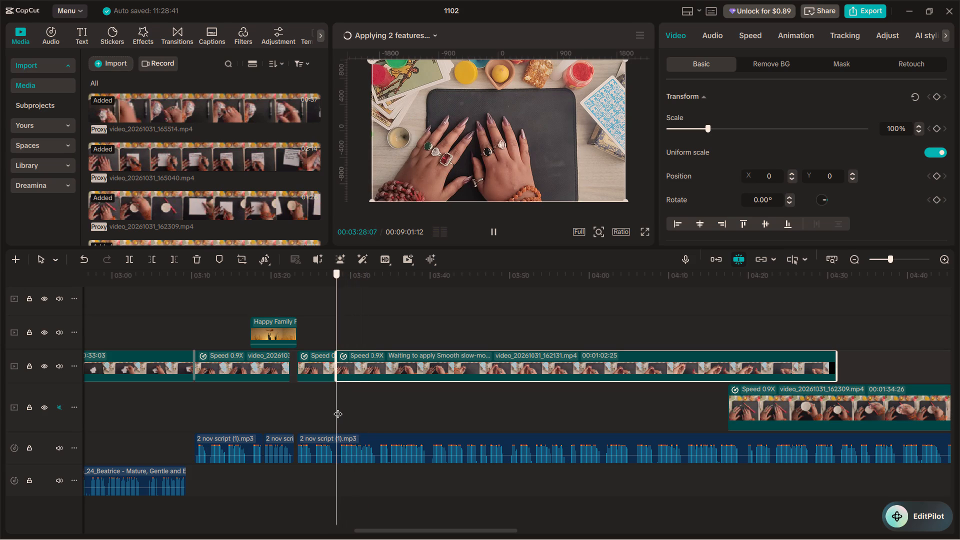
pyautogui.moveTo(338, 407); pyautogui.dragTo(345, 408)
pyautogui.press('space')
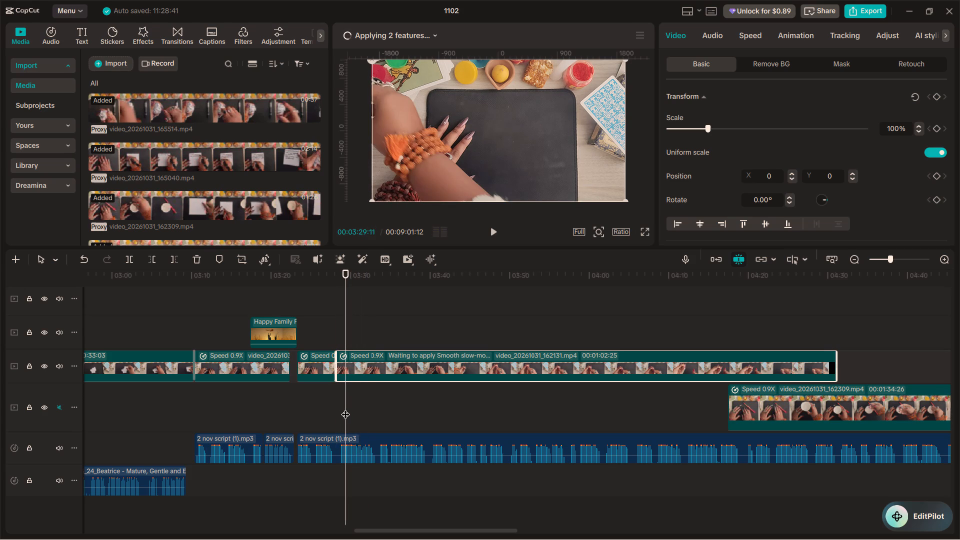
pyautogui.press('space')
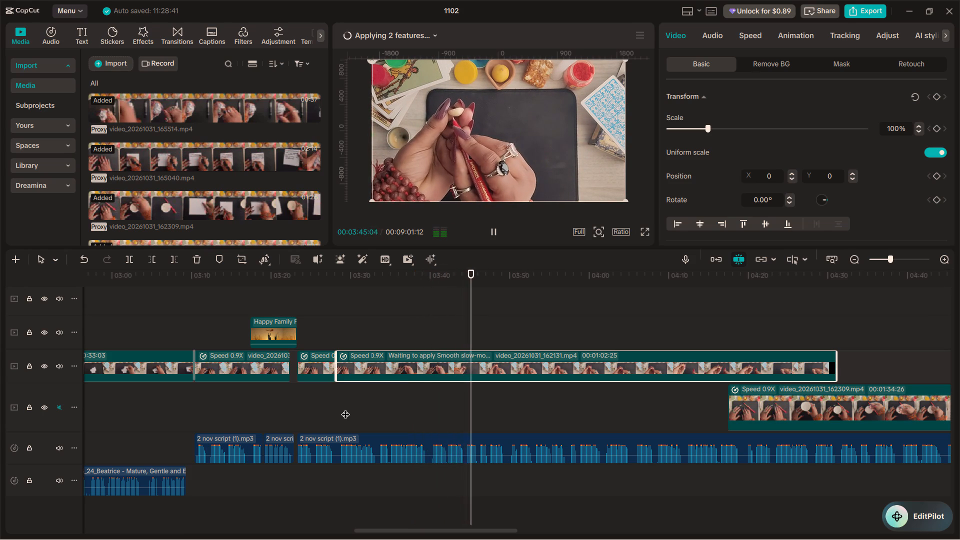
pyautogui.press('space')
# Split the 2 nov script (1).mp3 narration in the pause at 3:39:24.
pyautogui.click(411, 413)
pyautogui.click(433, 418)
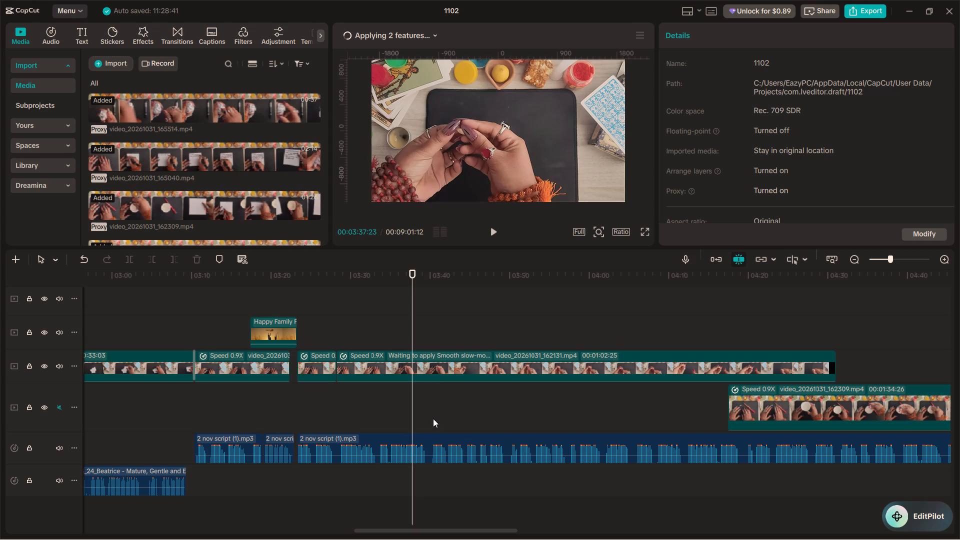
pyautogui.press('space')
pyautogui.press('space')
pyautogui.click(431, 418)
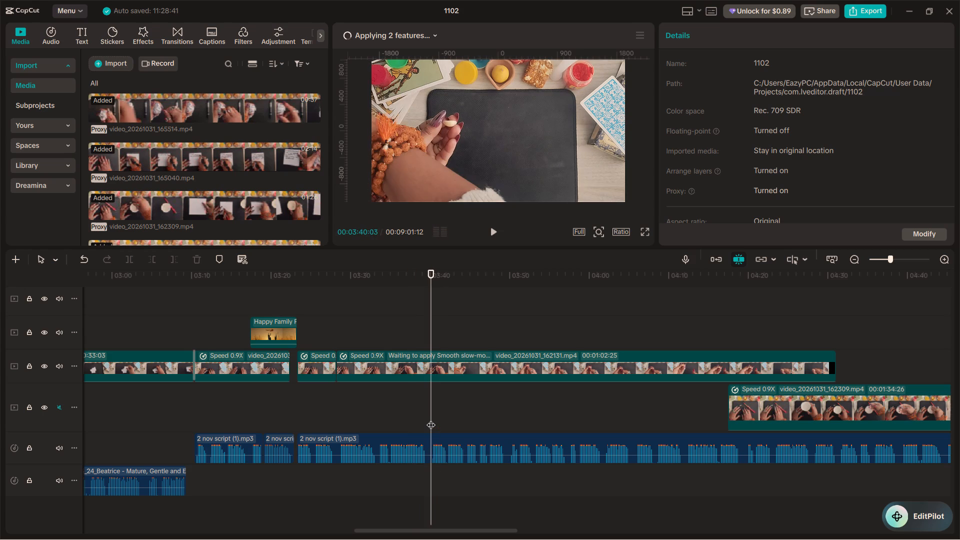
pyautogui.click(431, 418)
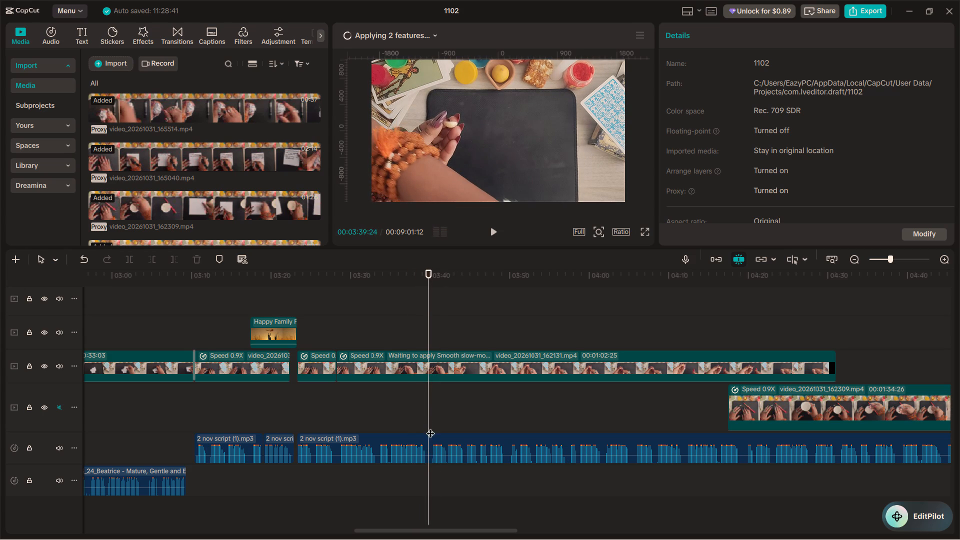
pyautogui.click(432, 438)
pyautogui.hotkey('ctrl', 'b')
# Split the narration again at 3:49:14 and delete the narration segment between 3:39:24 and 3:49:14.
pyautogui.press('space')
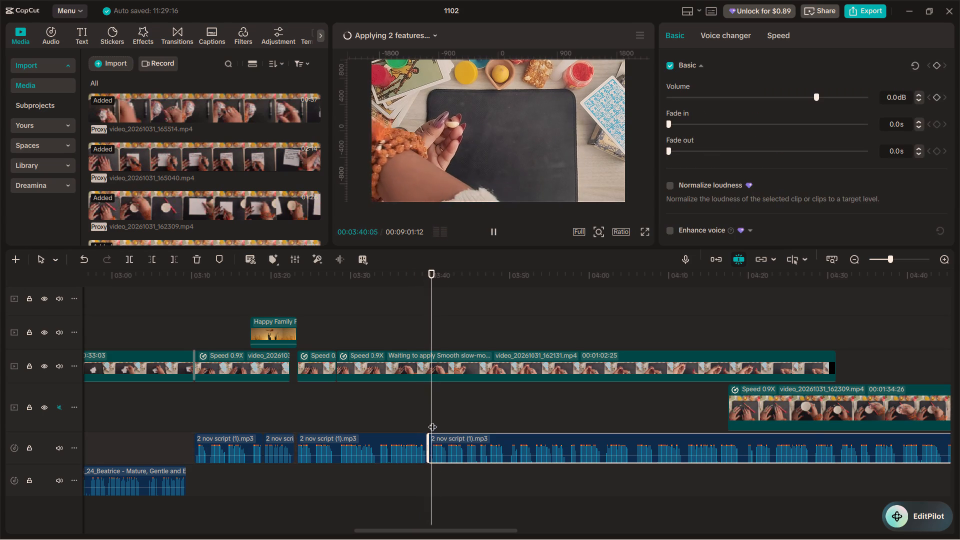
pyautogui.keyDown('ctrl'); pyautogui.scroll(11, 435, 416); pyautogui.keyUp('ctrl')
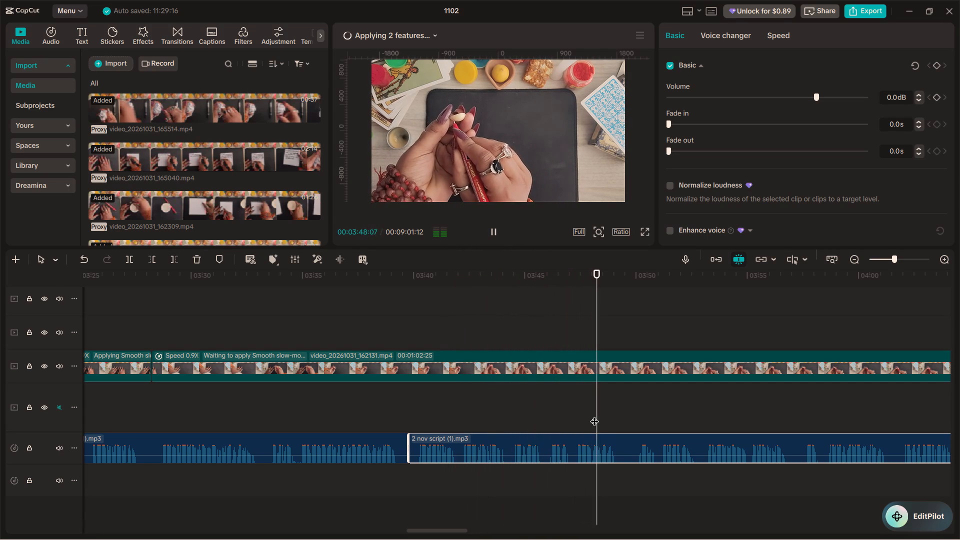
pyautogui.press('space')
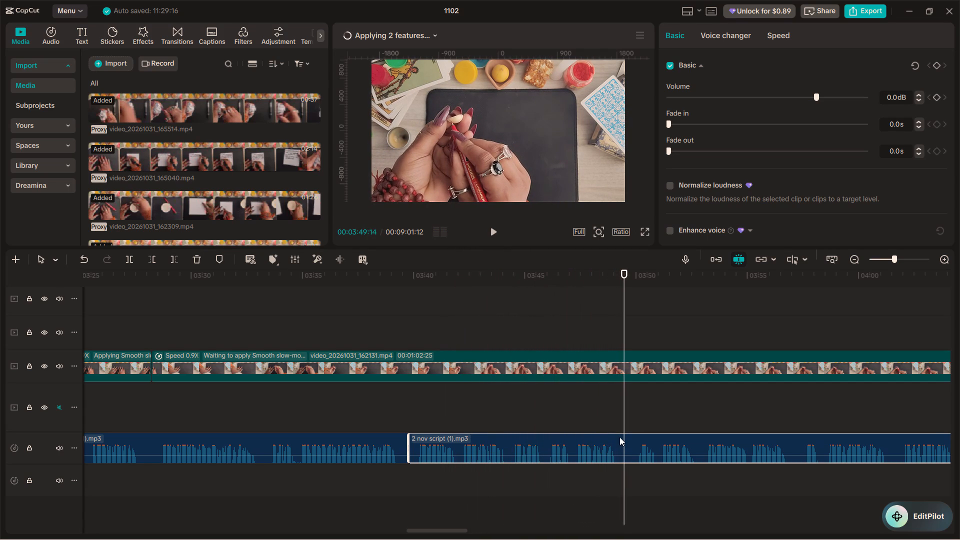
pyautogui.hotkey('ctrl', 'b')
pyautogui.press('BackSpace')
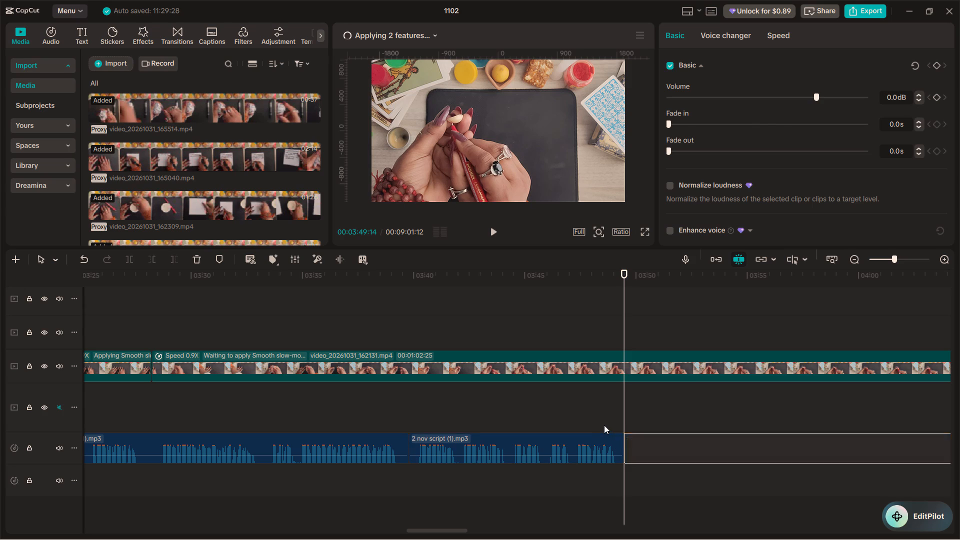
pyautogui.hotkey('ctrl', 'z')
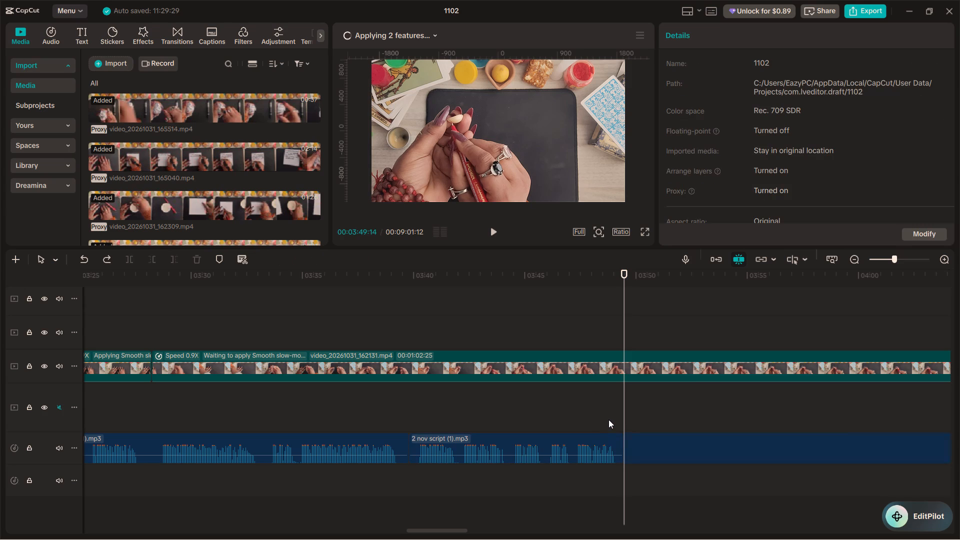
pyautogui.click(597, 446)
pyautogui.press('BackSpace')
pyautogui.click(630, 422)
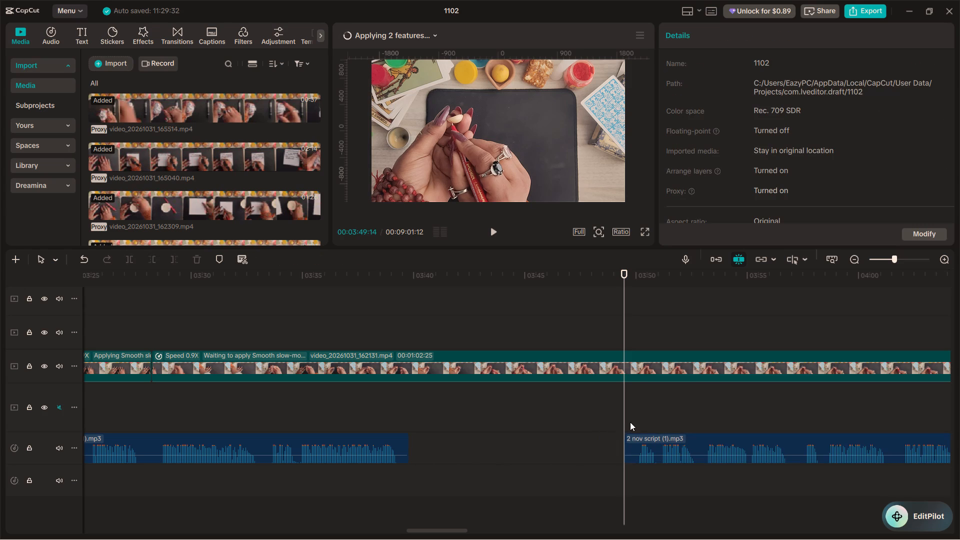
# Check the narration after the gap, then move the second video_20261031_162131 segment so it starts with that narration at 3:49:14.
pyautogui.press('space')
pyautogui.keyDown('ctrl'); pyautogui.scroll(-8, 616, 420); pyautogui.keyUp('ctrl')
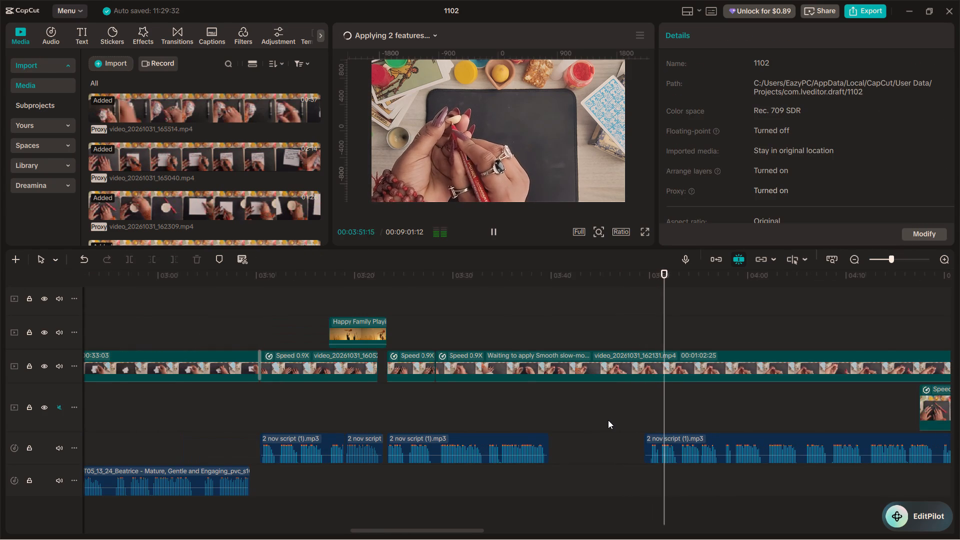
pyautogui.press('space')
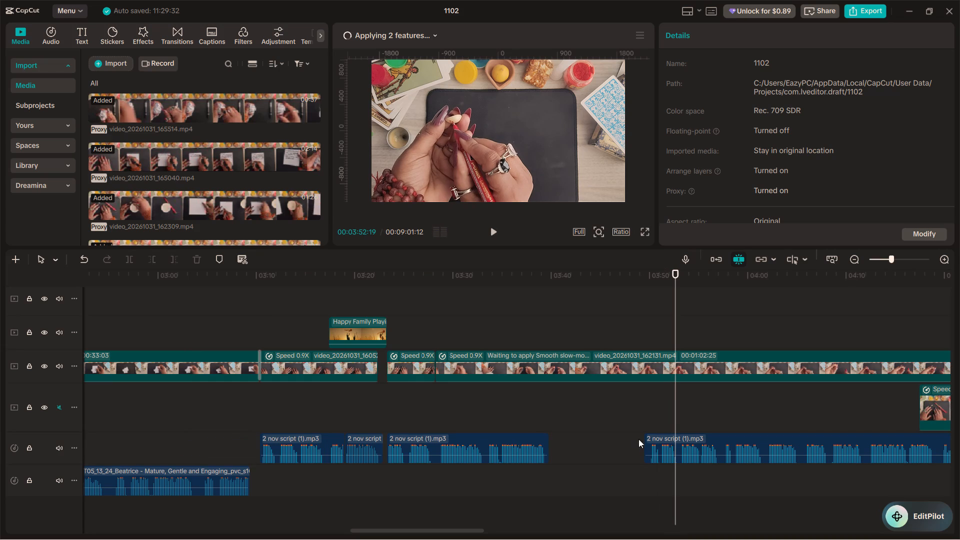
pyautogui.click(647, 441)
pyautogui.click(643, 439)
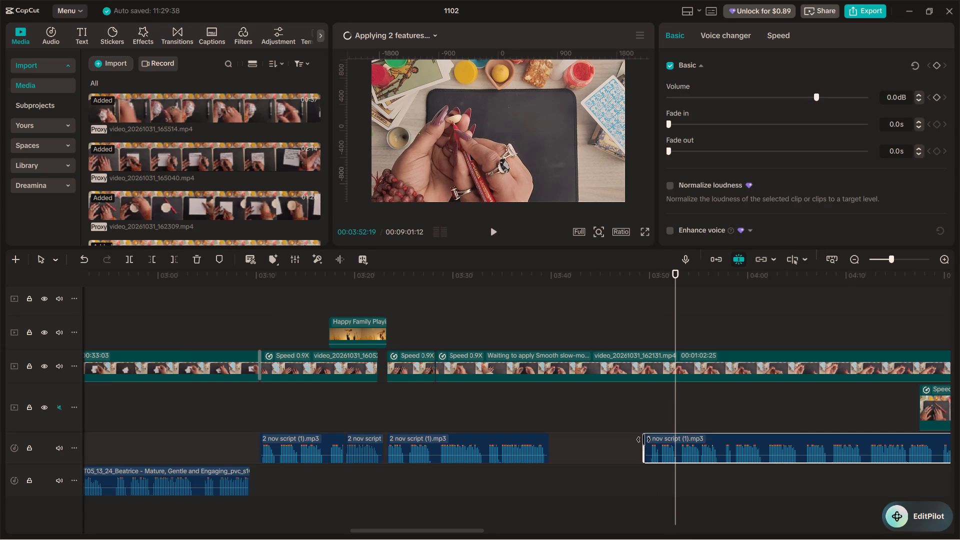
pyautogui.click(533, 418)
pyautogui.moveTo(490, 361); pyautogui.dragTo(696, 376)
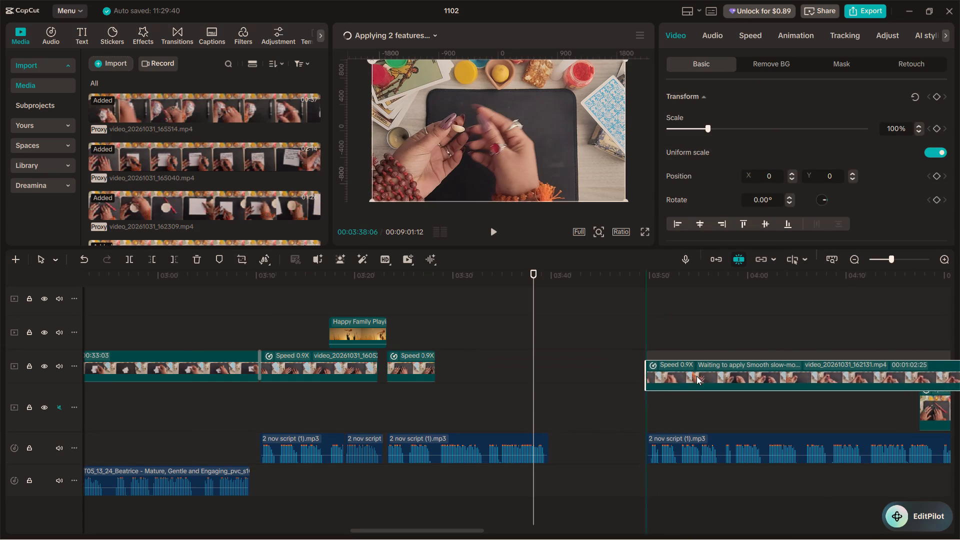
pyautogui.moveTo(696, 376); pyautogui.dragTo(698, 376)
pyautogui.moveTo(676, 443); pyautogui.dragTo(651, 442)
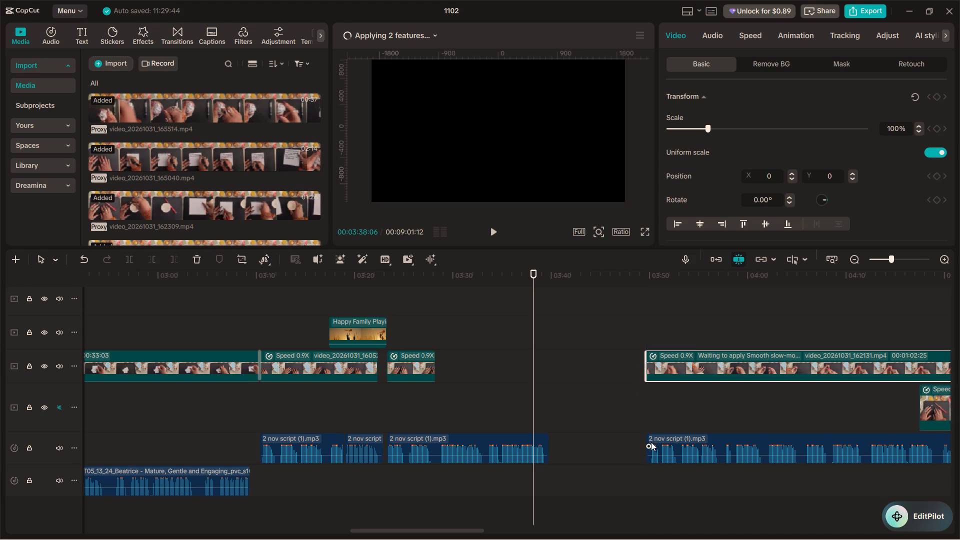
# Close the narration gap by moving the 3:49:14 narration segment back to 3:39:24, and start the second video_20261031_162131 segment with it.
pyautogui.moveTo(651, 442); pyautogui.dragTo(581, 441)
pyautogui.moveTo(658, 367); pyautogui.dragTo(638, 369)
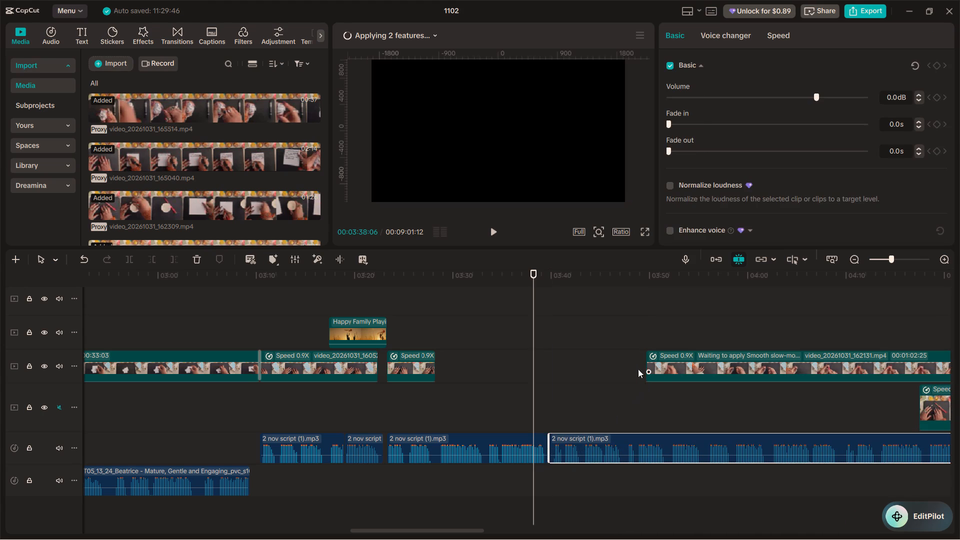
pyautogui.moveTo(638, 369); pyautogui.dragTo(562, 383)
# Play back the realigned footage and narration around the 3:39:24 join through about 3:47 to check how they match.
pyautogui.click(526, 377)
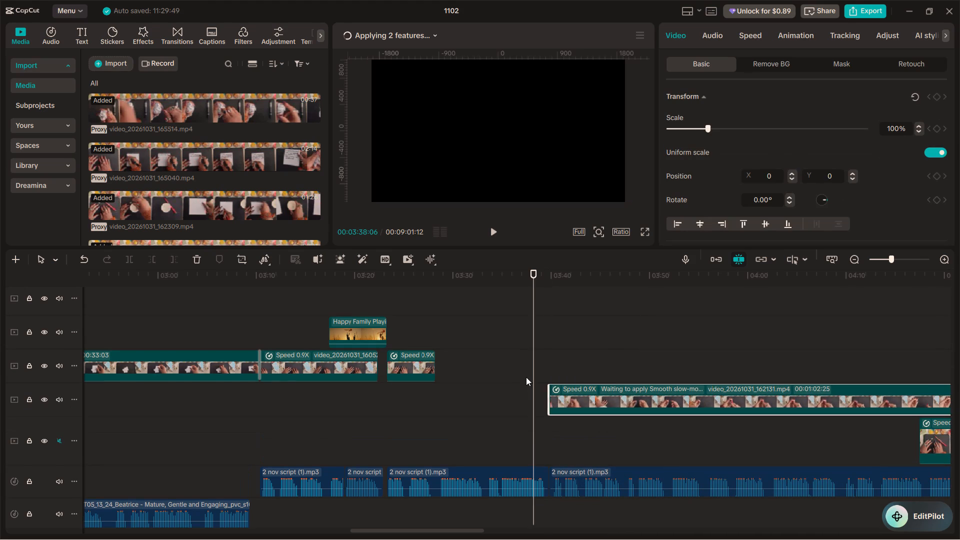
pyautogui.press('space')
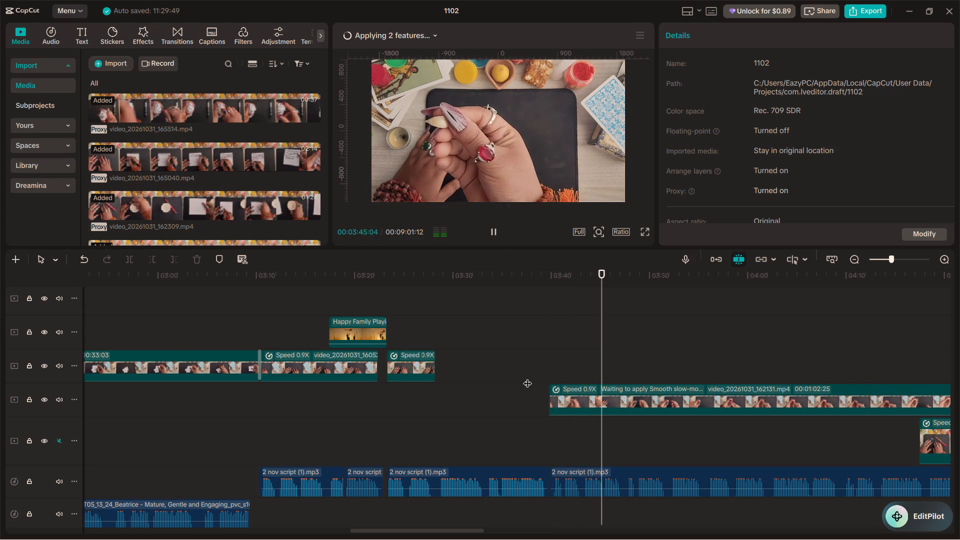
pyautogui.press('space')
pyautogui.press('space')
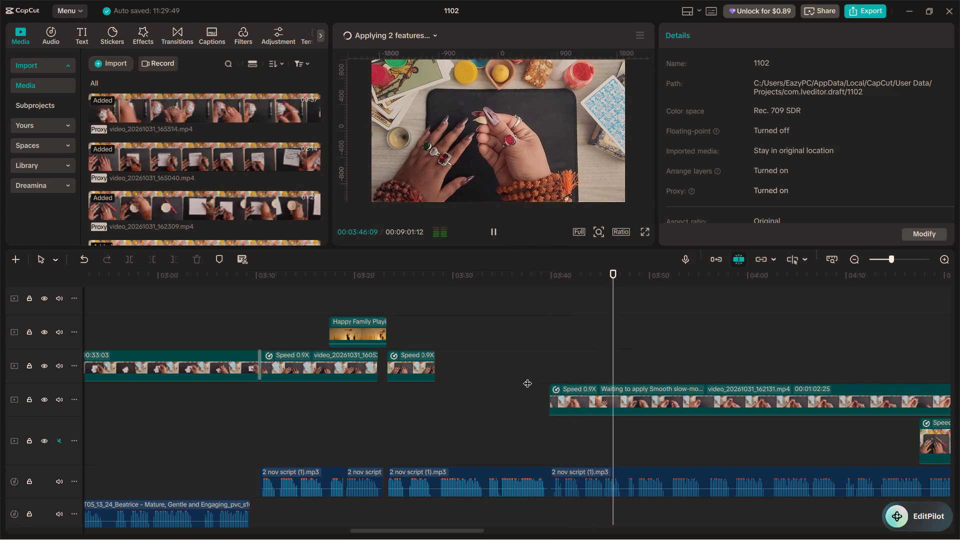
pyautogui.press('space')
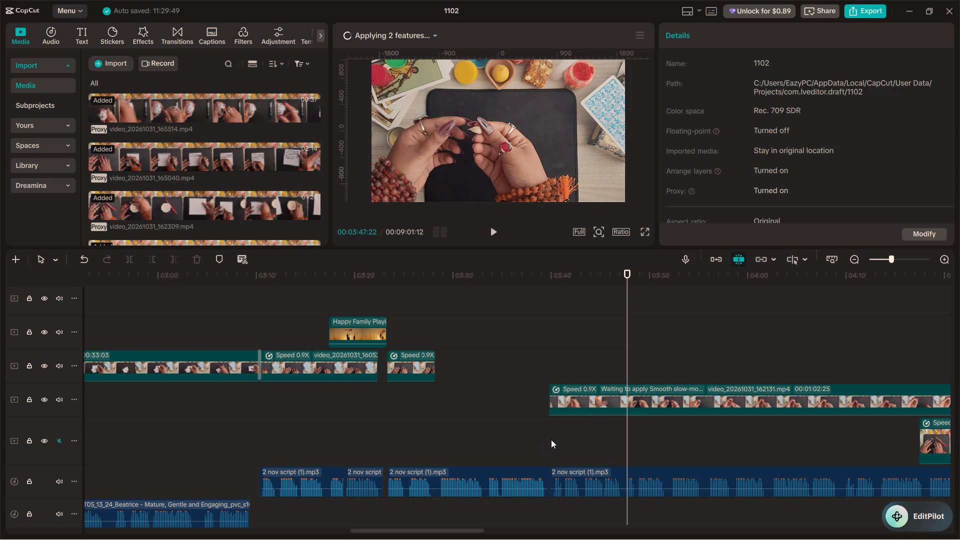
pyautogui.click(562, 400)
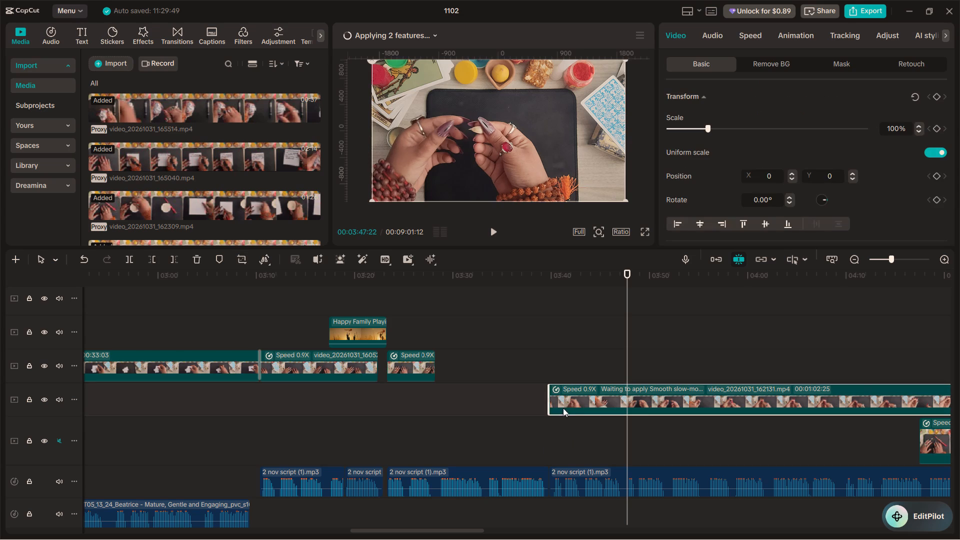
pyautogui.click(568, 438)
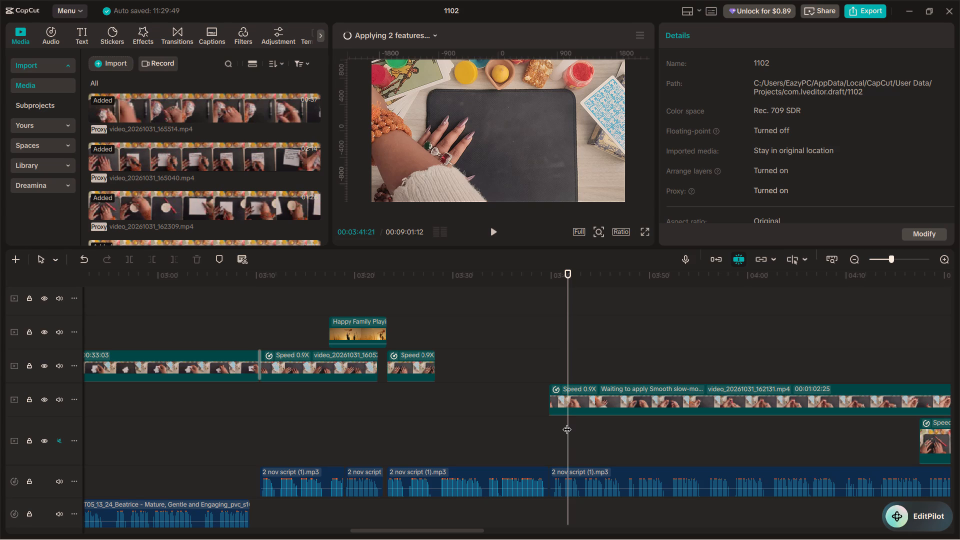
pyautogui.keyDown('ctrl'); pyautogui.scroll(12, 567, 423); pyautogui.keyUp('ctrl')
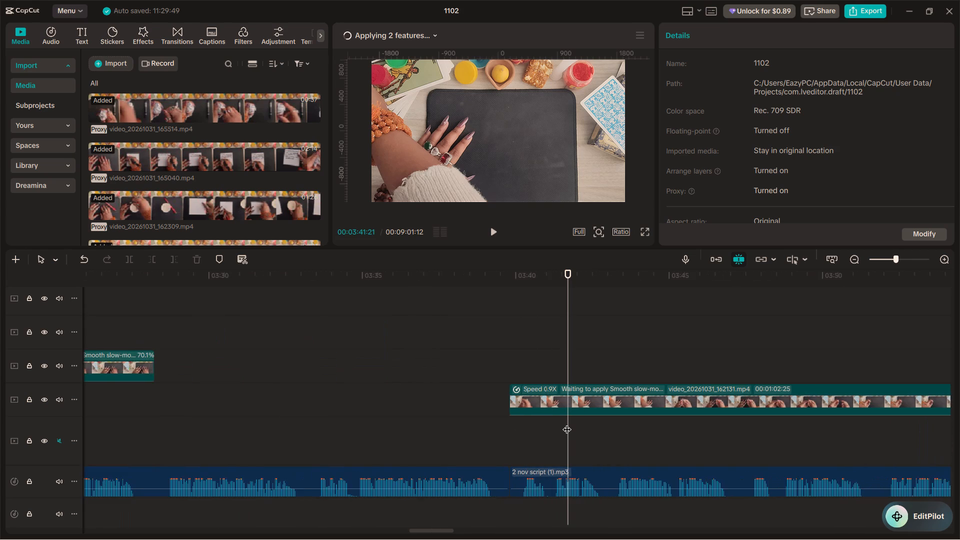
pyautogui.keyDown('ctrl'); pyautogui.scroll(4, 567, 423); pyautogui.keyUp('ctrl')
pyautogui.press('space')
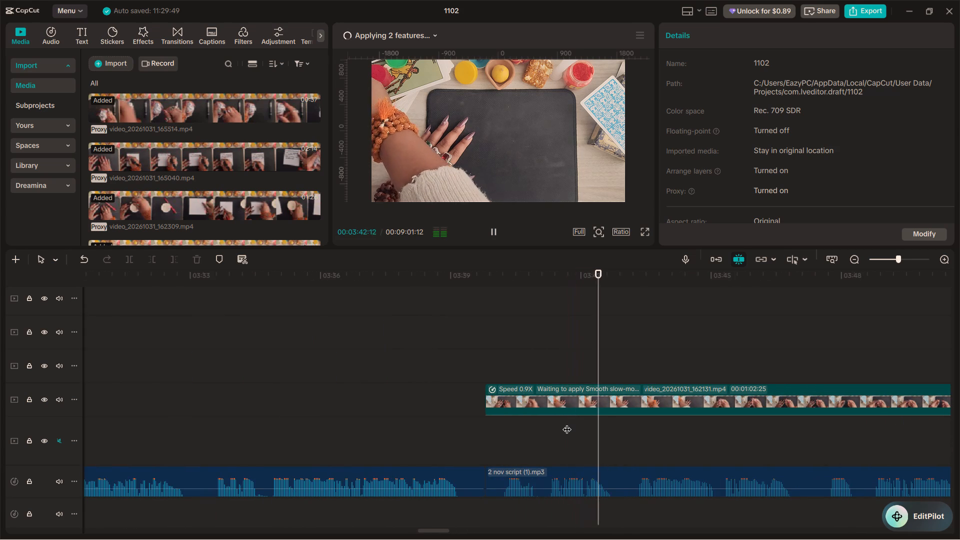
pyautogui.press('space')
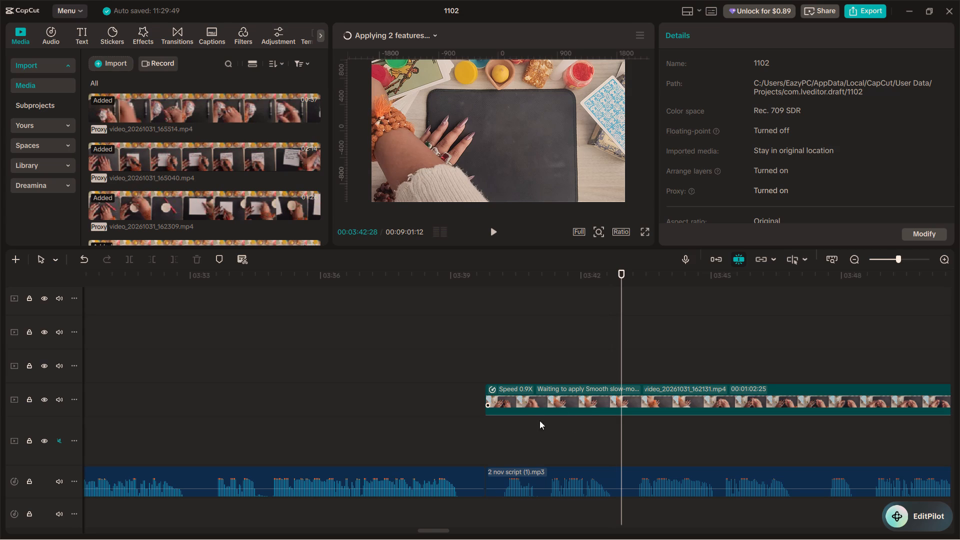
# Play back the narration over the empty stretch before the join, through about 3:33, to judge what footage it needs.
pyautogui.keyDown('ctrl'); pyautogui.scroll(-14, 533, 426); pyautogui.keyUp('ctrl')
pyautogui.click(440, 405)
pyautogui.press('space')
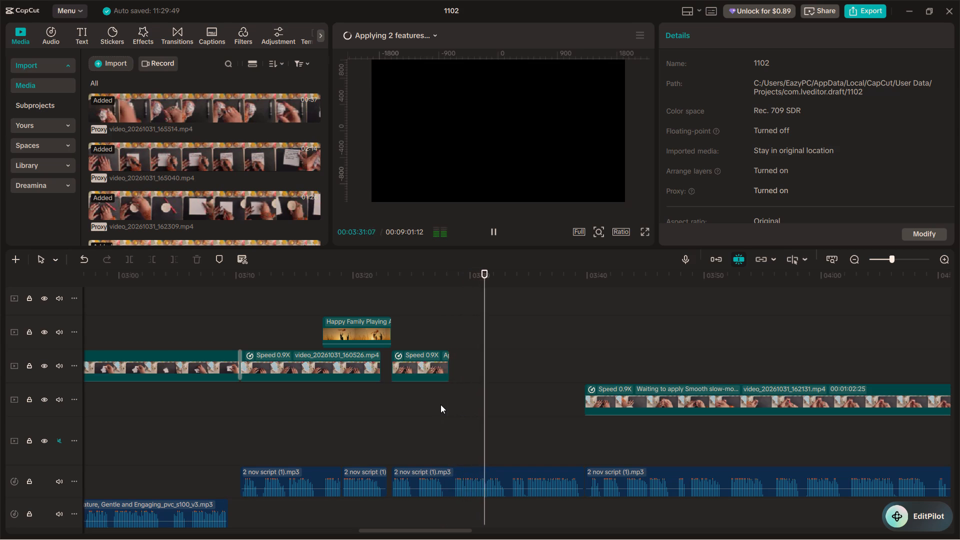
pyautogui.press('space')
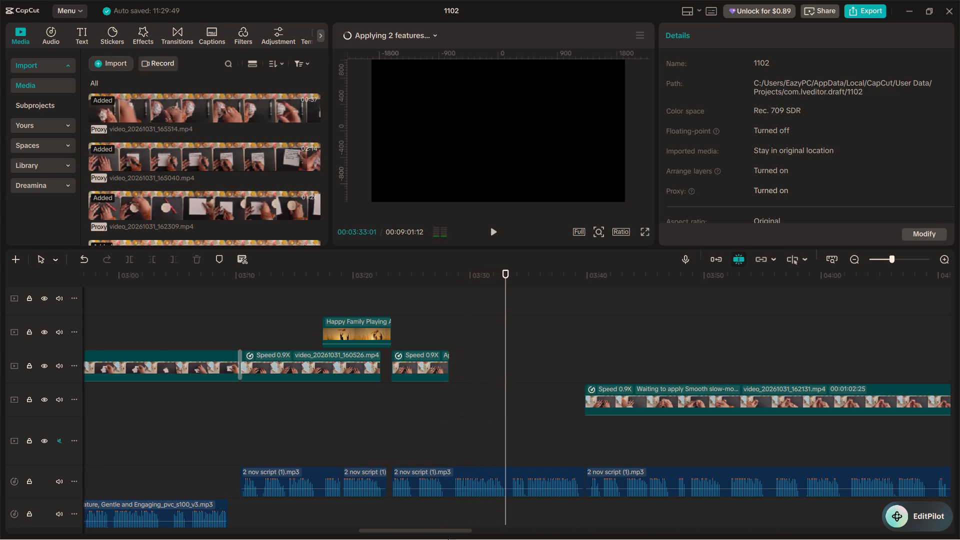
# Switch to the Brave browser and search YouTube for "garlic traditional customs".
pyautogui.click(543, 520)
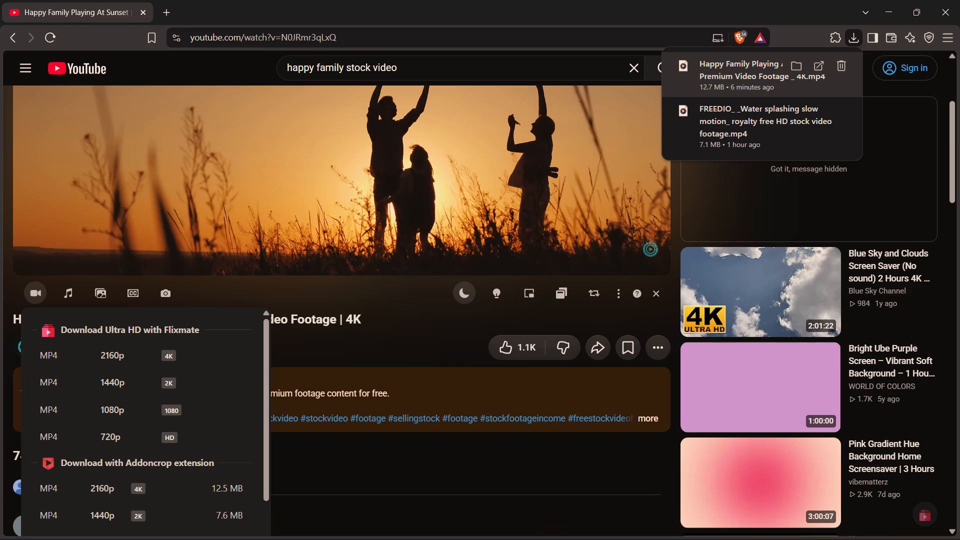
pyautogui.moveTo(423, 73); pyautogui.dragTo(268, 67)
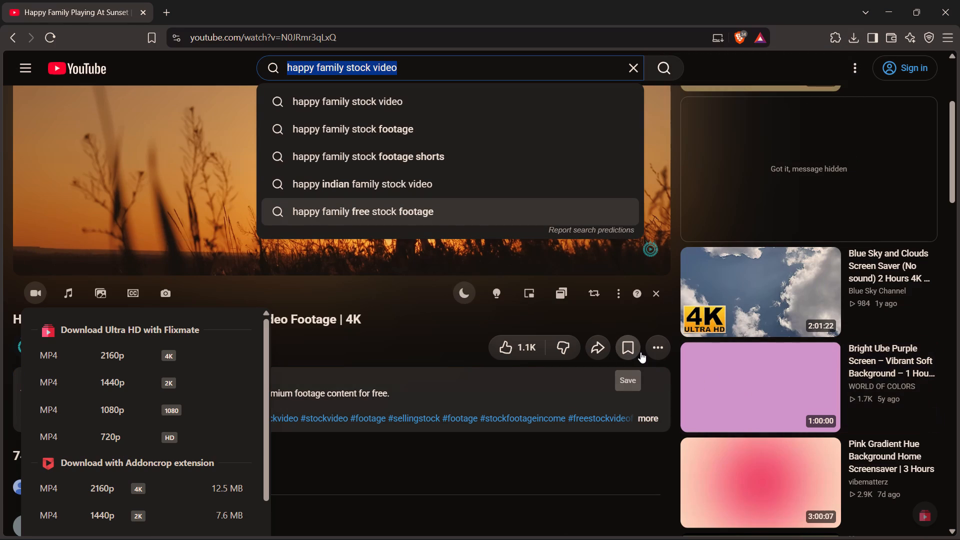
pyautogui.write('garlic')
pyautogui.press('space')
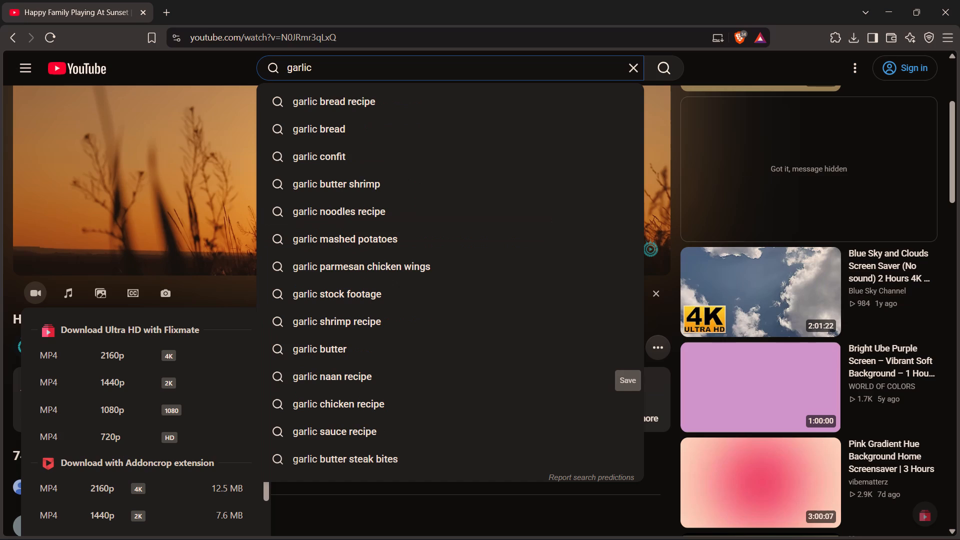
pyautogui.write('tradio')
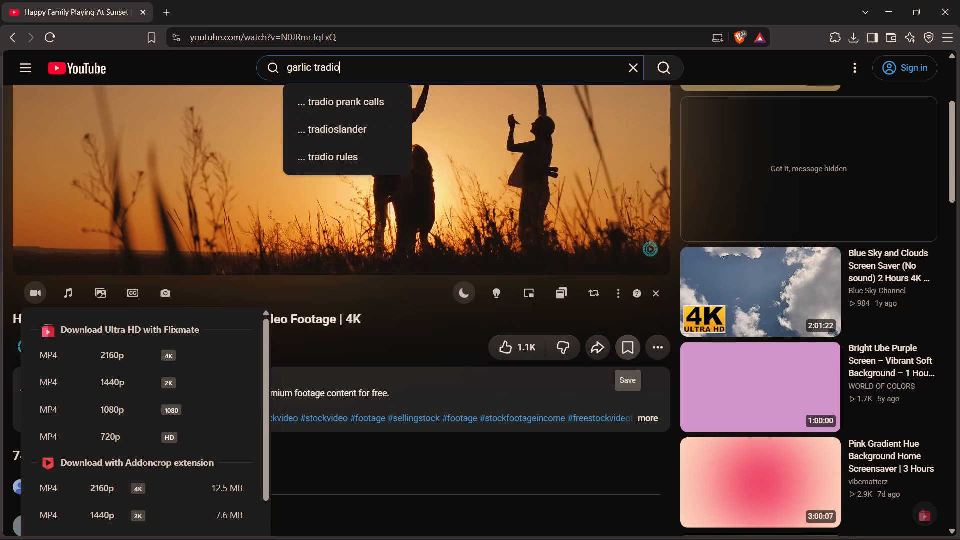
pyautogui.press('BackSpace')
pyautogui.write('tional cust')
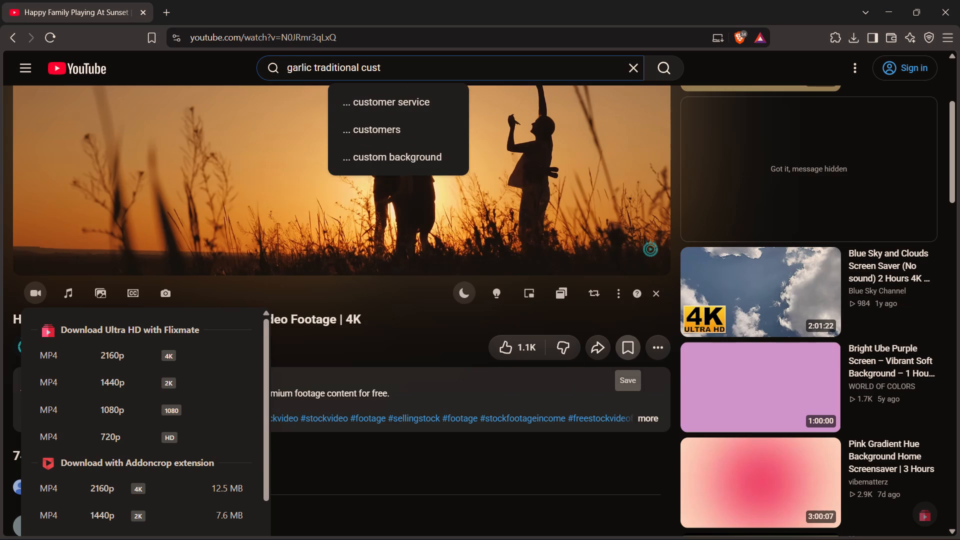
pyautogui.write('oms')
pyautogui.press('Return')
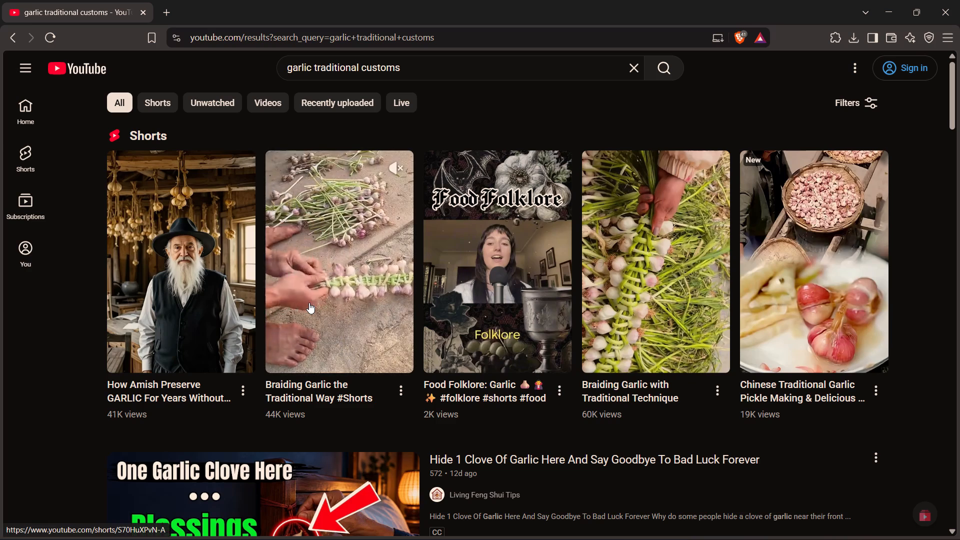
# Open the short "Braiding Garlic the Traditional Way #Shorts" and download it as a 2160p 60fps MP4 to the Downloads folder.
pyautogui.scroll(-4, 308, 304)
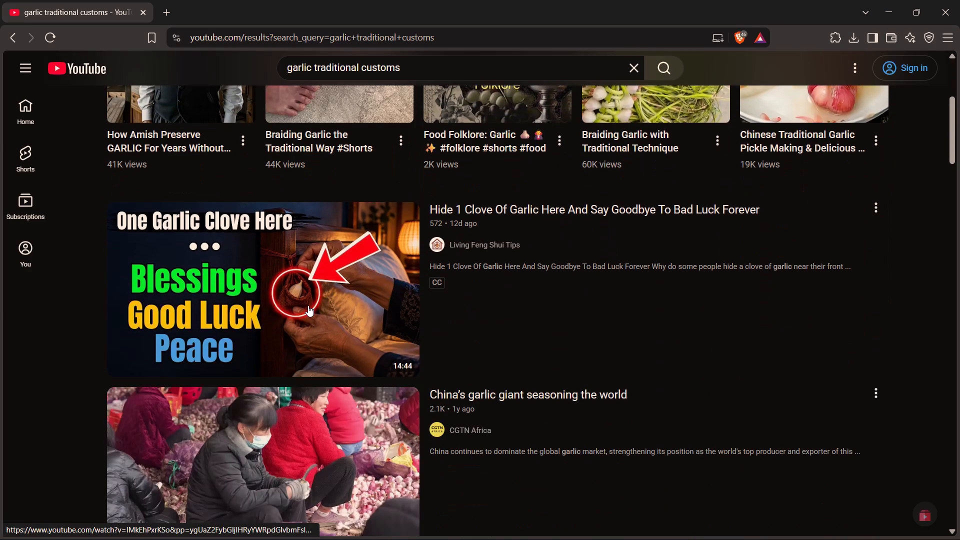
pyautogui.scroll(3, 308, 305)
pyautogui.click(308, 260)
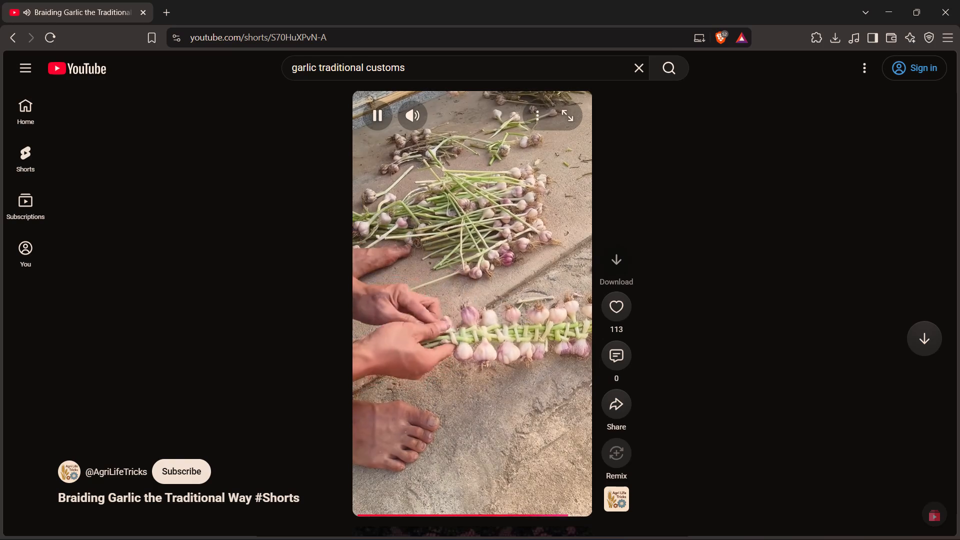
pyautogui.click(490, 360)
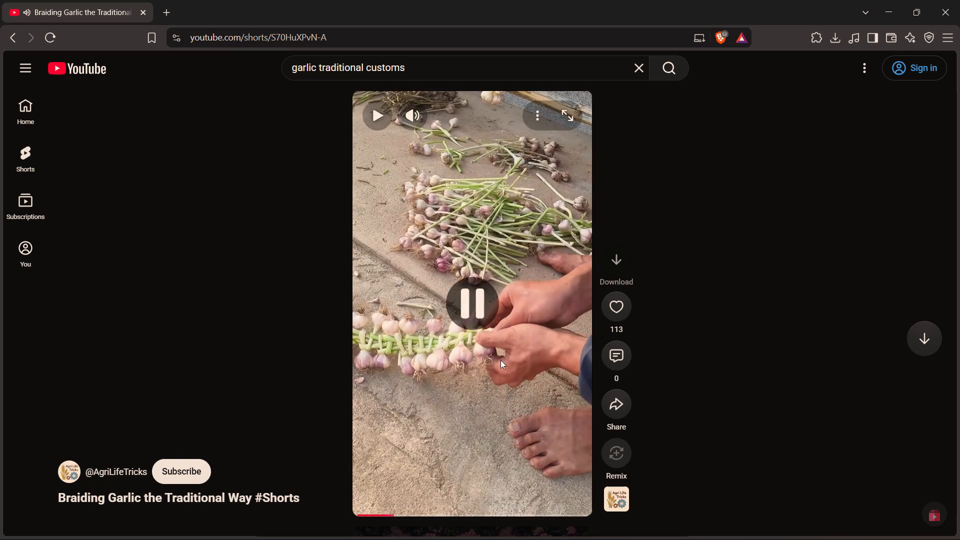
pyautogui.click(611, 262)
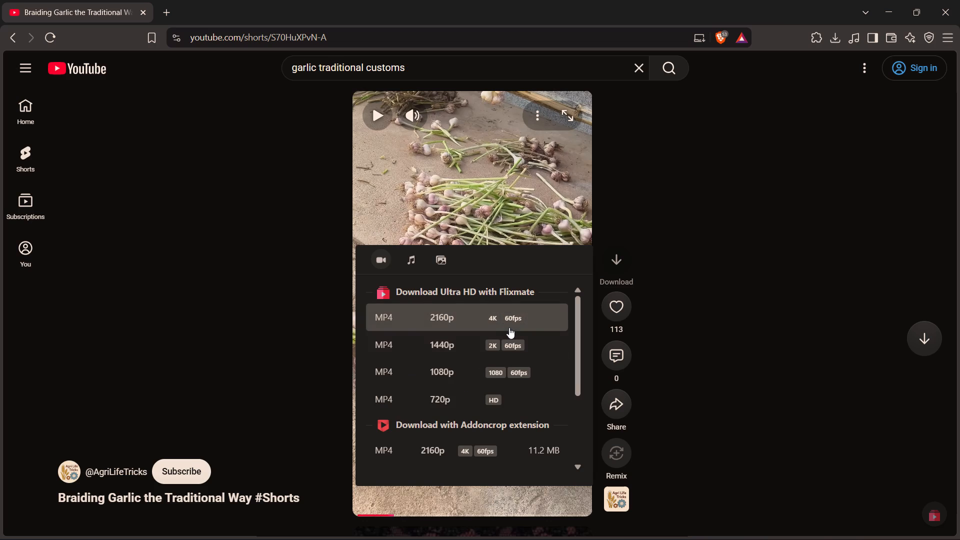
pyautogui.click(498, 444)
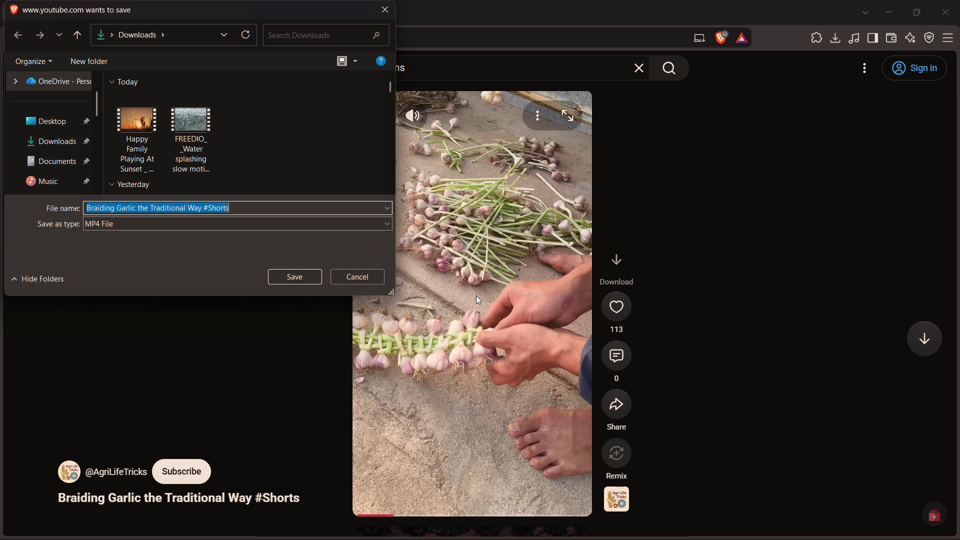
pyautogui.click(301, 275)
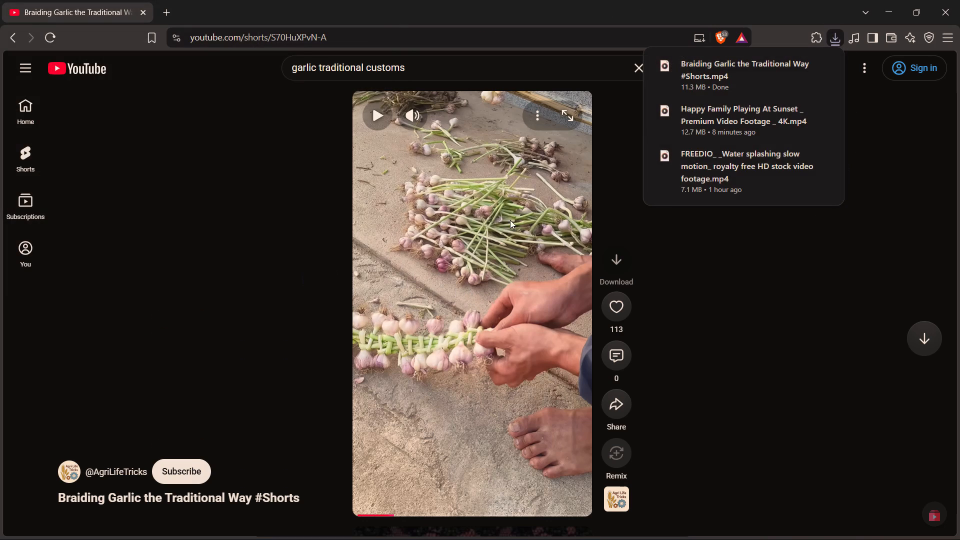
# Bring the downloaded Braiding Garlic video into the CapCut timeline on the Happy Family clip's track, starting where the footage ends at 3:28:07.
pyautogui.moveTo(703, 82); pyautogui.dragTo(480, 534)
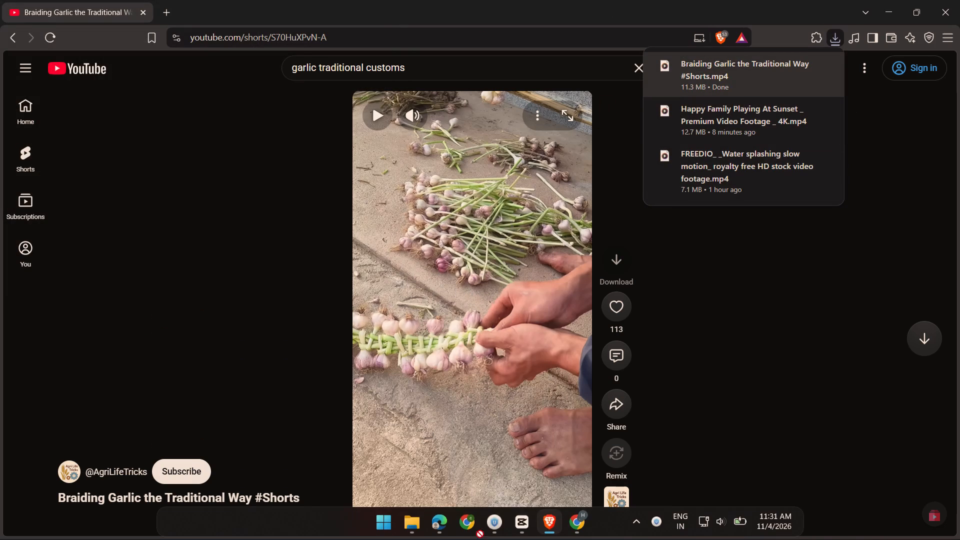
pyautogui.moveTo(480, 534); pyautogui.dragTo(479, 347)
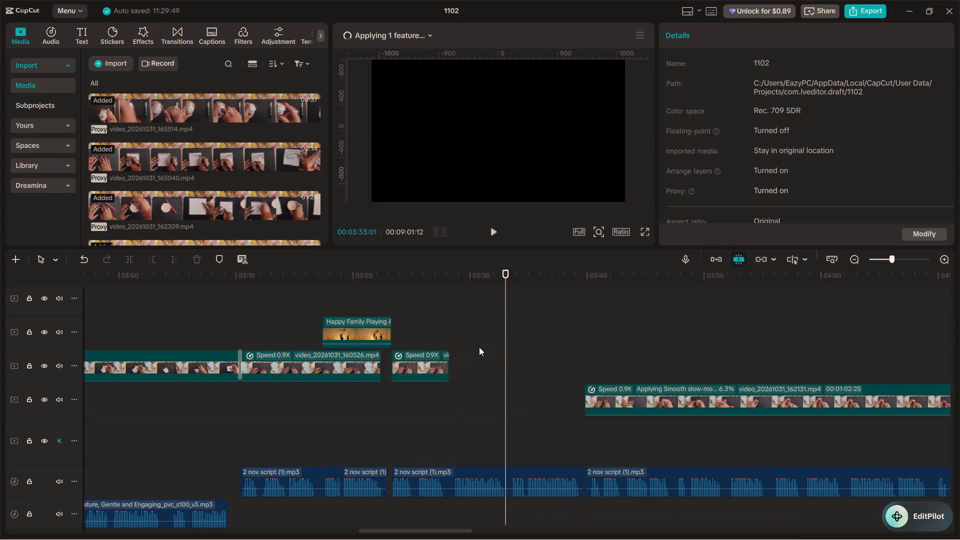
pyautogui.moveTo(512, 445); pyautogui.dragTo(521, 437)
pyautogui.moveTo(521, 437); pyautogui.dragTo(454, 327)
pyautogui.click(416, 323)
pyautogui.press('space')
pyautogui.press('space')
pyautogui.press('space')
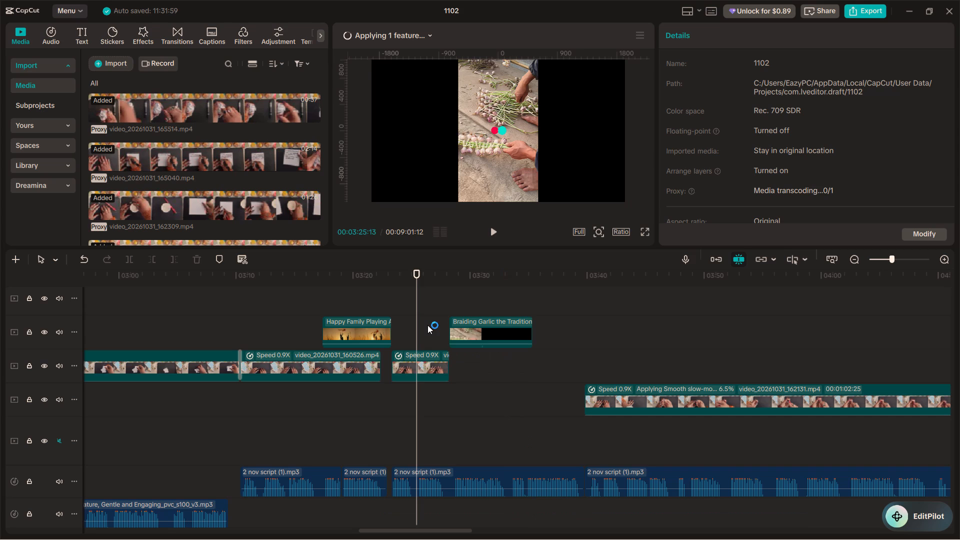
pyautogui.press('space')
# Turn off uniform scale for the Braiding Garlic clip and raise its scale width to 119% to widen it across the frame.
pyautogui.click(484, 327)
pyautogui.click(935, 151)
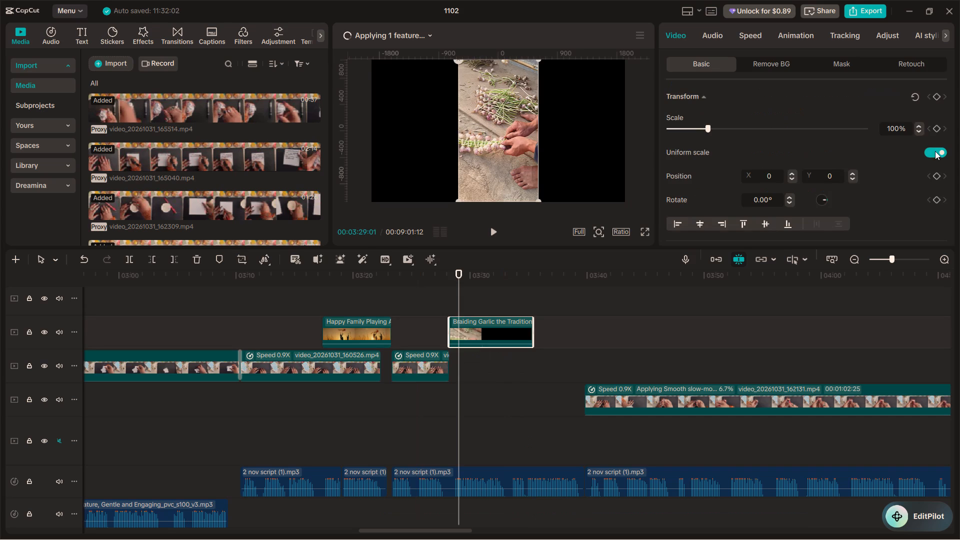
pyautogui.click(918, 123)
pyautogui.tripleClick(918, 127)
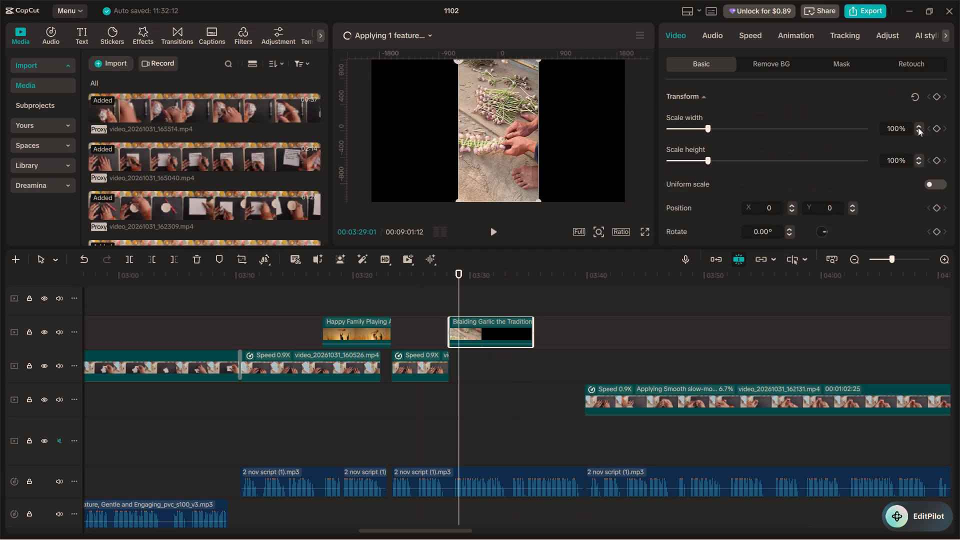
pyautogui.tripleClick(918, 127)
pyautogui.tripleClick(918, 127)
pyautogui.tripleClick(918, 127)
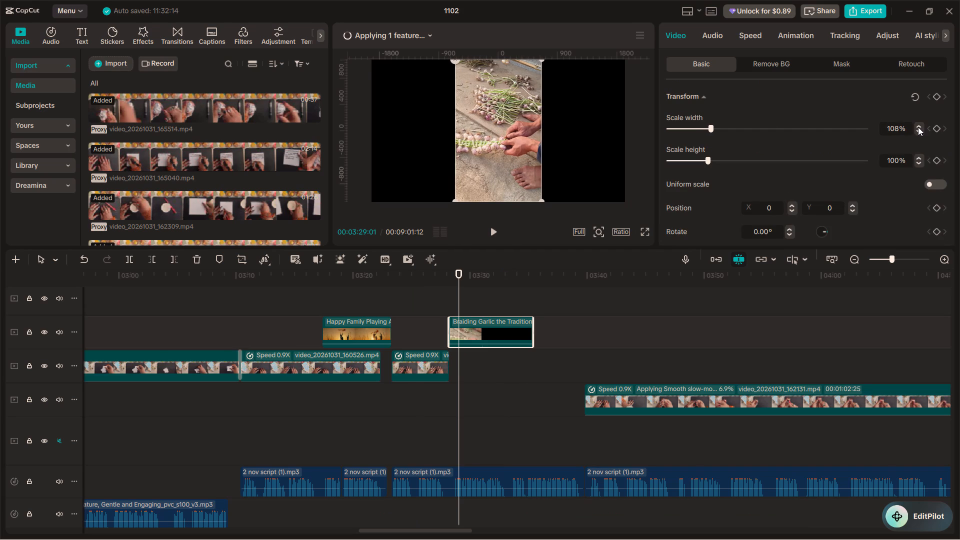
pyautogui.tripleClick(918, 127)
pyautogui.tripleClick(918, 127)
pyautogui.doubleClick(918, 127)
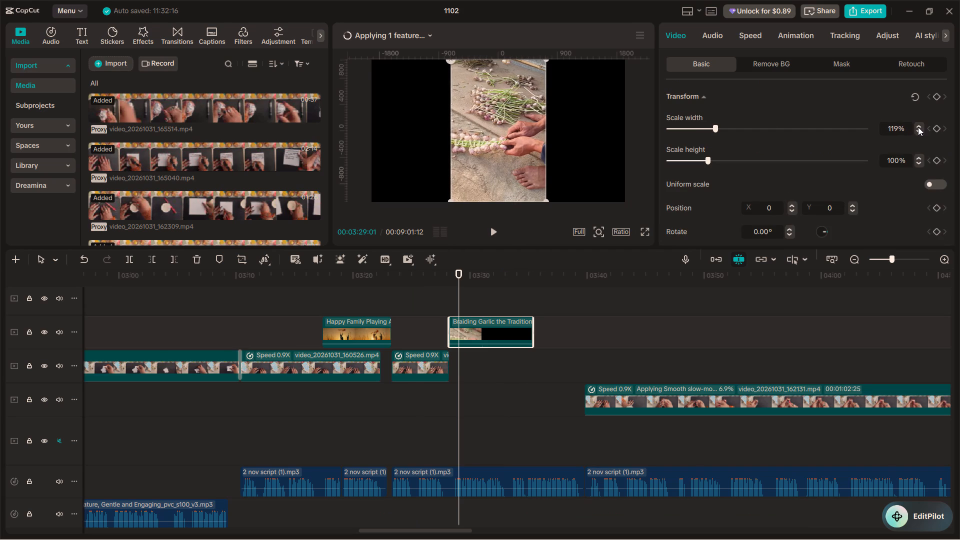
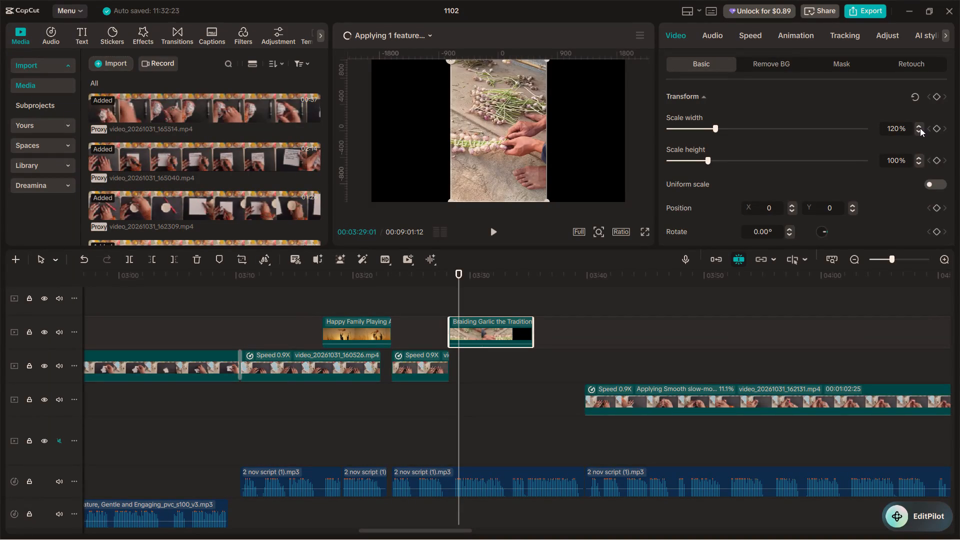
# Widen the Braiding Garlic clip to a scale width of 130% and check it in the full-screen preview.
pyautogui.click(919, 126)
pyautogui.tripleClick(919, 126)
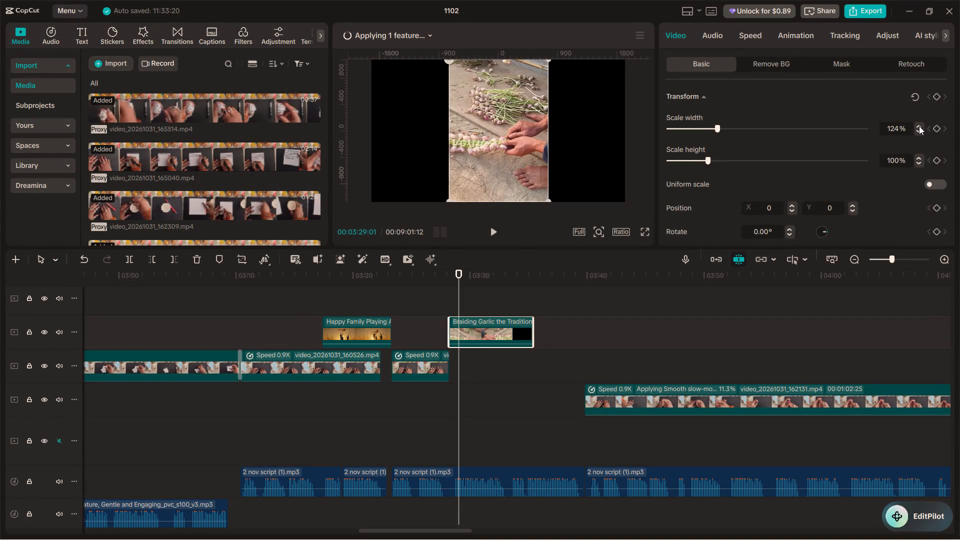
pyautogui.click(919, 126)
pyautogui.tripleClick(919, 126)
pyautogui.doubleClick(919, 126)
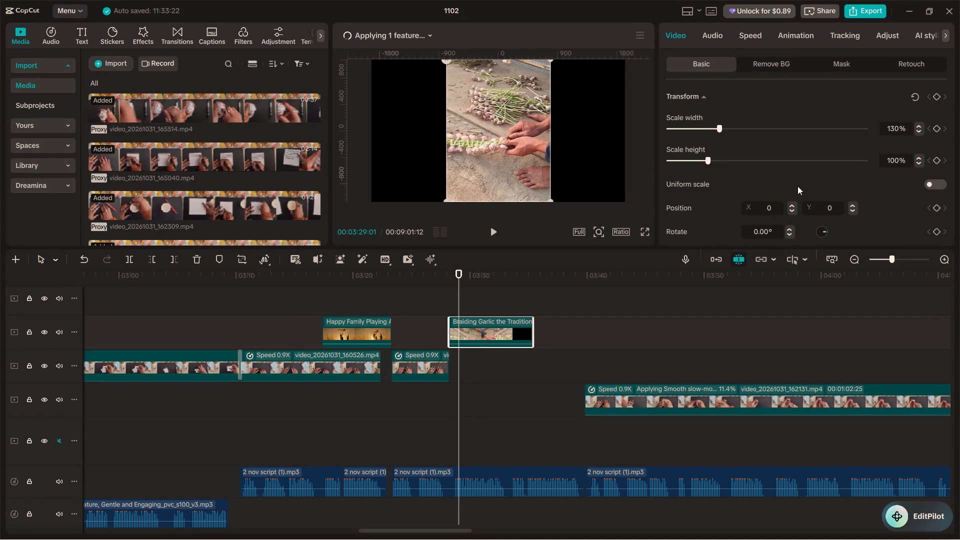
pyautogui.click(649, 231)
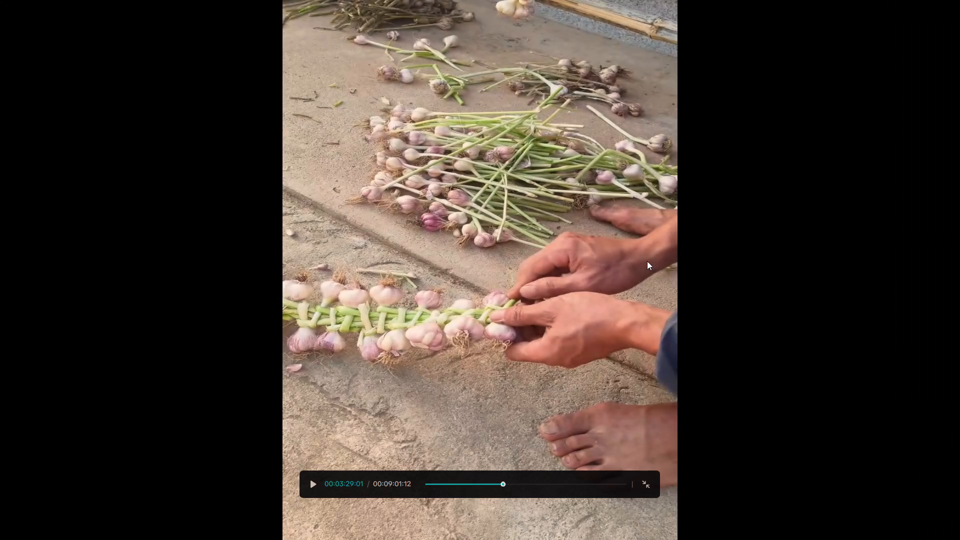
pyautogui.click(649, 484)
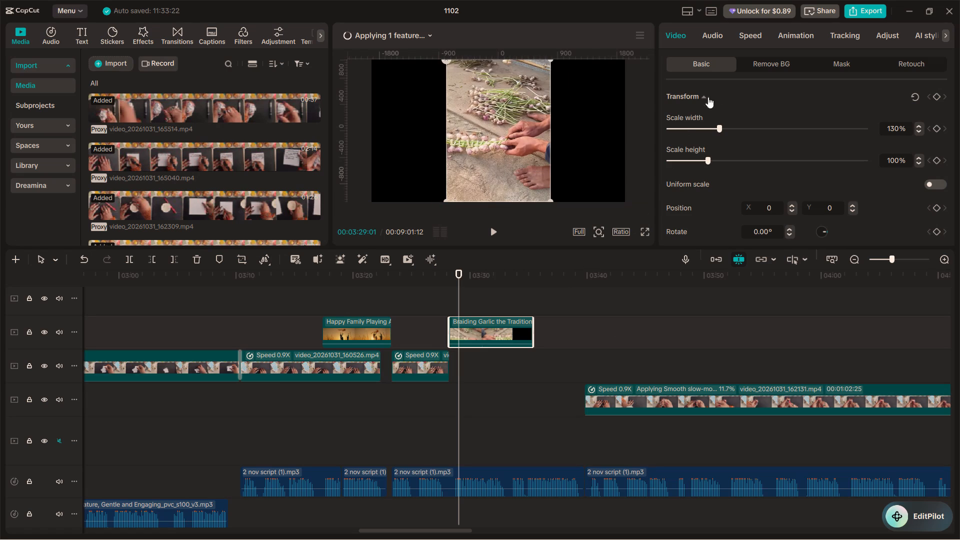
# Move the Braiding Garlic clip down to the main video track directly above the narration, keeping its start where the preceding footage ends.
pyautogui.scroll(-3, 740, 203)
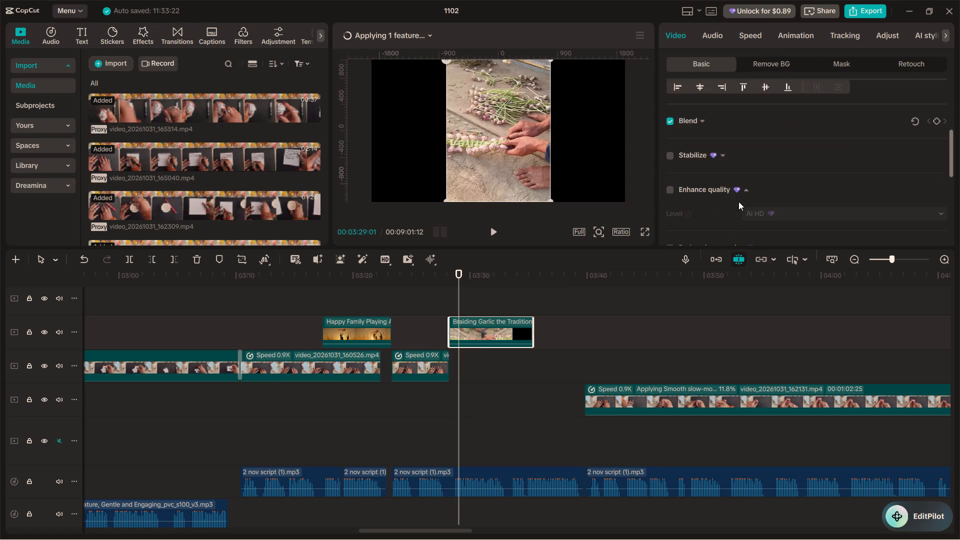
pyautogui.scroll(-8, 738, 201)
pyautogui.click(667, 225)
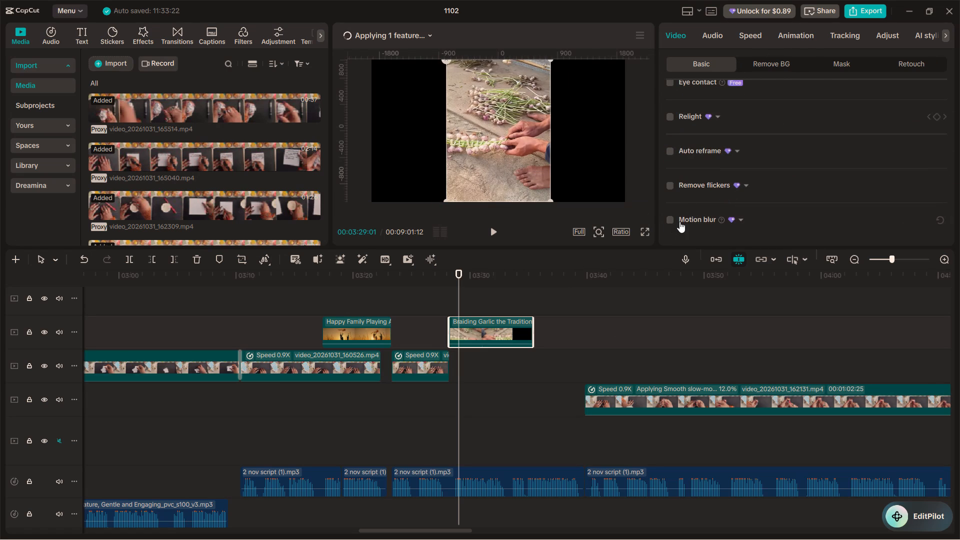
pyautogui.moveTo(491, 324); pyautogui.dragTo(487, 440)
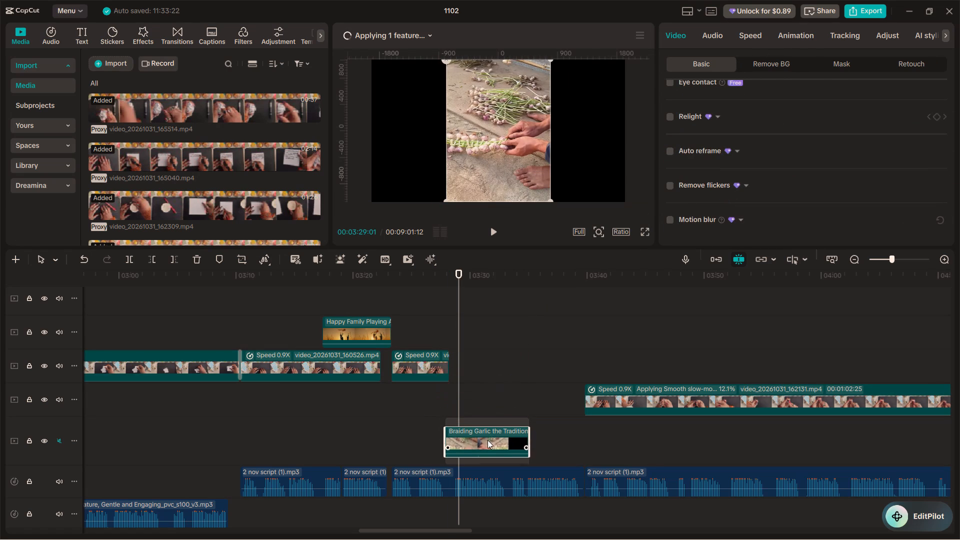
pyautogui.moveTo(487, 440); pyautogui.dragTo(489, 443)
pyautogui.click(489, 443)
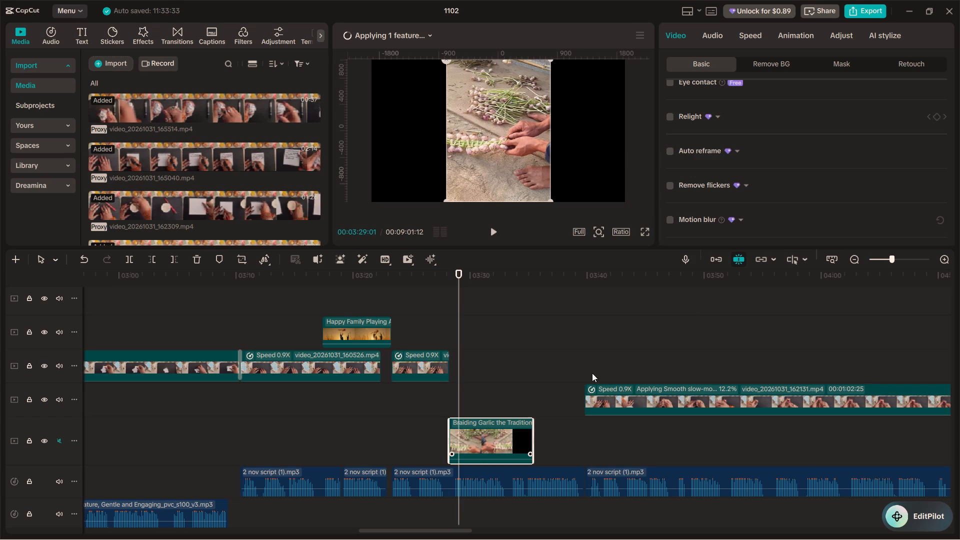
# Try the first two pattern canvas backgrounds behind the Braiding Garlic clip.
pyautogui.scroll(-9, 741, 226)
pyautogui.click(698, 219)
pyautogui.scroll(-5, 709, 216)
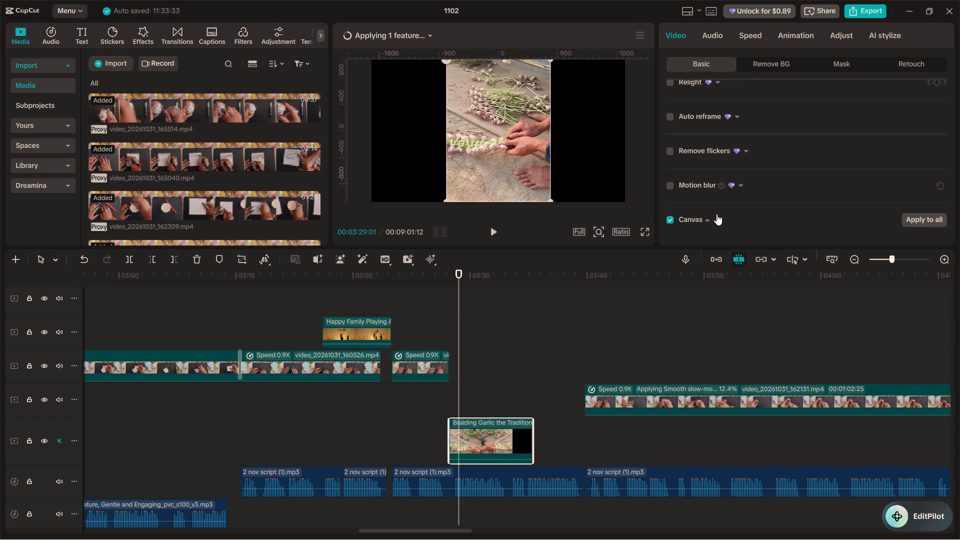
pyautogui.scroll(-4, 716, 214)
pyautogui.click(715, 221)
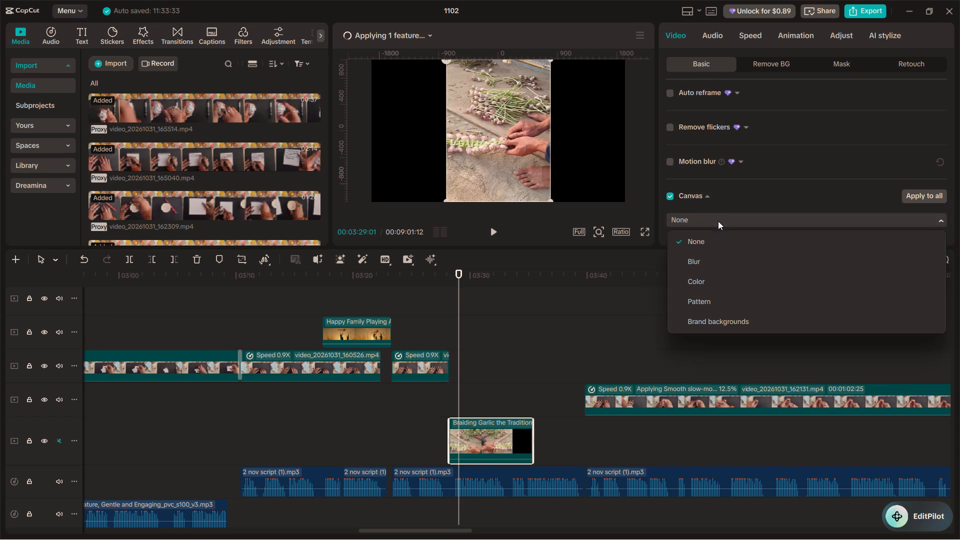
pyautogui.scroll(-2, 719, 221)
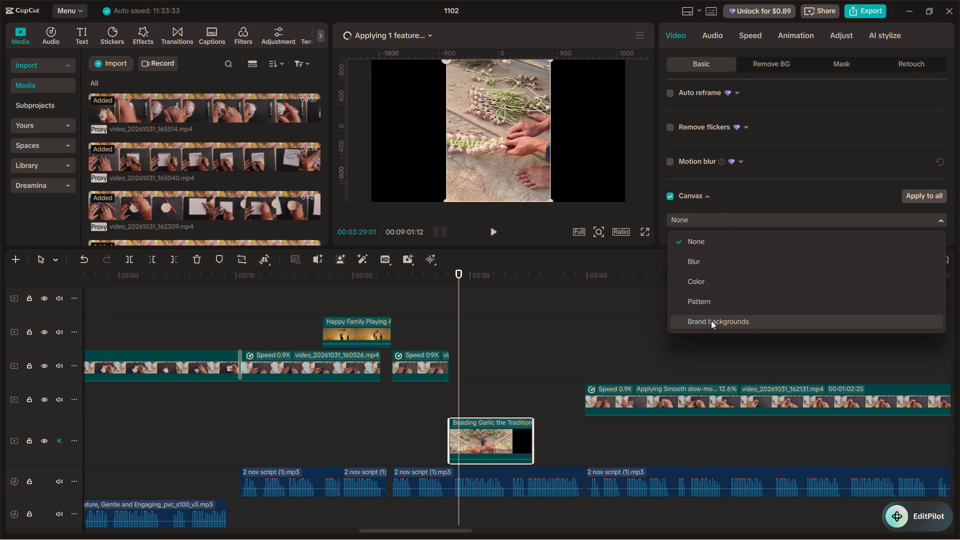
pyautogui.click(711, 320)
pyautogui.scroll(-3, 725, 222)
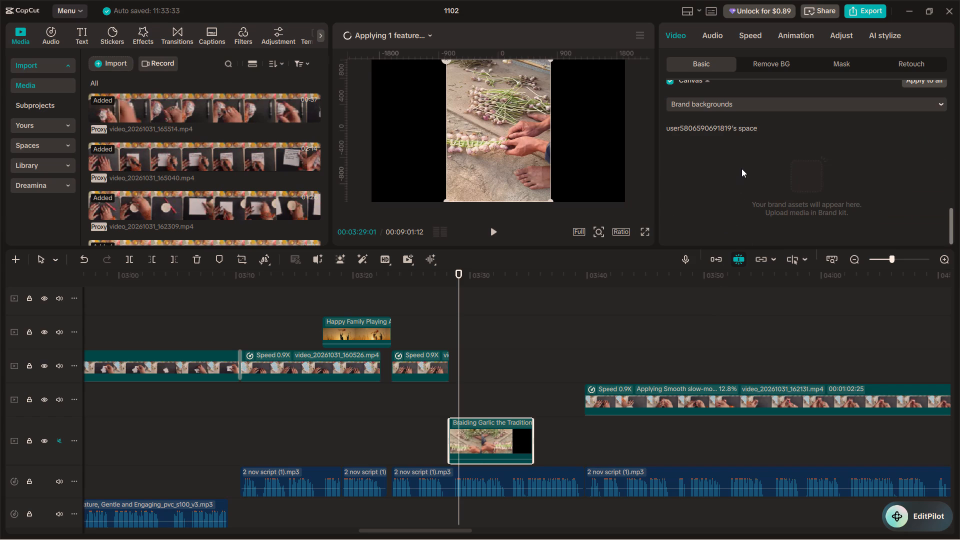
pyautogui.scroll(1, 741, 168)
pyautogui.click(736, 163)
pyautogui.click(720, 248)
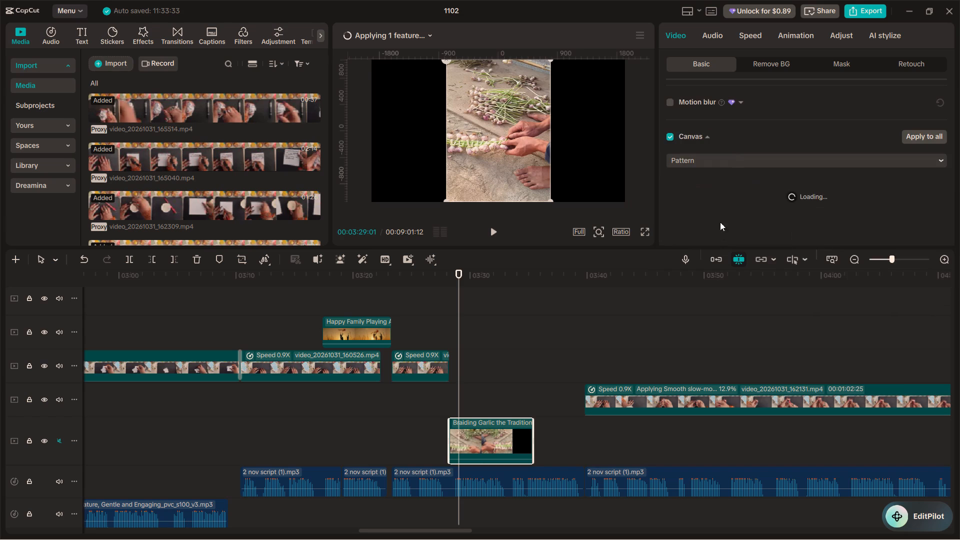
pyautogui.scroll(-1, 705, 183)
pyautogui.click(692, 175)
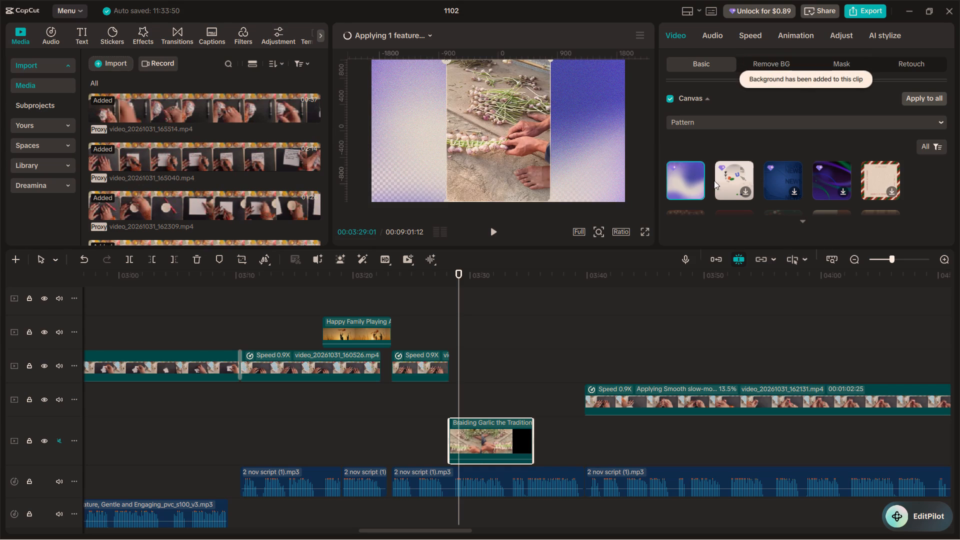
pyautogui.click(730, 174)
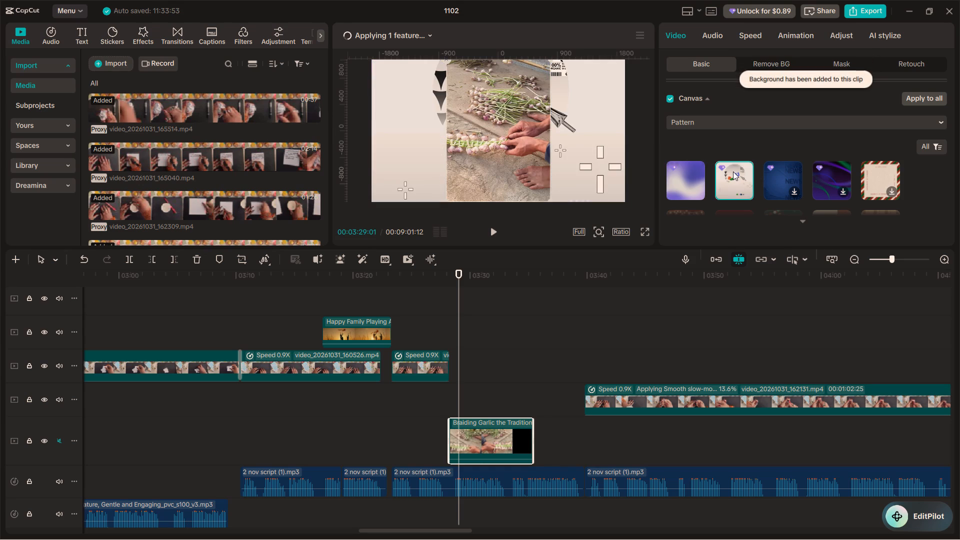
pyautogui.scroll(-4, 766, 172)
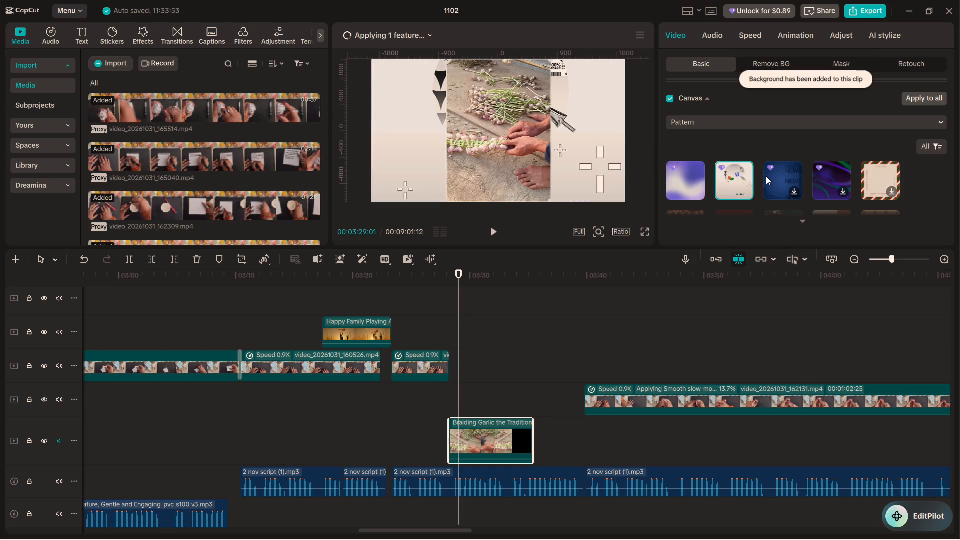
# Set the Braiding Garlic clip's canvas background to the second blur style.
pyautogui.click(749, 121)
pyautogui.click(718, 182)
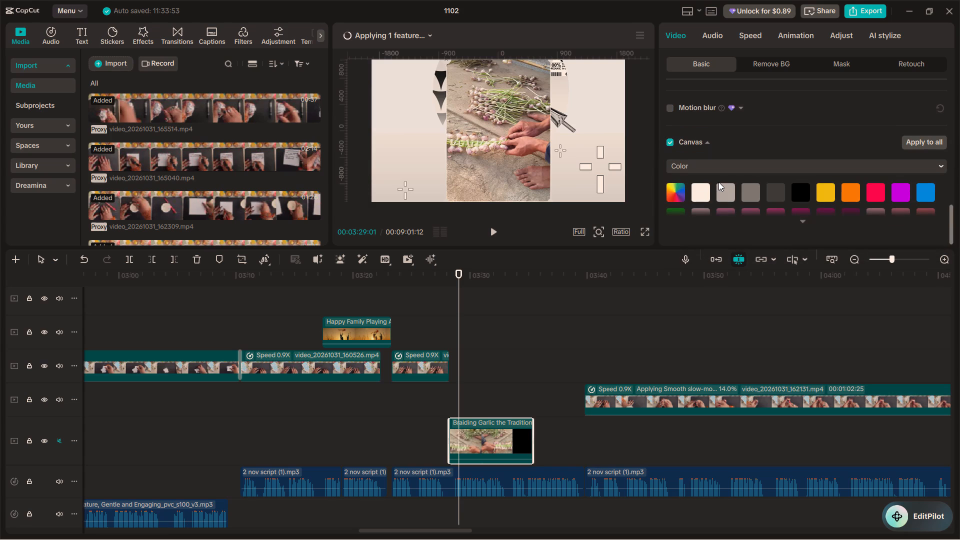
pyautogui.click(714, 166)
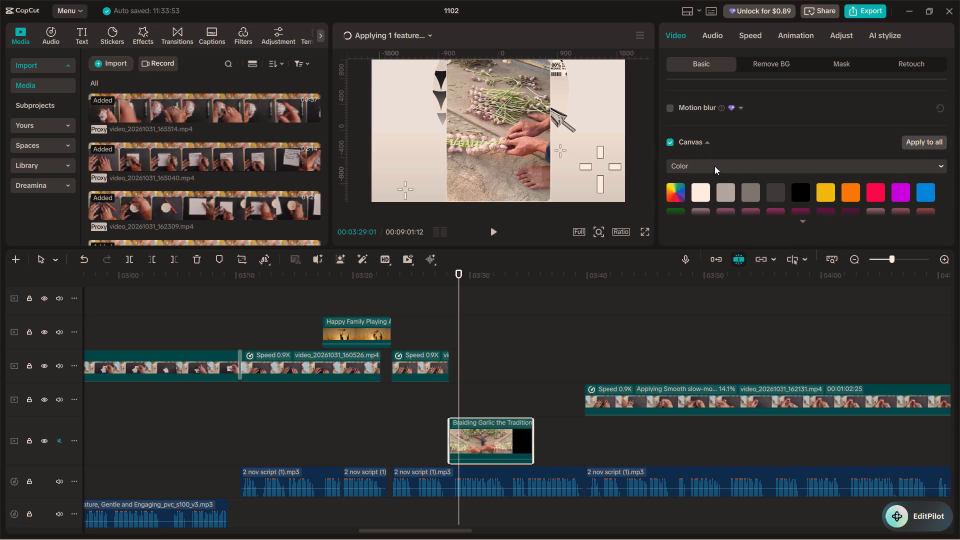
pyautogui.click(701, 203)
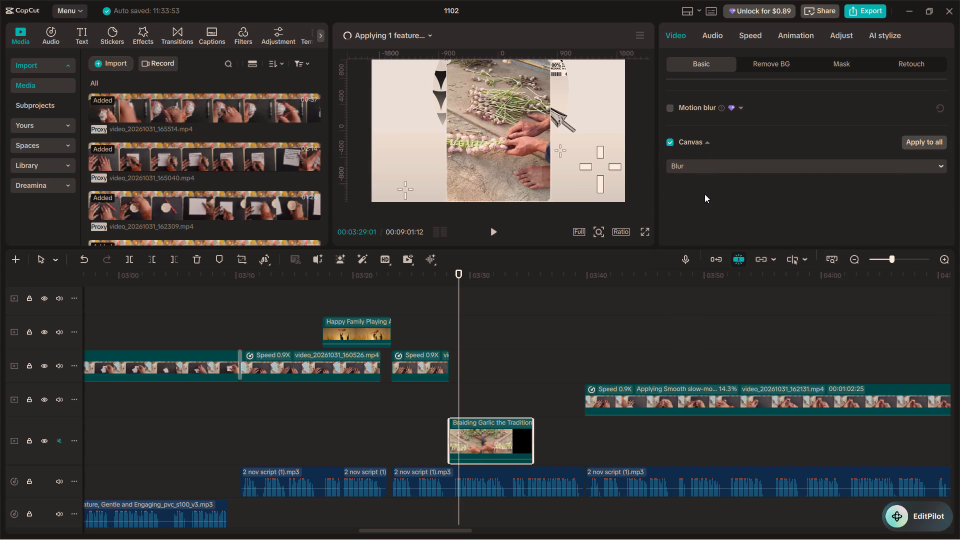
pyautogui.scroll(-4, 718, 172)
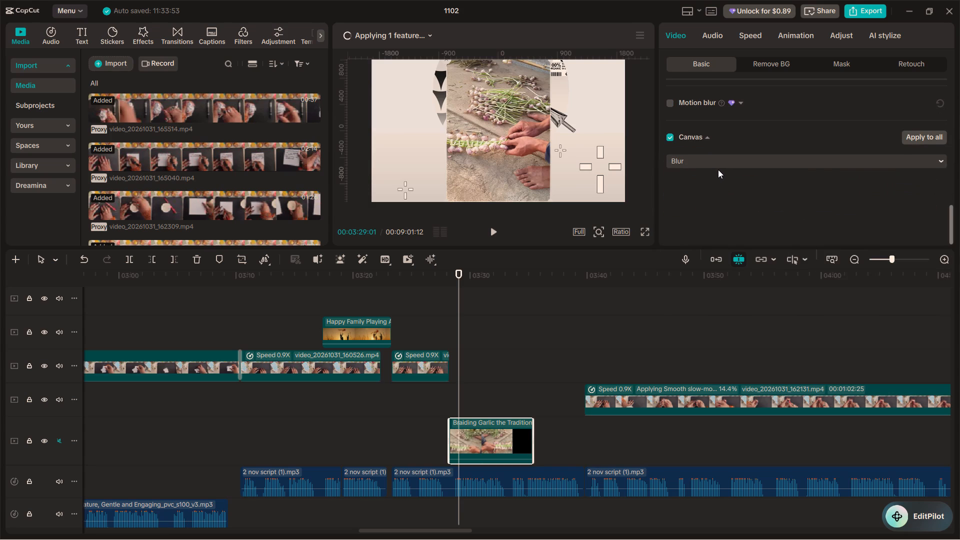
pyautogui.click(725, 197)
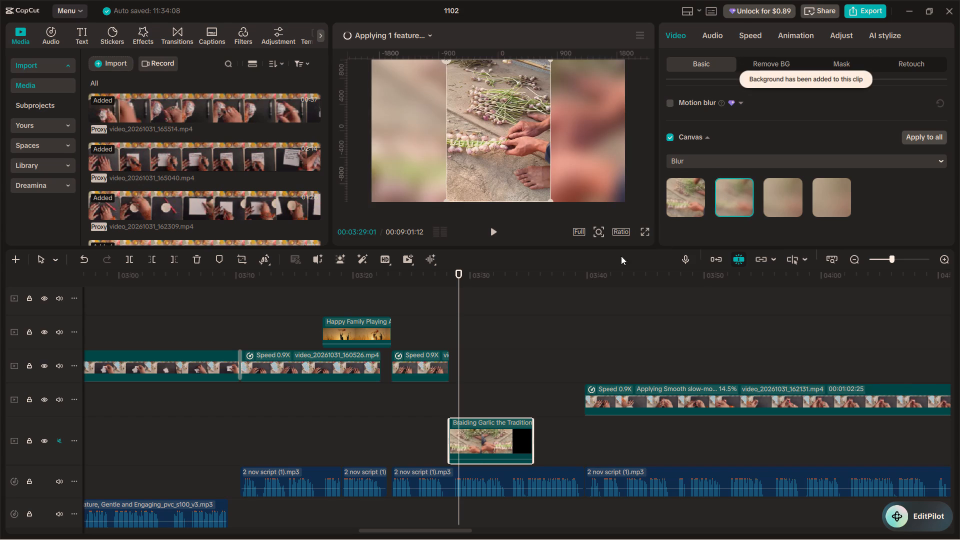
pyautogui.click(428, 313)
# Play the Braiding Garlic clip to find a cut point, split it at 3:31:06 and delete the part after the cut.
pyautogui.click(497, 234)
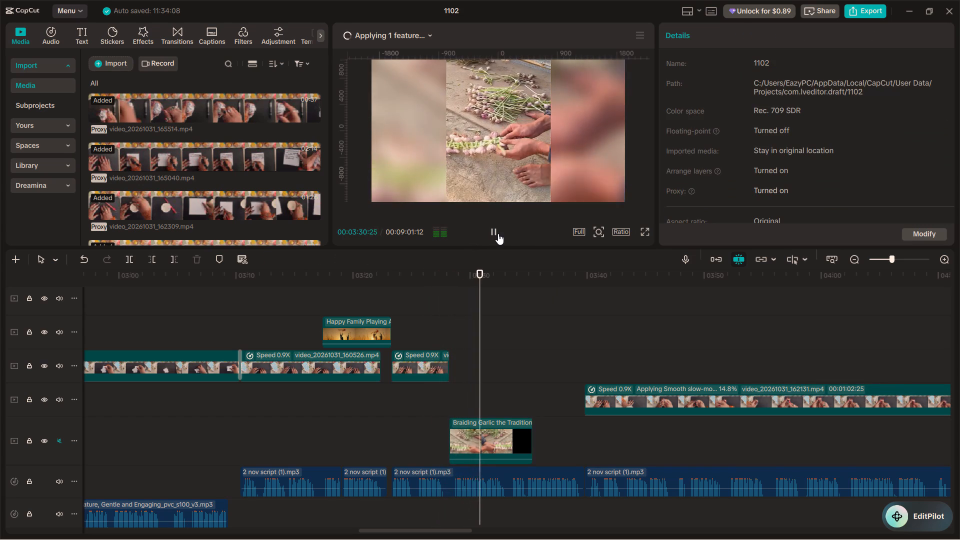
pyautogui.click(498, 233)
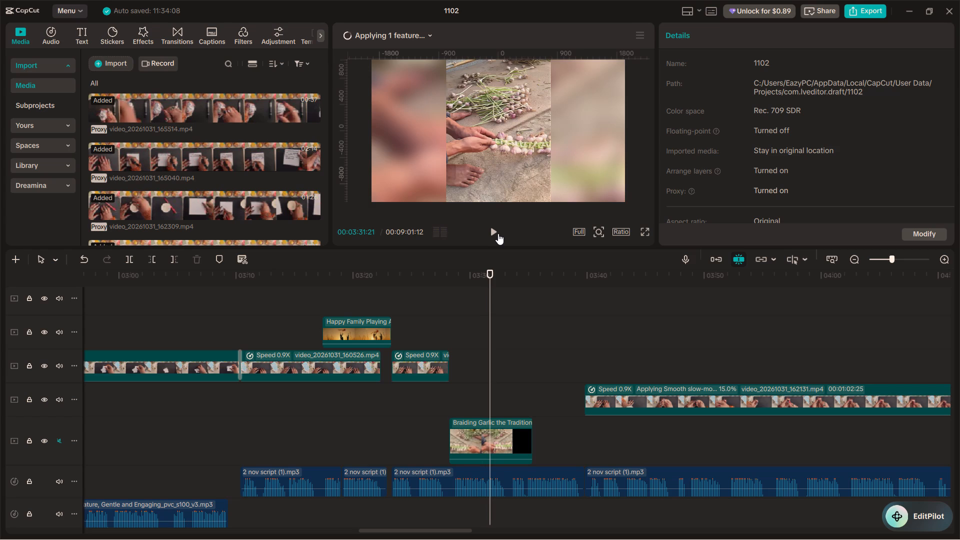
pyautogui.moveTo(488, 285); pyautogui.dragTo(480, 281)
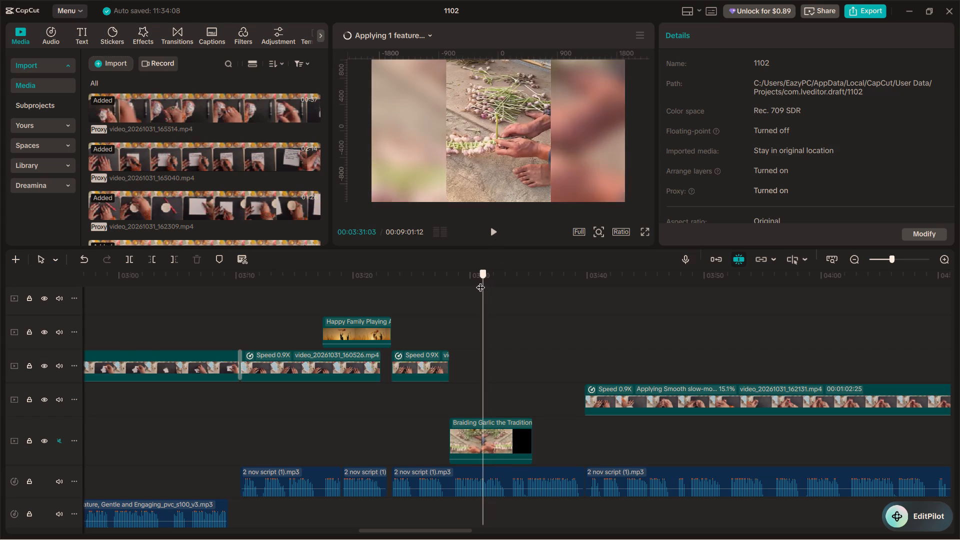
pyautogui.moveTo(480, 281); pyautogui.dragTo(478, 279)
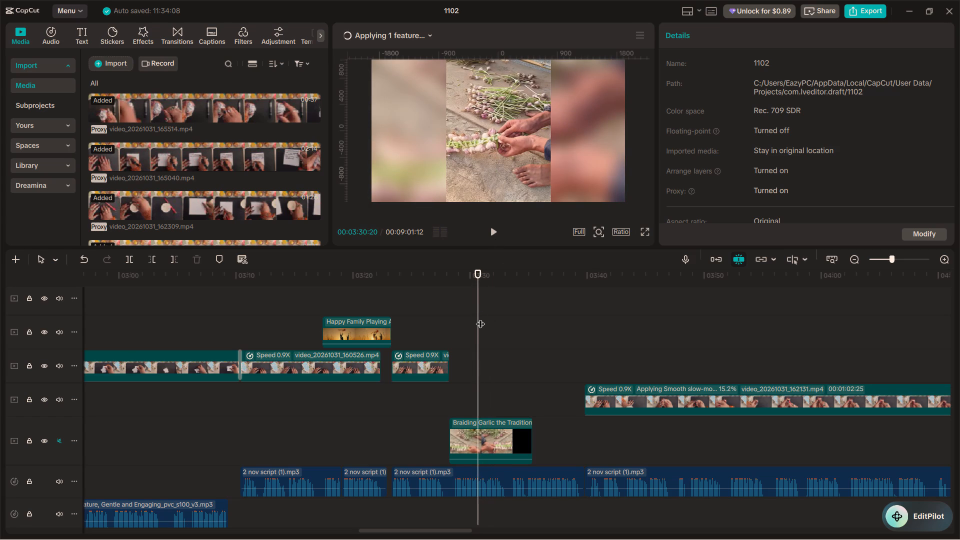
pyautogui.press('space')
pyautogui.press('space')
pyautogui.press('space')
pyautogui.press('space')
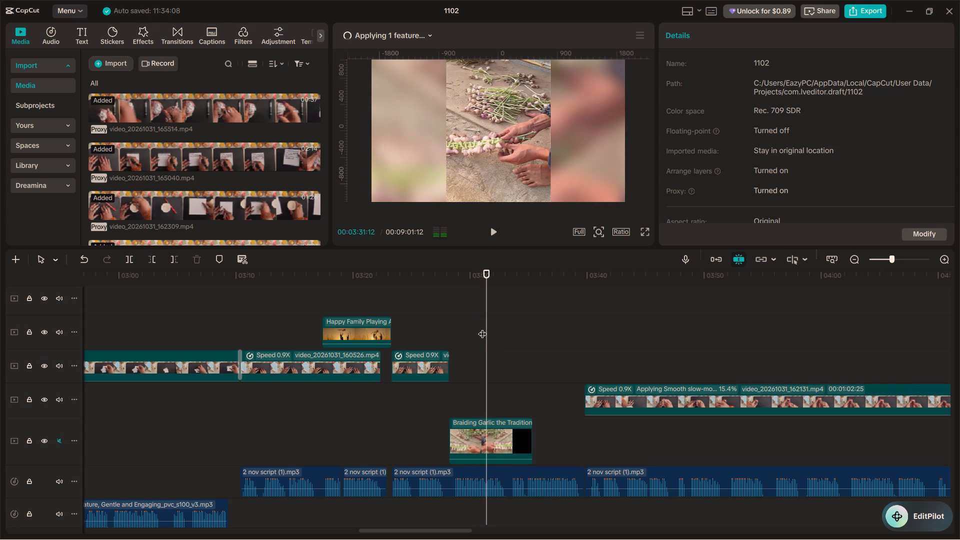
pyautogui.scroll(18, 482, 333)
pyautogui.scroll(-7, 470, 351)
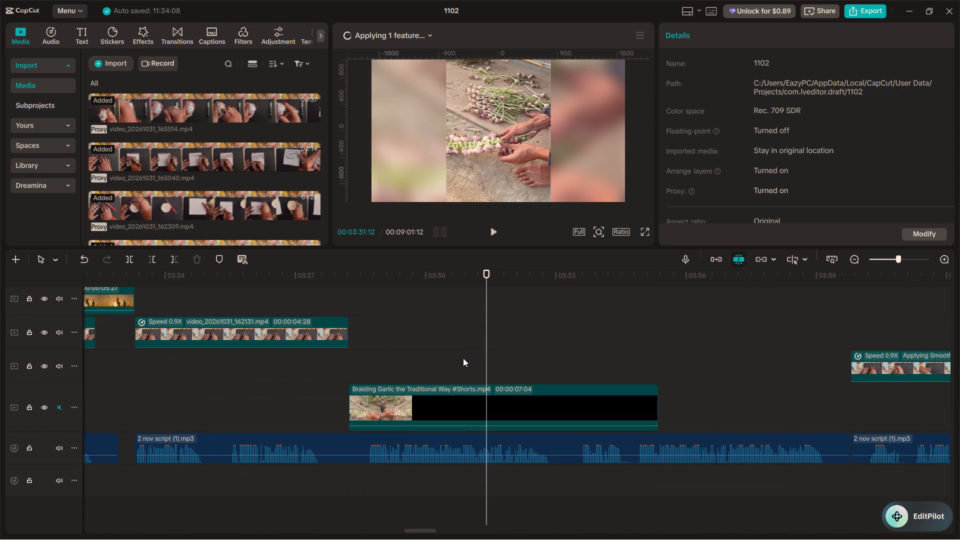
pyautogui.moveTo(485, 347); pyautogui.dragTo(461, 344)
pyautogui.press('space')
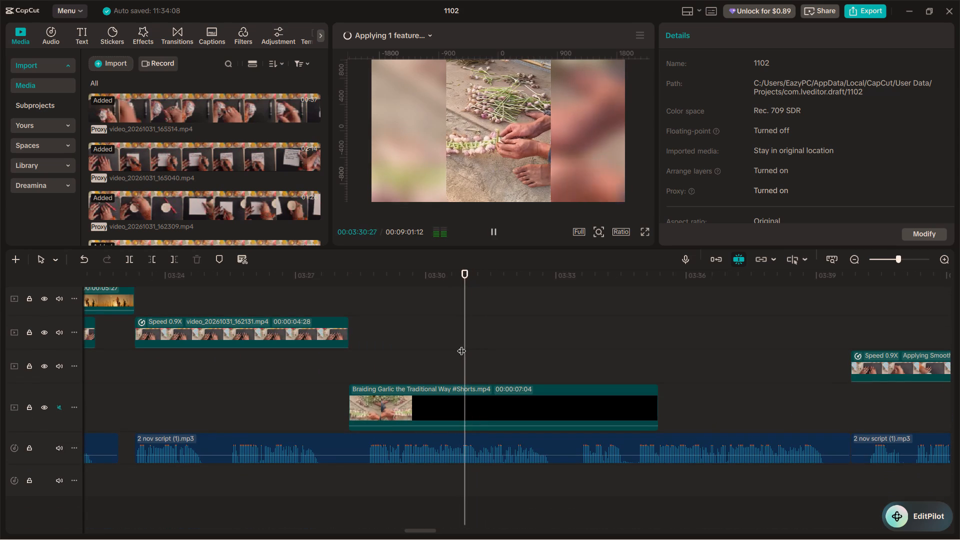
pyautogui.press('space')
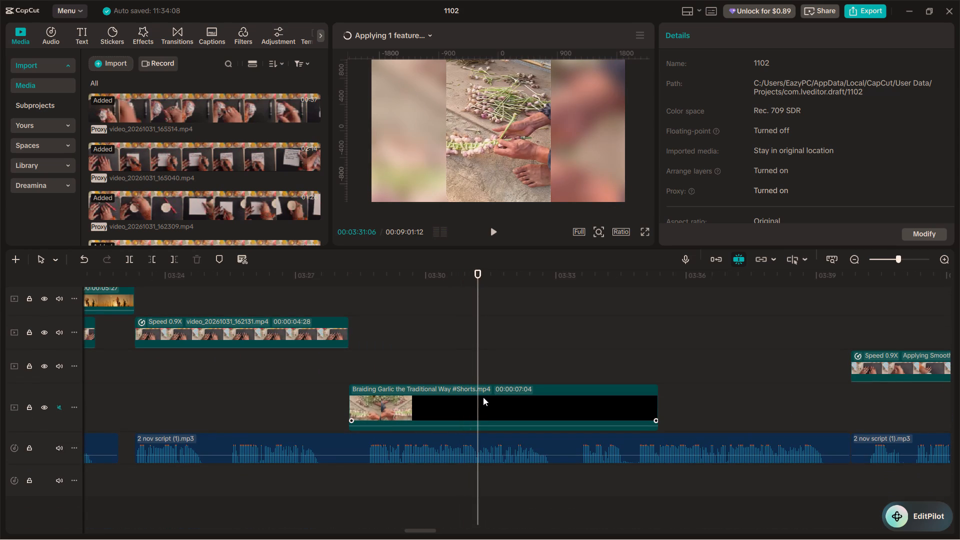
pyautogui.keyDown('ctrl'); pyautogui.click(484, 400); pyautogui.keyUp('ctrl')
pyautogui.hotkey('ctrl', 'b')
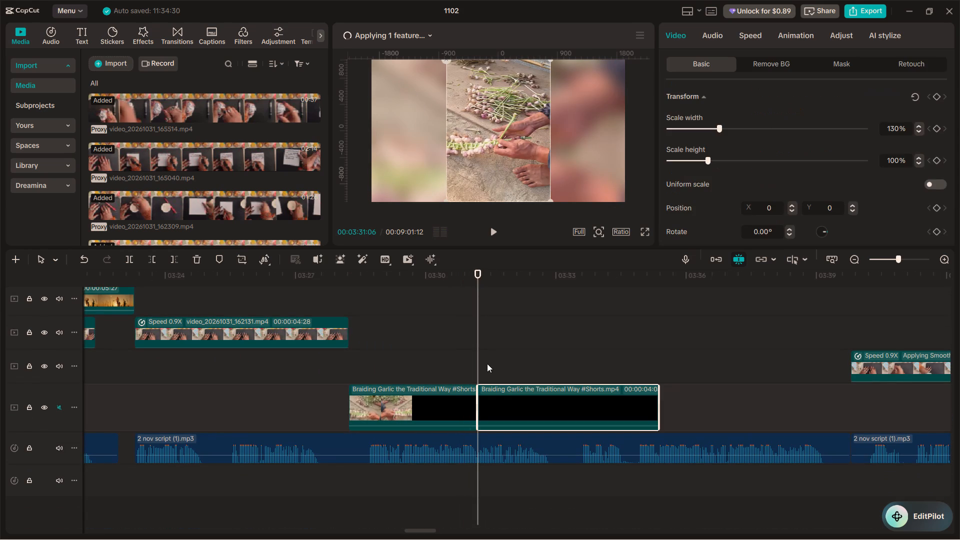
pyautogui.press('BackSpace')
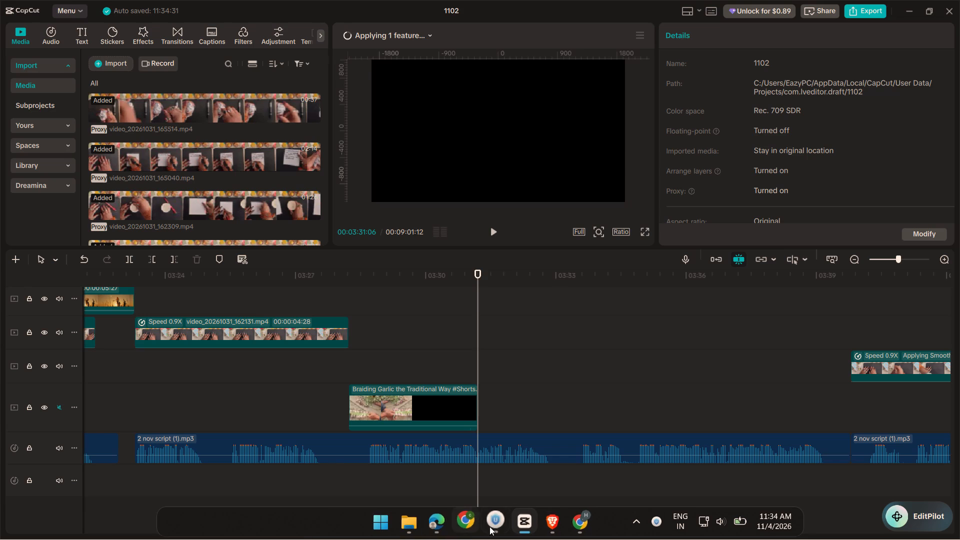
# Switch to the Brave browser, return to the "garlic traditional customs" results and look through them for more garlic footage.
pyautogui.click(553, 523)
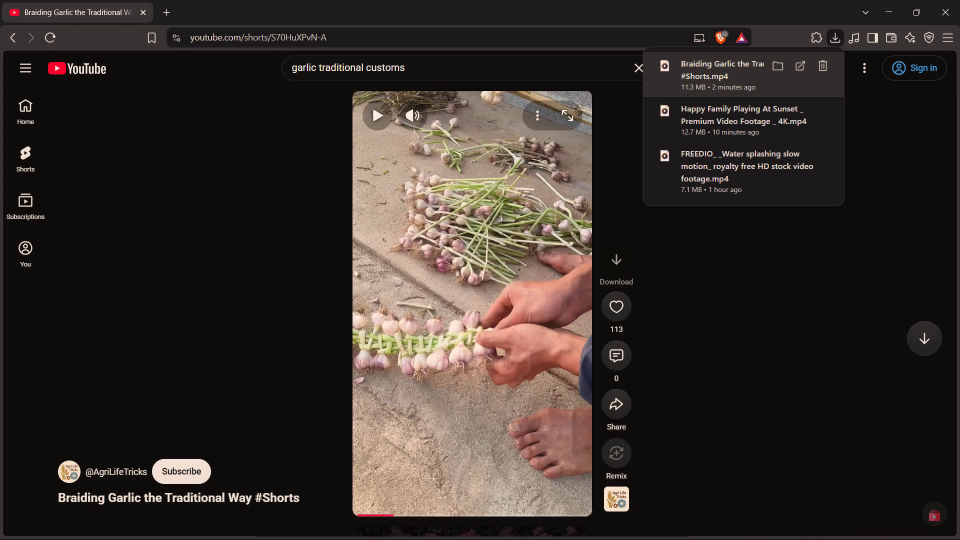
pyautogui.moveTo(434, 67); pyautogui.dragTo(288, 67)
pyautogui.moveTo(288, 67); pyautogui.dragTo(453, 65)
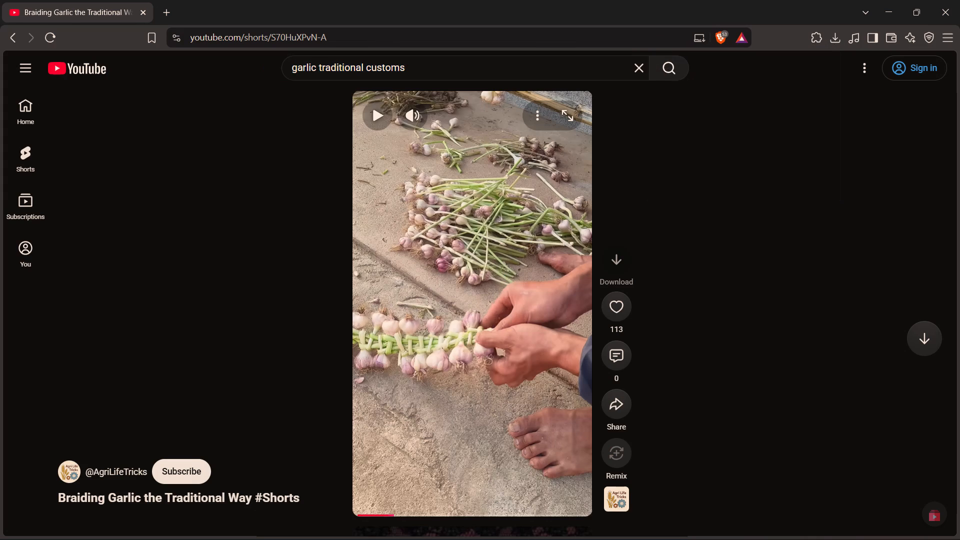
pyautogui.click(15, 35)
pyautogui.scroll(-3, 362, 169)
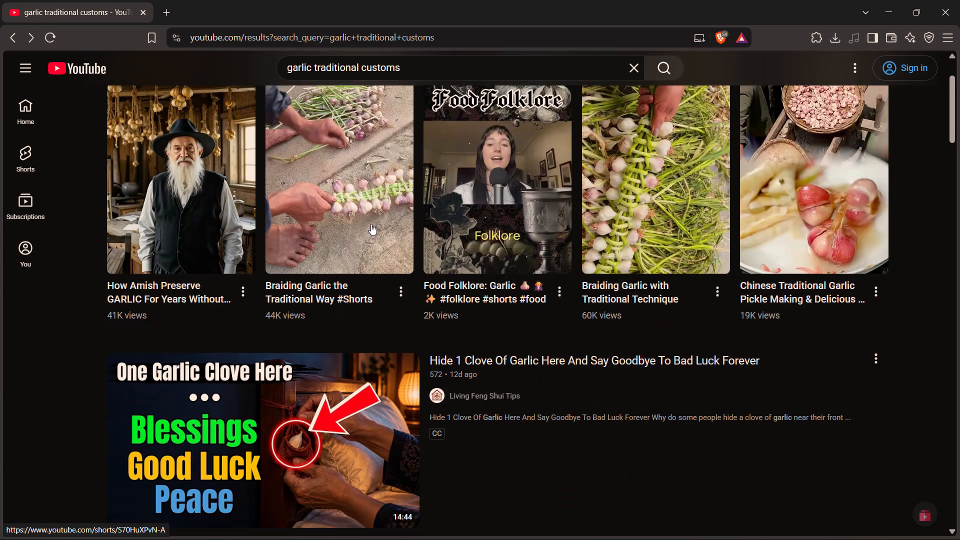
pyautogui.scroll(-5, 376, 232)
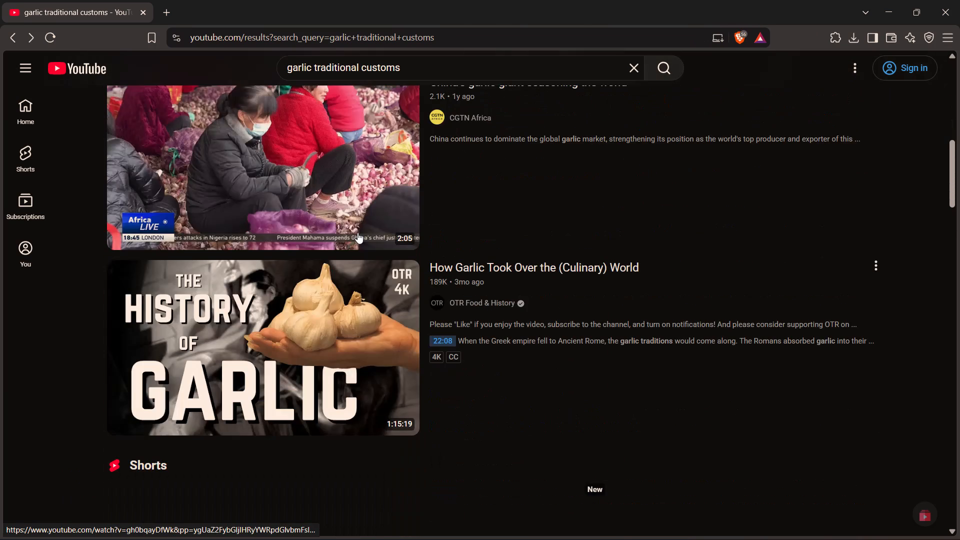
pyautogui.scroll(-3, 357, 232)
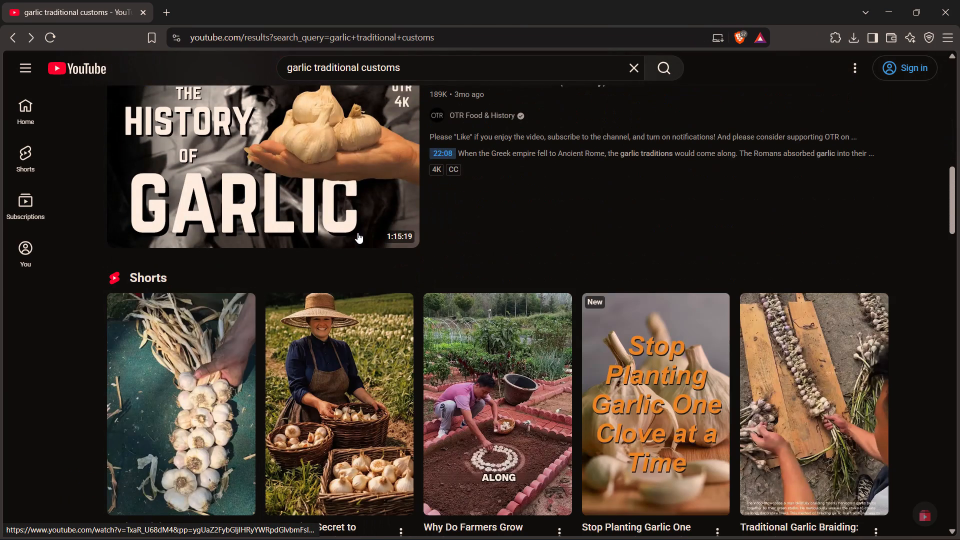
pyautogui.scroll(-5, 357, 232)
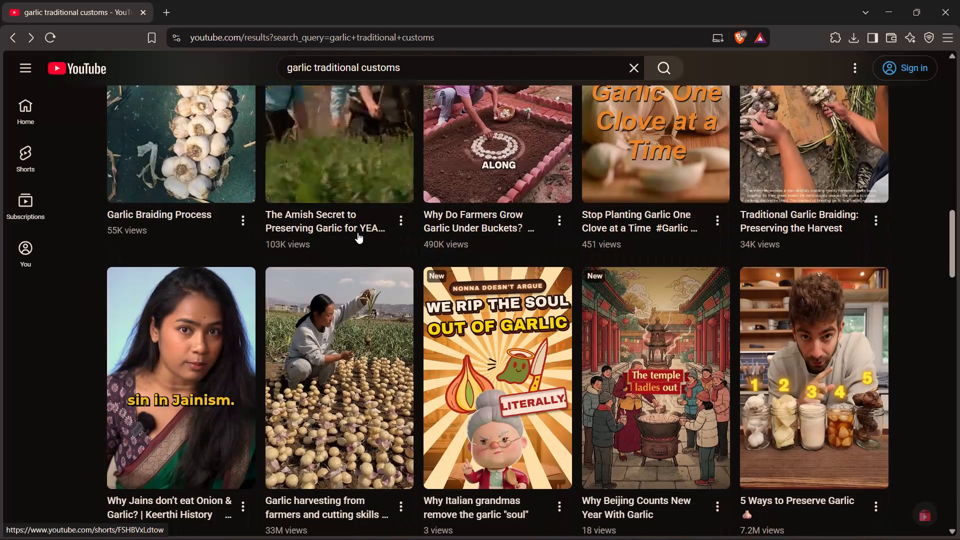
pyautogui.scroll(-2, 357, 232)
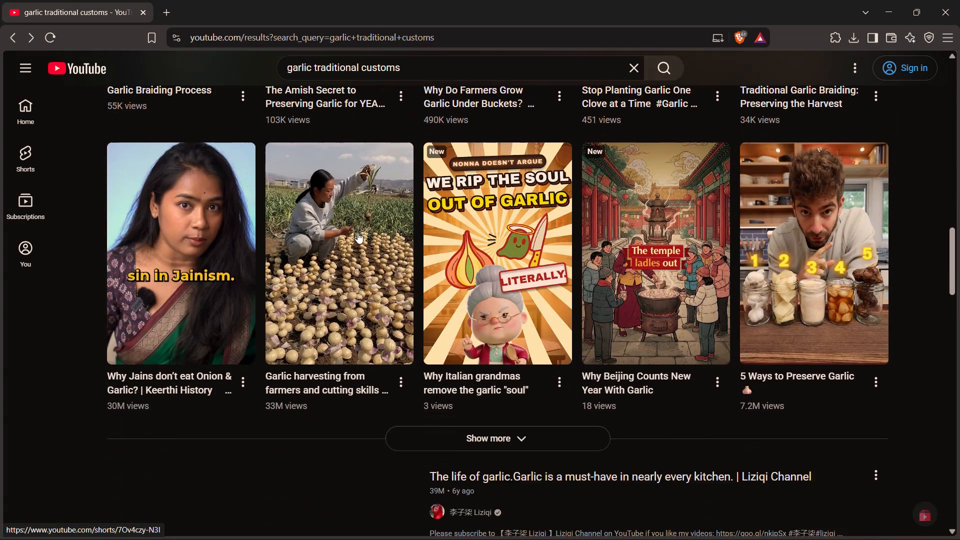
pyautogui.scroll(-5, 357, 232)
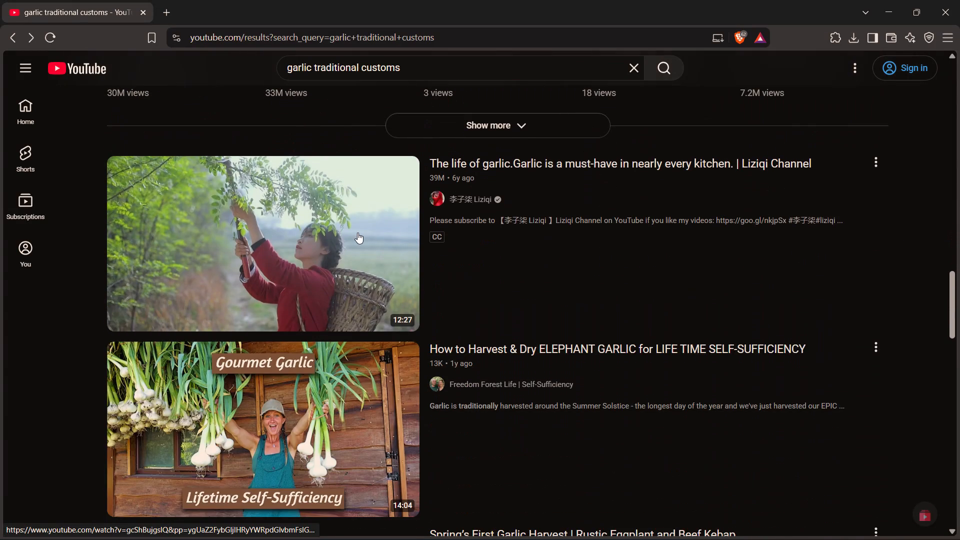
pyautogui.scroll(-10, 357, 232)
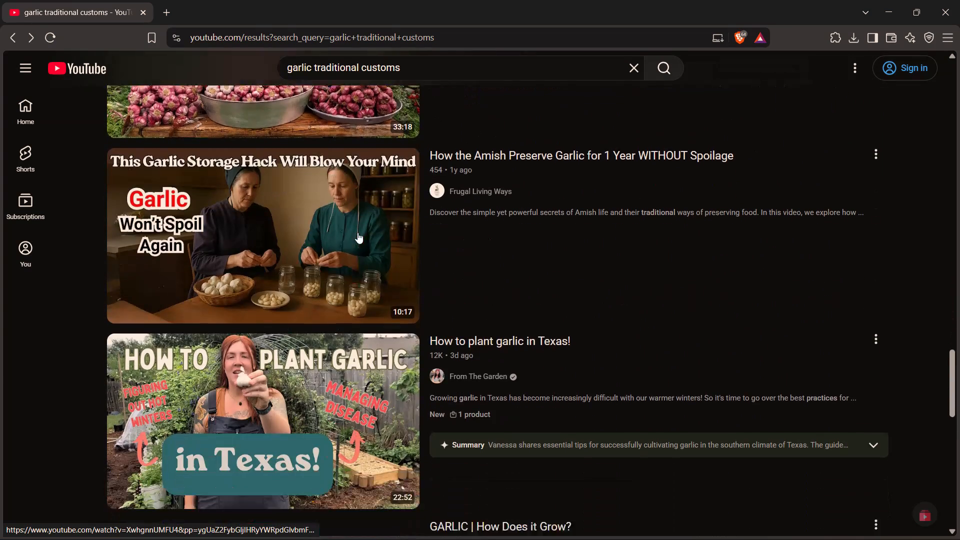
pyautogui.scroll(-7, 357, 232)
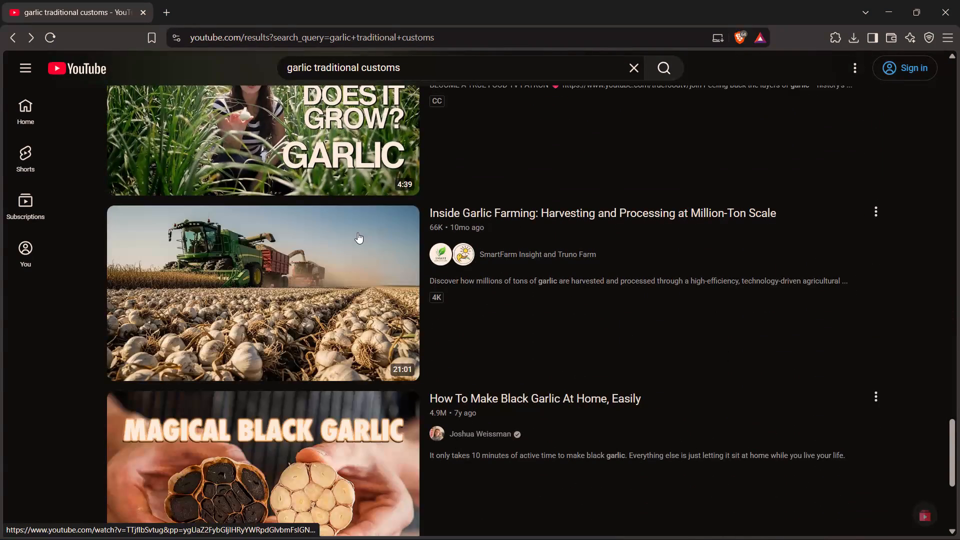
pyautogui.scroll(-2, 357, 232)
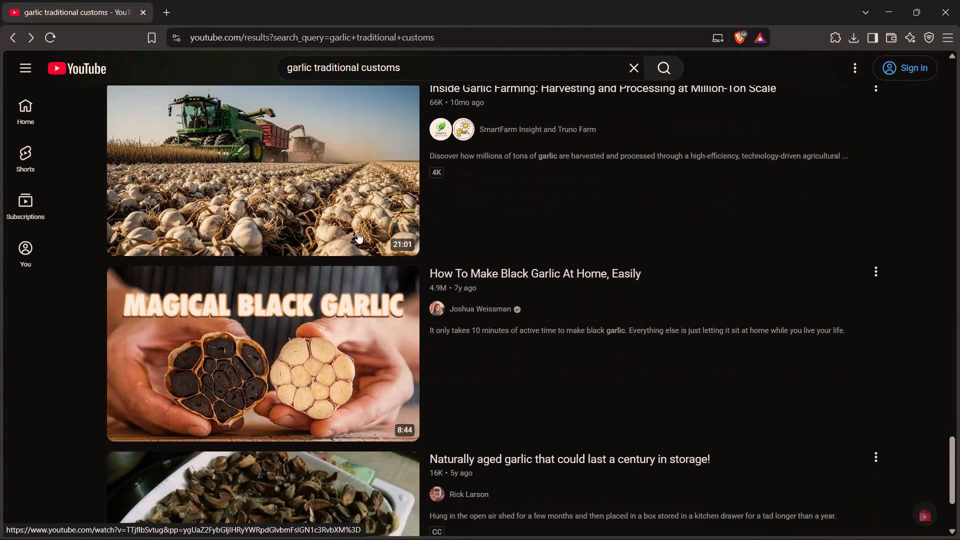
pyautogui.scroll(-9, 357, 232)
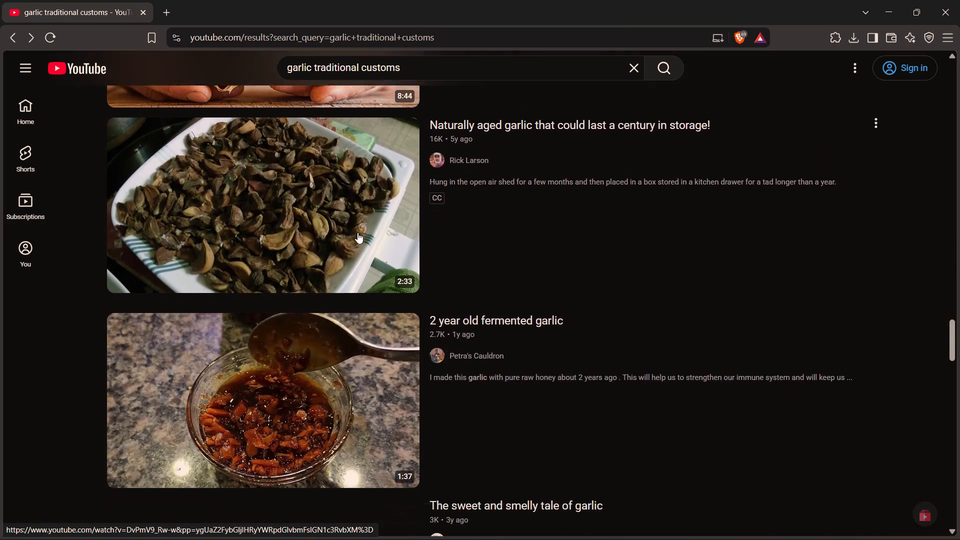
pyautogui.scroll(-6, 357, 232)
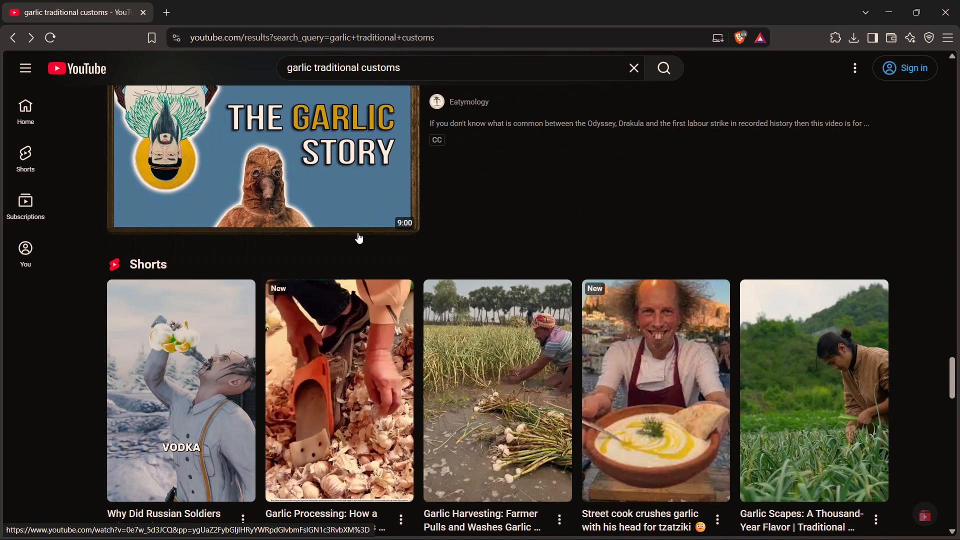
pyautogui.scroll(-2, 357, 232)
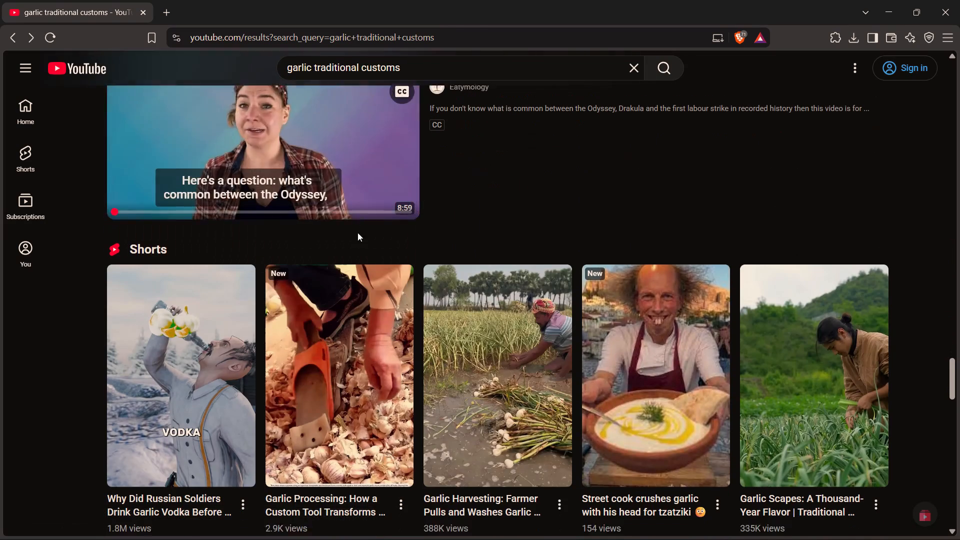
pyautogui.scroll(-9, 357, 232)
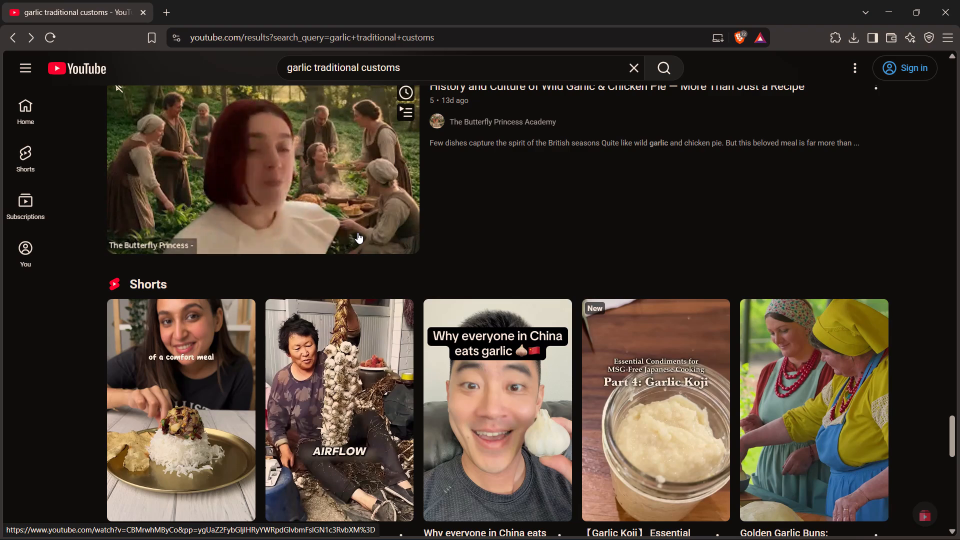
pyautogui.scroll(-5, 357, 232)
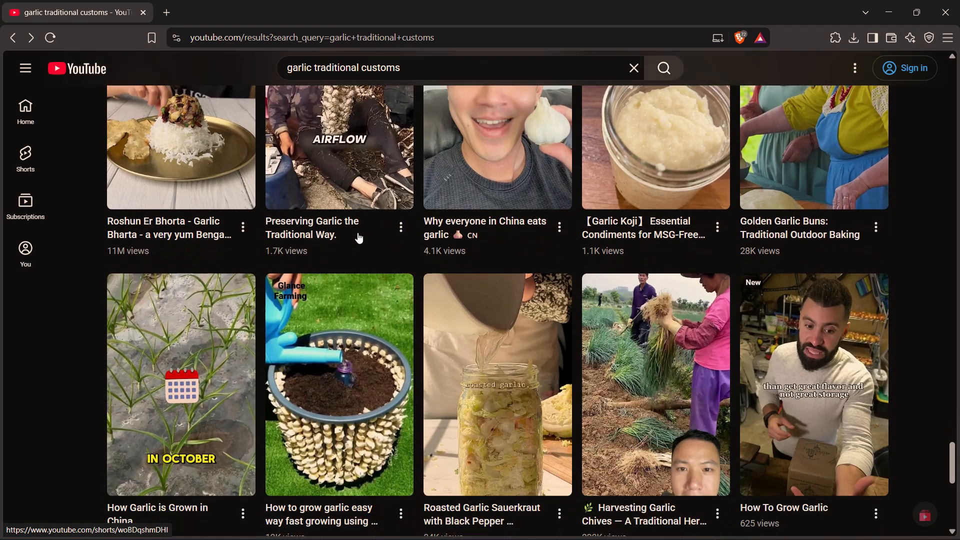
pyautogui.scroll(5, 357, 232)
pyautogui.scroll(20, 357, 232)
pyautogui.scroll(1, 357, 232)
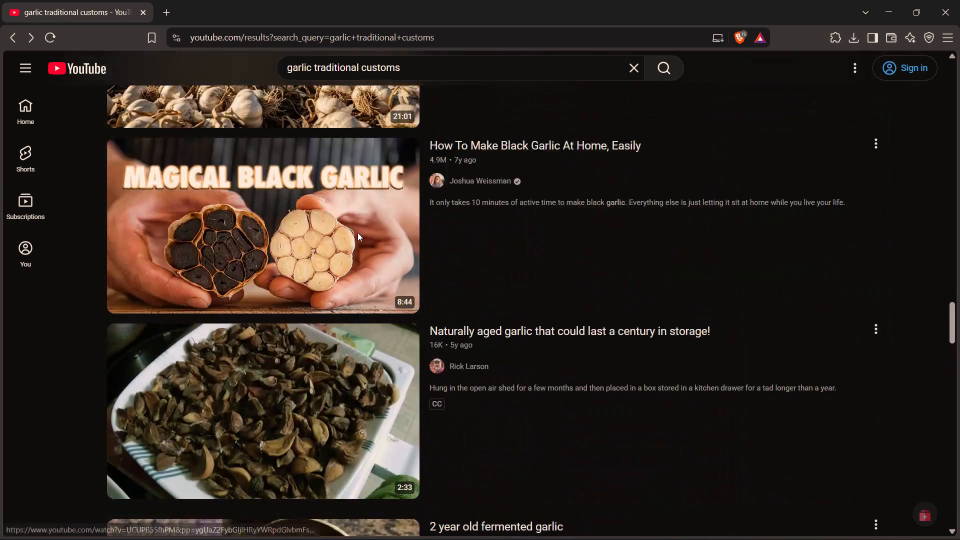
pyautogui.scroll(20, 357, 232)
pyautogui.scroll(10, 357, 232)
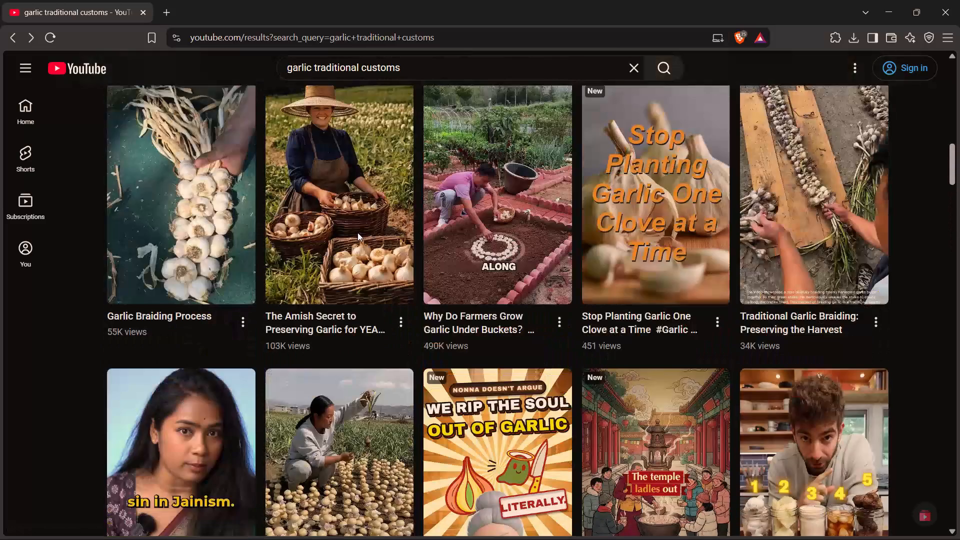
pyautogui.scroll(4, 357, 232)
pyautogui.scroll(-5, 357, 232)
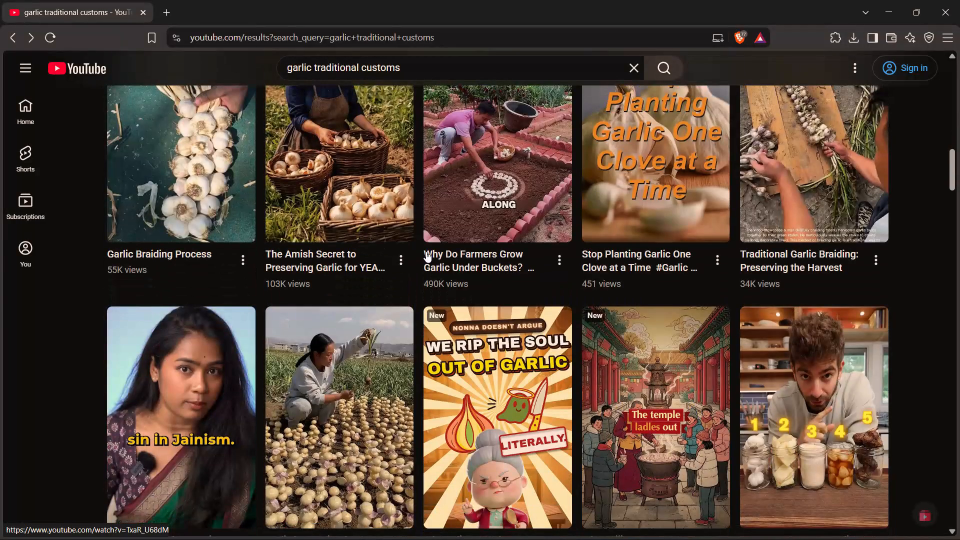
# Preview the short "Why Beijing Counts New Year With Garlic" and return to the search results.
pyautogui.click(634, 385)
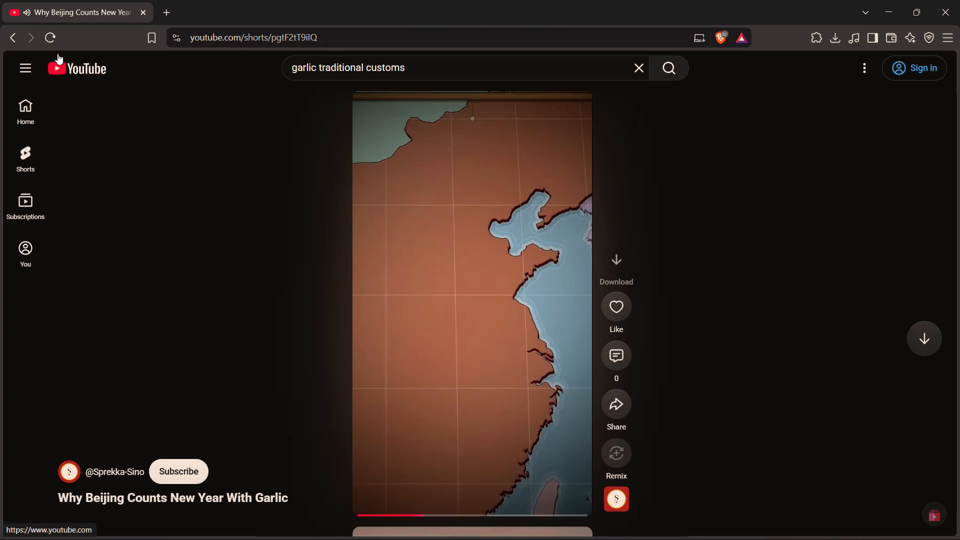
pyautogui.click(14, 34)
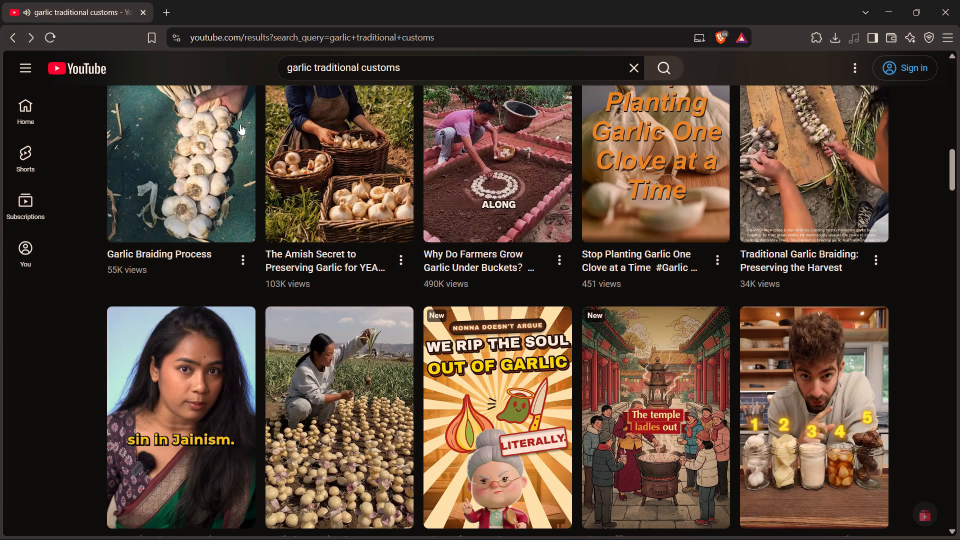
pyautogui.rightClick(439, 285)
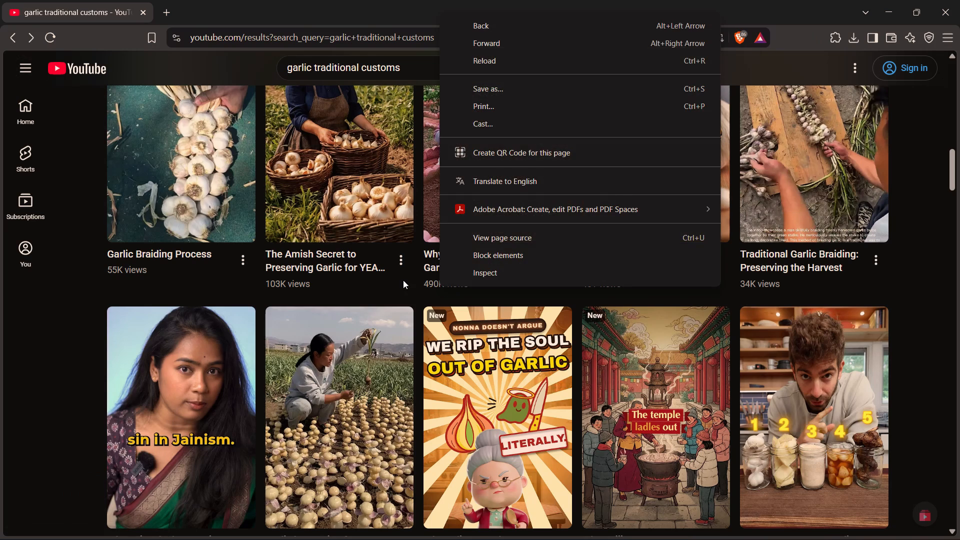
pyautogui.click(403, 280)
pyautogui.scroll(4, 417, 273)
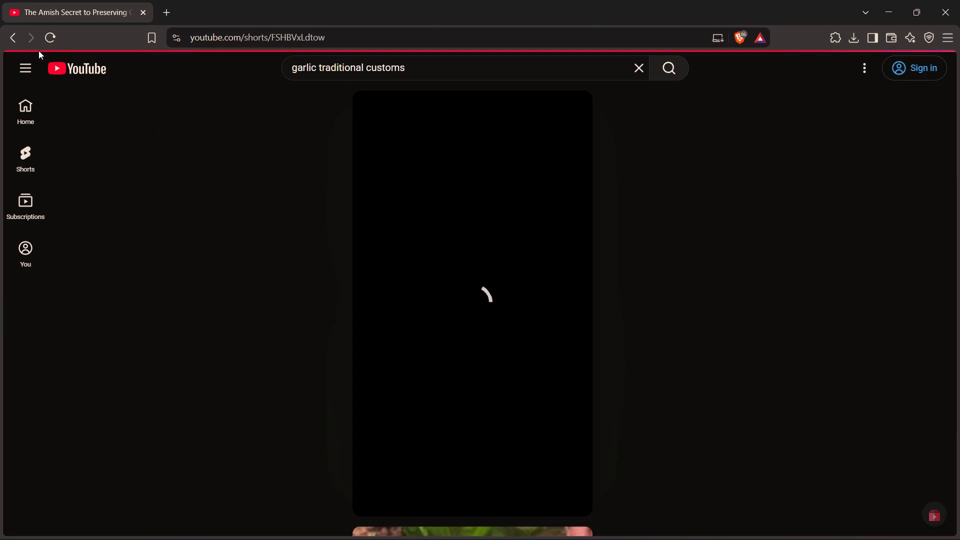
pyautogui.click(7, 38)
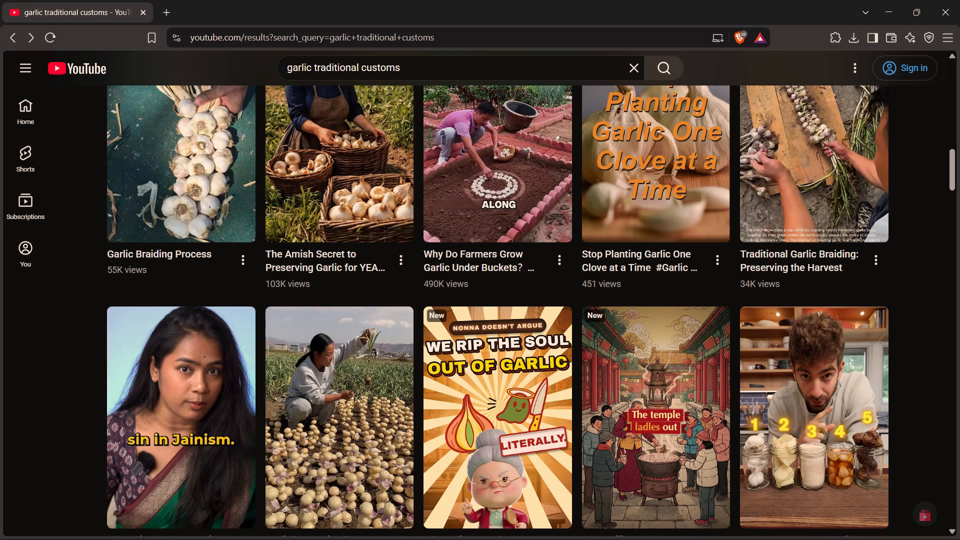
# Change the YouTube search to "garlic rituals" and run it.
pyautogui.click(406, 67)
pyautogui.moveTo(406, 67); pyautogui.dragTo(318, 68)
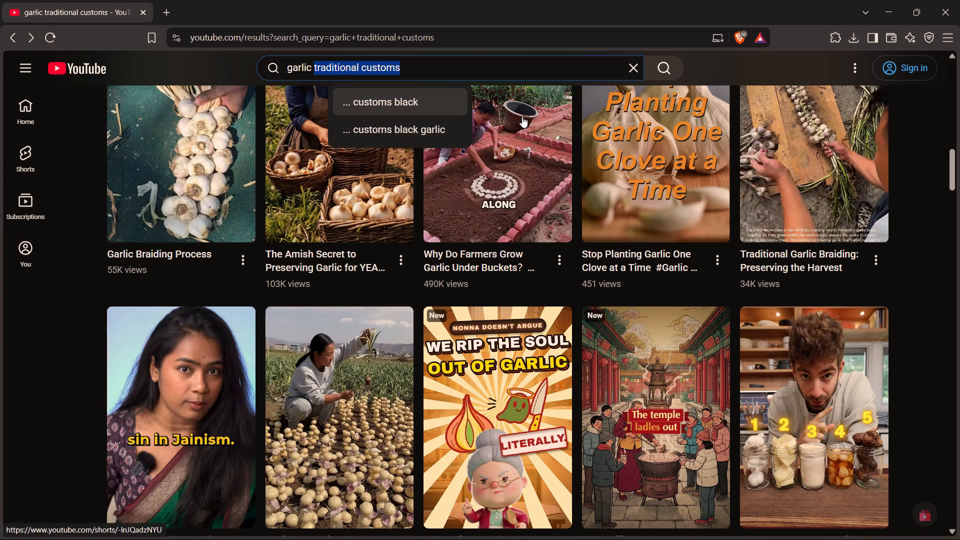
pyautogui.press('r')
pyautogui.write('ituals')
pyautogui.press('Return')
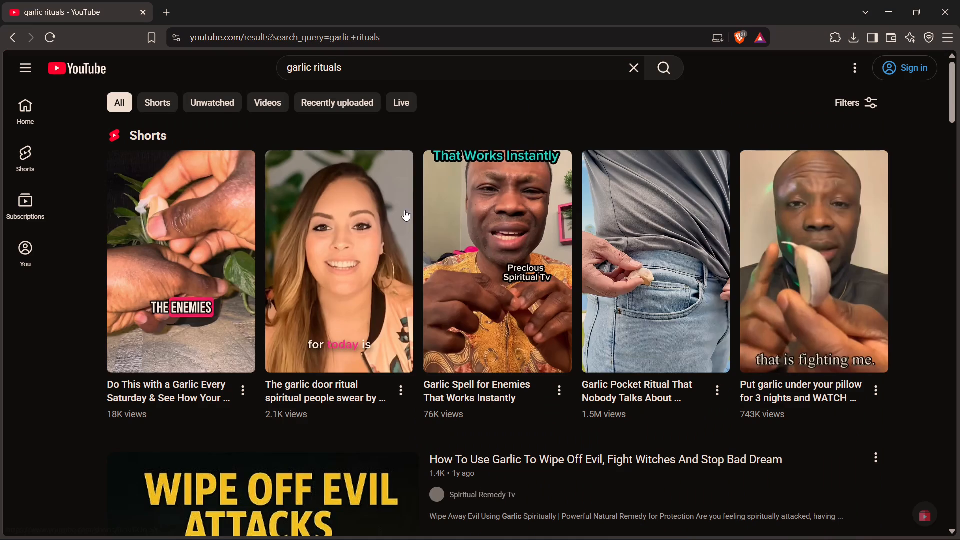
# Look through the "garlic rituals" results, both shorts and full videos, for usable garlic footage.
pyautogui.scroll(-4, 358, 243)
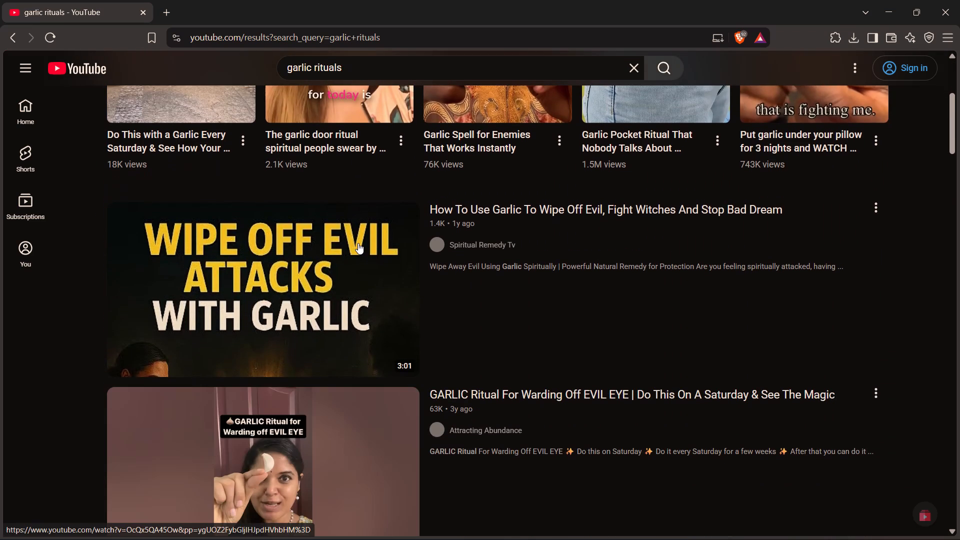
pyautogui.scroll(-10, 317, 264)
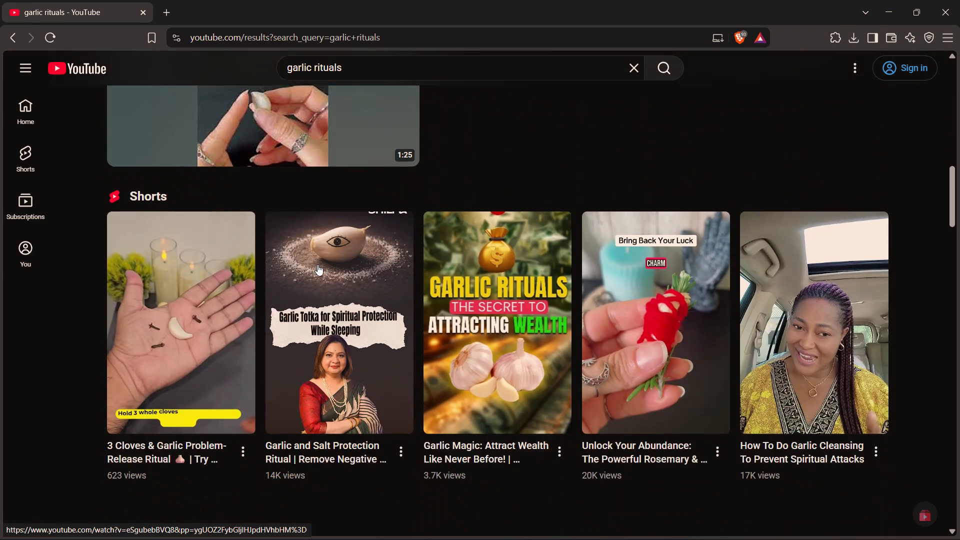
pyautogui.scroll(-4, 317, 264)
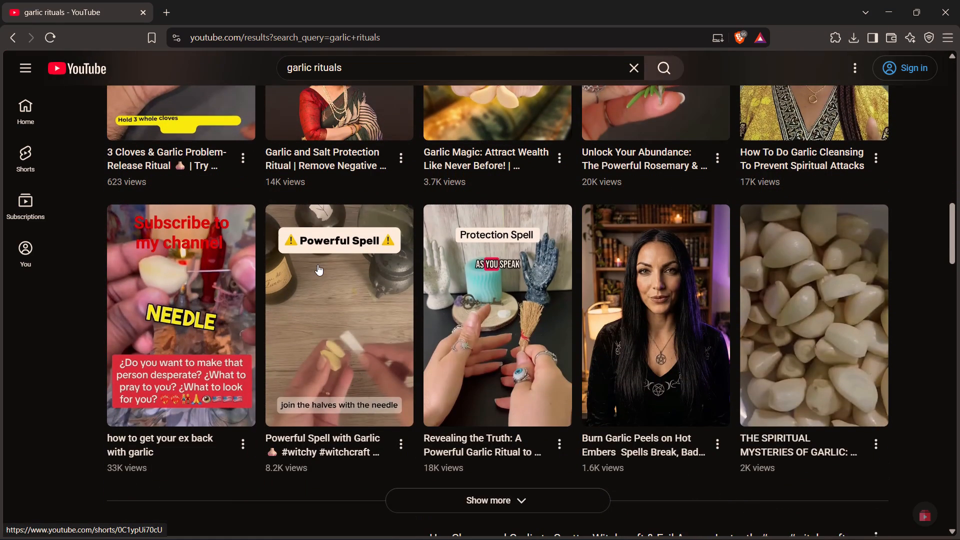
pyautogui.scroll(-8, 317, 264)
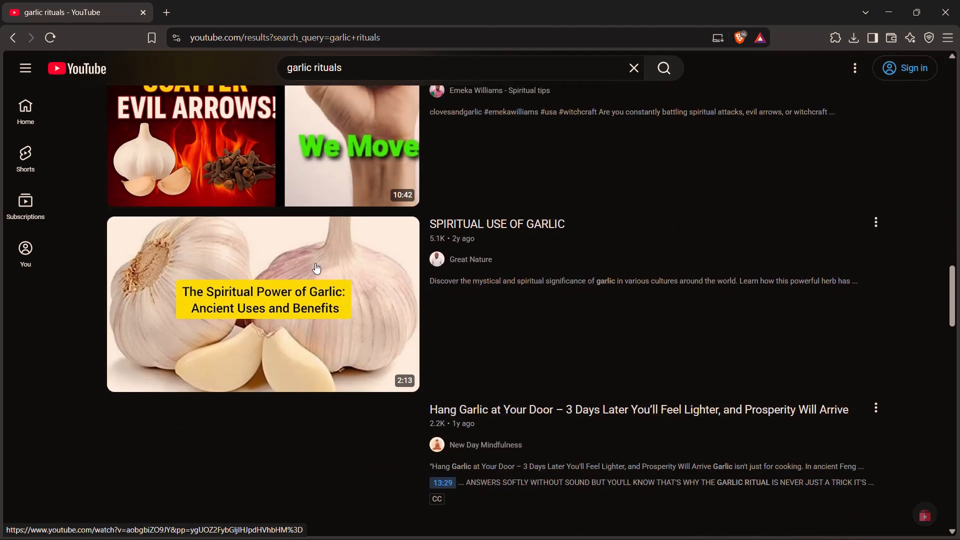
pyautogui.scroll(-5, 315, 263)
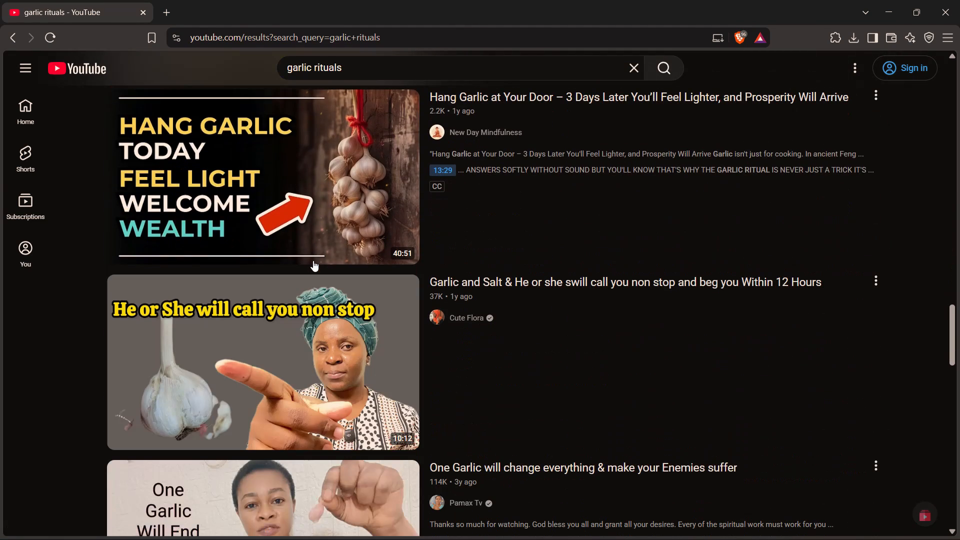
pyautogui.scroll(-2, 313, 260)
pyautogui.scroll(2, 313, 260)
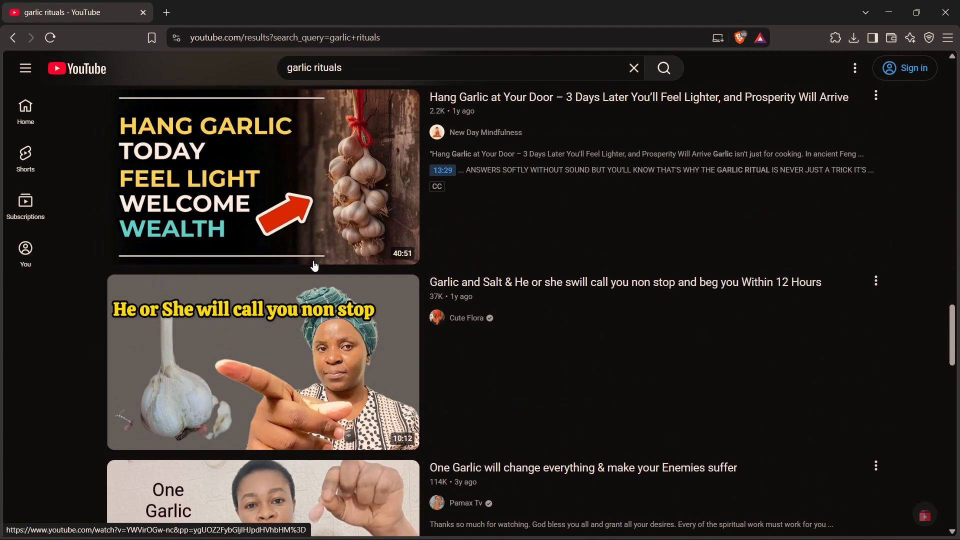
pyautogui.scroll(-5, 313, 260)
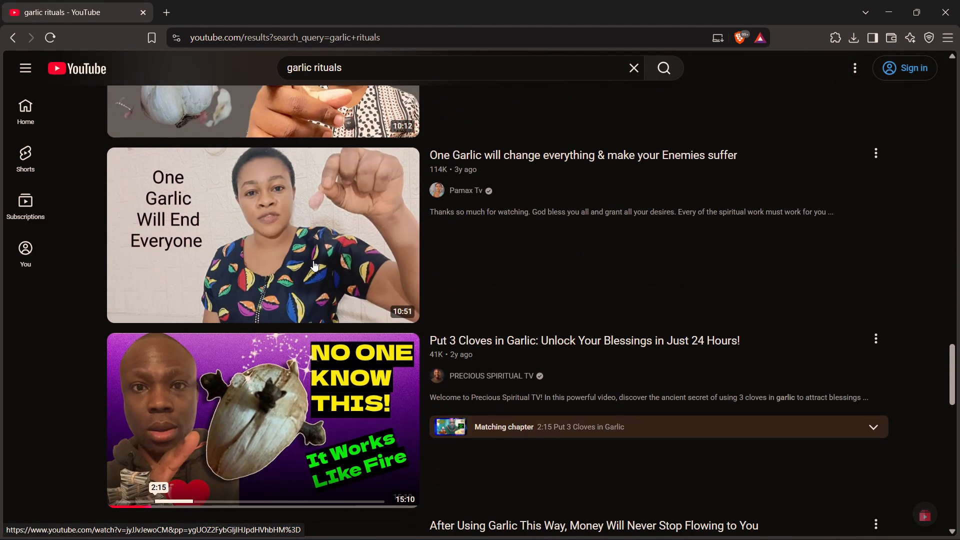
pyautogui.scroll(-2, 313, 260)
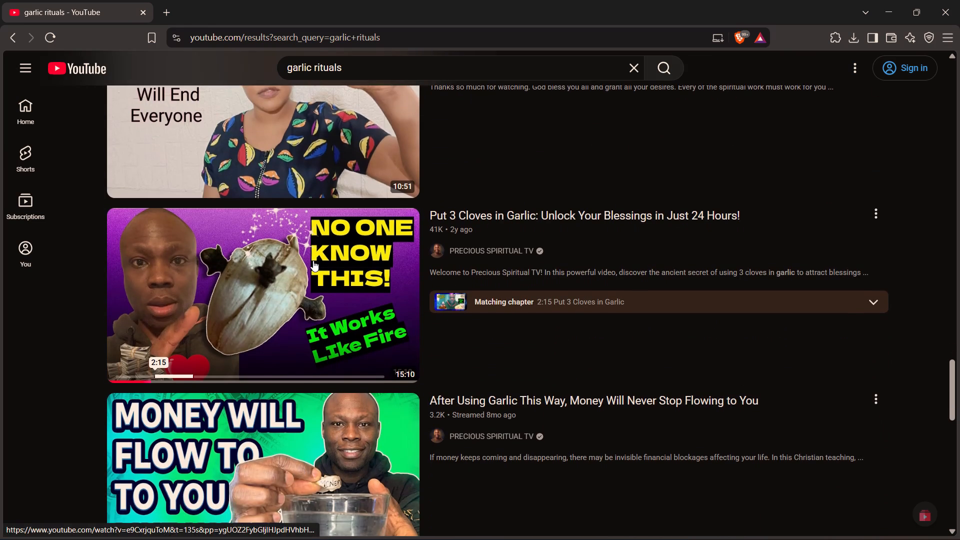
pyautogui.scroll(-1, 313, 260)
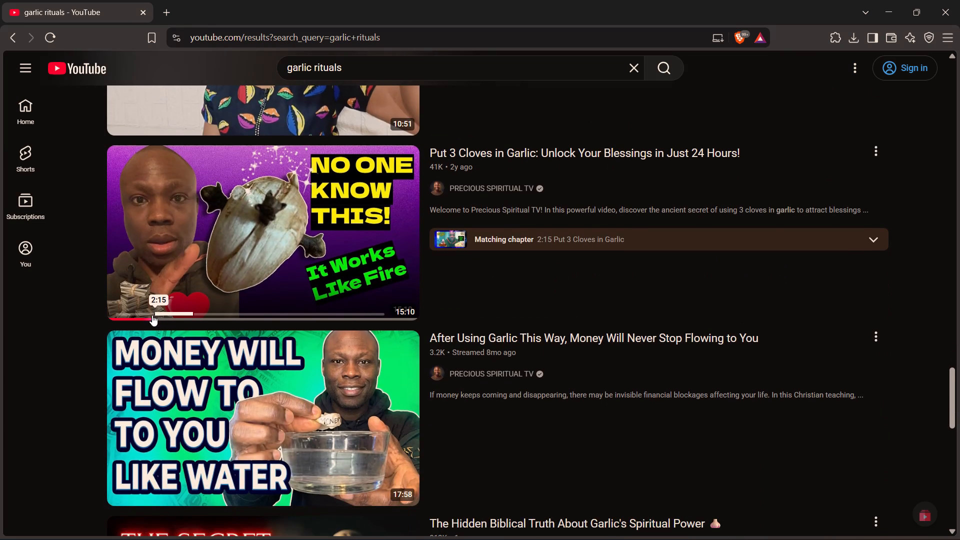
pyautogui.scroll(-1, 413, 258)
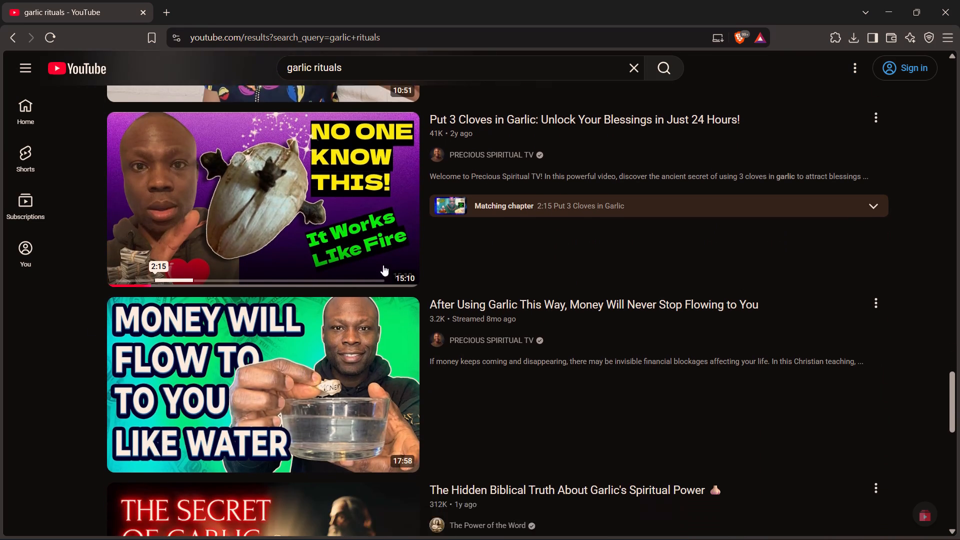
pyautogui.scroll(-1, 326, 277)
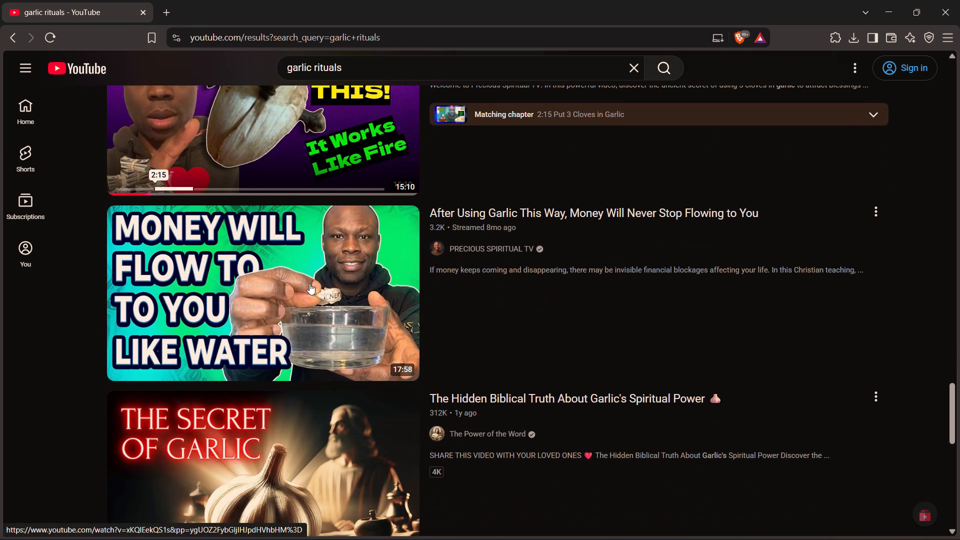
pyautogui.scroll(-3, 309, 283)
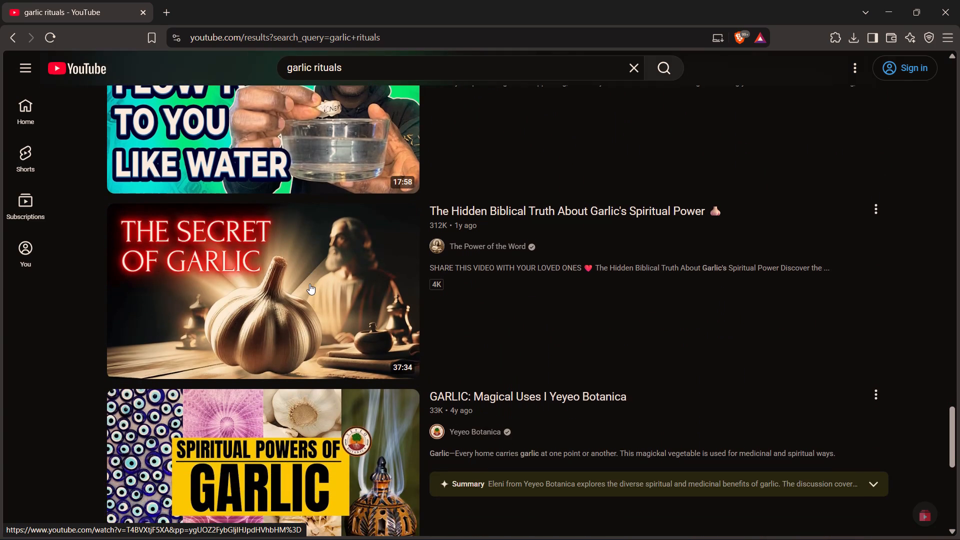
pyautogui.scroll(-5, 309, 283)
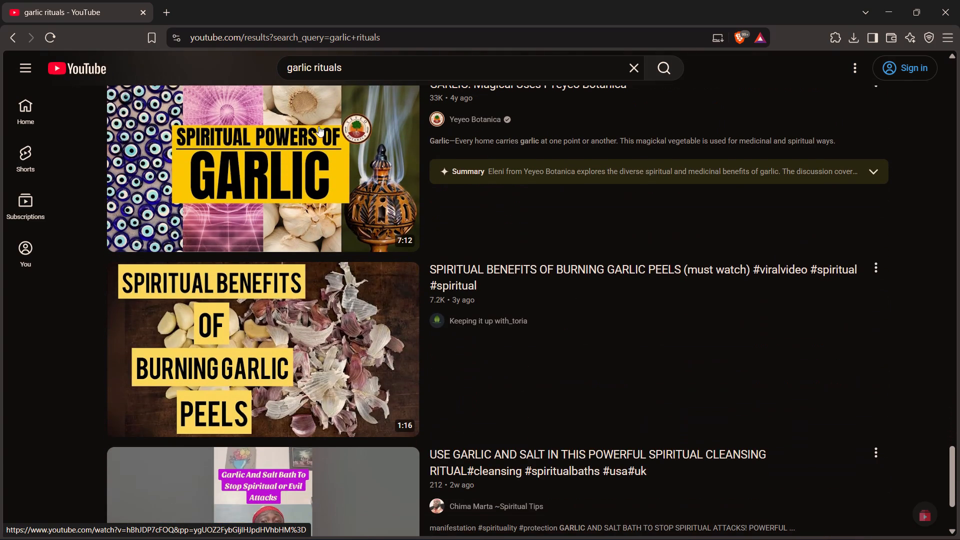
# Change the YouTube search to "garlic religion" and run it.
pyautogui.moveTo(348, 69); pyautogui.dragTo(313, 68)
pyautogui.write('reli')
pyautogui.press('BackSpace')
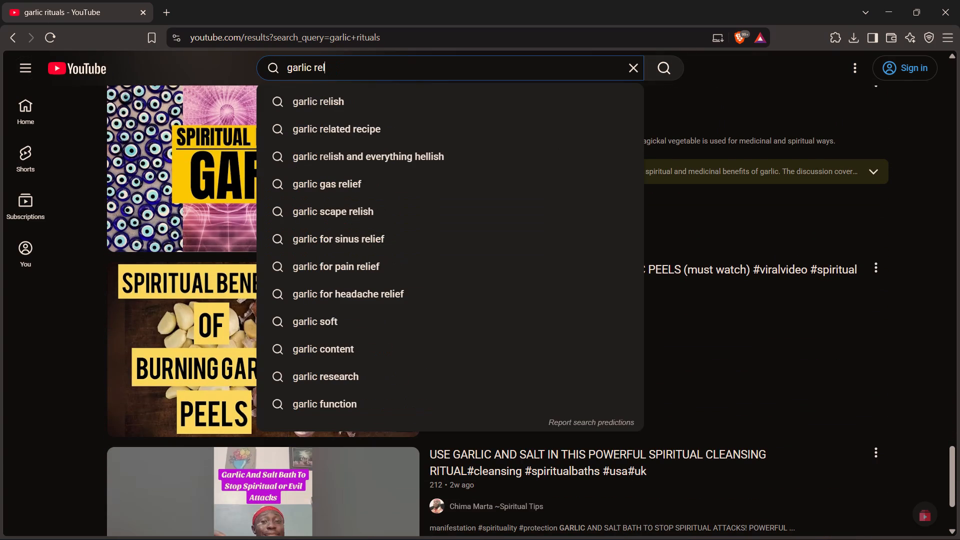
pyautogui.press('e')
pyautogui.press('BackSpace')
pyautogui.write('igion')
pyautogui.press('Return')
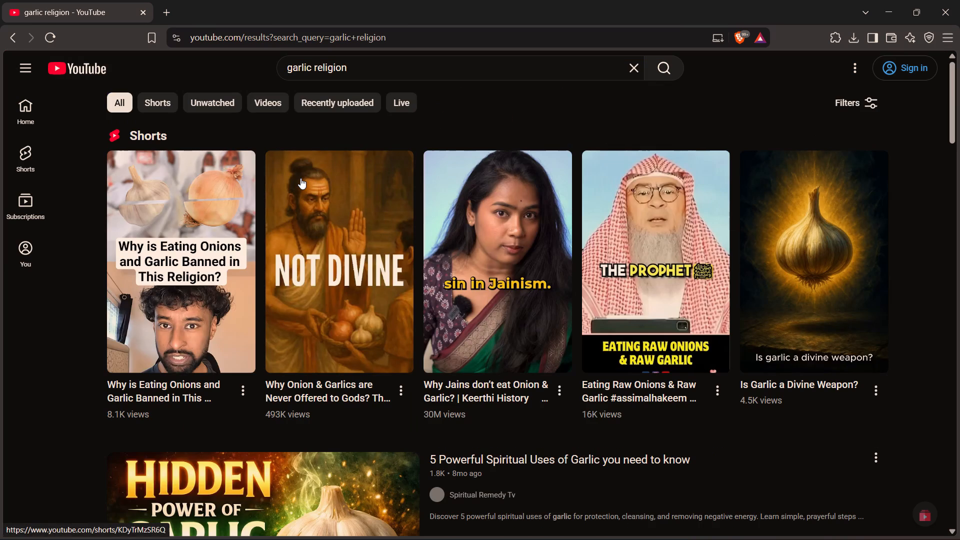
# Check the first "garlic religion" results and skim the inline preview of "Garlic in the Bible: Its Hidden Spiritual Power" at several points.
pyautogui.scroll(-6, 358, 234)
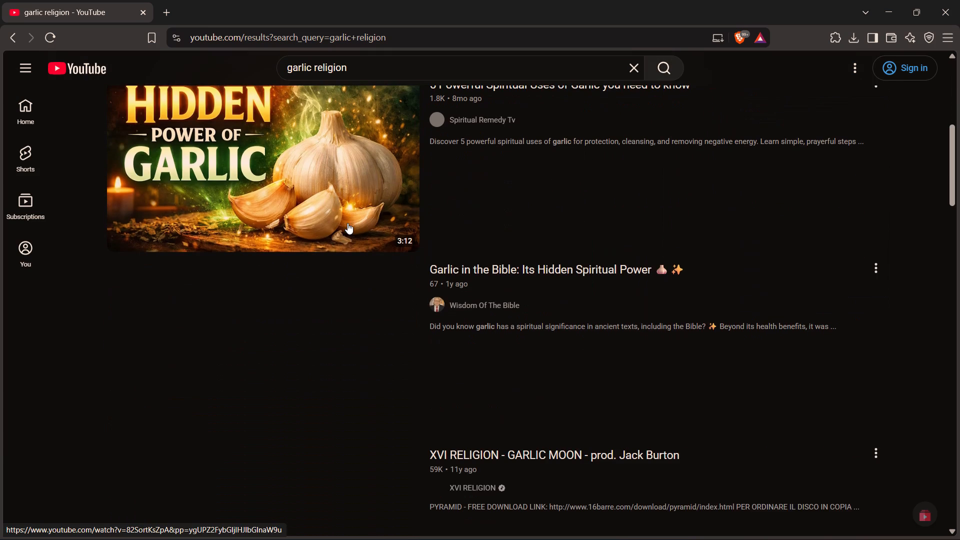
pyautogui.scroll(1, 353, 206)
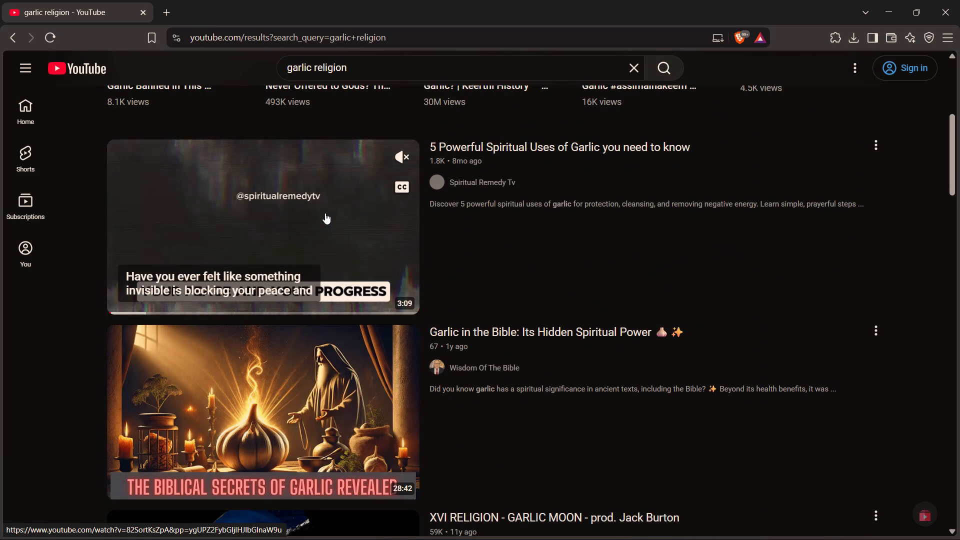
pyautogui.scroll(-3, 325, 213)
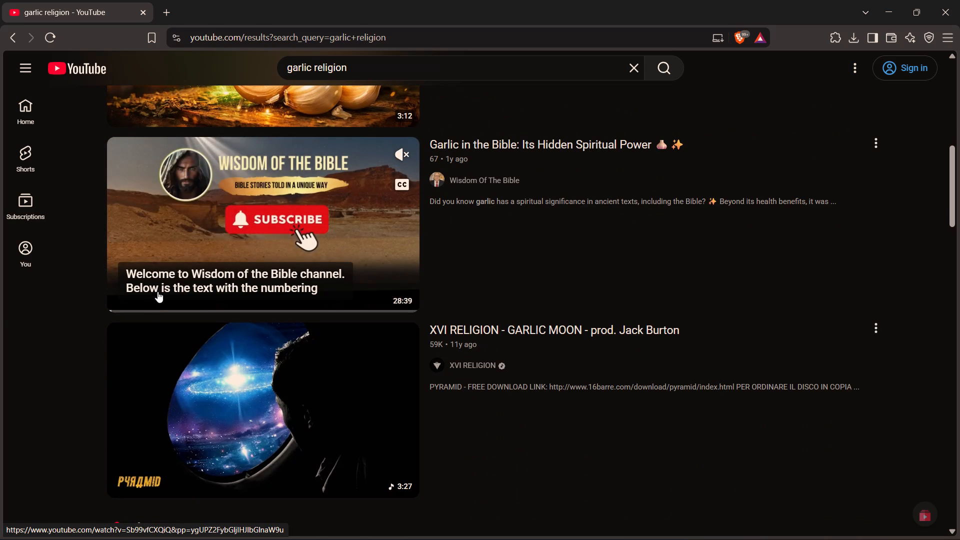
pyautogui.click(142, 310)
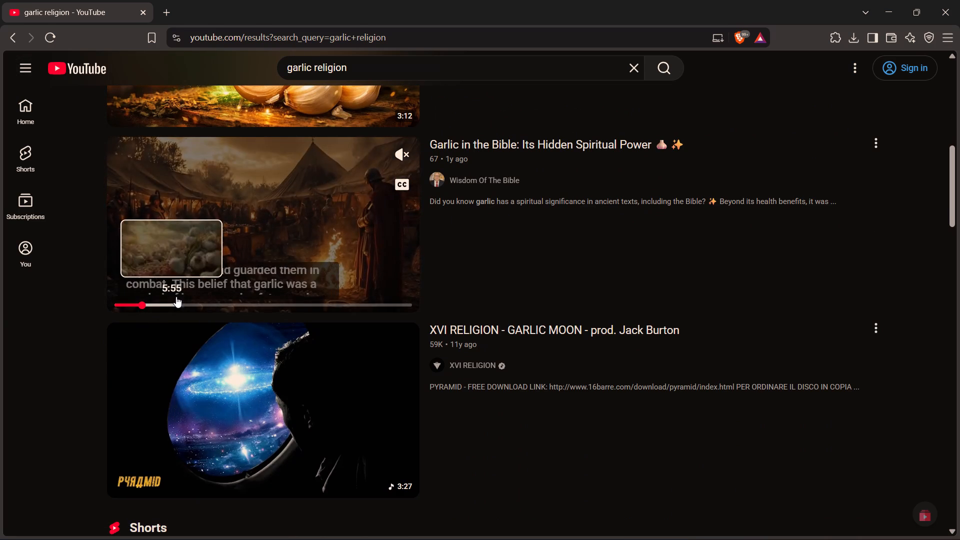
pyautogui.click(168, 295)
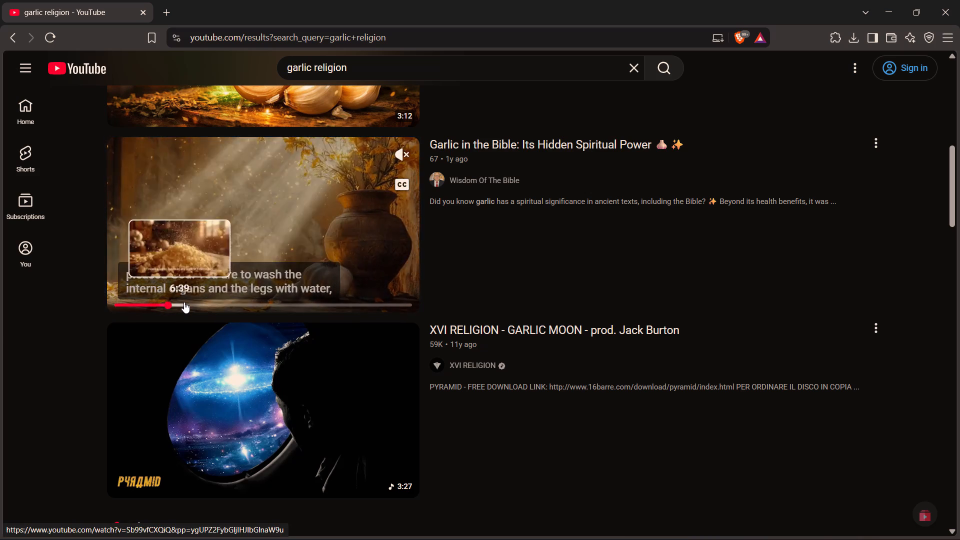
pyautogui.click(184, 302)
# Look through the remaining "garlic religion" shorts and videos for suitable garlic footage.
pyautogui.scroll(-5, 216, 263)
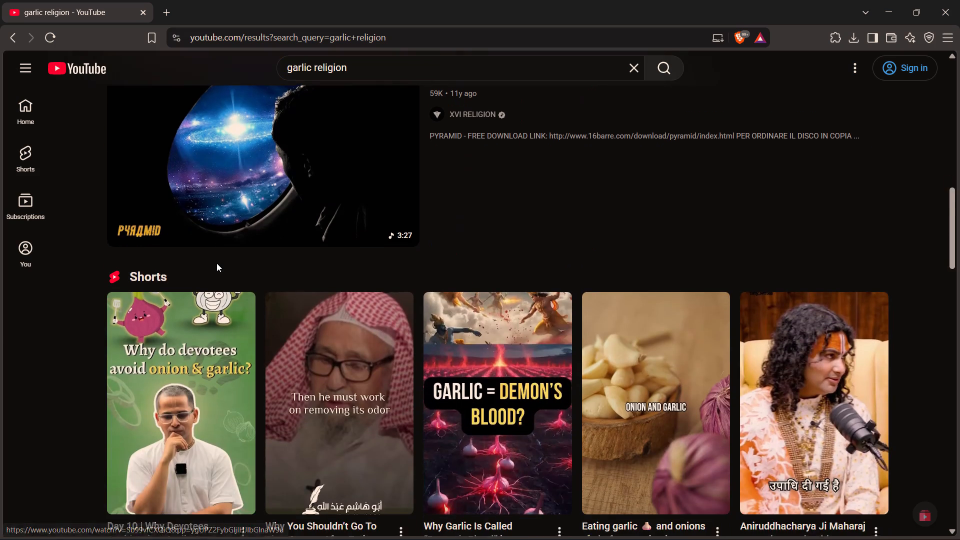
pyautogui.scroll(-5, 216, 263)
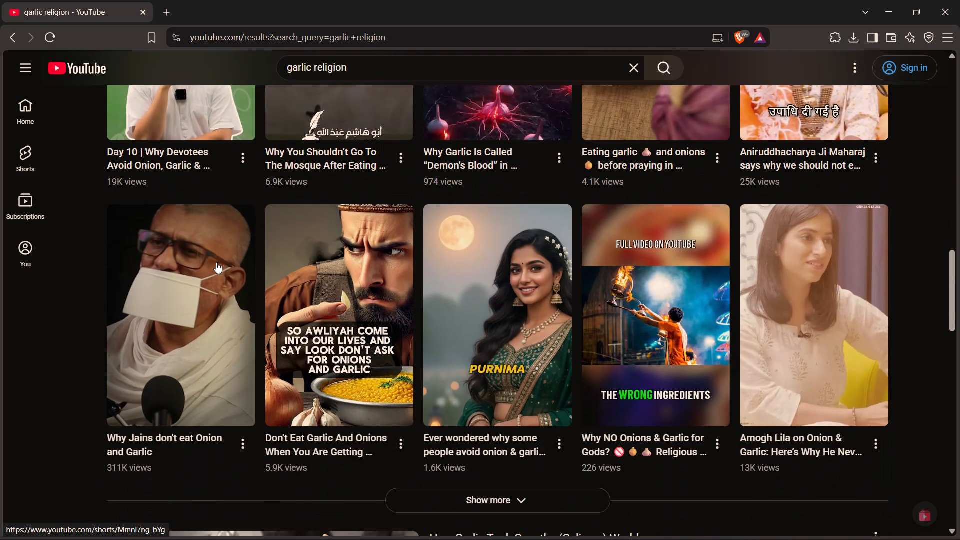
pyautogui.scroll(1, 216, 262)
pyautogui.scroll(-1, 216, 262)
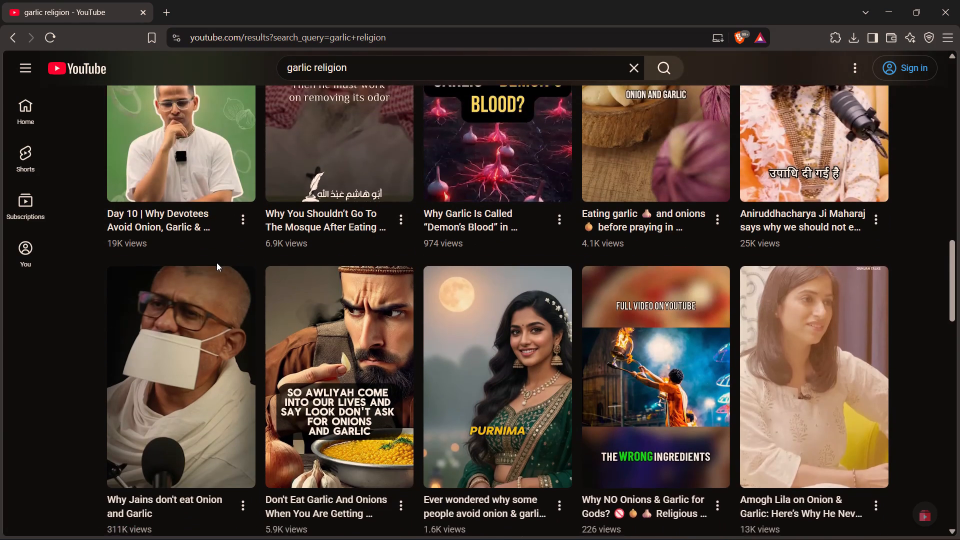
pyautogui.scroll(-8, 216, 262)
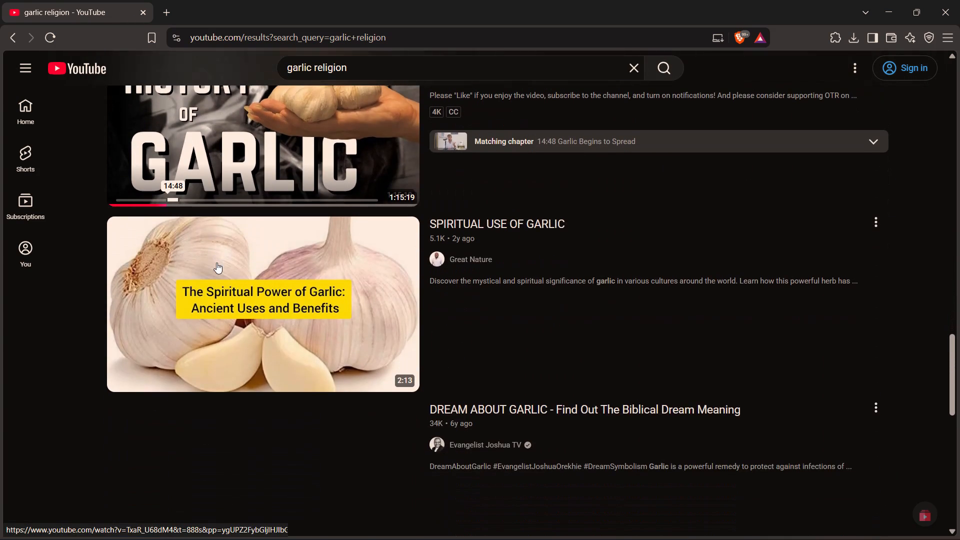
pyautogui.click(173, 201)
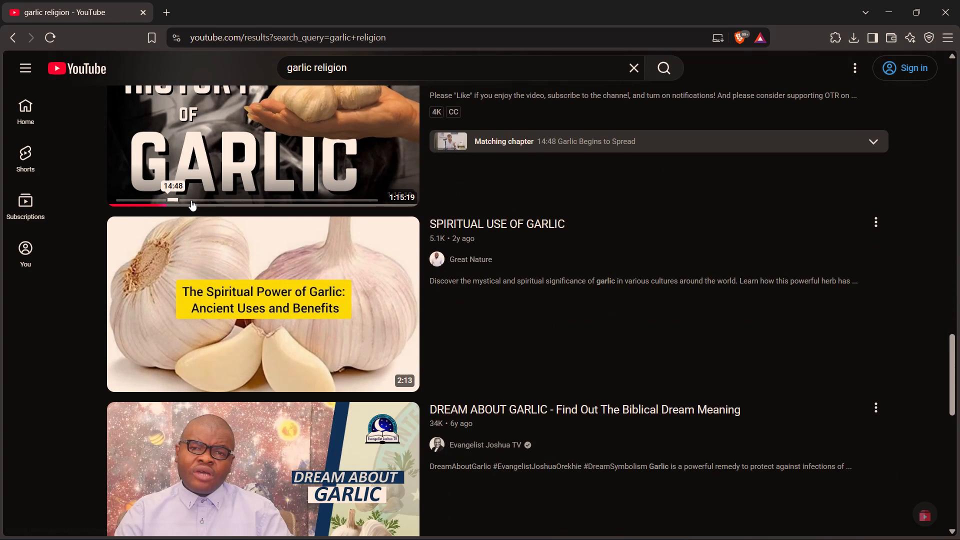
pyautogui.scroll(1, 231, 279)
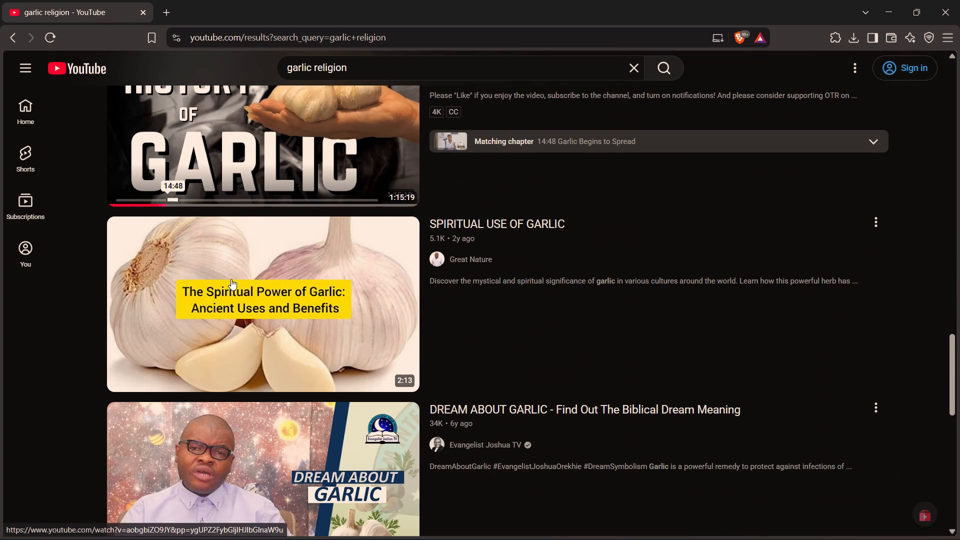
pyautogui.scroll(1, 231, 279)
pyautogui.scroll(-6, 231, 279)
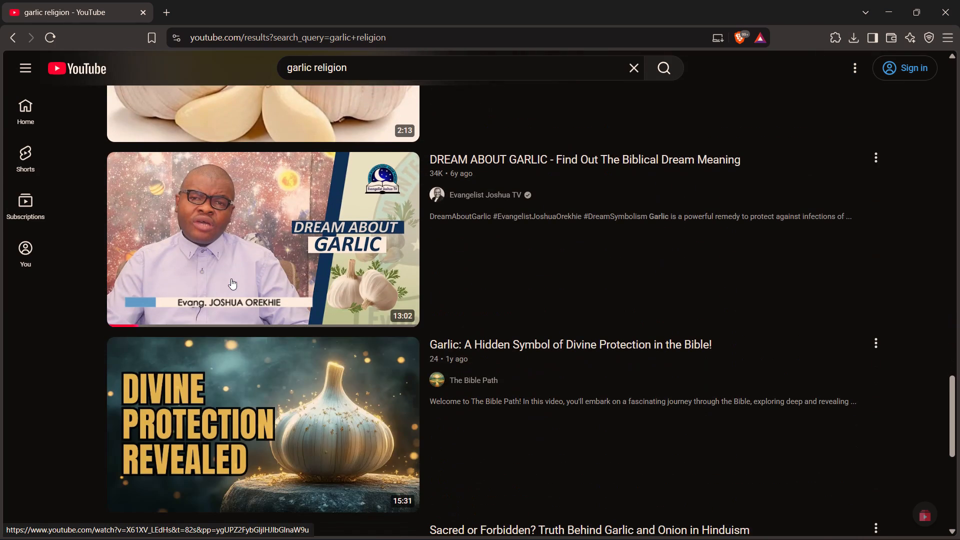
pyautogui.scroll(-1, 249, 242)
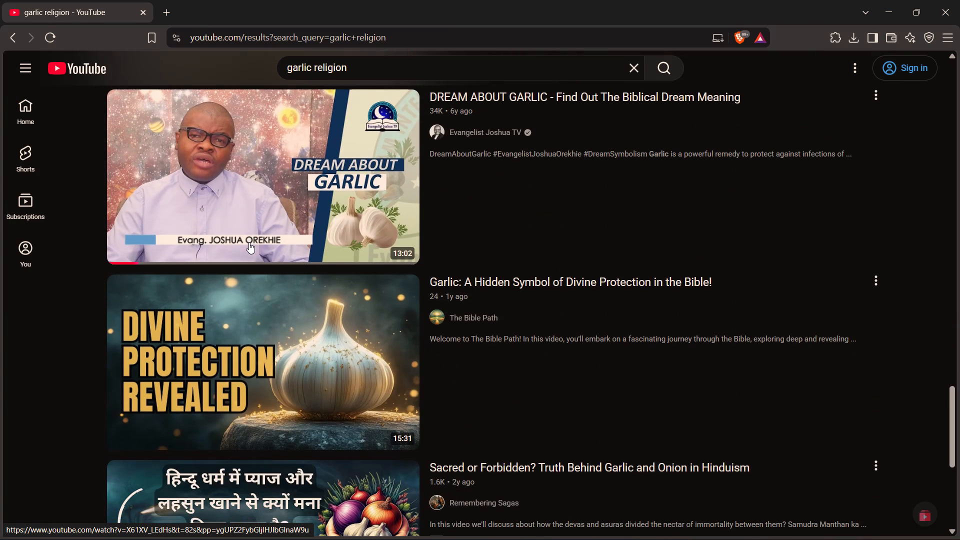
pyautogui.scroll(-3, 276, 205)
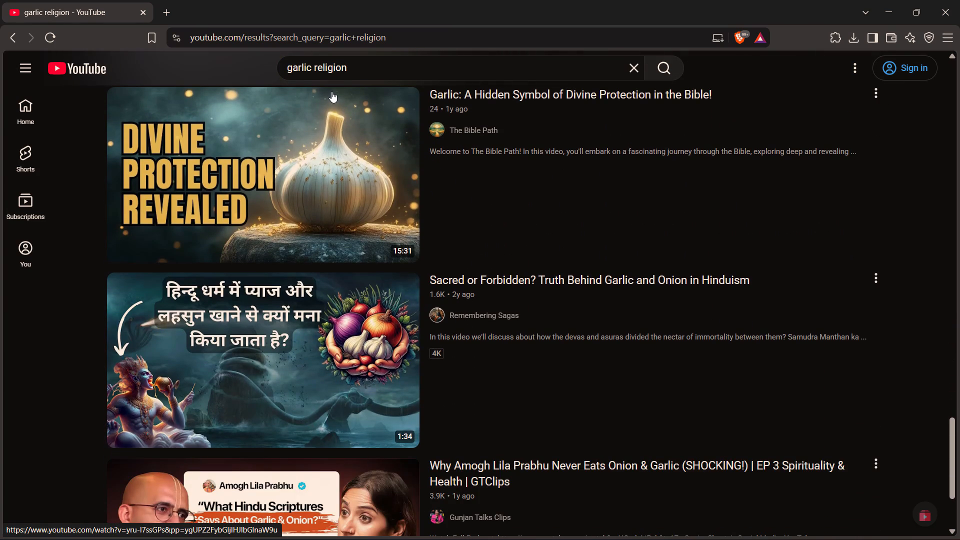
# Open a new browser tab and search the web for "garlic in bible pinteres".
pyautogui.click(170, 11)
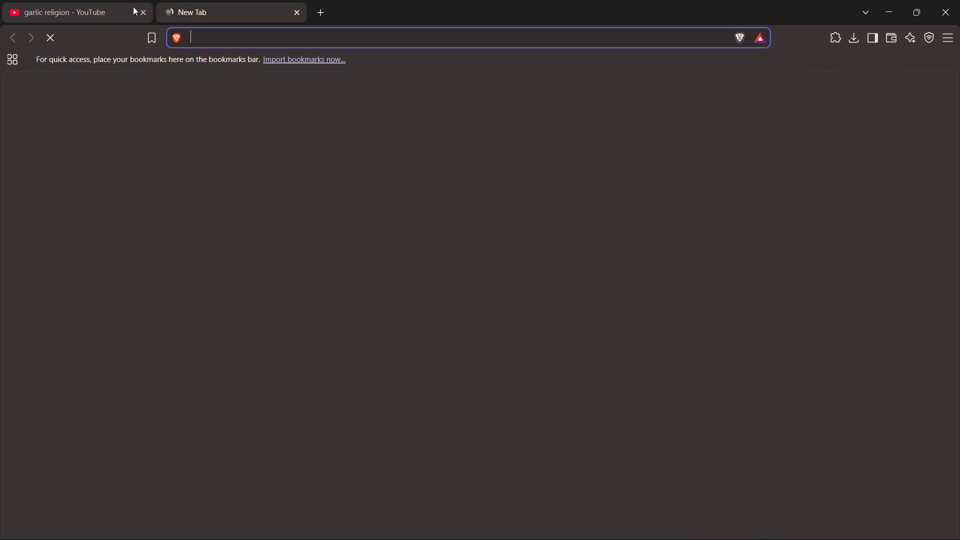
pyautogui.write('garlic in bible pinteres')
pyautogui.press('Return')
pyautogui.press('t')
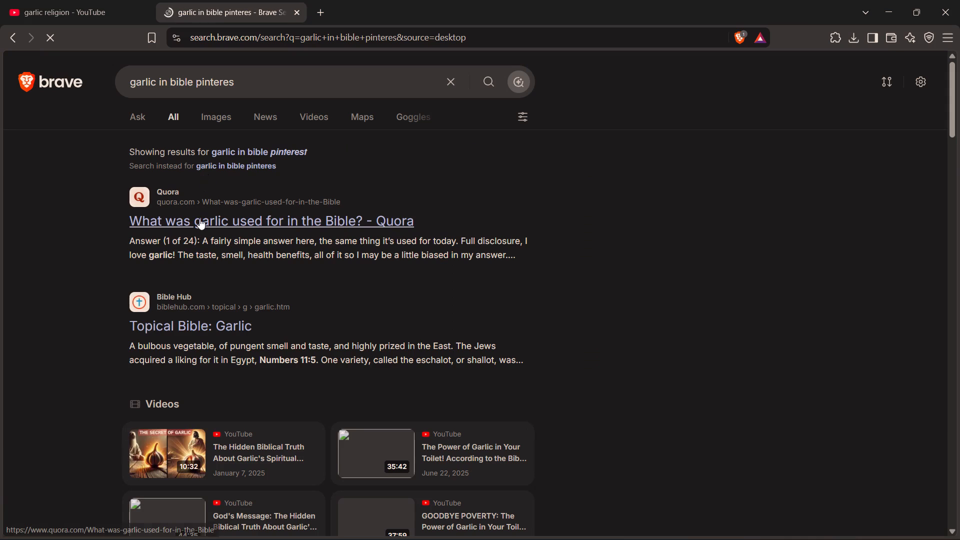
# Scan the web results about garlic in the Bible for a Pinterest page or usable imagery.
pyautogui.scroll(-4, 263, 240)
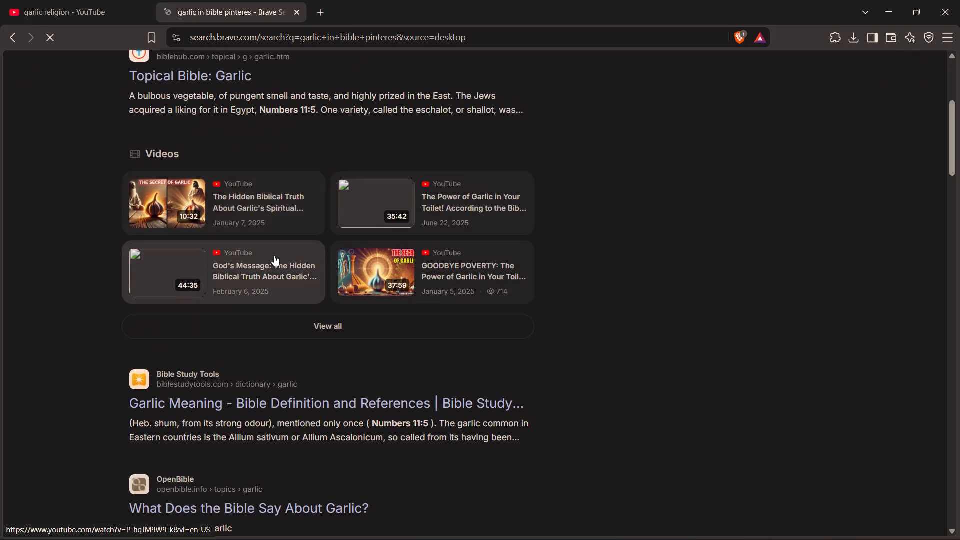
pyautogui.scroll(-12, 274, 255)
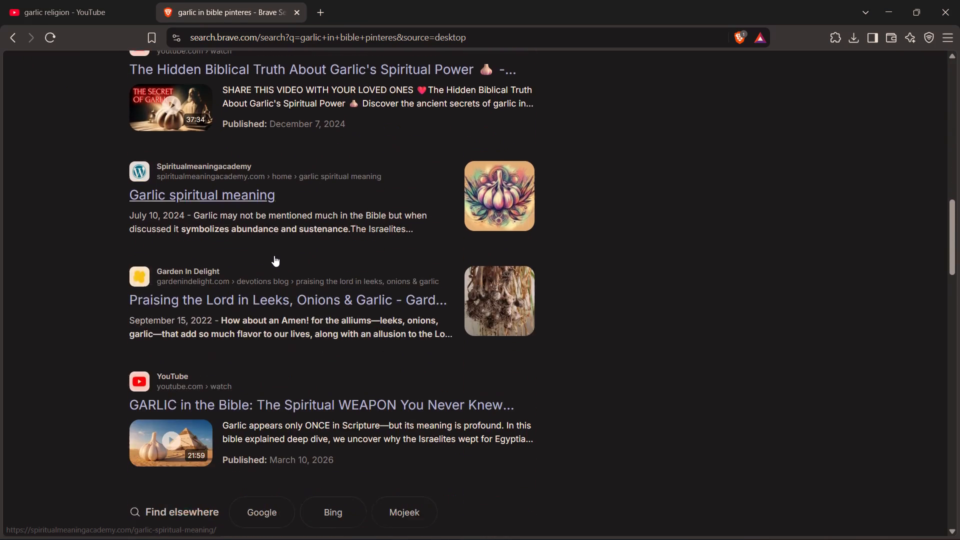
pyautogui.scroll(-9, 274, 255)
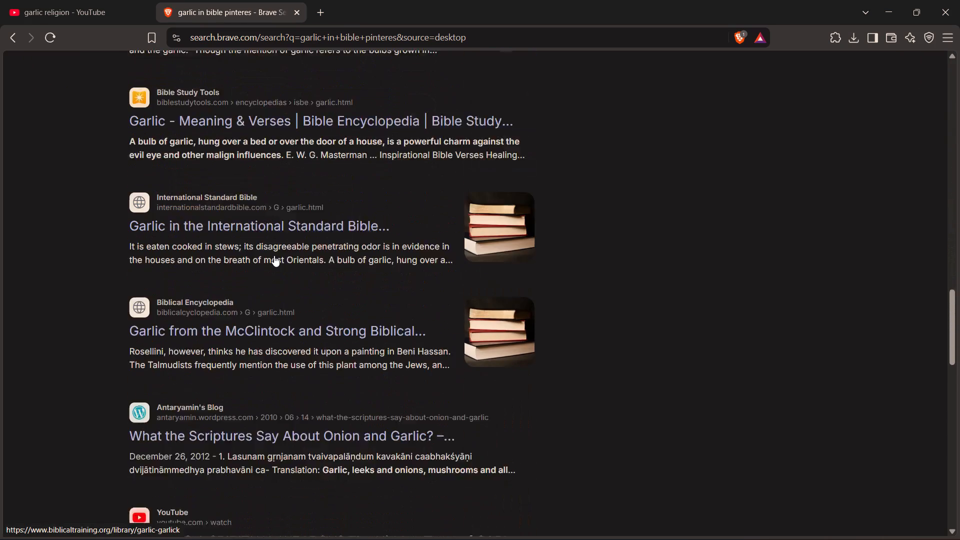
pyautogui.scroll(20, 274, 255)
pyautogui.scroll(9, 274, 255)
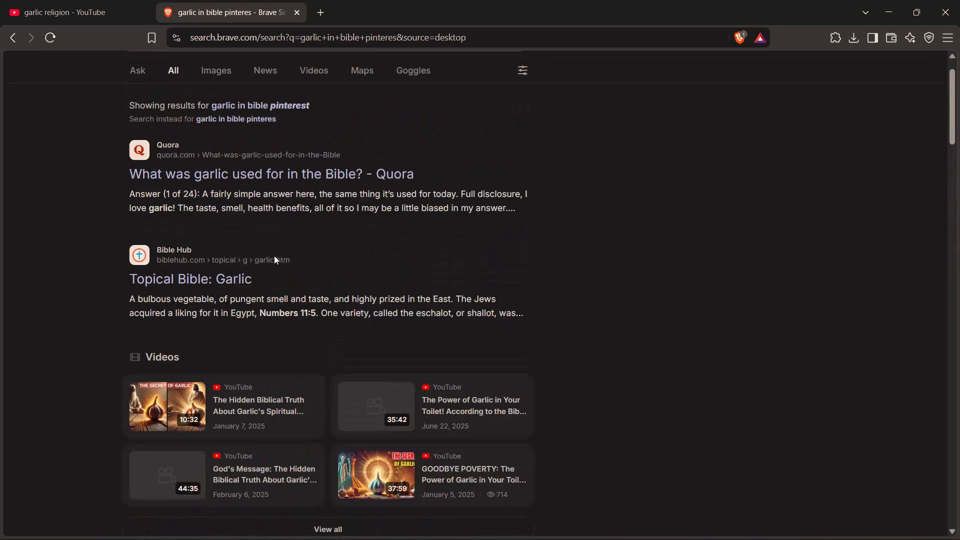
pyautogui.scroll(3, 274, 255)
# Correct the web search to "garlic in bible pinterest", run it and scan the results.
pyautogui.click(260, 76)
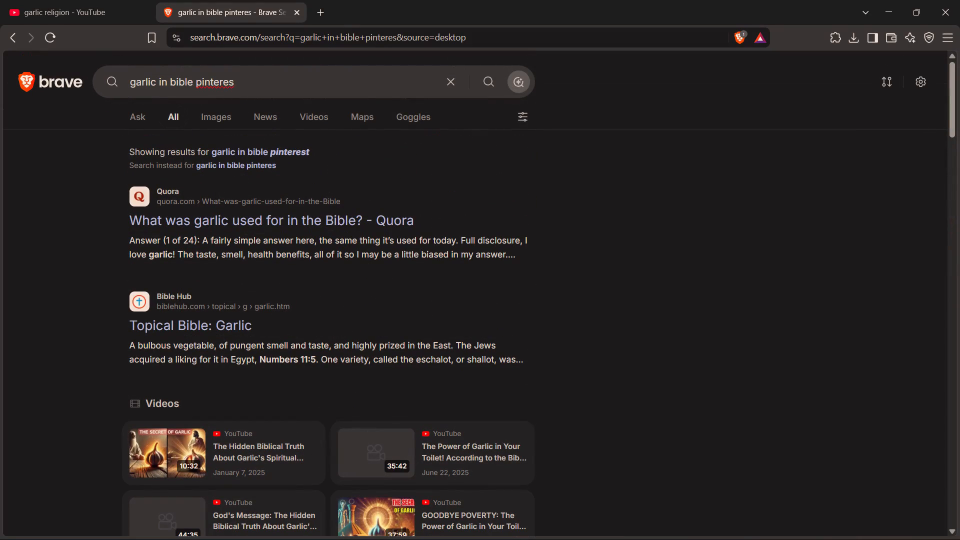
pyautogui.press('t')
pyautogui.click(484, 80)
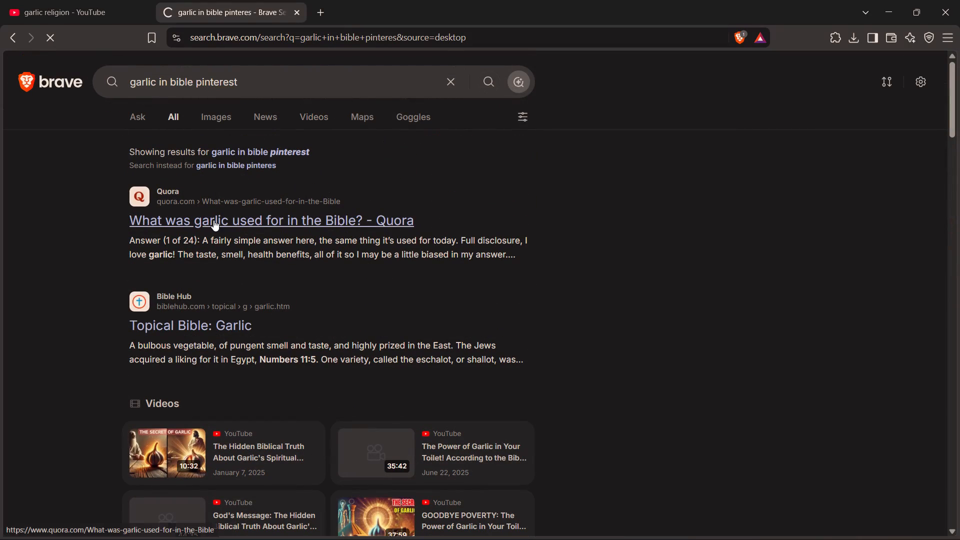
pyautogui.scroll(-4, 227, 176)
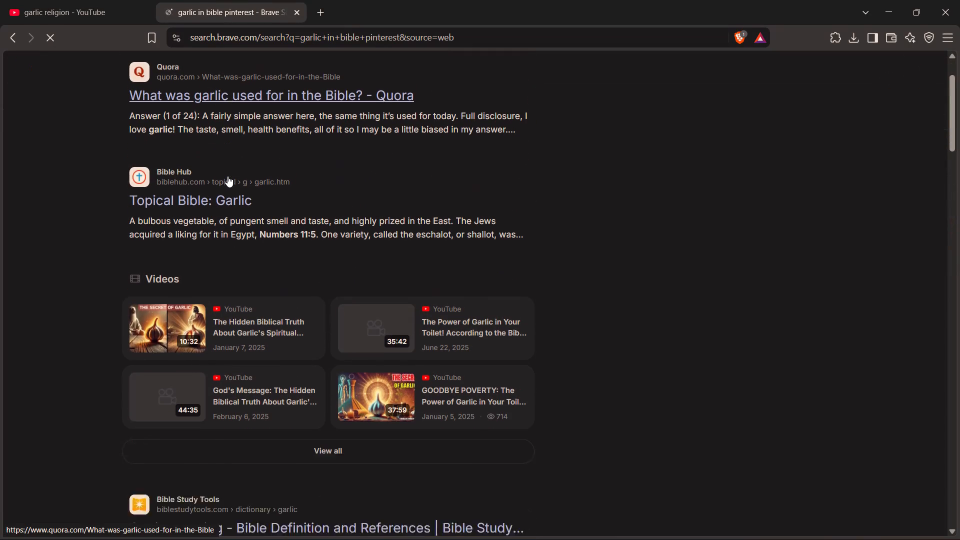
pyautogui.scroll(-4, 227, 176)
pyautogui.scroll(4, 227, 176)
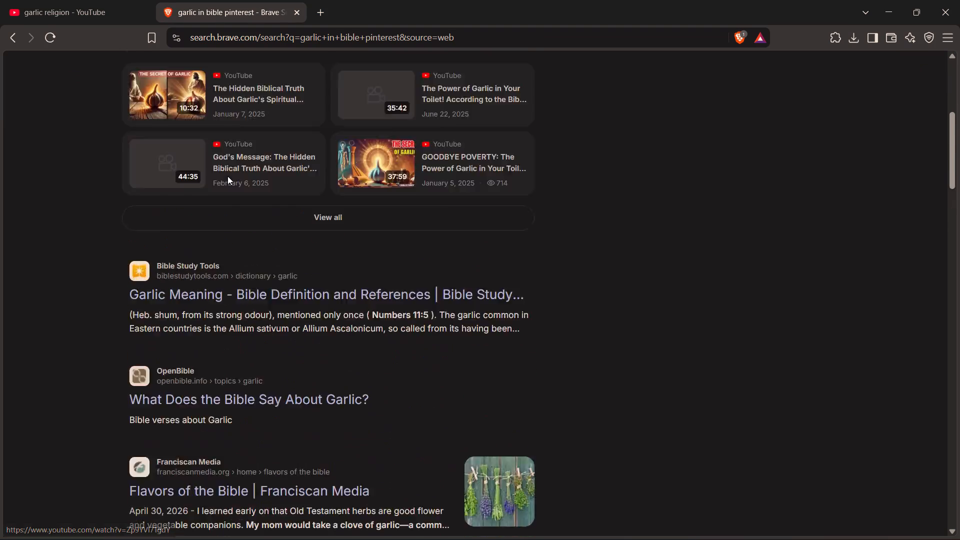
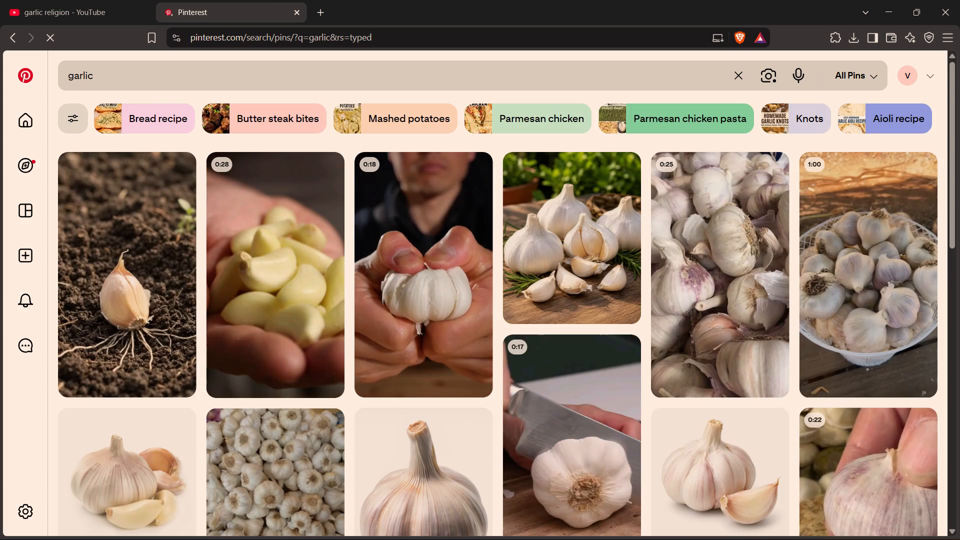
# Dismiss the site's notification request and search Pinterest for "garlic bible".
pyautogui.scroll(-1, 336, 140)
pyautogui.click(283, 72)
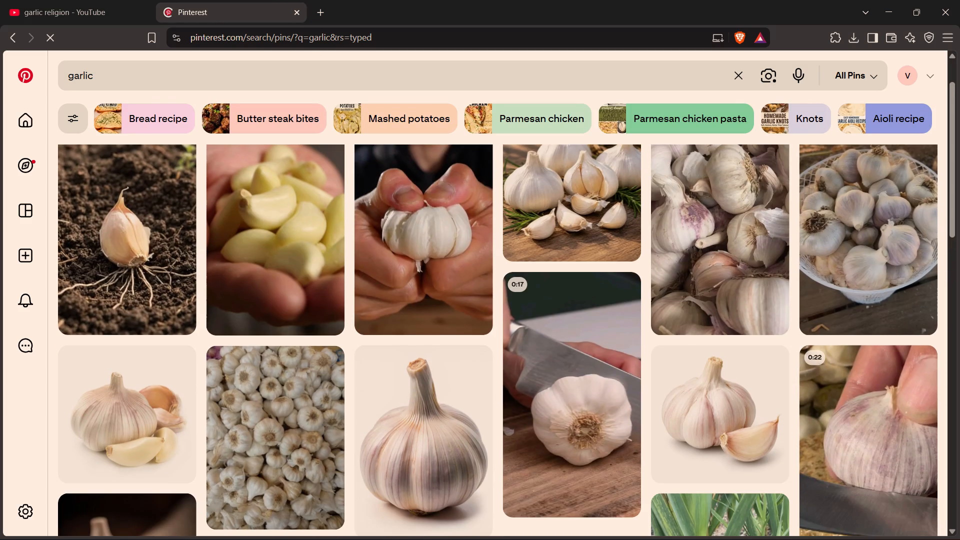
pyautogui.press('space')
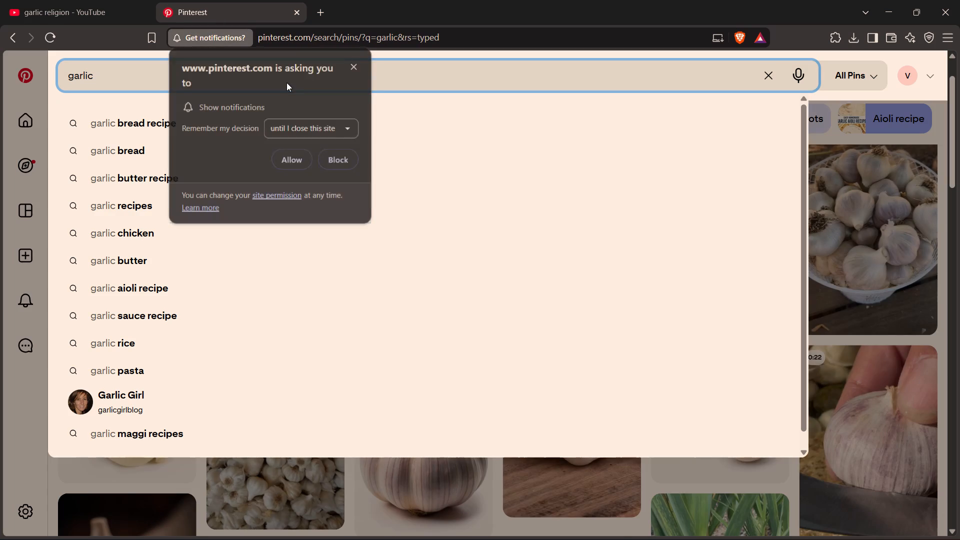
pyautogui.press('b')
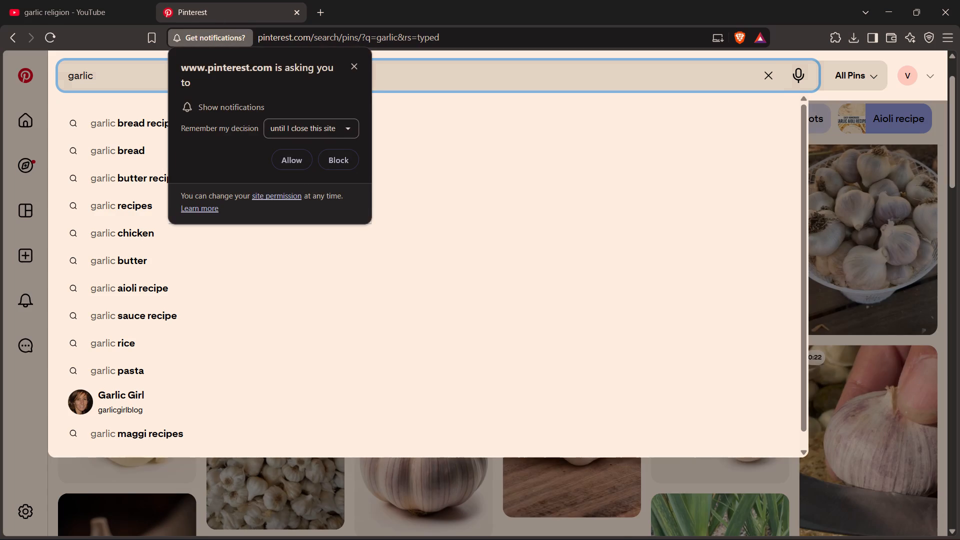
pyautogui.click(359, 67)
pyautogui.click(331, 79)
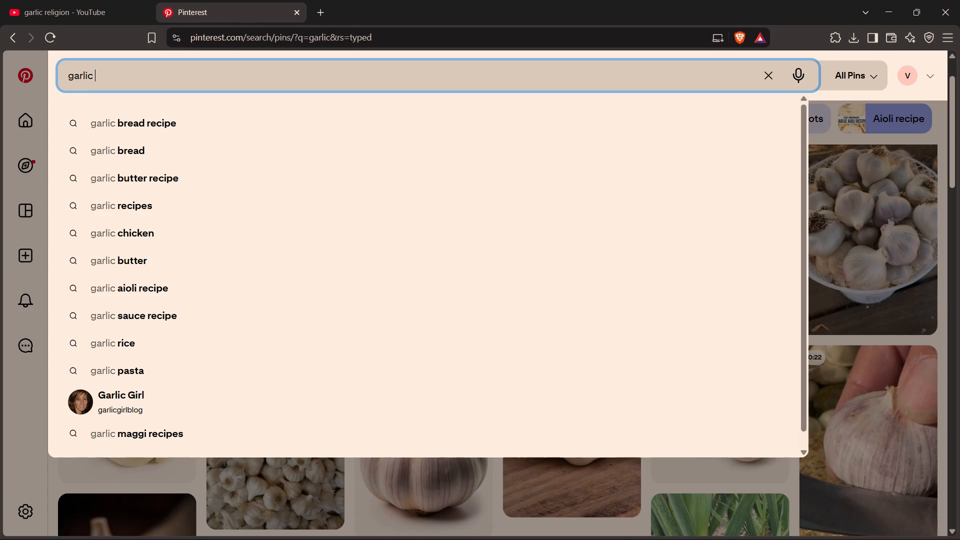
pyautogui.write('bible')
pyautogui.press('Return')
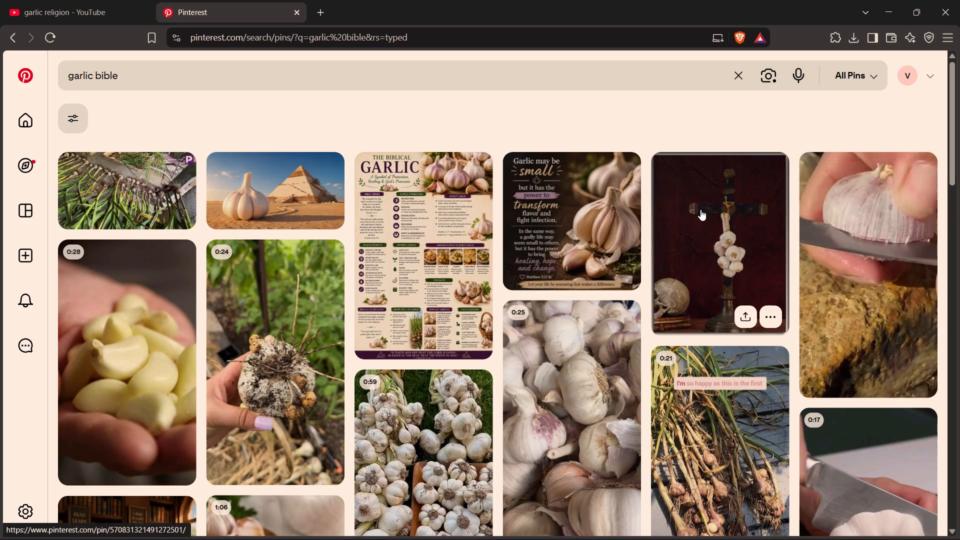
# Scan the "garlic bible" pins for images or clips that suit the religious garlic section of the video.
pyautogui.scroll(-3, 700, 209)
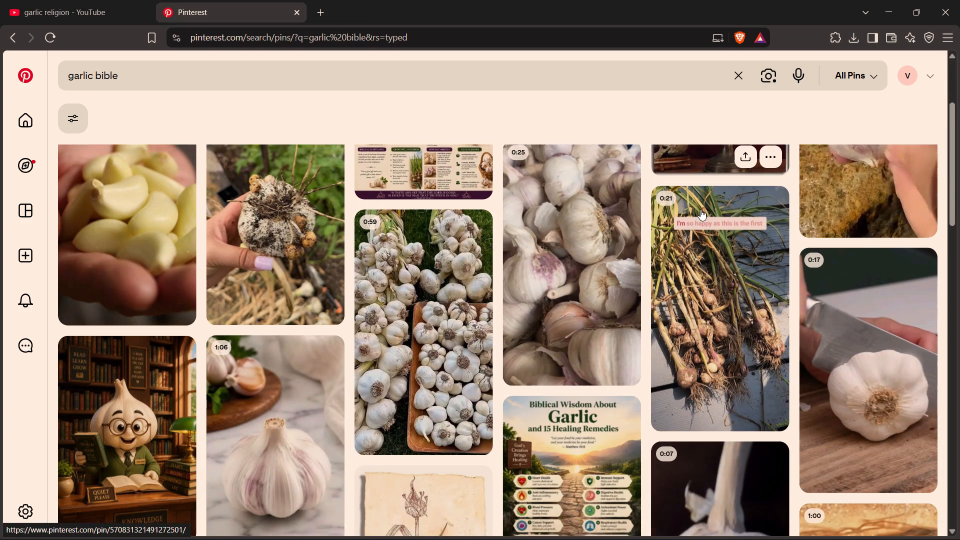
pyautogui.scroll(-2, 700, 209)
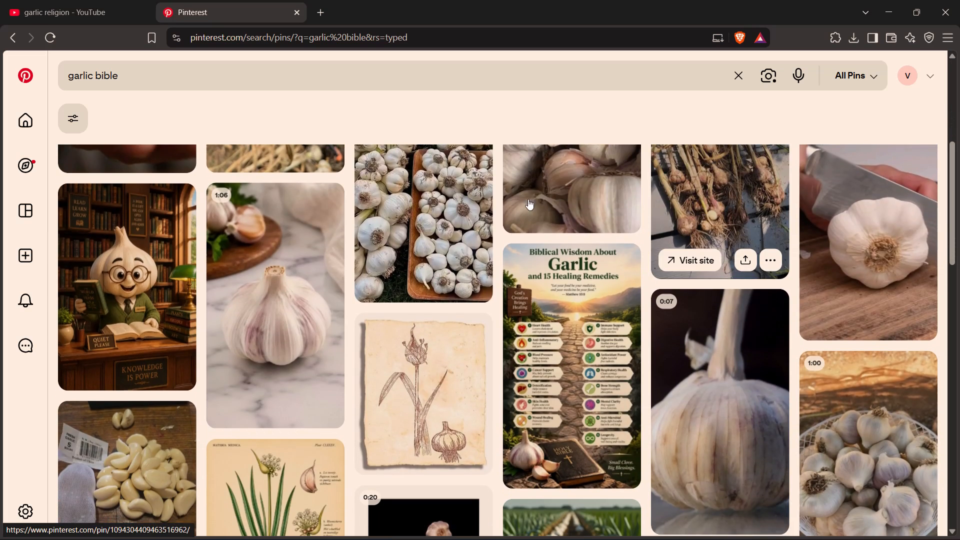
pyautogui.scroll(-5, 420, 209)
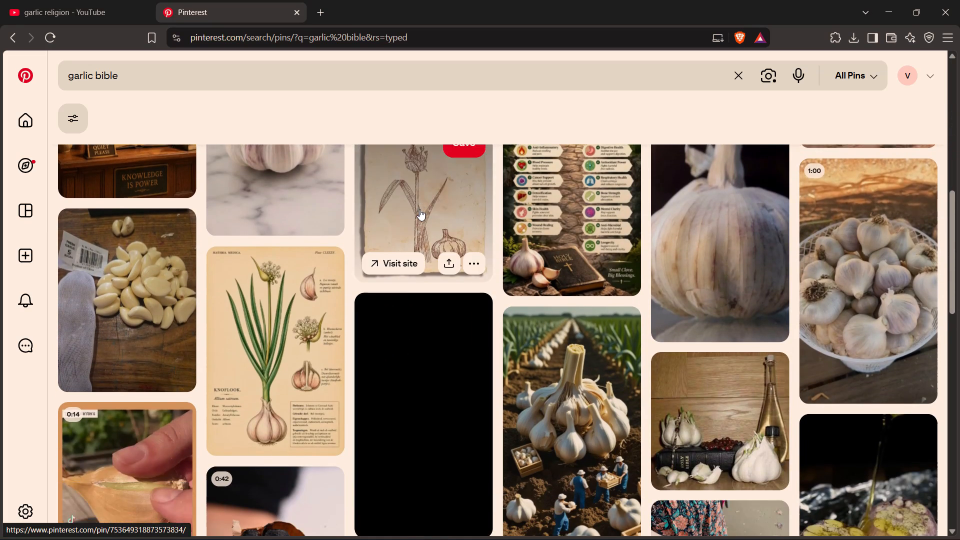
pyautogui.scroll(-2, 419, 209)
pyautogui.scroll(19, 419, 209)
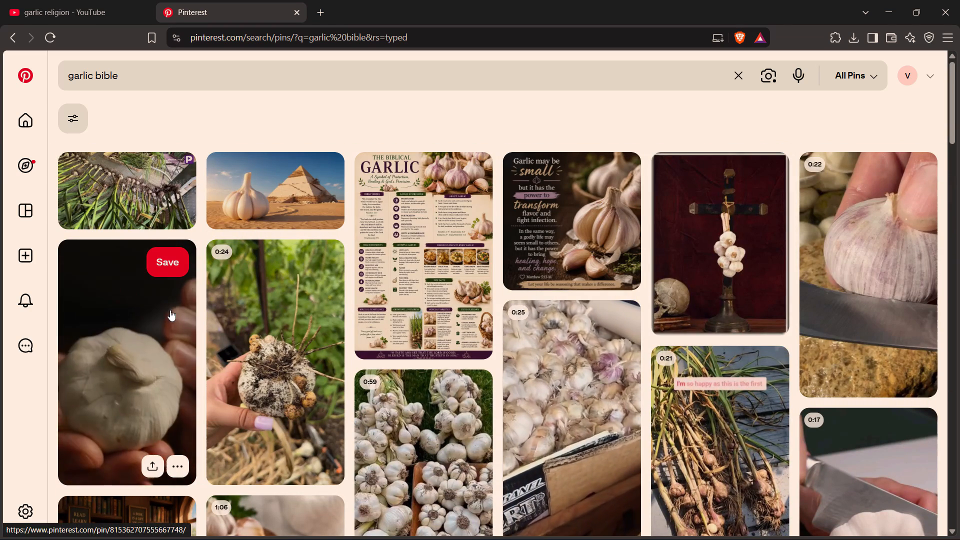
# Filter the "garlic bible" results to Videos only and look through them for usable footage.
pyautogui.click(67, 119)
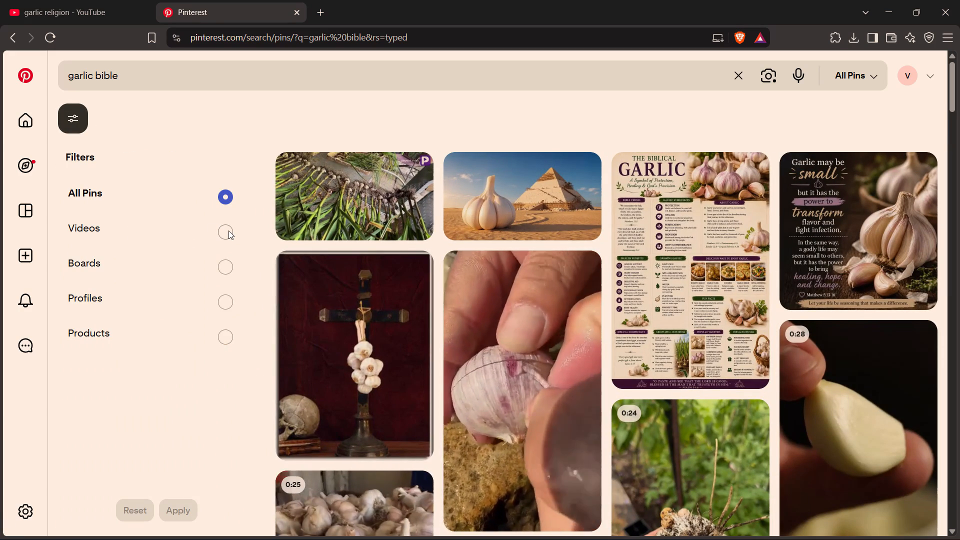
pyautogui.click(228, 230)
pyautogui.click(190, 506)
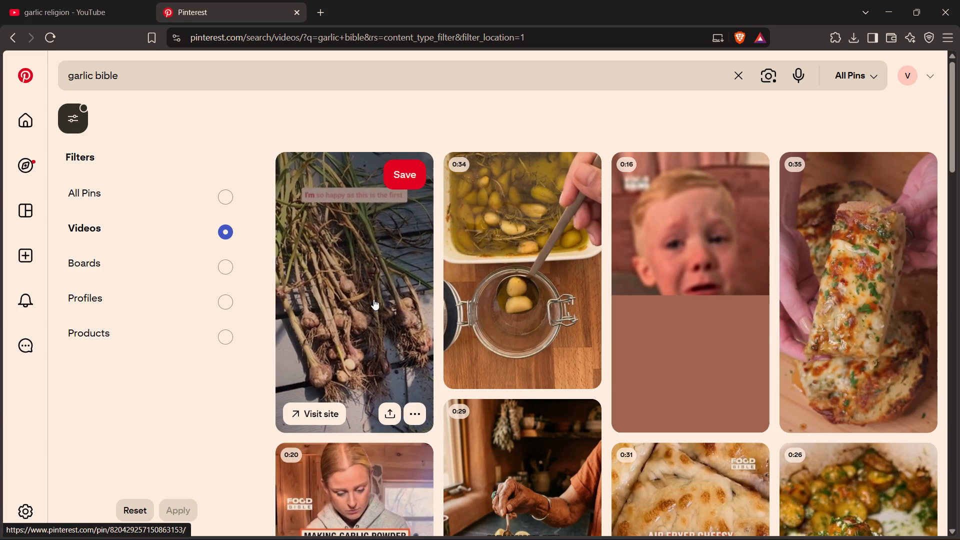
pyautogui.scroll(-2, 484, 287)
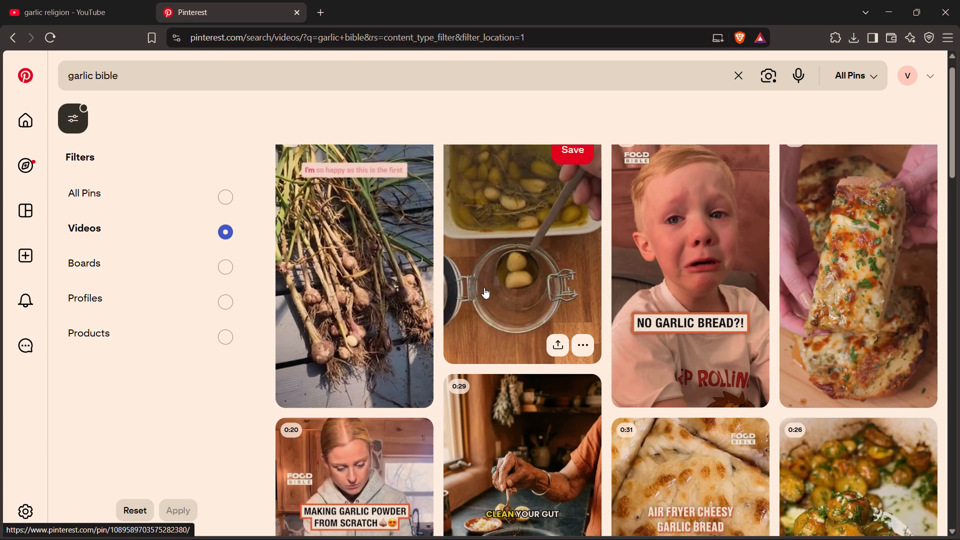
pyautogui.scroll(-5, 484, 287)
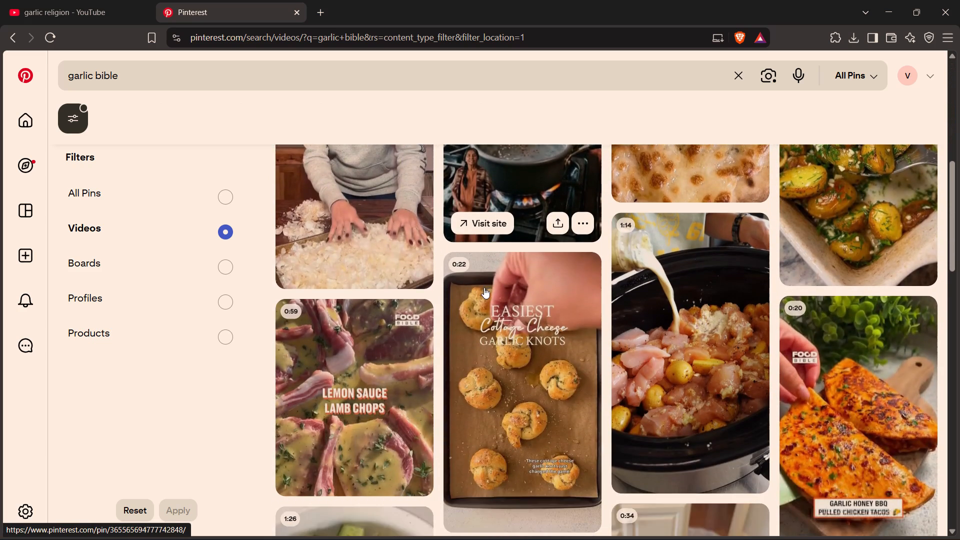
pyautogui.scroll(-10, 484, 287)
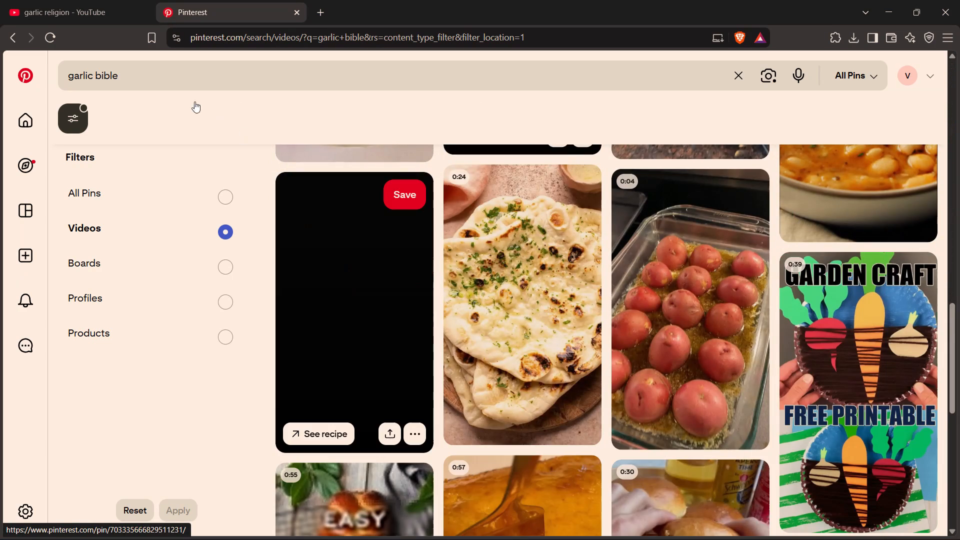
# Change the Pinterest search to "garlic ritual" and run it.
pyautogui.moveTo(120, 72); pyautogui.dragTo(97, 72)
pyautogui.moveTo(126, 74); pyautogui.dragTo(114, 75)
pyautogui.write('ritual')
pyautogui.press('Return')
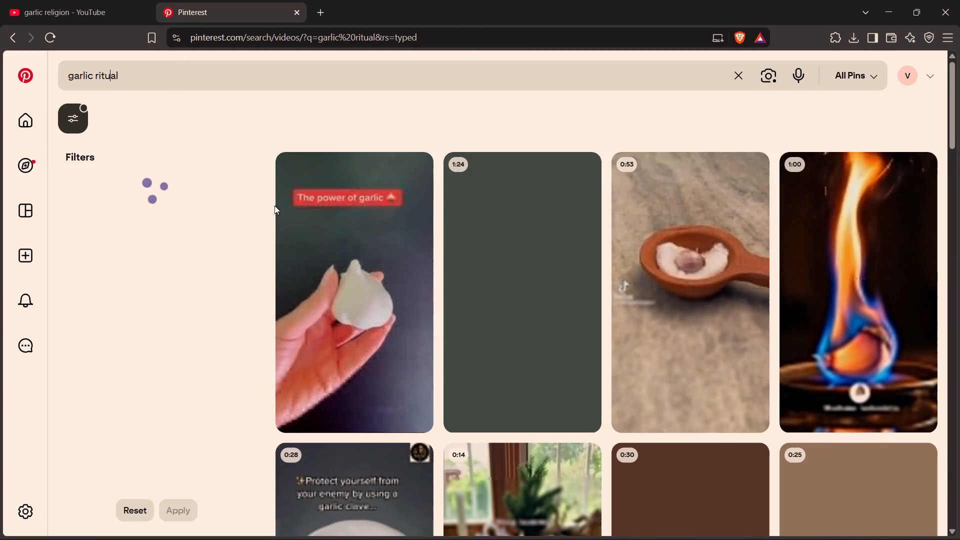
# Browse the "garlic ritual" video pins for footage of garlic used in rituals that could fill the gaps.
pyautogui.scroll(-2, 378, 282)
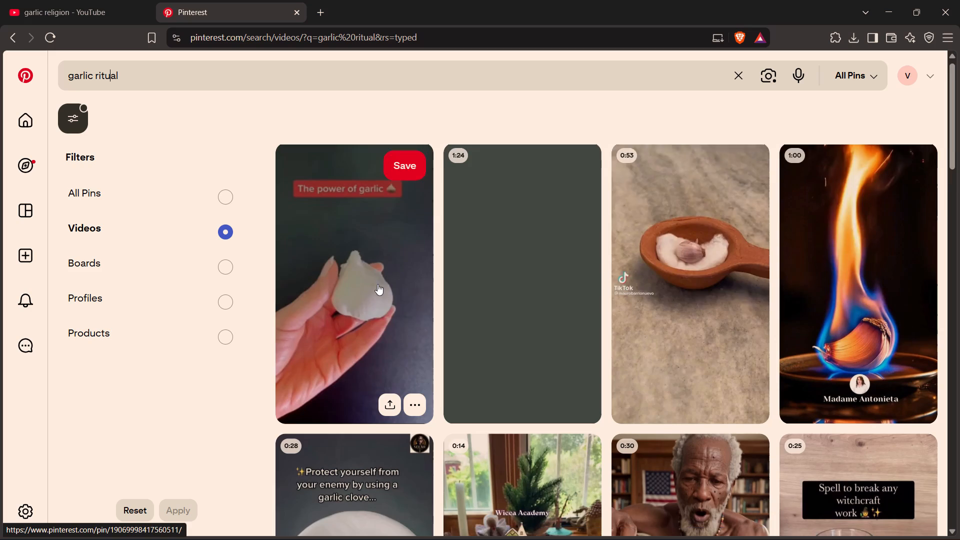
pyautogui.scroll(-2, 376, 277)
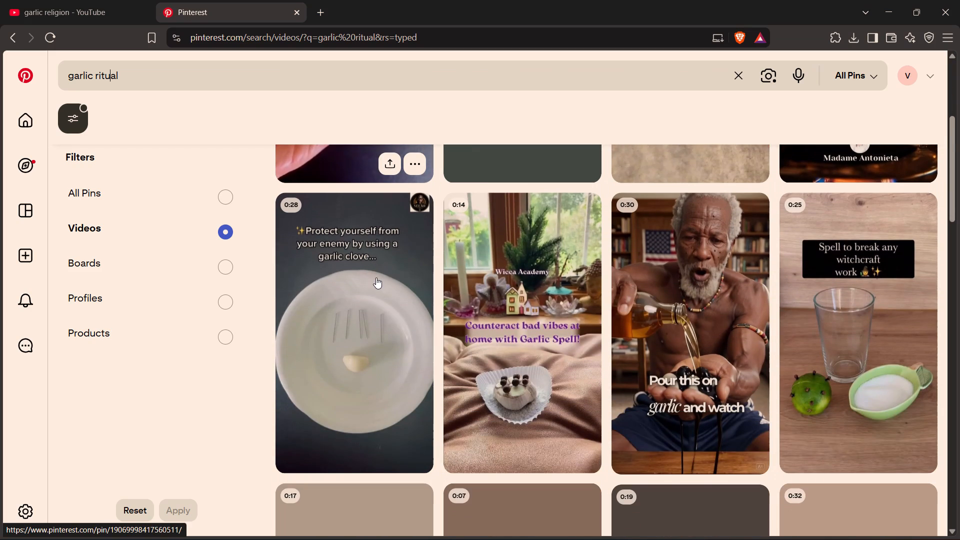
pyautogui.scroll(-2, 376, 277)
pyautogui.scroll(1, 376, 277)
pyautogui.scroll(-1, 376, 277)
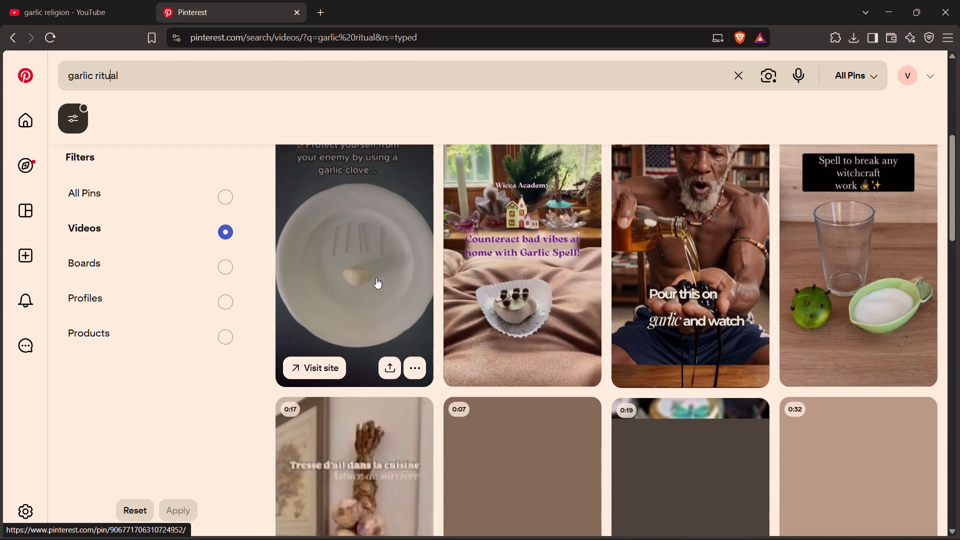
pyautogui.scroll(-3, 376, 277)
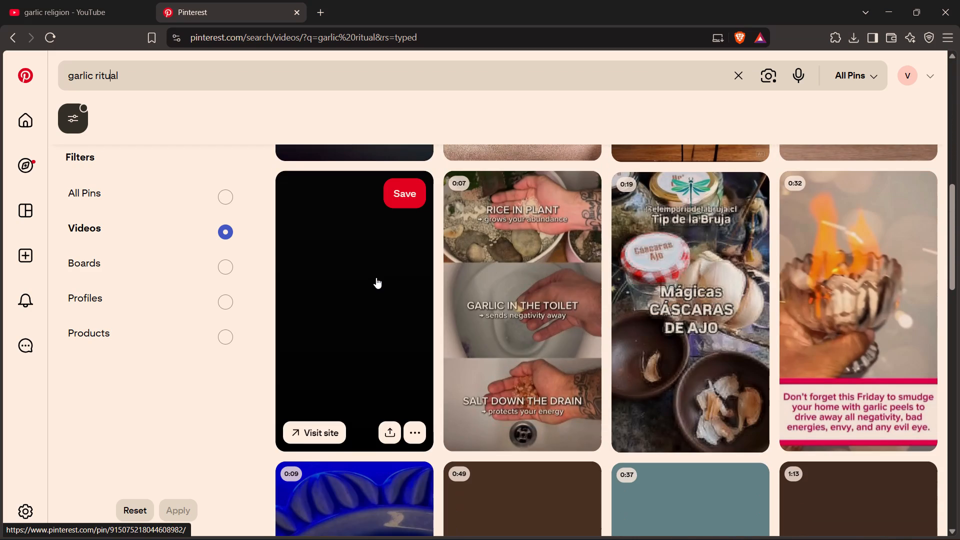
pyautogui.scroll(-6, 376, 277)
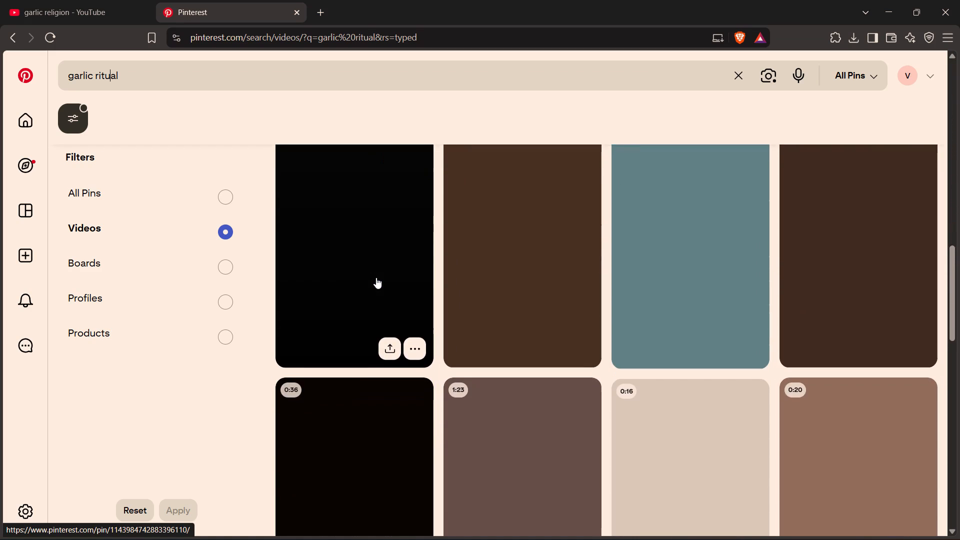
pyautogui.scroll(7, 376, 277)
pyautogui.scroll(-7, 376, 277)
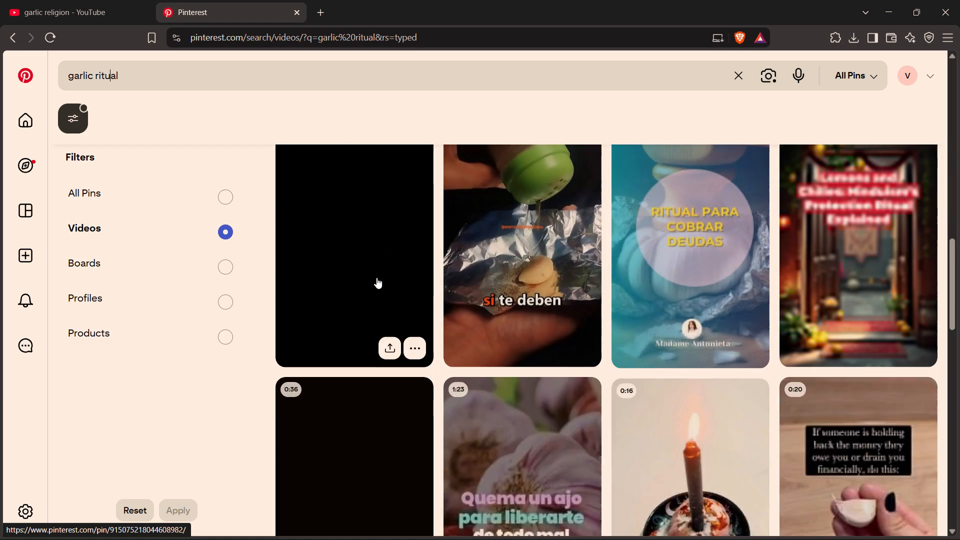
pyautogui.scroll(1, 376, 277)
pyautogui.scroll(-5, 376, 277)
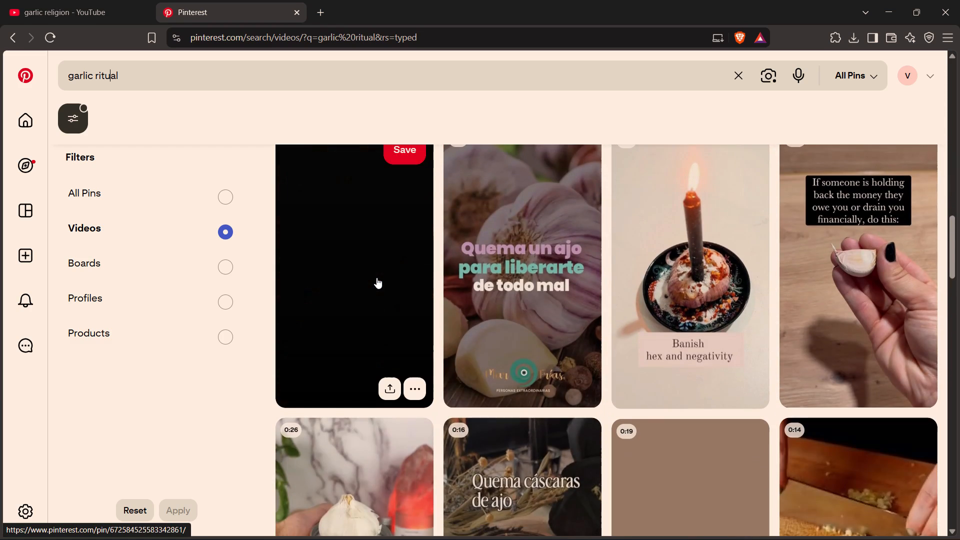
pyautogui.scroll(-4, 376, 277)
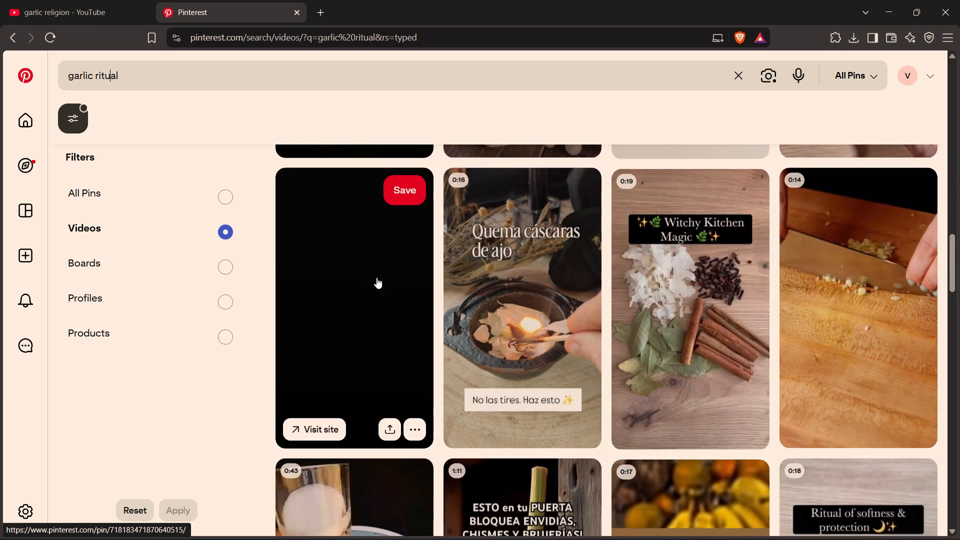
pyautogui.scroll(-5, 376, 277)
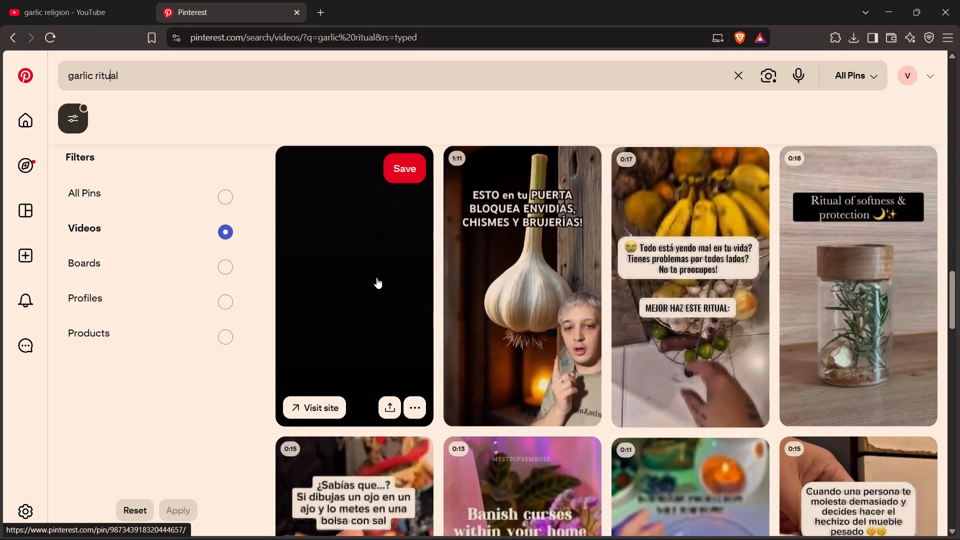
pyautogui.scroll(-7, 376, 277)
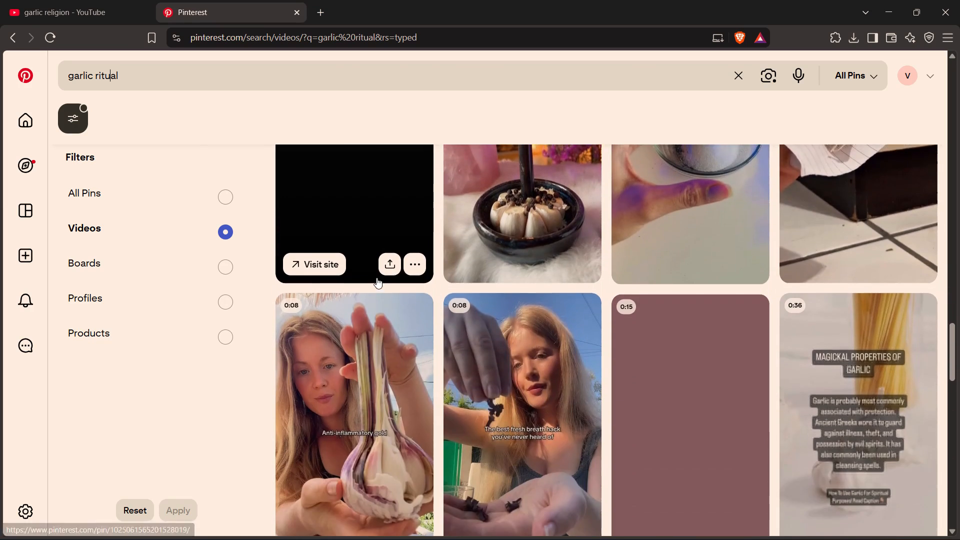
pyautogui.scroll(-7, 376, 277)
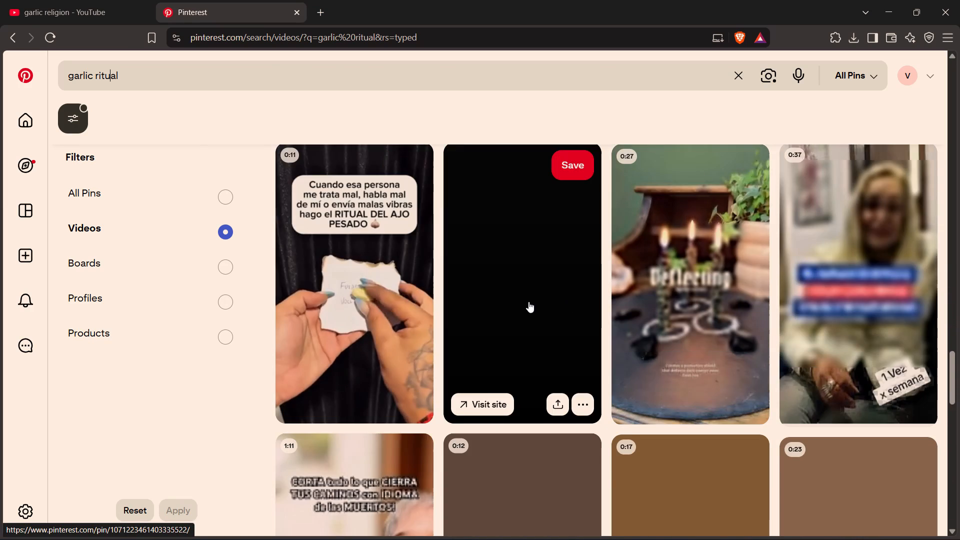
pyautogui.scroll(-7, 513, 305)
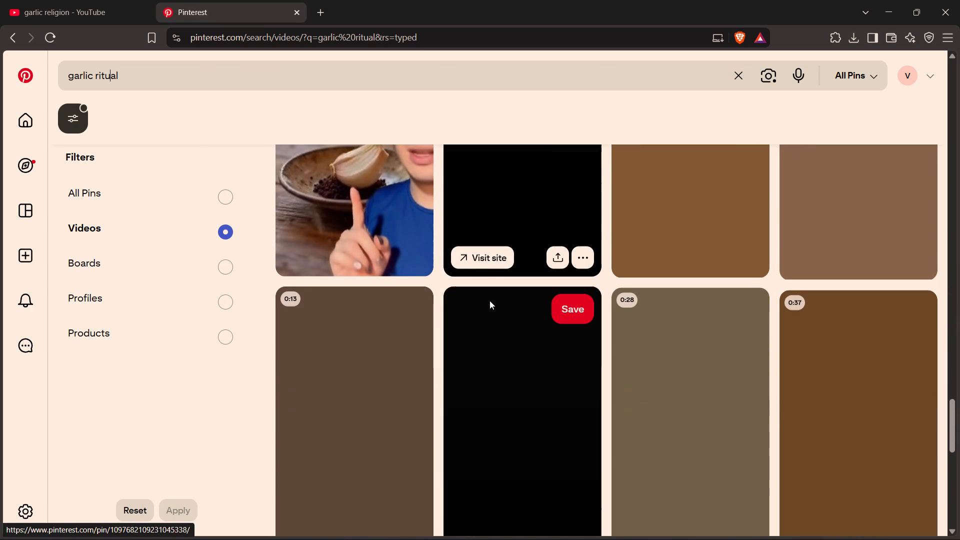
pyautogui.scroll(-3, 489, 300)
pyautogui.scroll(2, 489, 300)
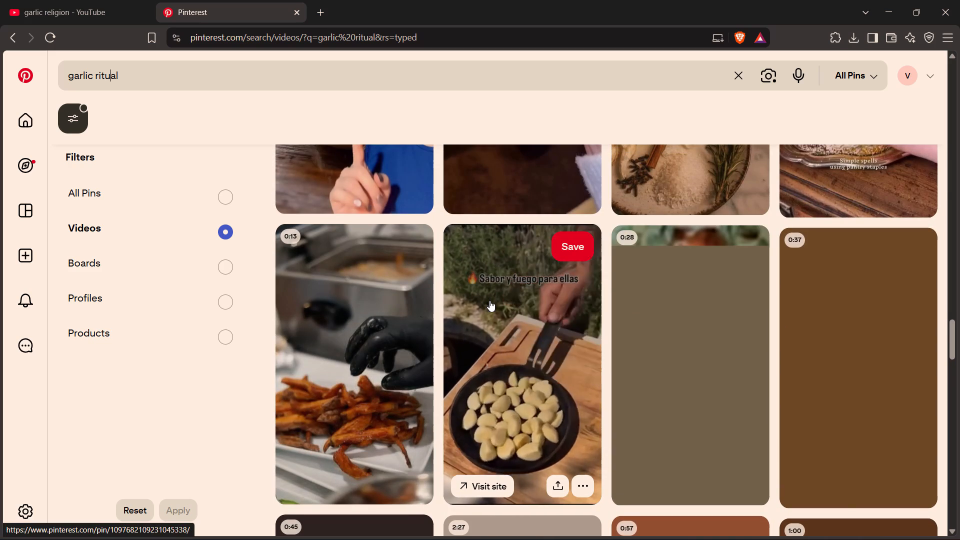
pyautogui.scroll(-2, 489, 300)
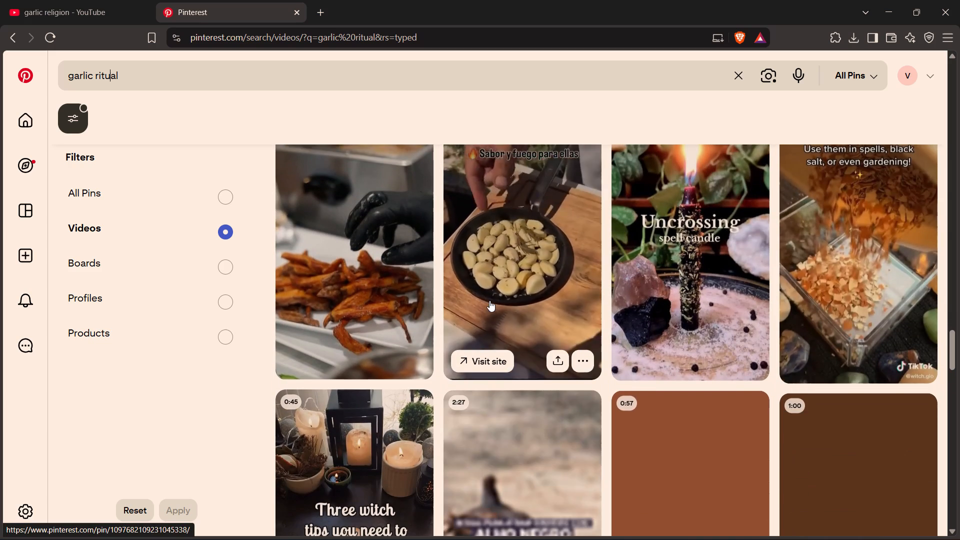
pyautogui.scroll(-6, 489, 300)
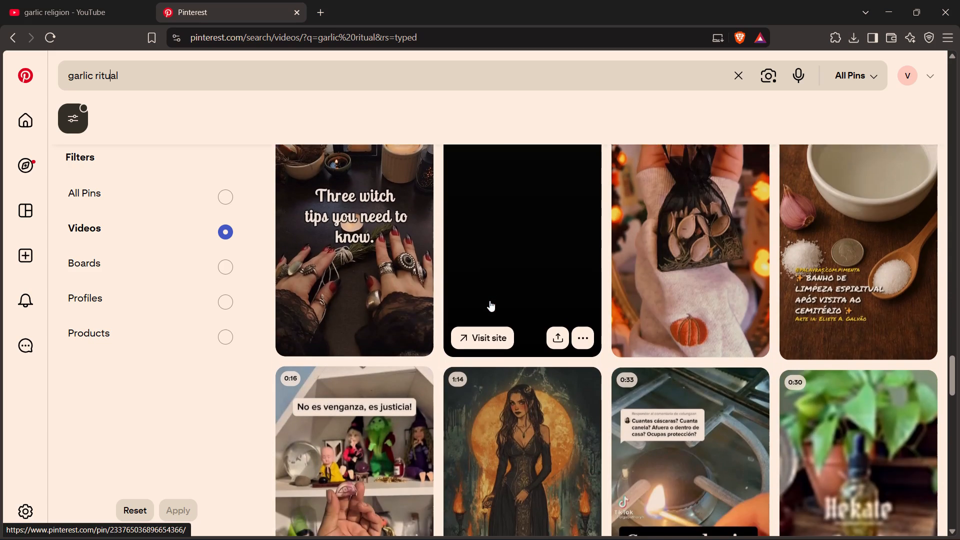
pyautogui.scroll(-7, 489, 300)
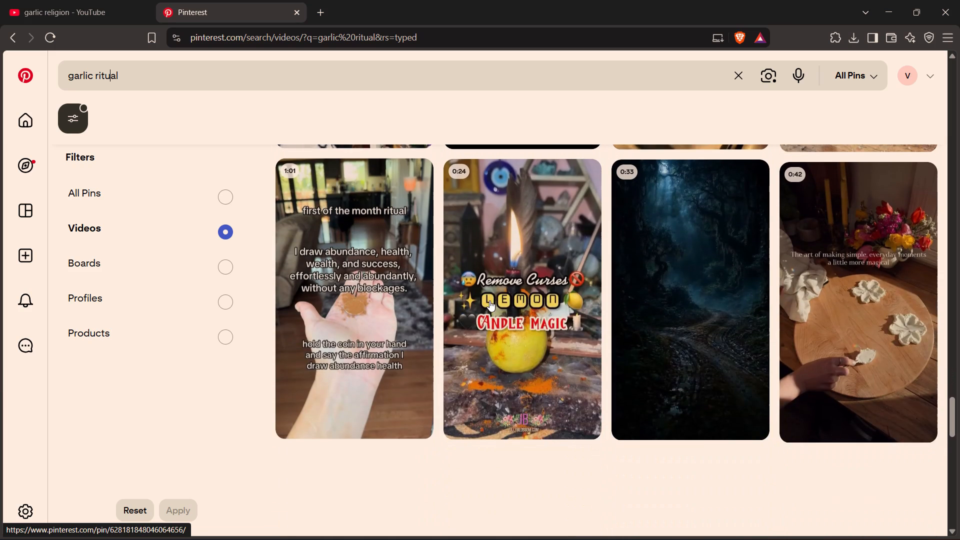
pyautogui.scroll(-9, 489, 300)
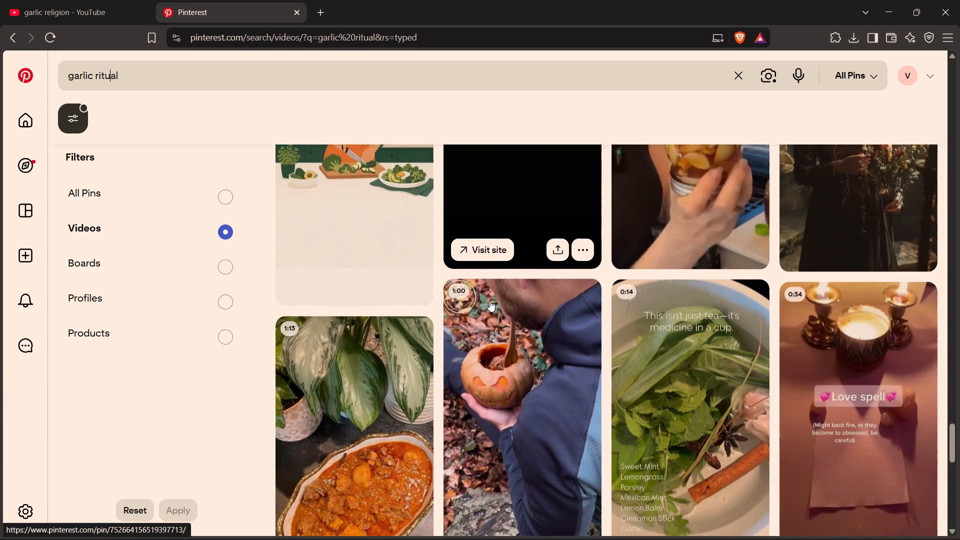
pyautogui.scroll(-4, 489, 300)
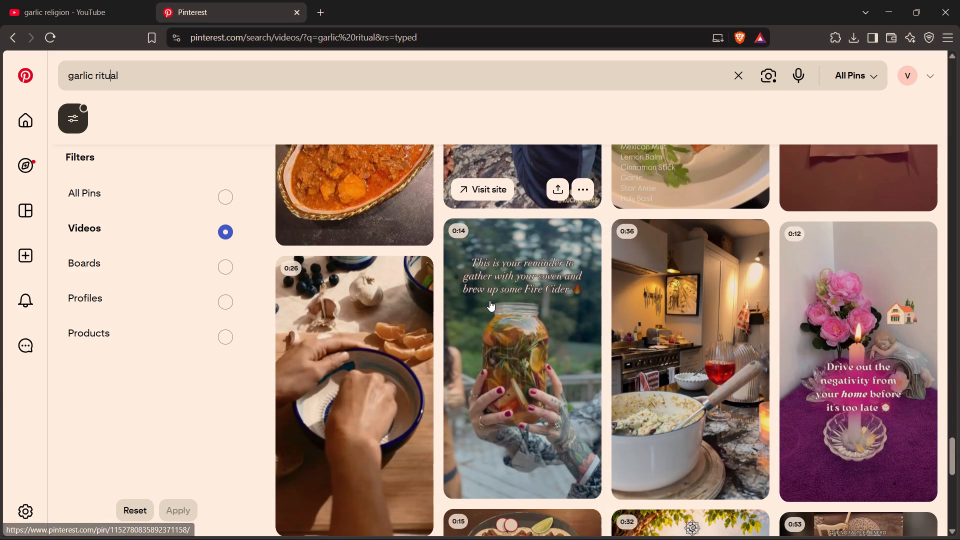
pyautogui.scroll(-6, 489, 300)
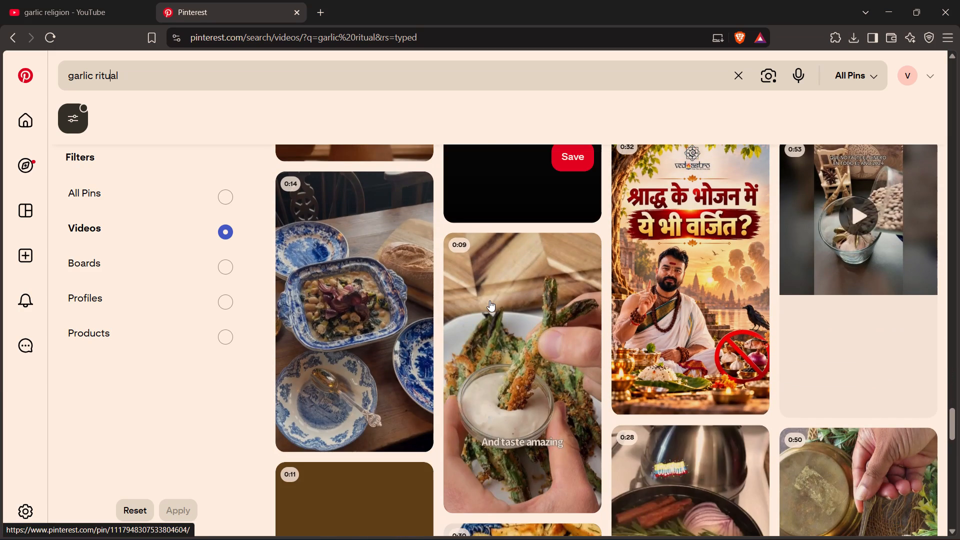
pyautogui.scroll(-4, 489, 300)
pyautogui.scroll(2, 489, 300)
pyautogui.scroll(-4, 489, 300)
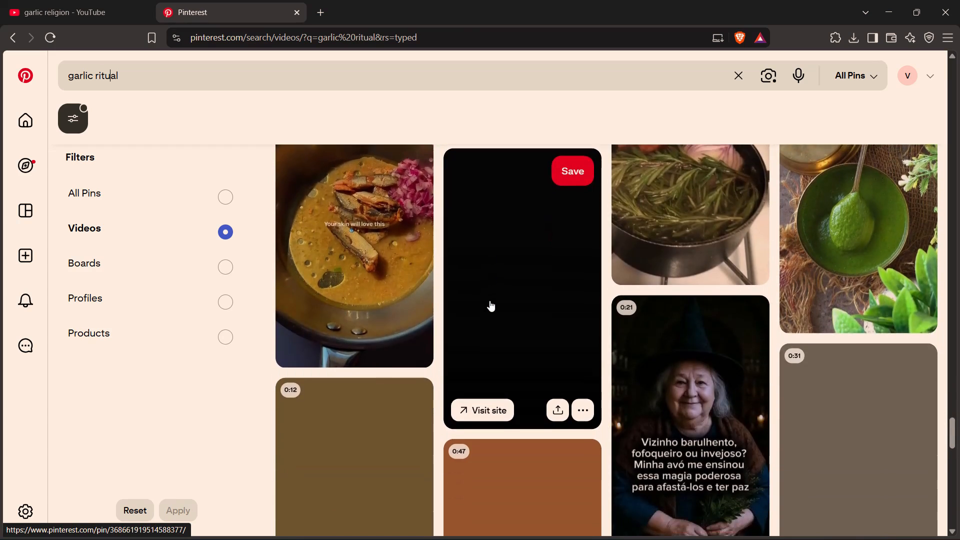
# Shorten the Pinterest video search to "garlic" and run it.
pyautogui.scroll(-5, 489, 300)
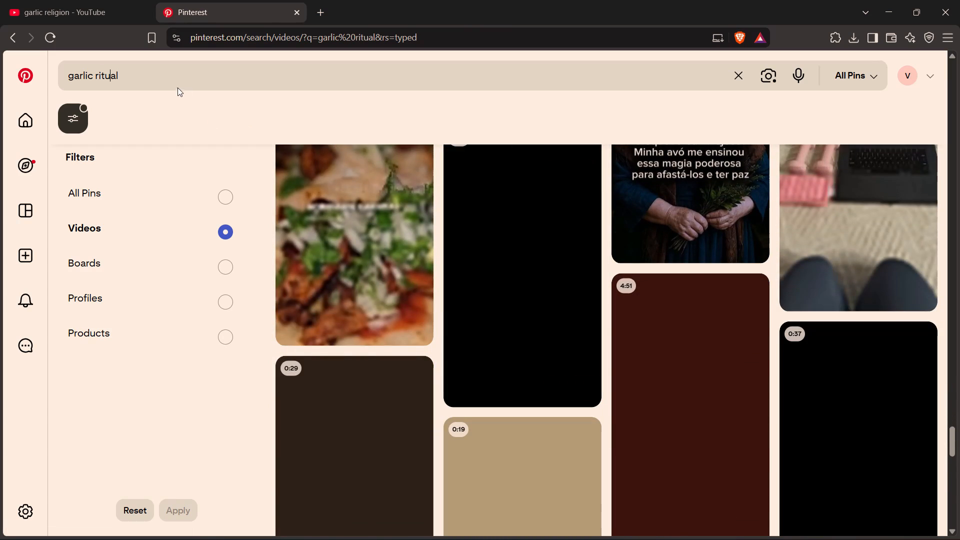
pyautogui.click(170, 78)
pyautogui.moveTo(151, 78); pyautogui.dragTo(94, 82)
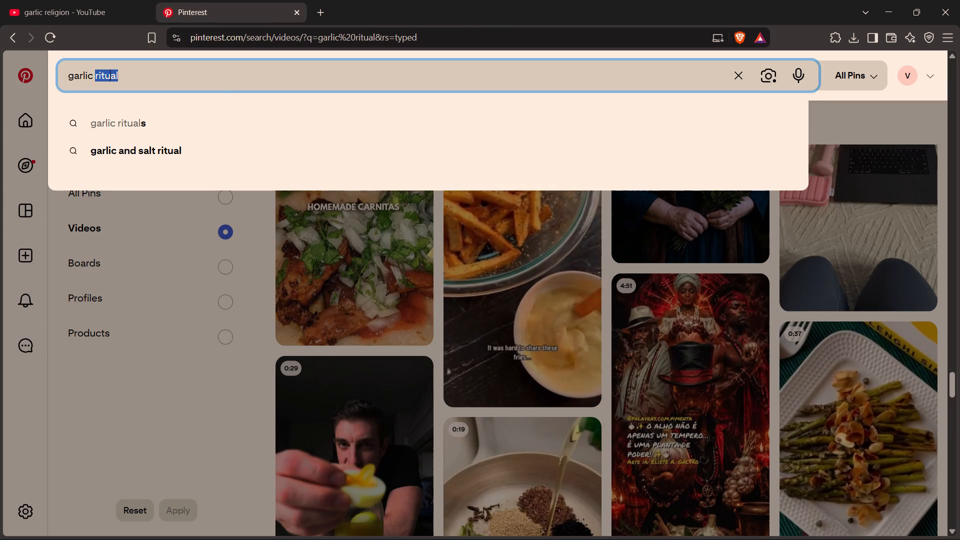
pyautogui.press('BackSpace')
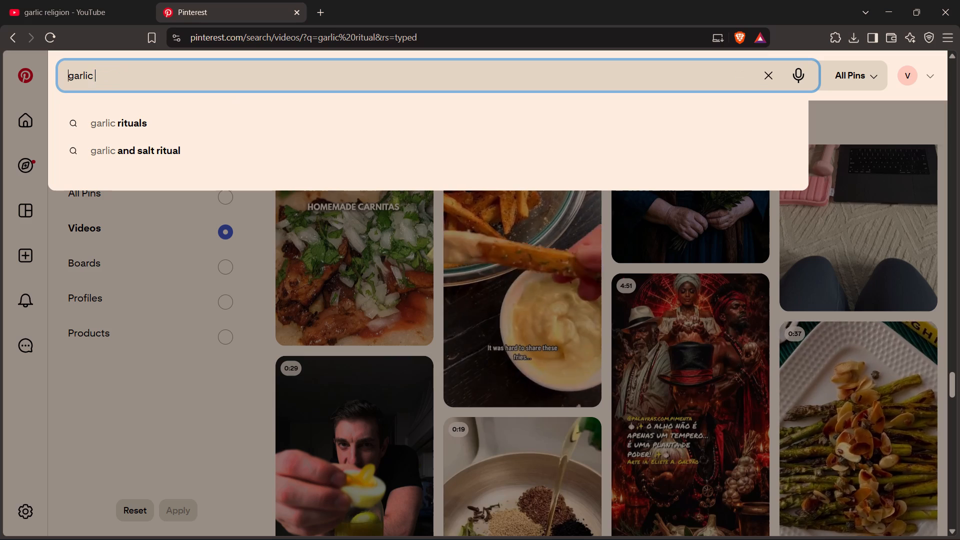
pyautogui.press('Return')
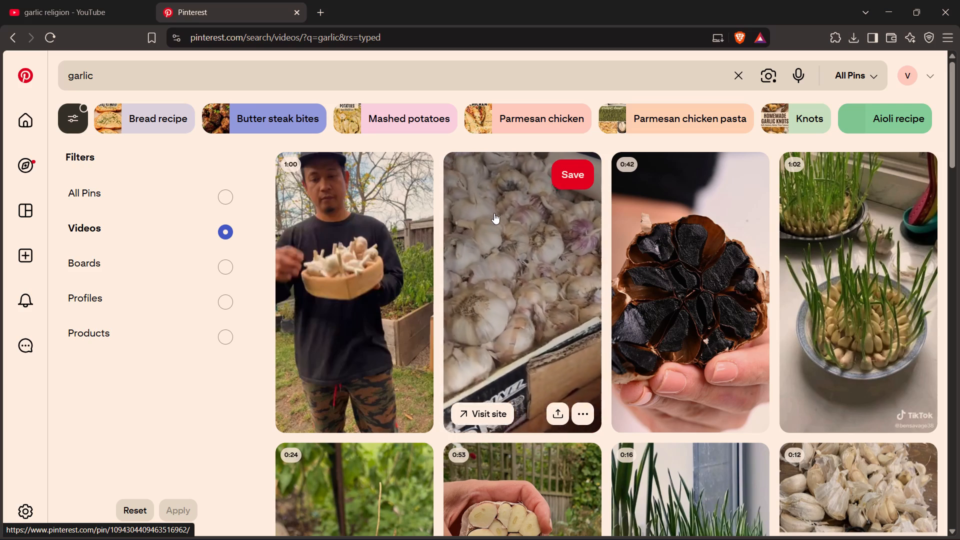
# Browse the "garlic" video pins for generic garlic footage that could fill the gaps.
pyautogui.scroll(-5, 500, 219)
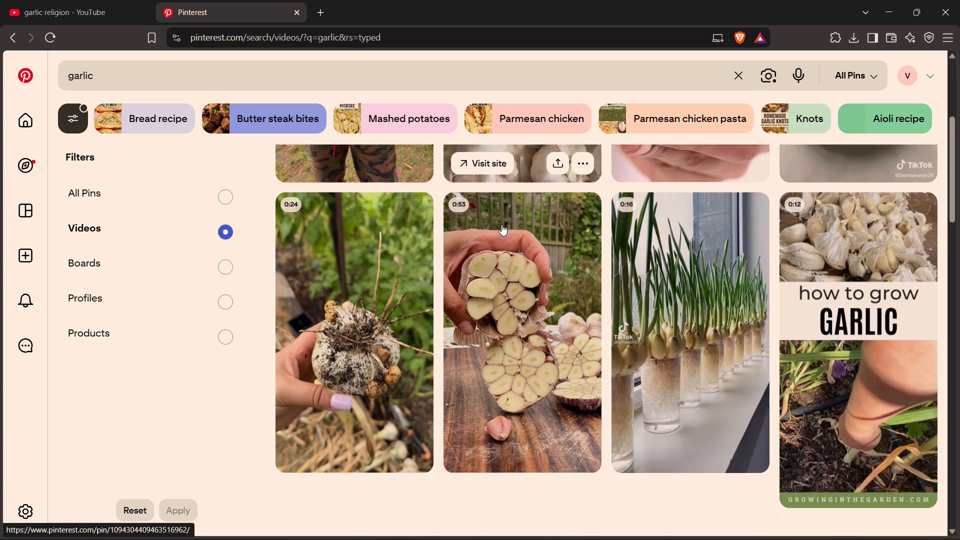
pyautogui.scroll(-2, 501, 224)
pyautogui.scroll(9, 506, 225)
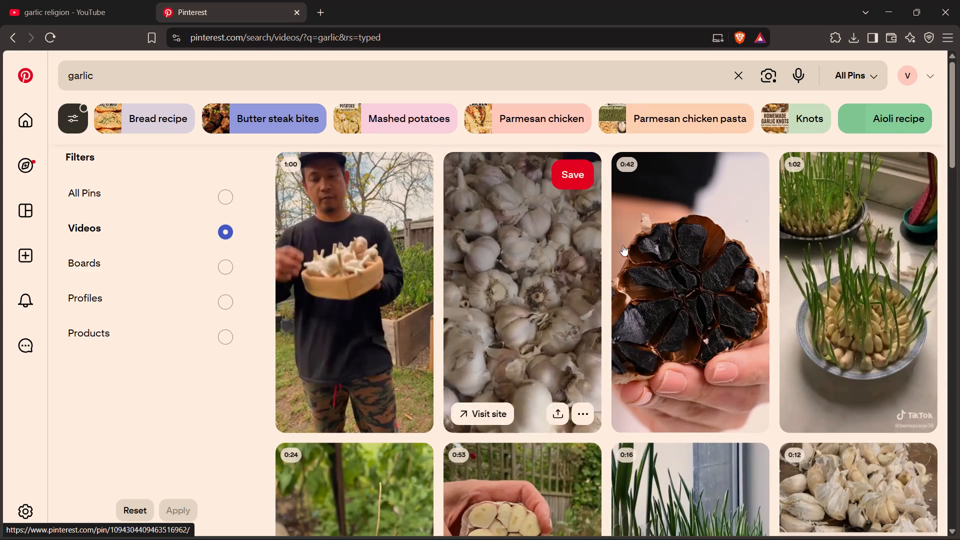
pyautogui.scroll(-3, 818, 254)
pyautogui.scroll(6, 820, 254)
pyautogui.scroll(-14, 820, 253)
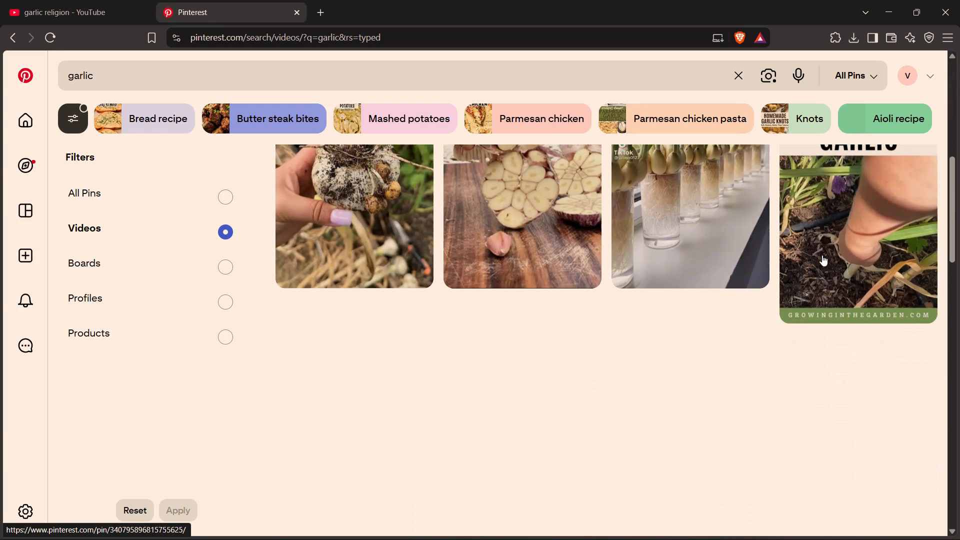
pyautogui.scroll(-4, 822, 255)
pyautogui.scroll(19, 822, 255)
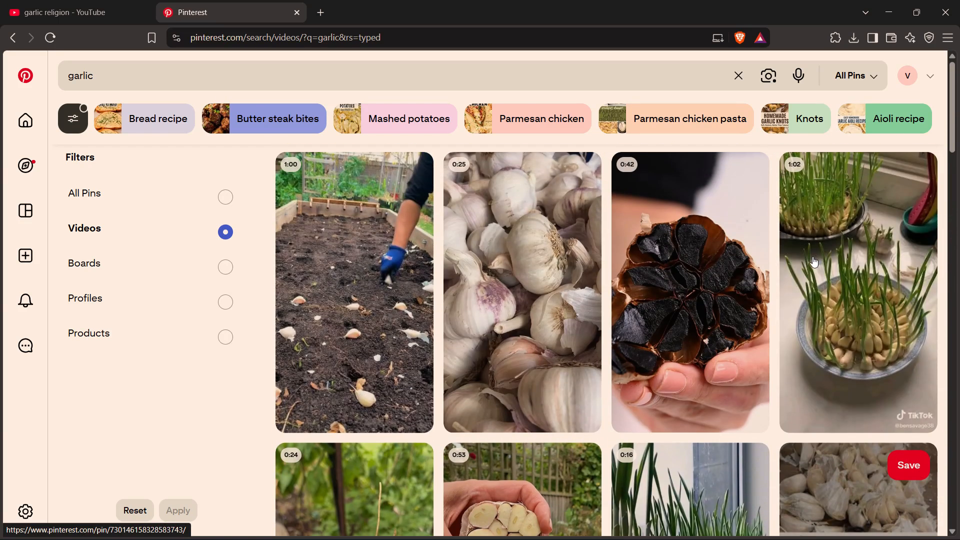
pyautogui.scroll(2, 812, 256)
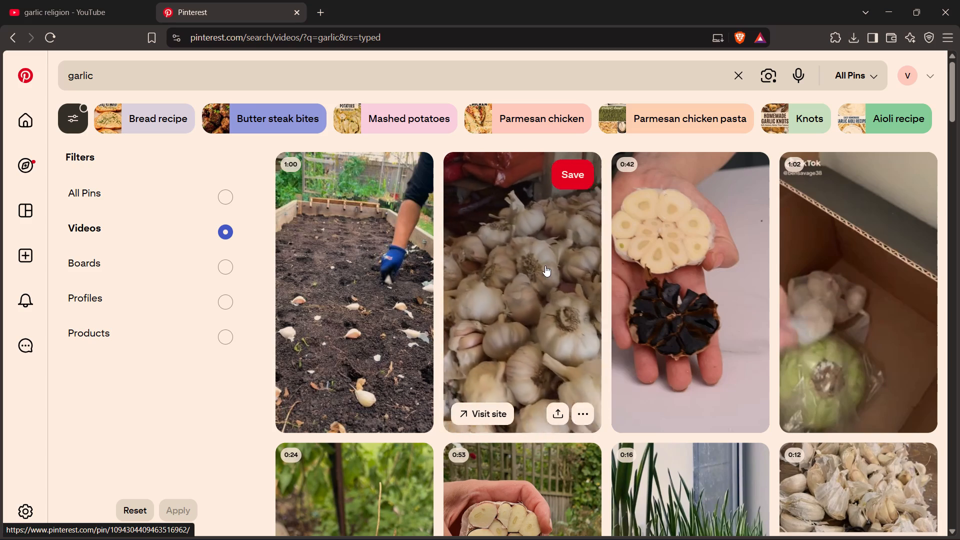
# Preview the 25-second video pin of piled garlic bulbs, then return to the "garlic" results.
pyautogui.click(545, 265)
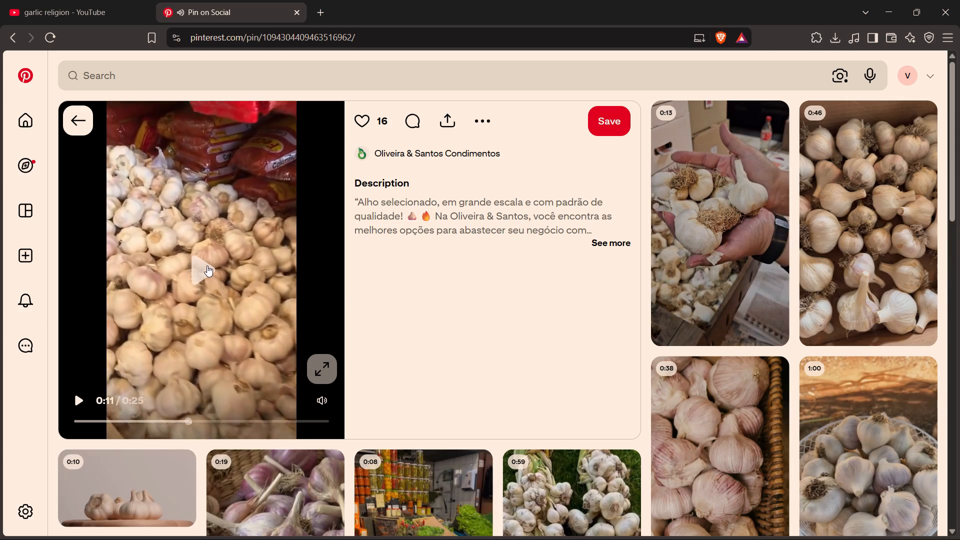
pyautogui.click(203, 268)
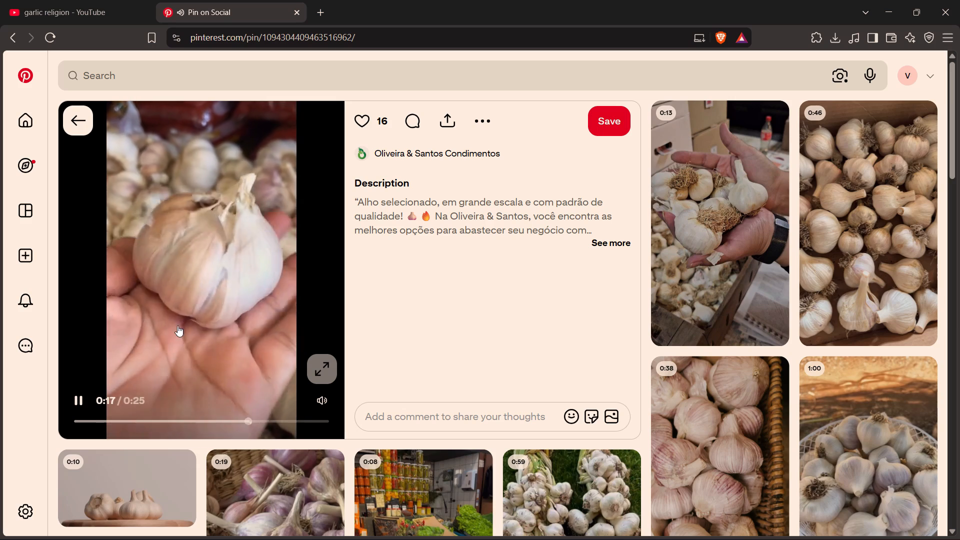
pyautogui.click(82, 128)
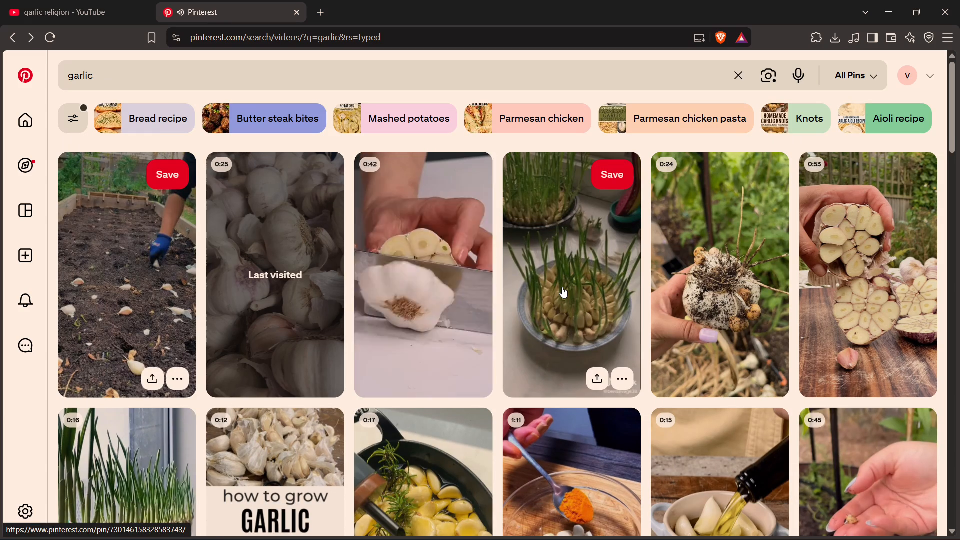
# Open the "Grow your own garlic with this easy method" pin and look through its related video pins for usable clips.
pyautogui.click(562, 287)
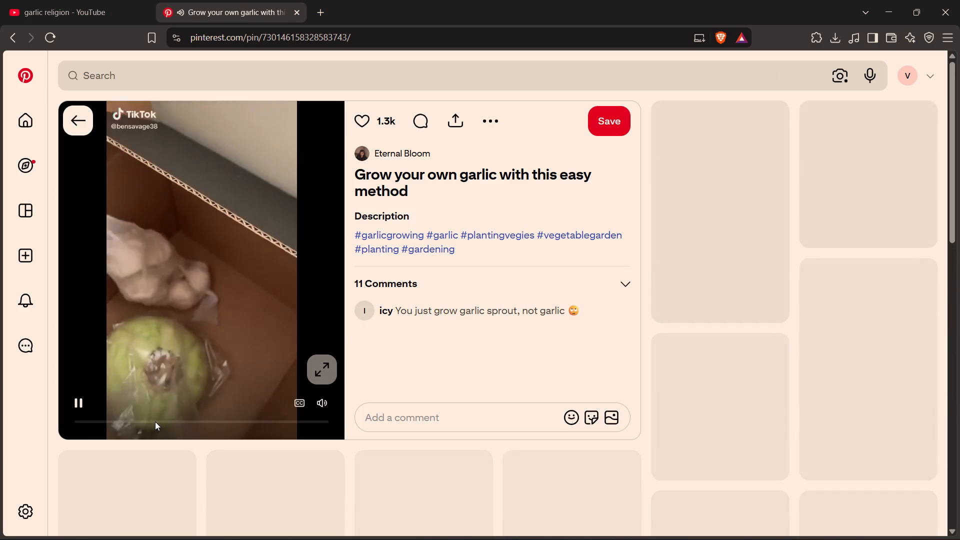
pyautogui.click(176, 281)
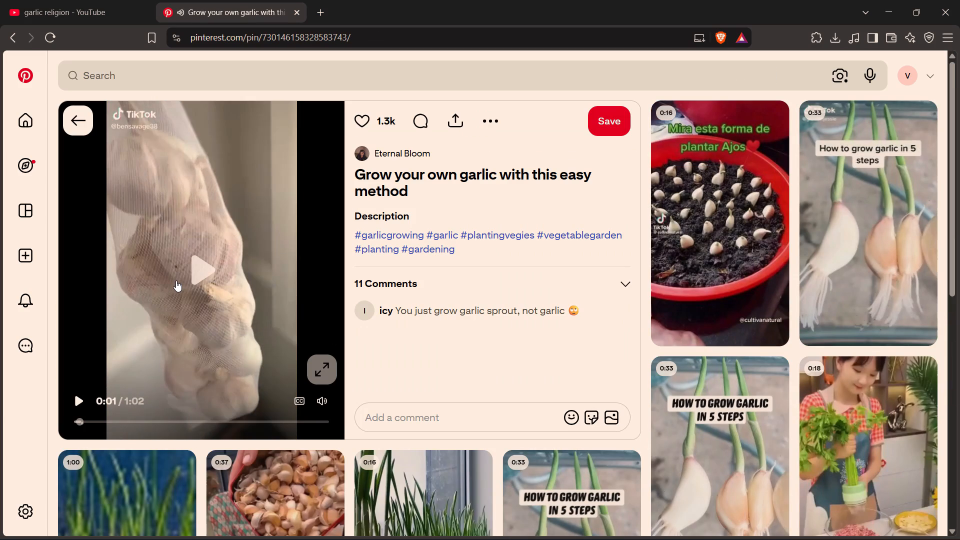
pyautogui.scroll(-4, 176, 280)
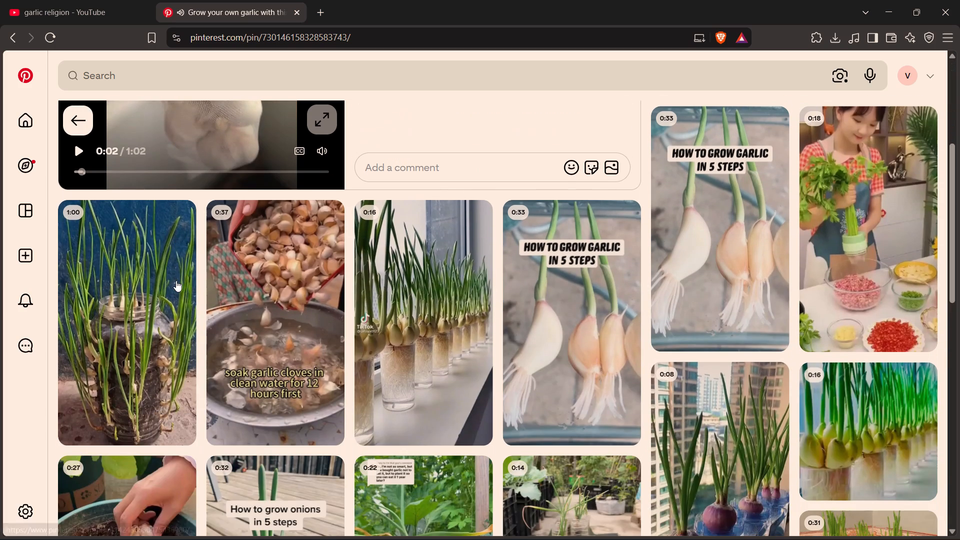
pyautogui.scroll(-1, 176, 280)
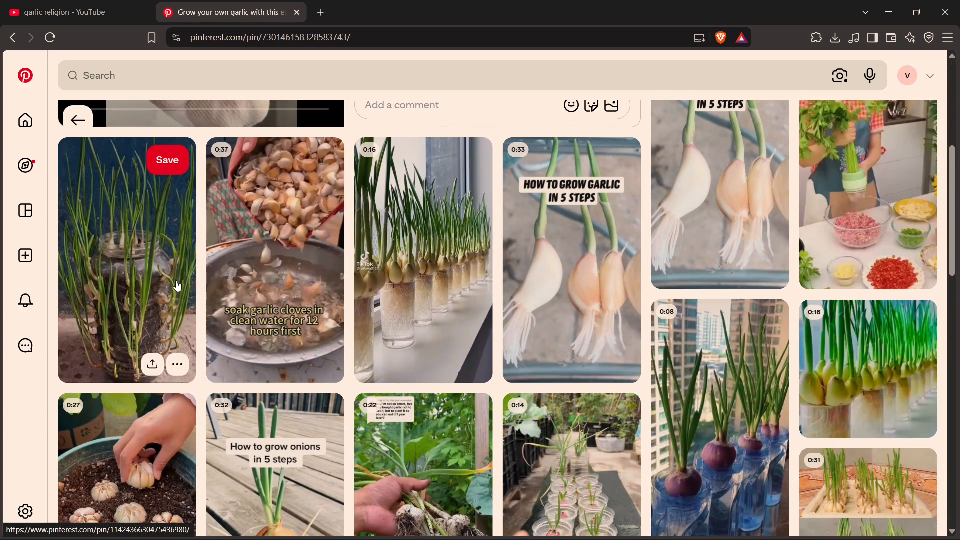
pyautogui.scroll(-1, 176, 280)
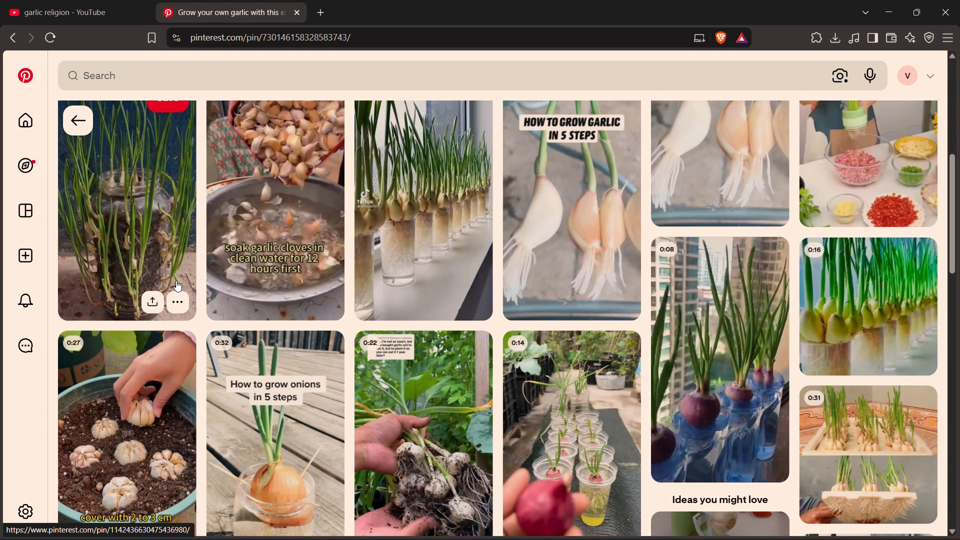
pyautogui.scroll(2, 176, 280)
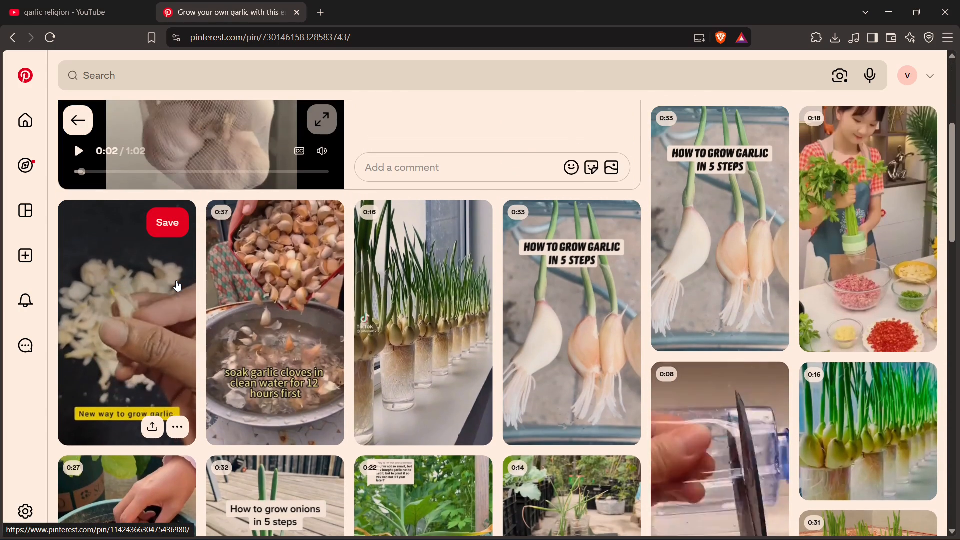
pyautogui.scroll(4, 176, 280)
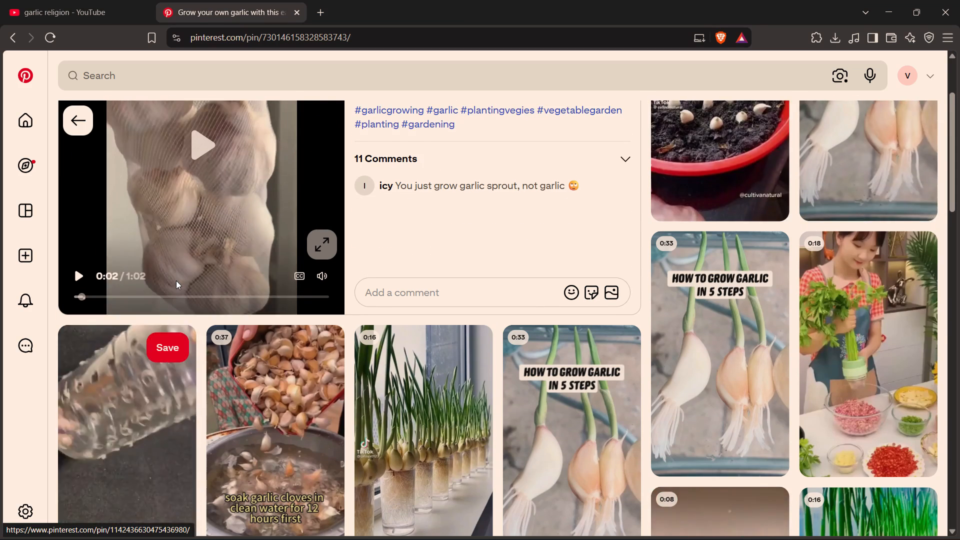
pyautogui.scroll(-4, 237, 283)
pyautogui.scroll(3, 413, 281)
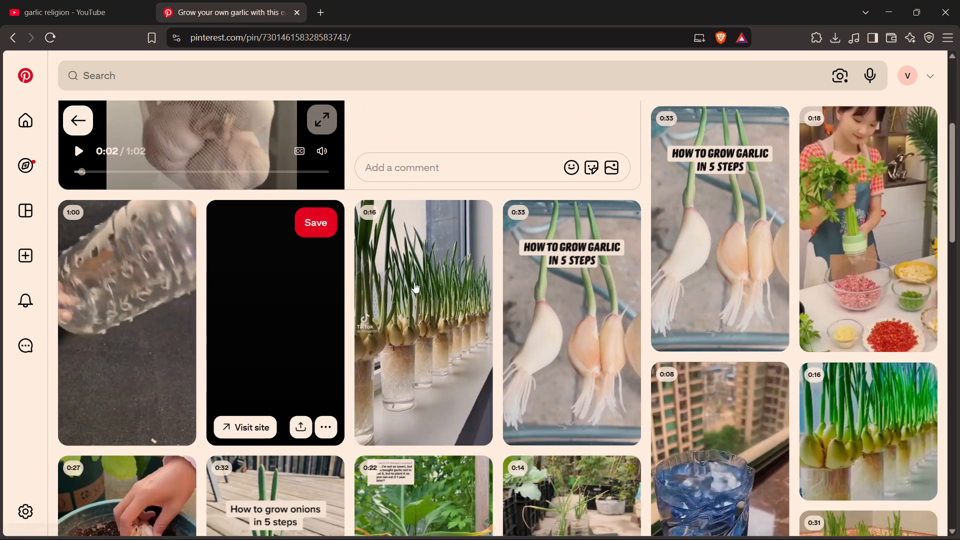
pyautogui.scroll(-11, 414, 283)
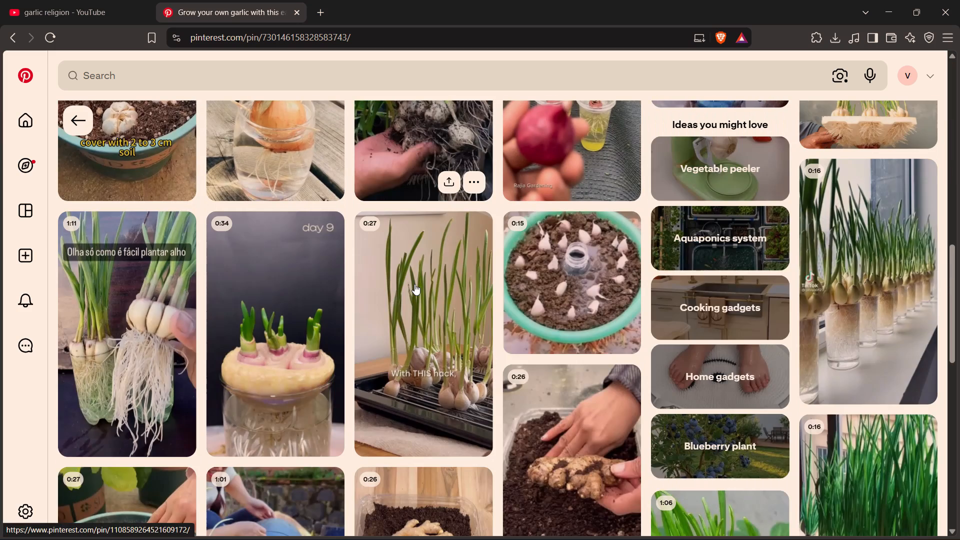
pyautogui.scroll(-2, 270, 291)
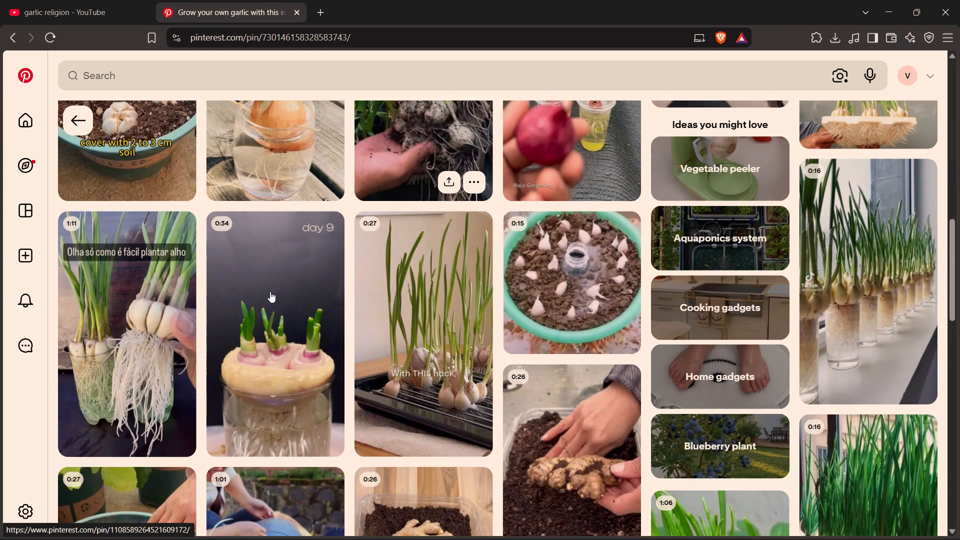
pyautogui.scroll(-1, 270, 291)
# Return to the YouTube "garlic religion" results and review the videos and Shorts, previewing the spiritual and Bible garlic videos.
pyautogui.click(99, 22)
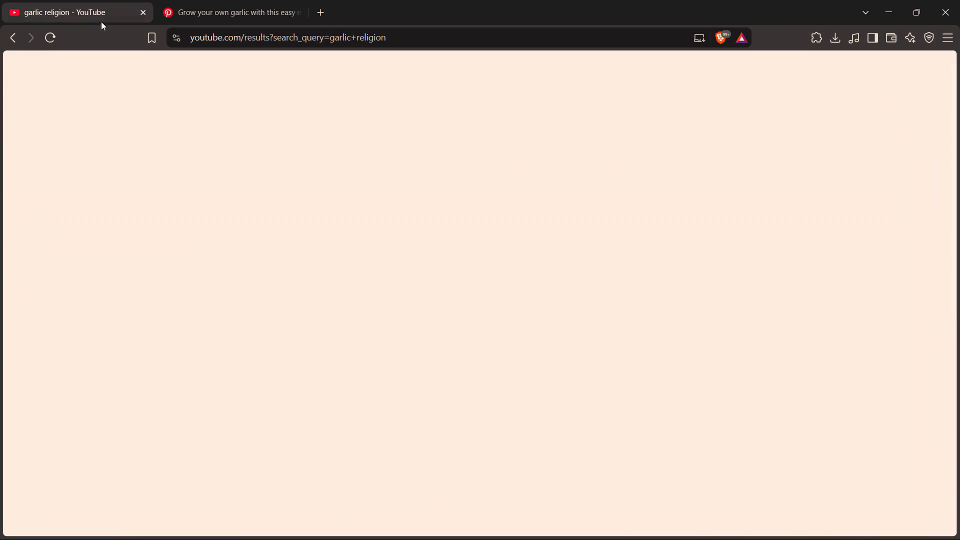
pyautogui.scroll(1, 309, 180)
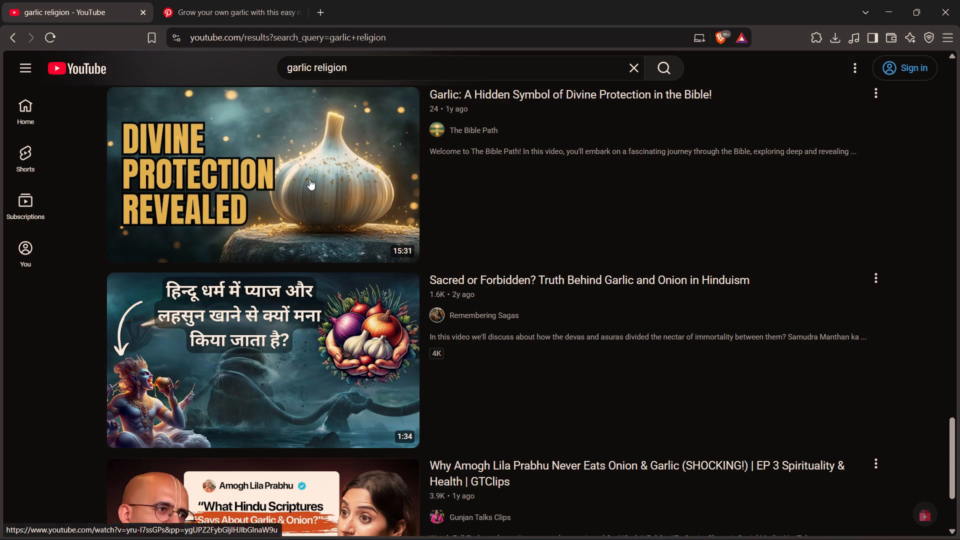
pyautogui.scroll(2, 309, 179)
pyautogui.scroll(-3, 309, 179)
pyautogui.scroll(20, 312, 180)
pyautogui.scroll(3, 312, 180)
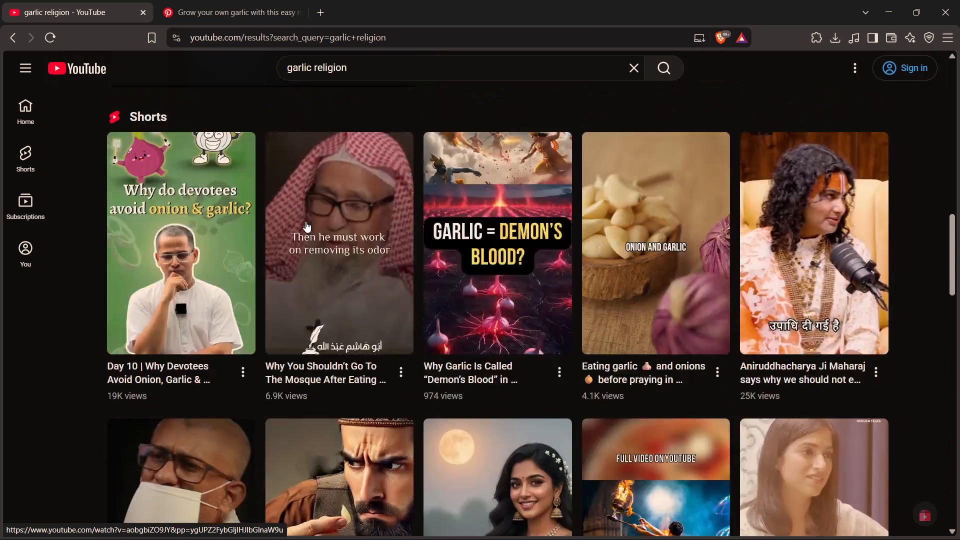
pyautogui.scroll(13, 306, 222)
pyautogui.scroll(-10, 307, 223)
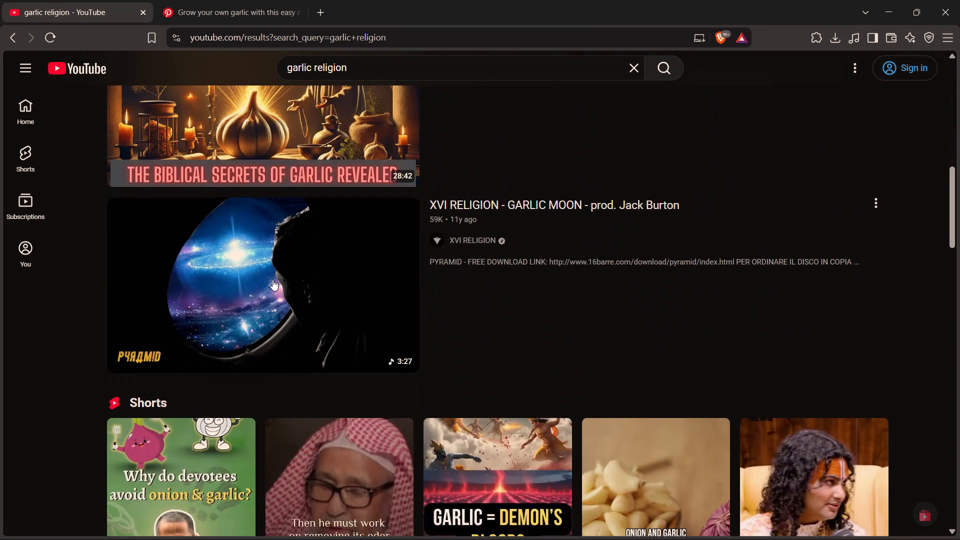
pyautogui.scroll(1, 272, 279)
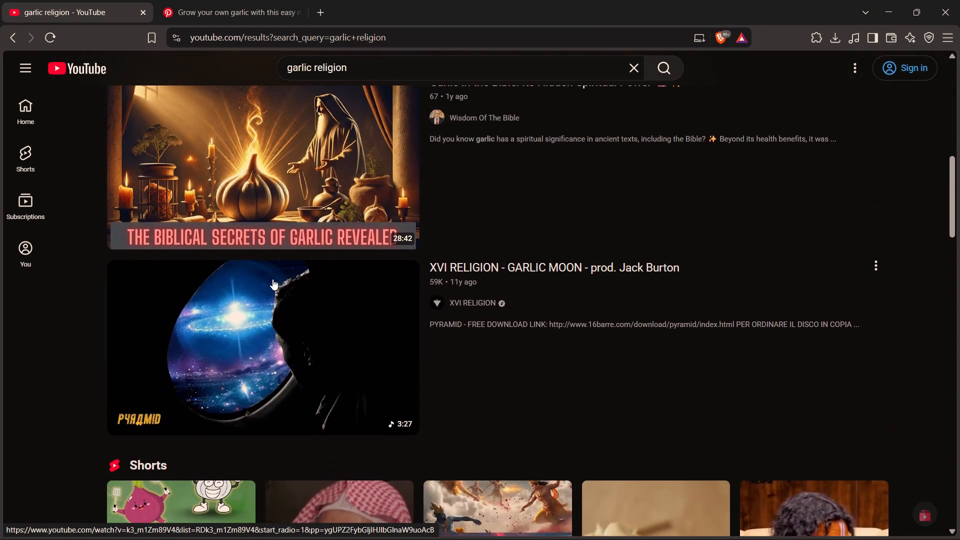
pyautogui.scroll(5, 272, 279)
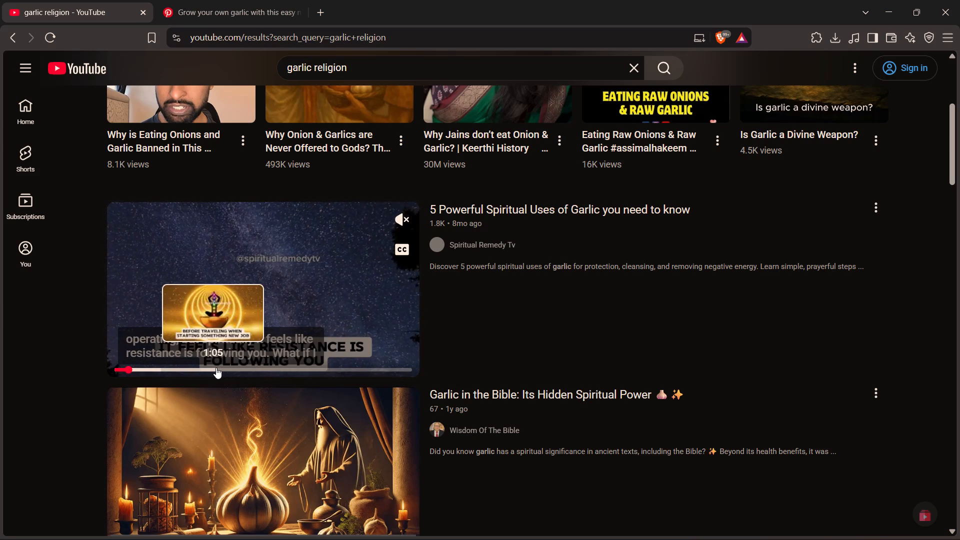
pyautogui.scroll(-1, 216, 368)
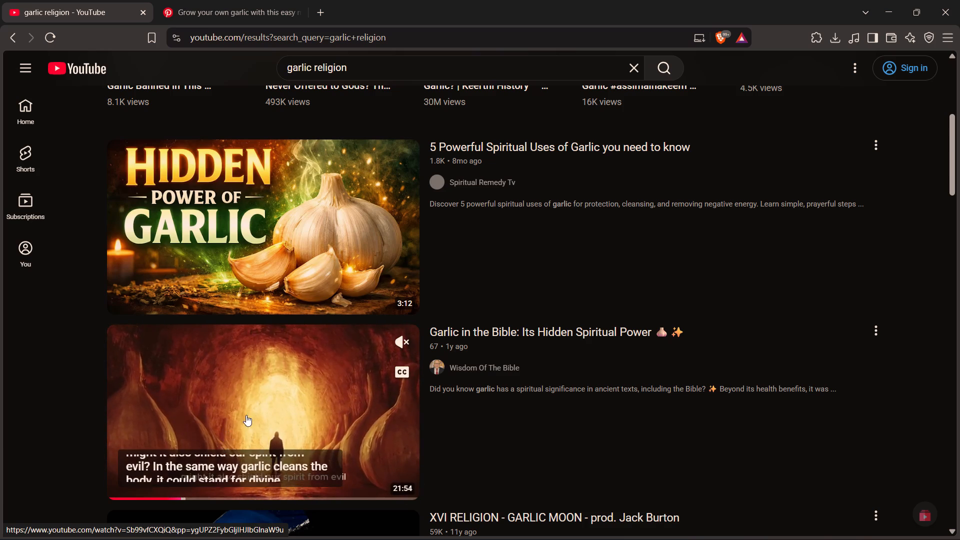
pyautogui.scroll(8, 251, 406)
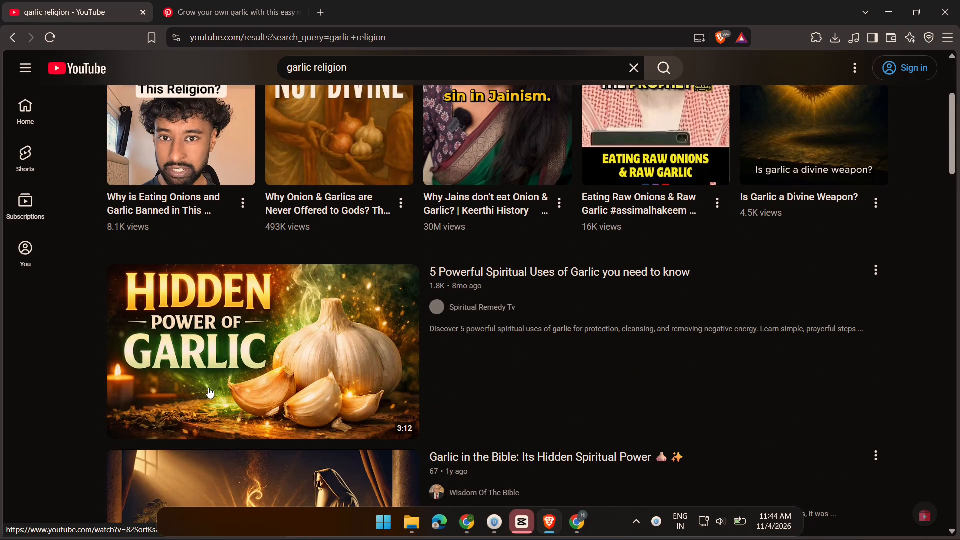
pyautogui.scroll(-5, 217, 398)
pyautogui.scroll(7, 217, 398)
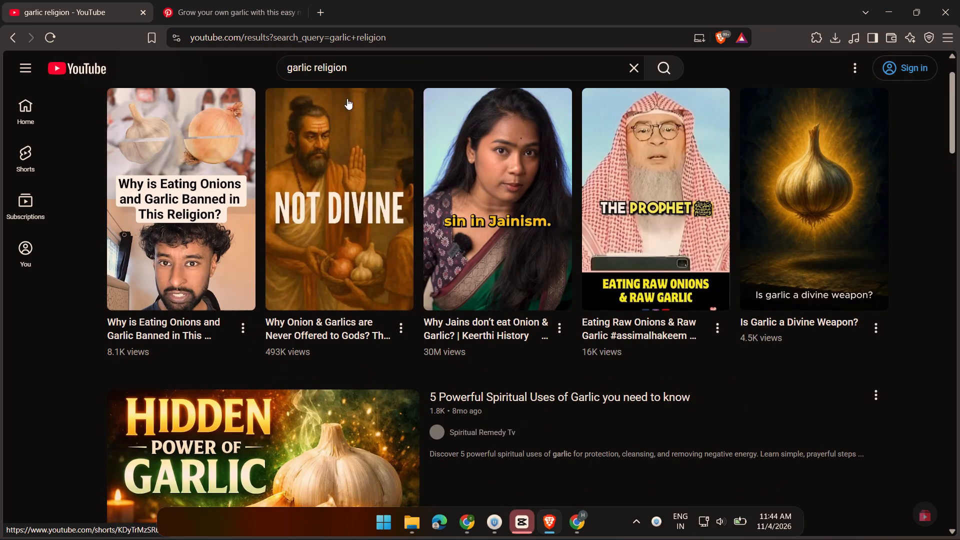
pyautogui.moveTo(364, 68); pyautogui.dragTo(314, 66)
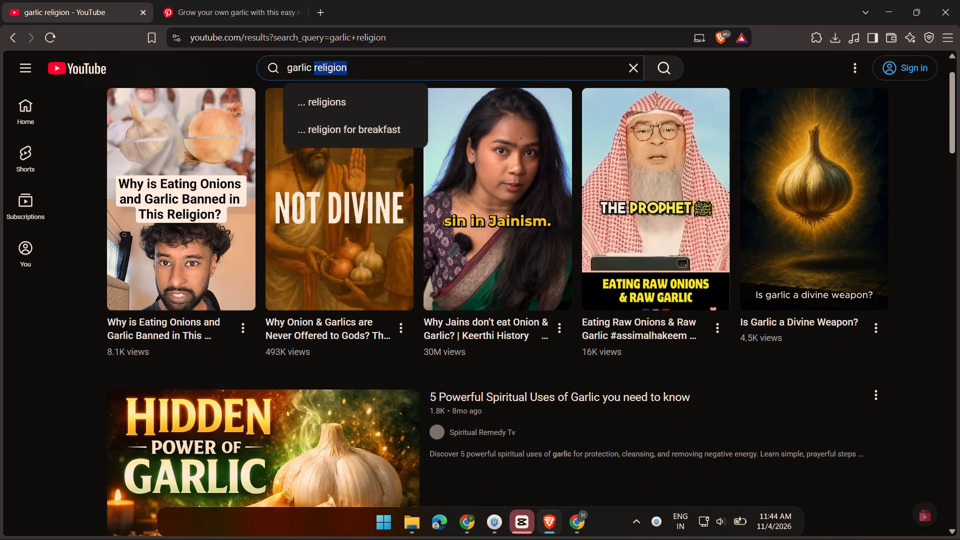
pyautogui.press('BackSpace')
pyautogui.press('Return')
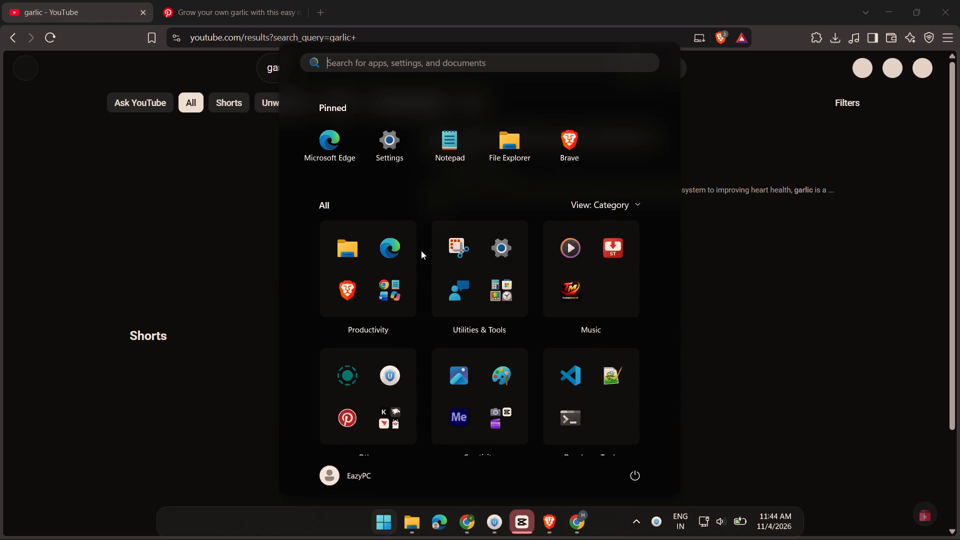
# Look through the first YouTube "garlic" videos and Shorts for generic footage that could fill the gaps.
pyautogui.scroll(-5, 419, 250)
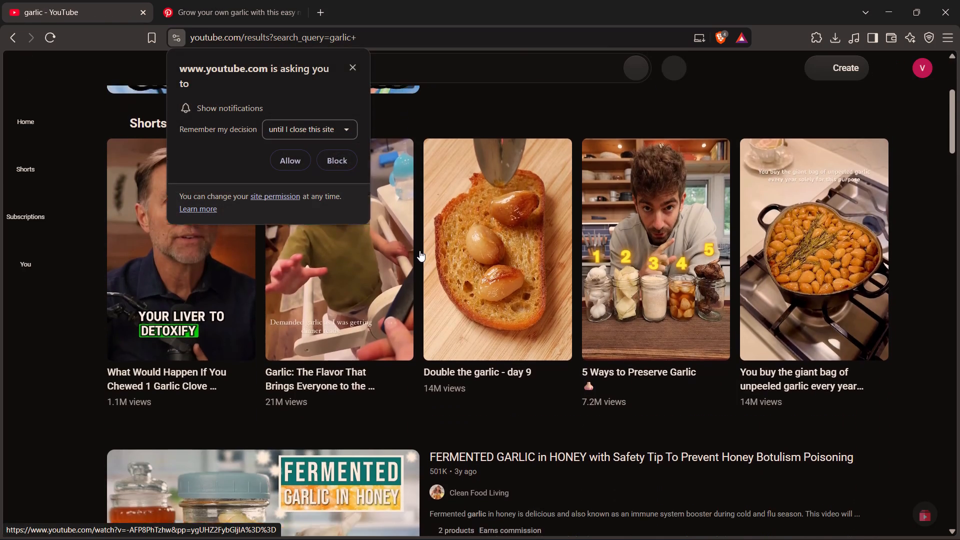
pyautogui.scroll(-2, 419, 250)
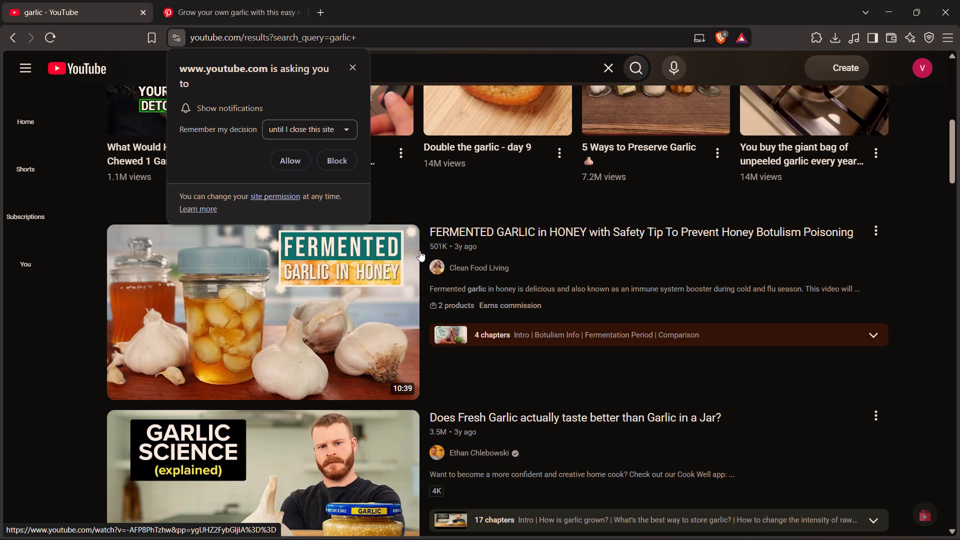
pyautogui.scroll(-6, 419, 250)
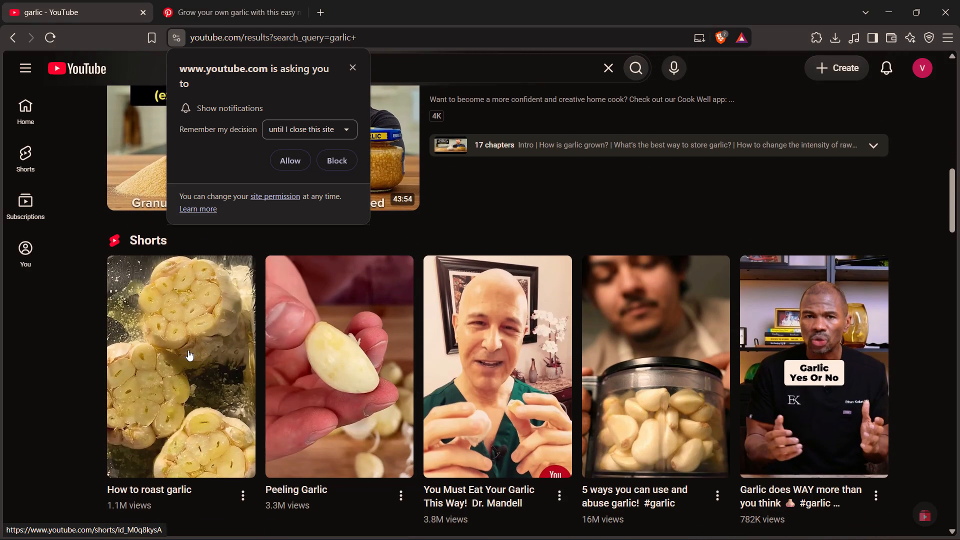
pyautogui.scroll(-4, 188, 350)
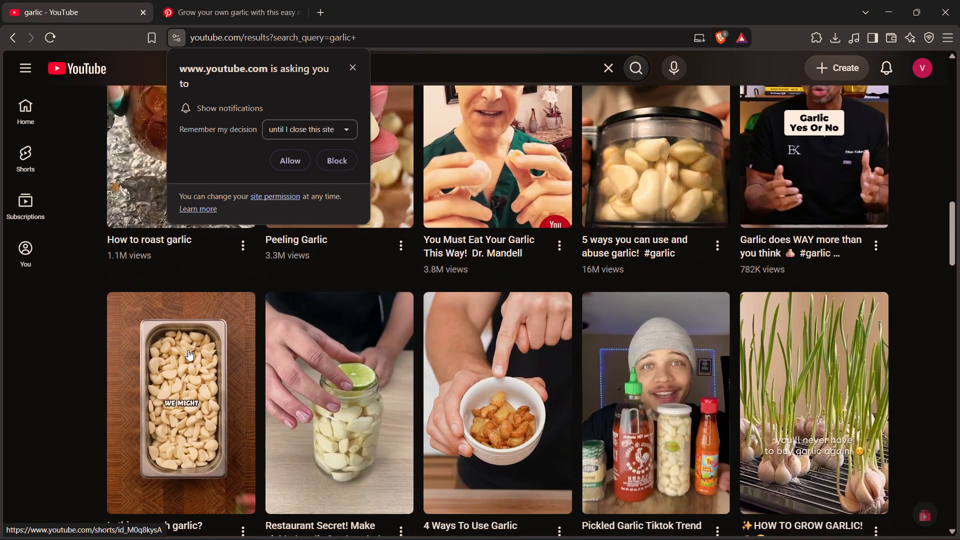
pyautogui.scroll(-2, 188, 350)
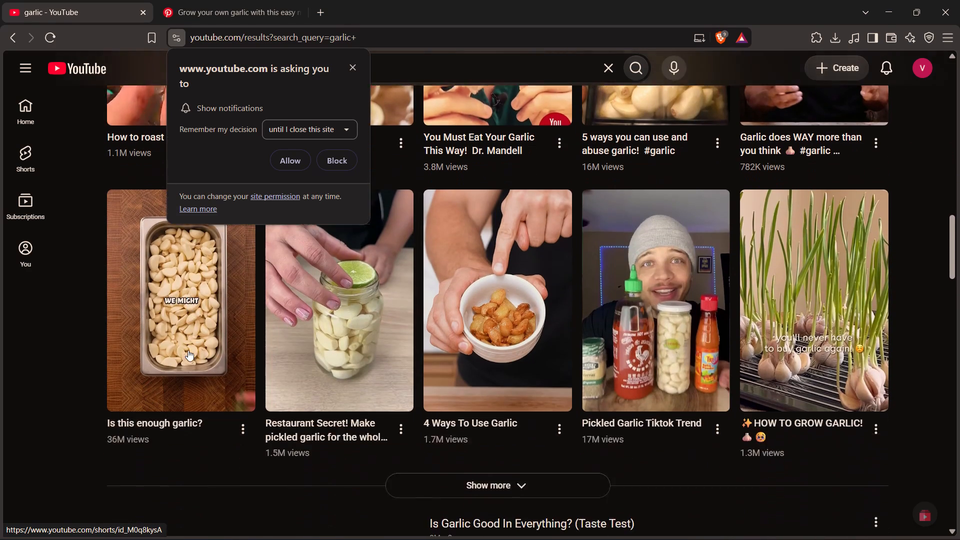
pyautogui.scroll(-2, 188, 350)
# Block YouTube's request to show notifications.
pyautogui.click(330, 162)
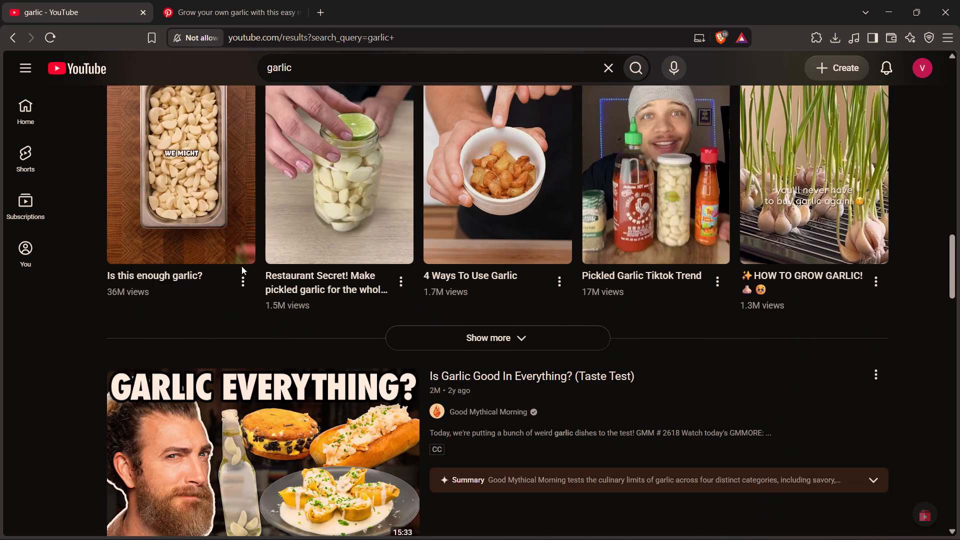
# Examine the further YouTube "garlic" results, including growing, harvesting and preparation videos, for usable generic garlic footage.
pyautogui.scroll(-9, 182, 363)
pyautogui.scroll(2, 182, 364)
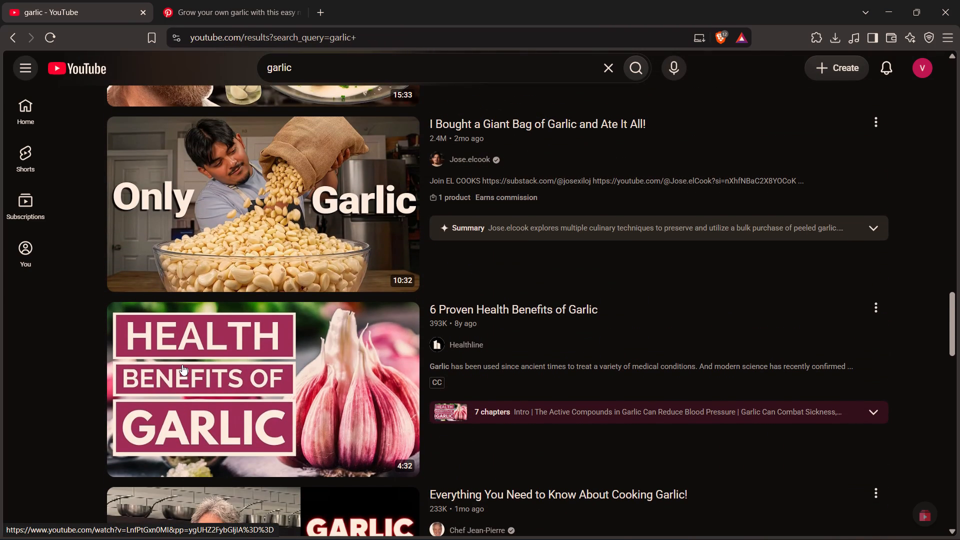
pyautogui.scroll(-9, 182, 364)
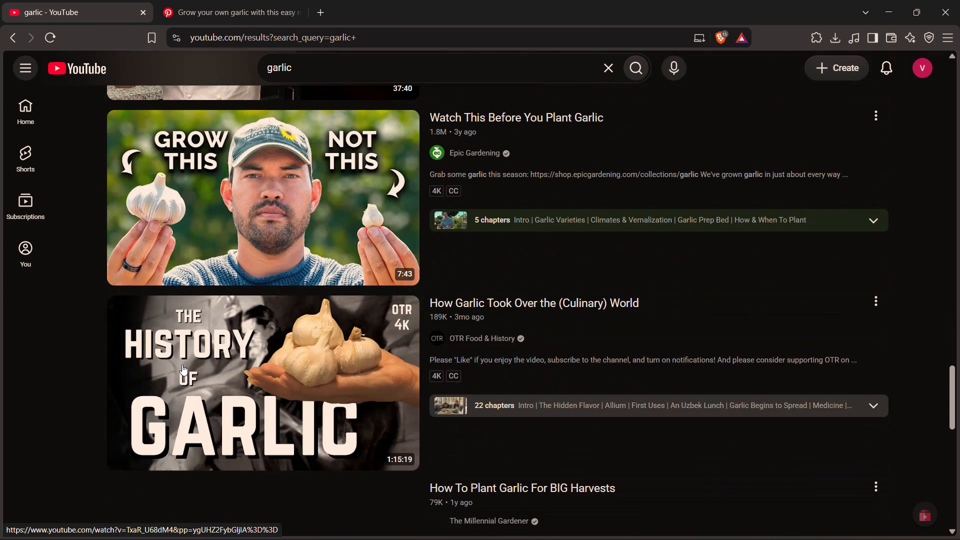
pyautogui.scroll(-6, 182, 364)
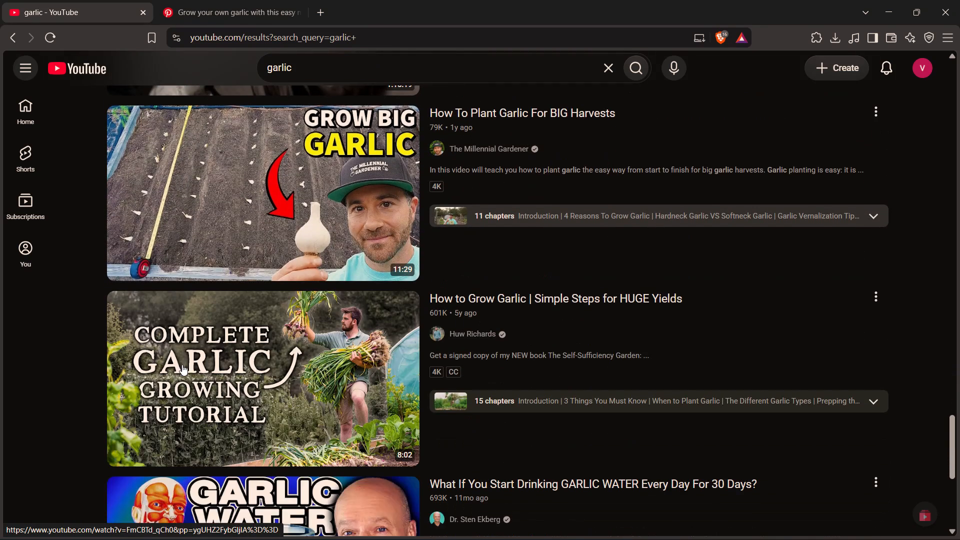
pyautogui.scroll(-16, 182, 364)
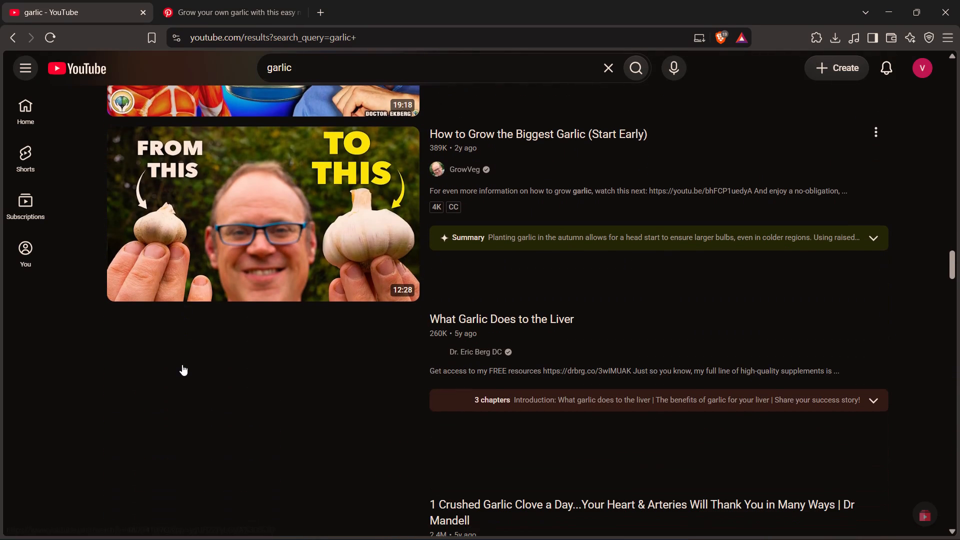
pyautogui.scroll(-5, 182, 364)
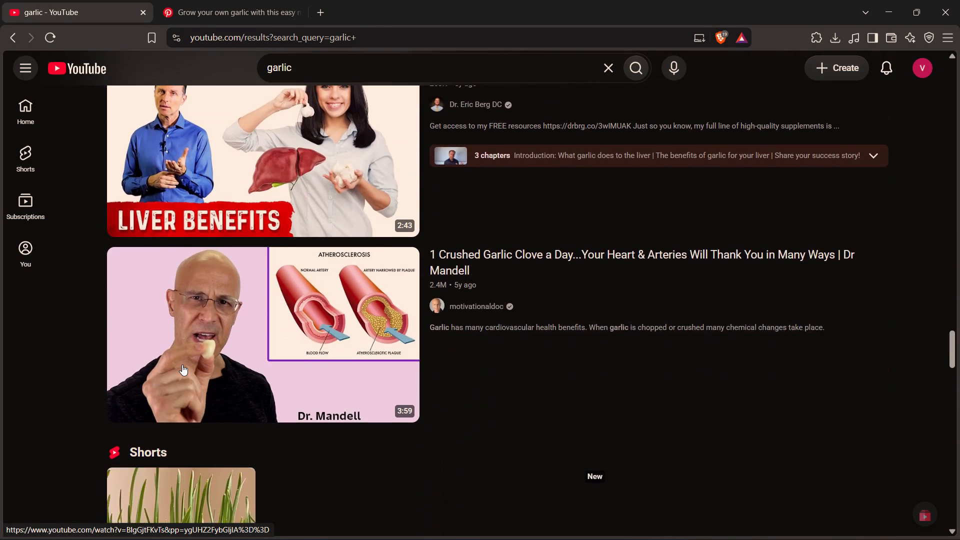
pyautogui.scroll(-7, 182, 364)
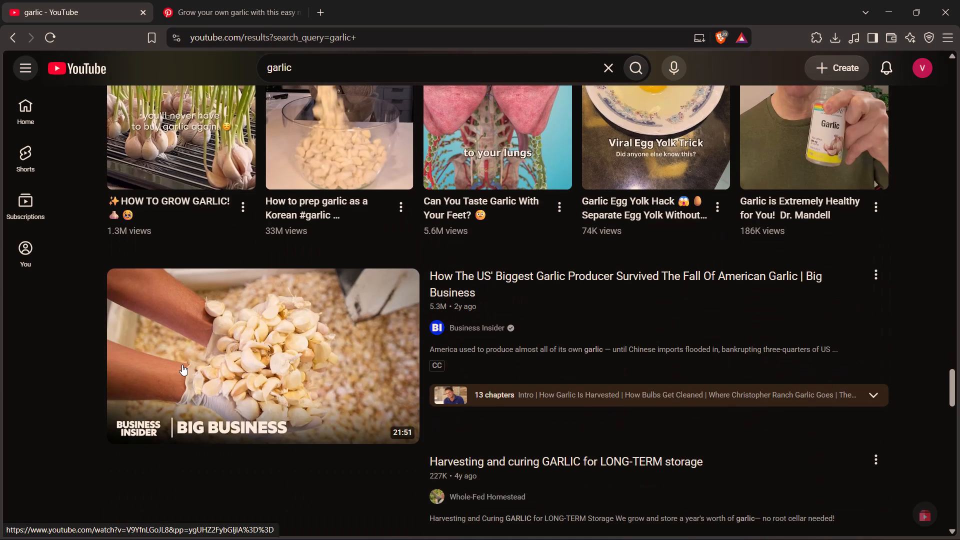
pyautogui.scroll(-2, 182, 364)
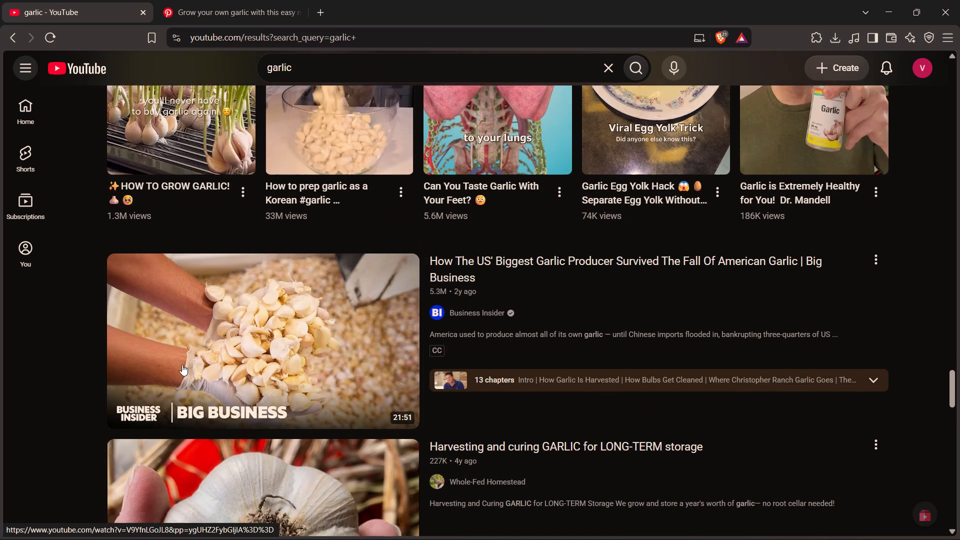
# Preview and open the "Harvesting and curing GARLIC for LONG-TERM storage" video and download it as a 1080p MP4.
pyautogui.scroll(-1, 182, 364)
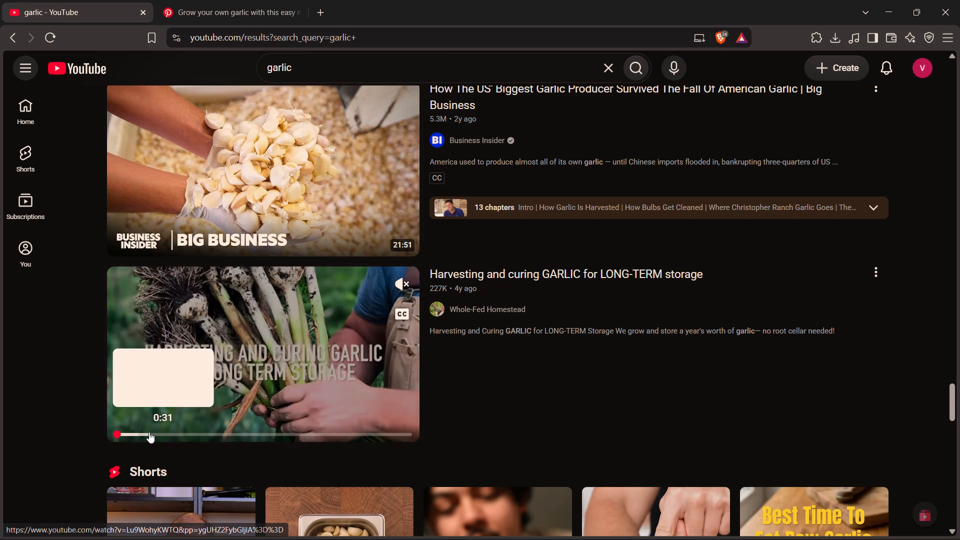
pyautogui.click(149, 432)
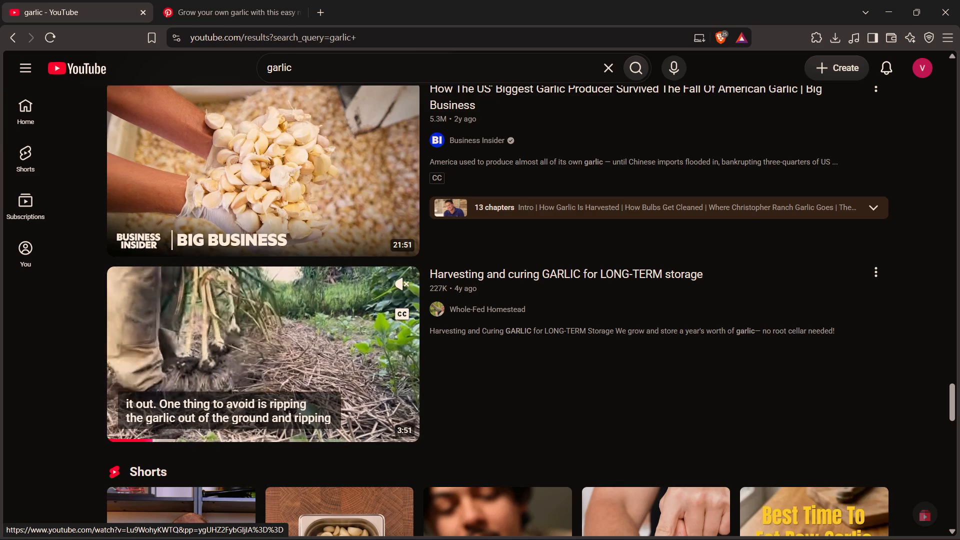
pyautogui.click(242, 331)
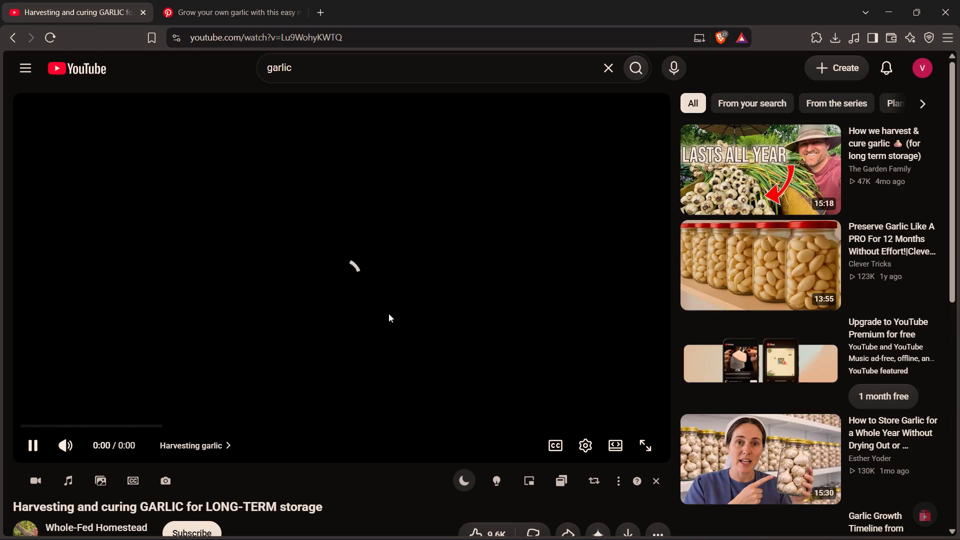
pyautogui.click(388, 313)
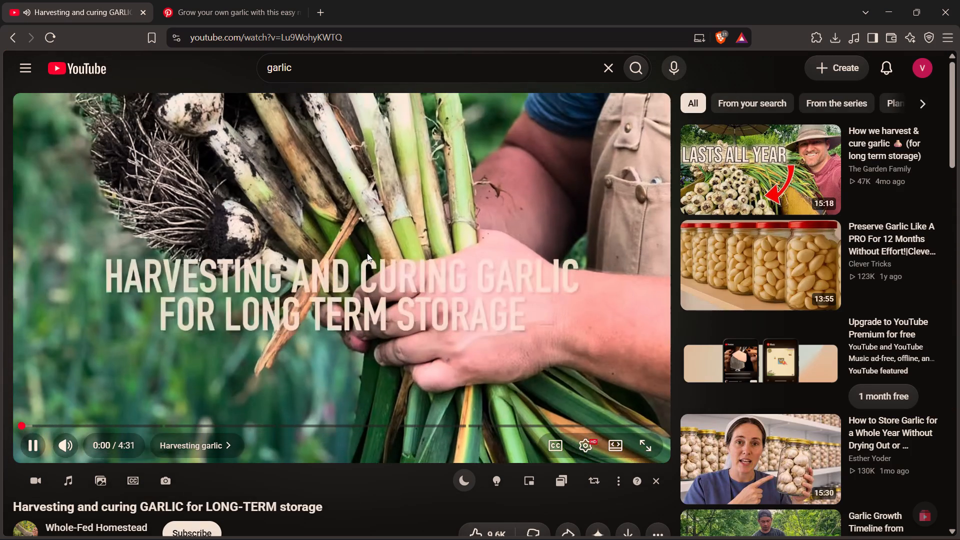
pyautogui.click(302, 288)
pyautogui.click(40, 483)
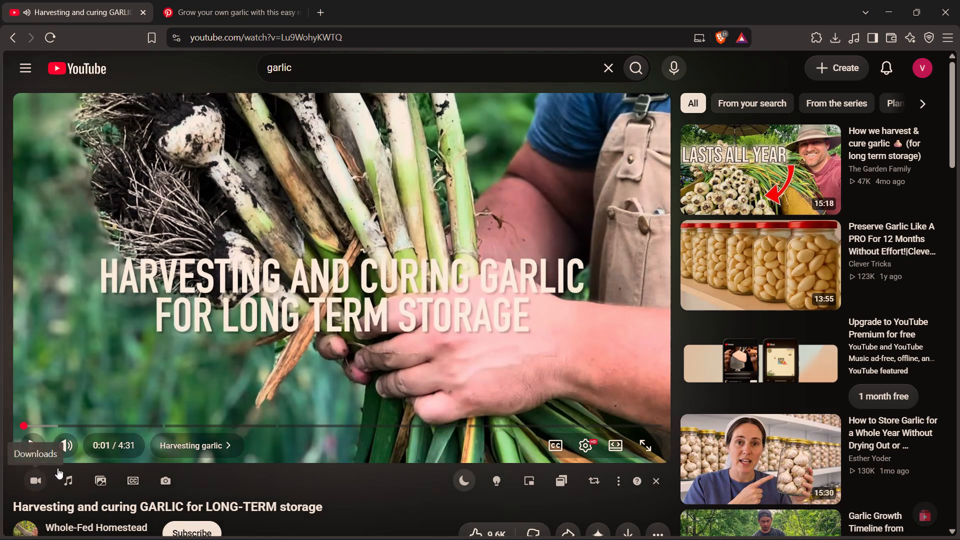
pyautogui.scroll(-4, 263, 331)
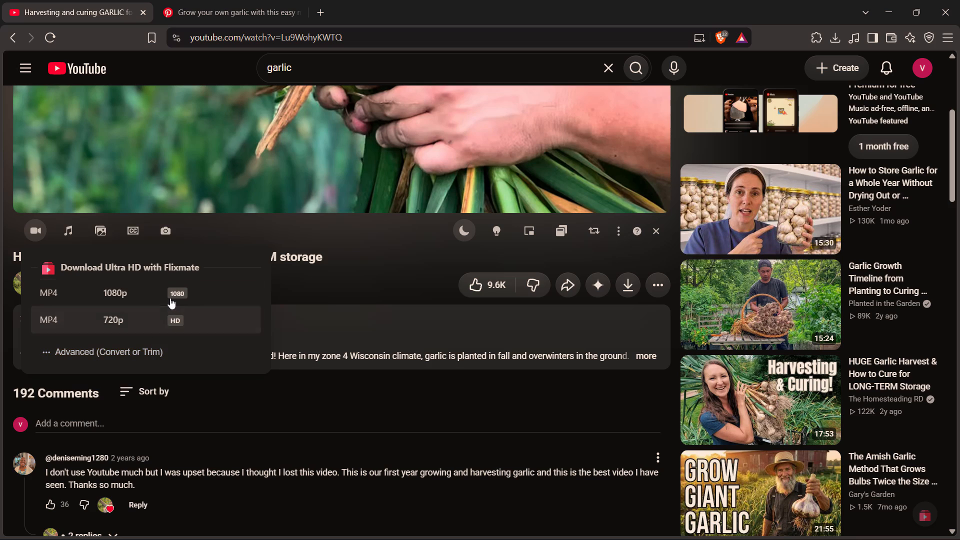
pyautogui.click(172, 296)
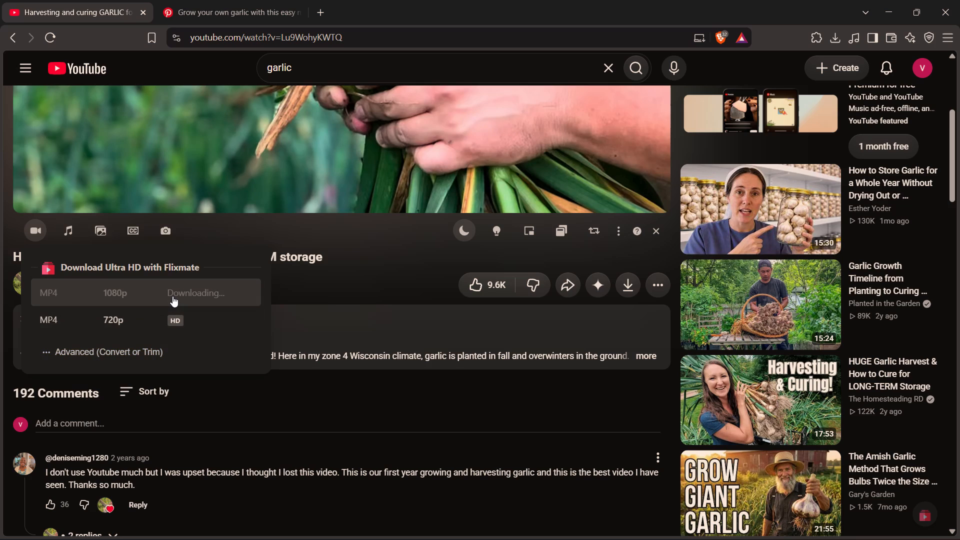
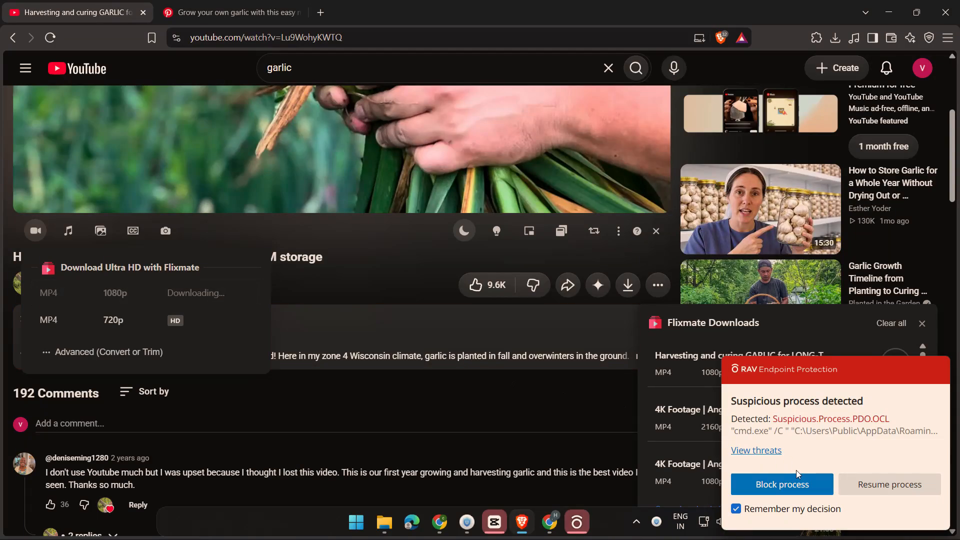
# Resume the process flagged as suspicious by RAV Endpoint Protection, remembering the decision, and dismiss the security notice.
pyautogui.click(876, 487)
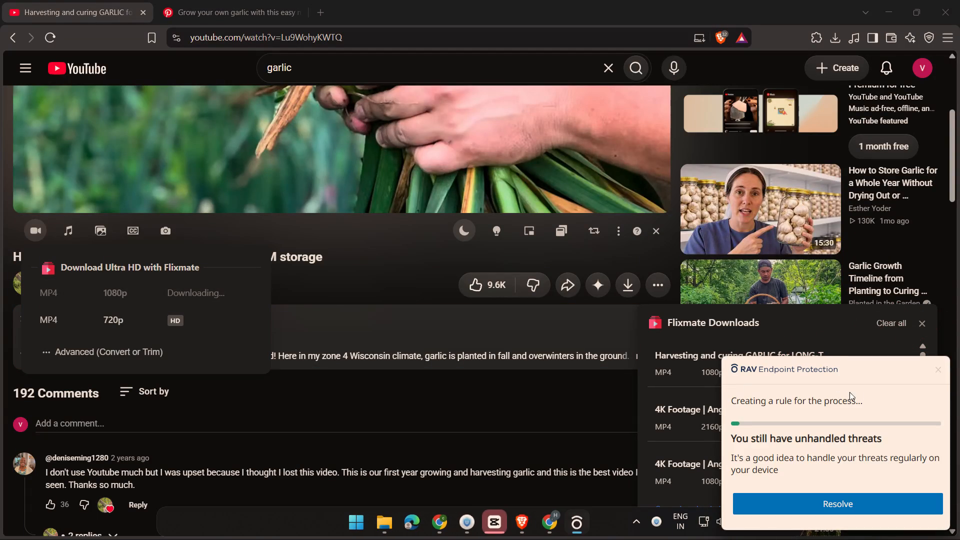
pyautogui.click(938, 368)
# Open the downloads folder from the Flixmate downloads list, dismissing the security notice that gets in the way.
pyautogui.scroll(-4, 760, 459)
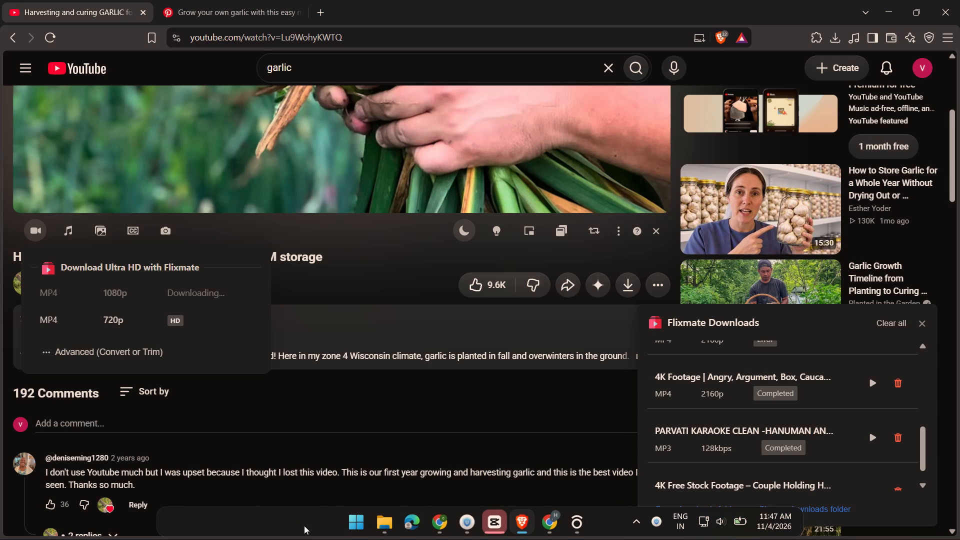
pyautogui.click(763, 320)
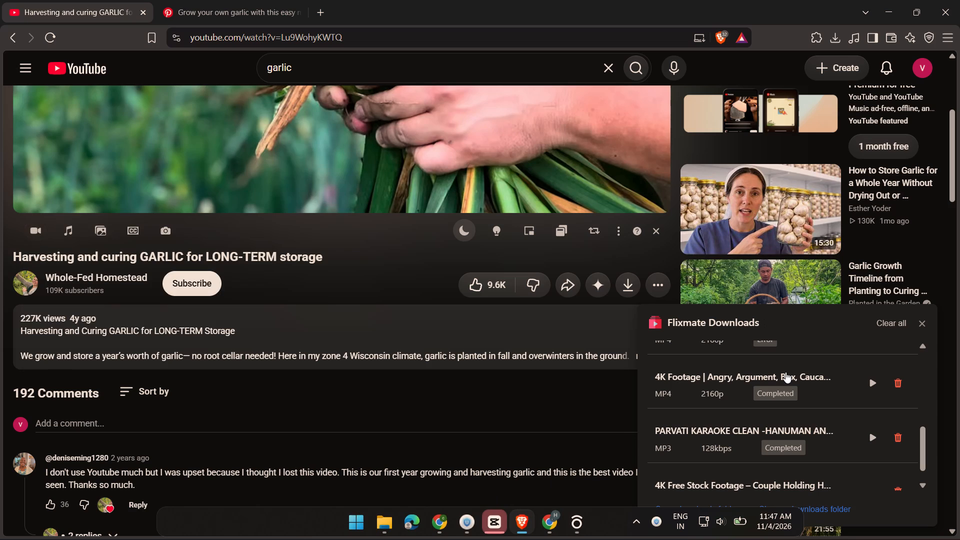
pyautogui.click(703, 507)
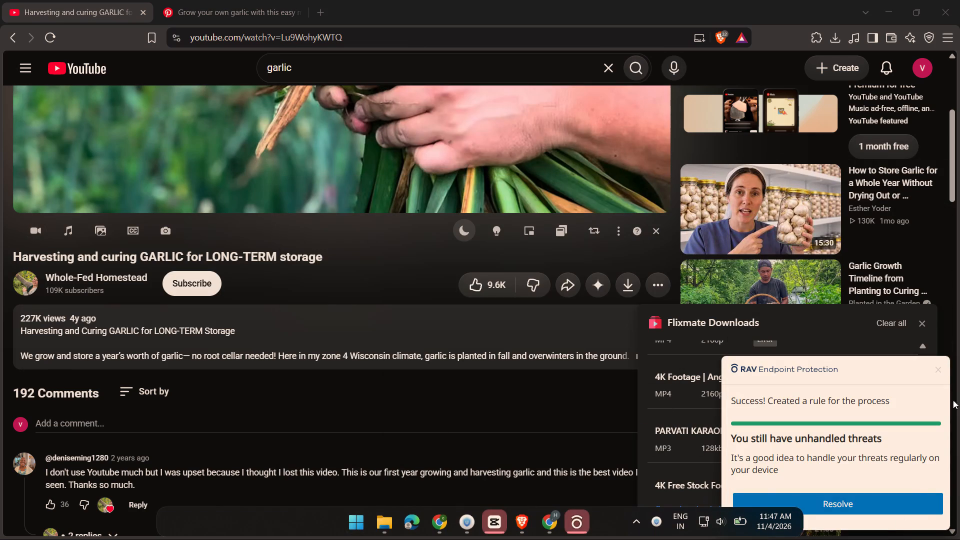
pyautogui.click(939, 370)
pyautogui.scroll(-3, 728, 458)
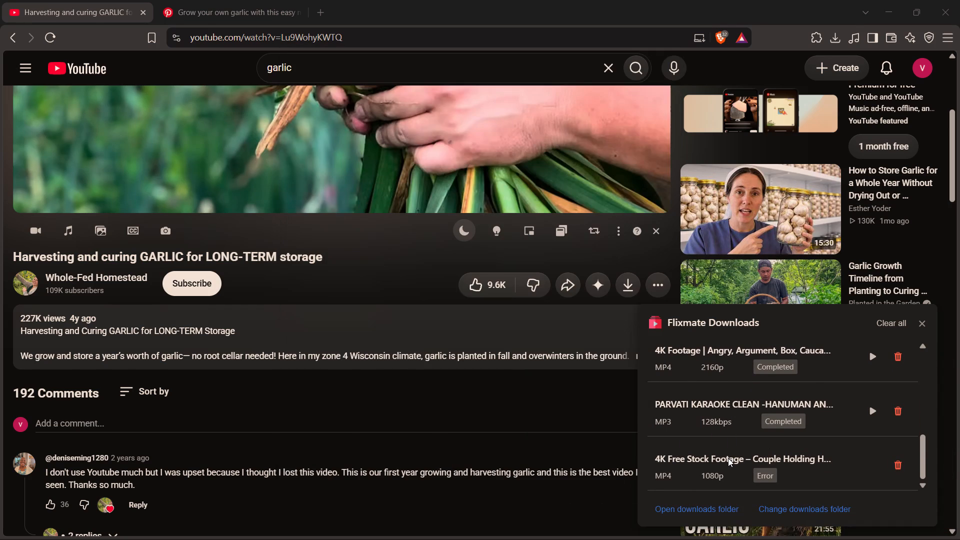
pyautogui.click(690, 510)
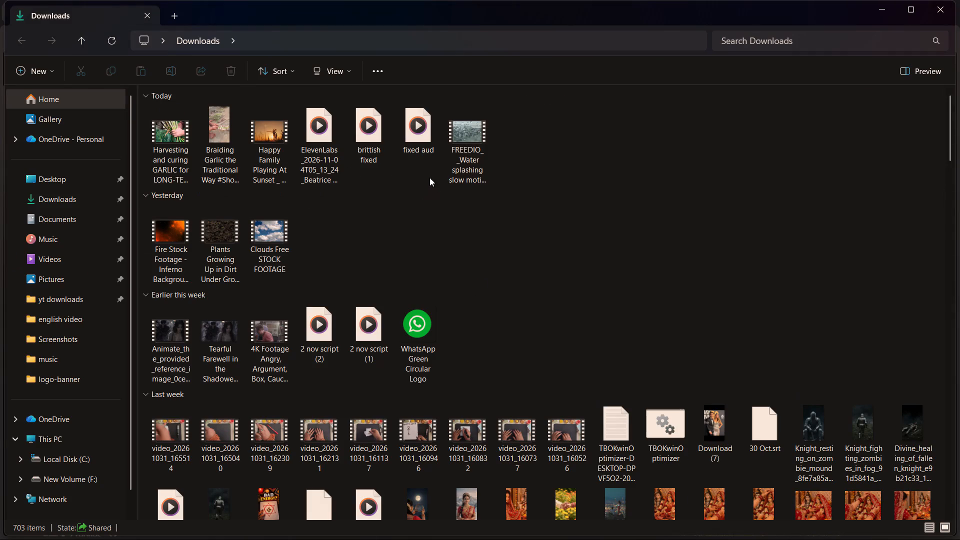
# Bring the downloaded "Harvesting and curing GARLIC for LONG-TERM storage" video into the CapCut timeline, starting where the "Braiding Garlic" clip ends.
pyautogui.moveTo(176, 130); pyautogui.dragTo(347, 230)
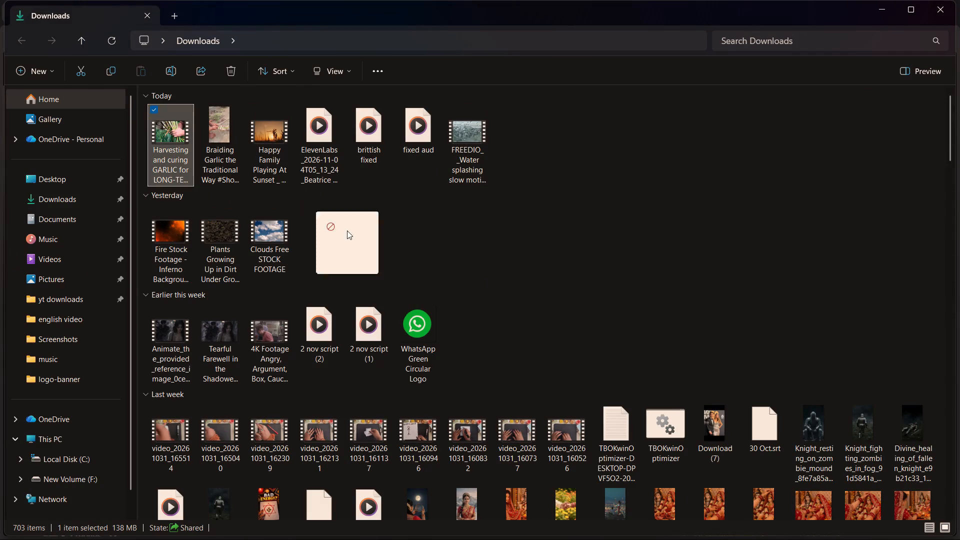
pyautogui.moveTo(347, 230); pyautogui.dragTo(517, 523)
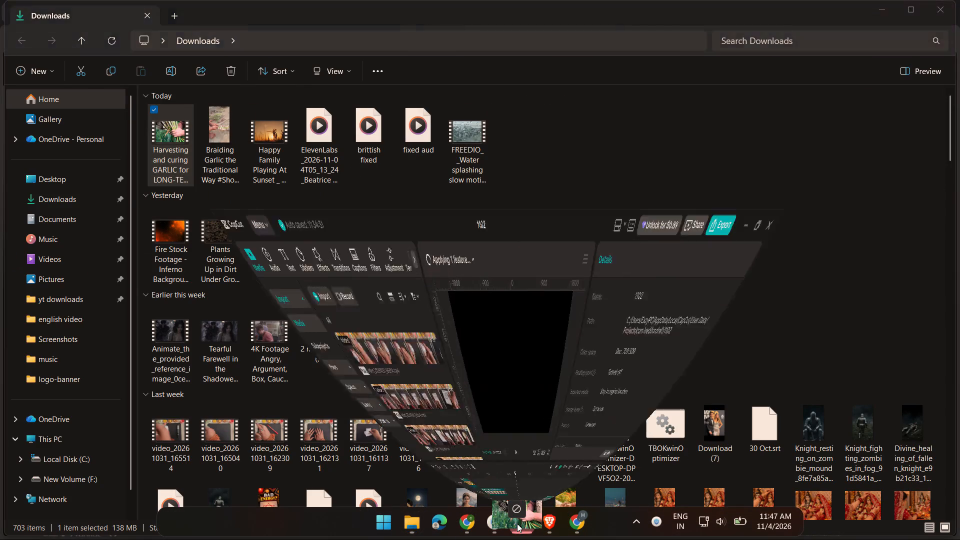
pyautogui.moveTo(517, 523); pyautogui.dragTo(481, 321)
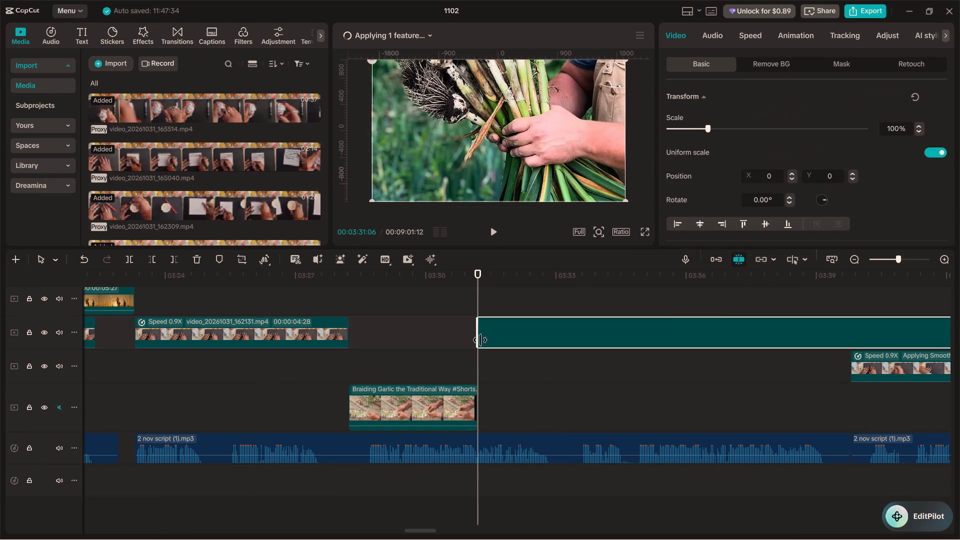
pyautogui.moveTo(498, 329); pyautogui.dragTo(499, 354)
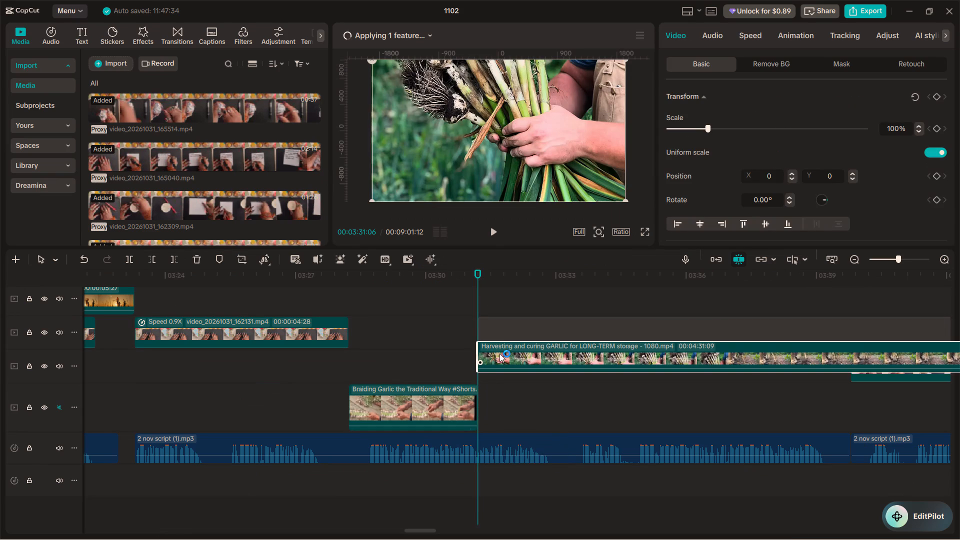
# Preview the harvesting clip and split it at 00:04:05:11, just before the garlic plant is pulled from the ground.
pyautogui.click(488, 232)
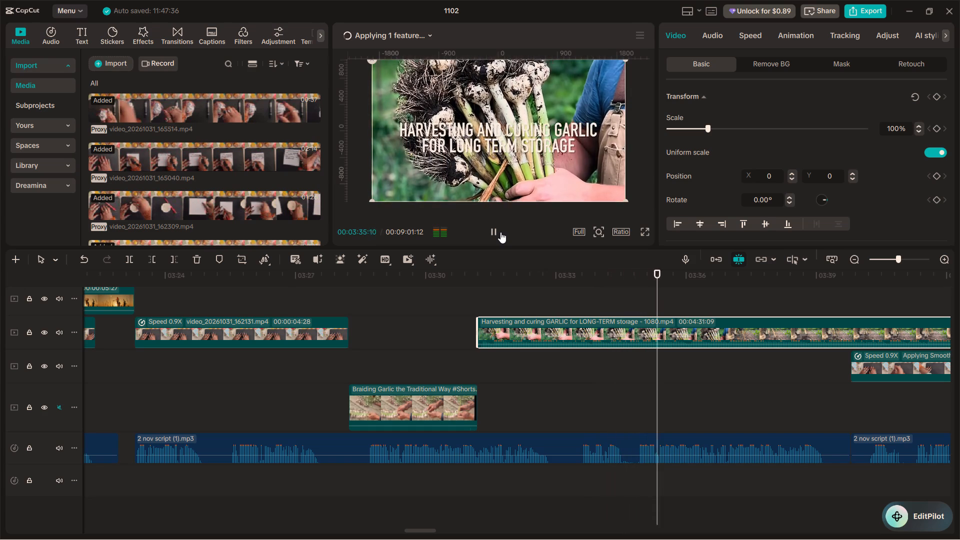
pyautogui.click(494, 231)
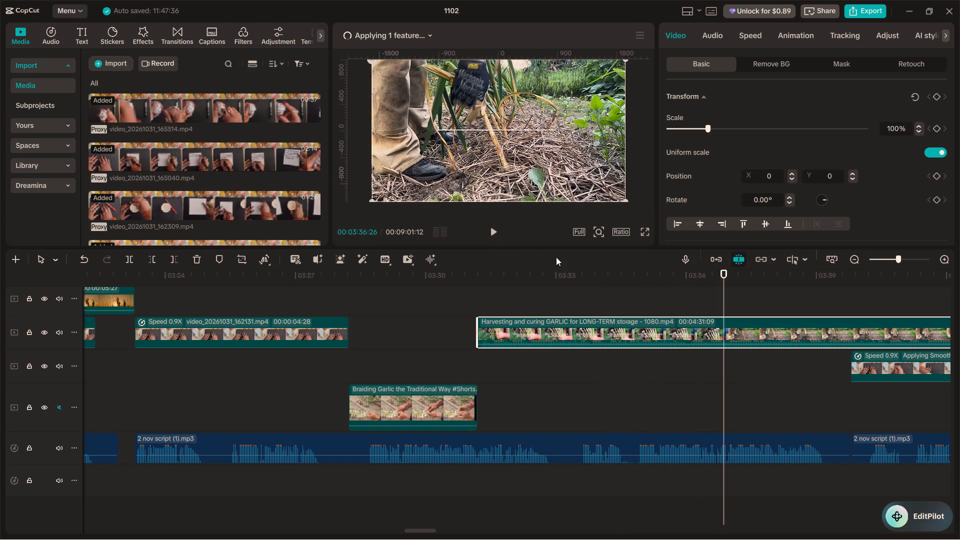
pyautogui.click(492, 233)
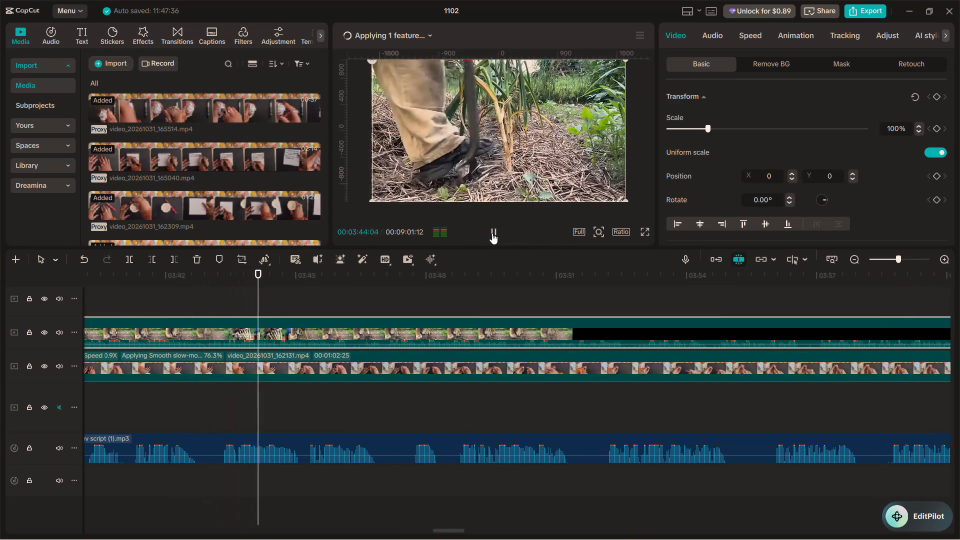
pyautogui.click(492, 233)
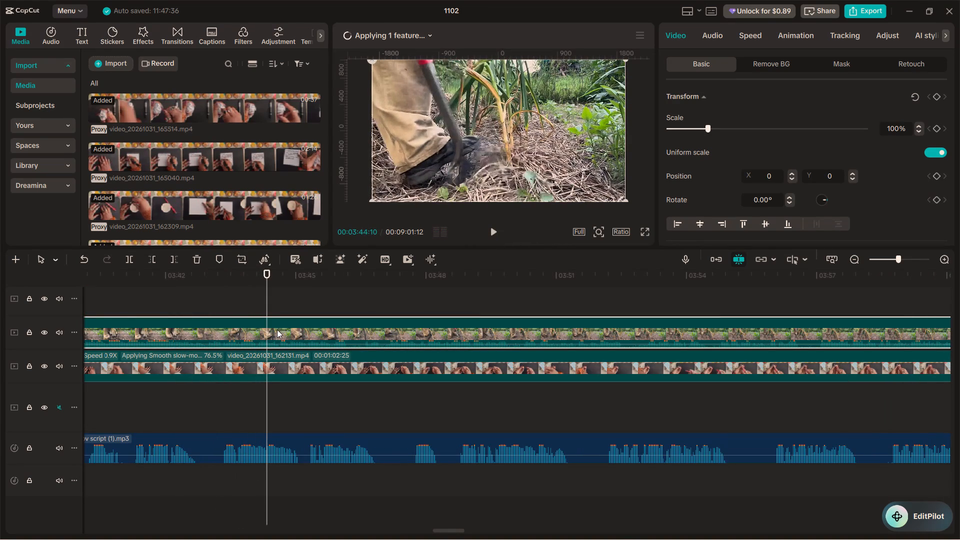
pyautogui.click(490, 230)
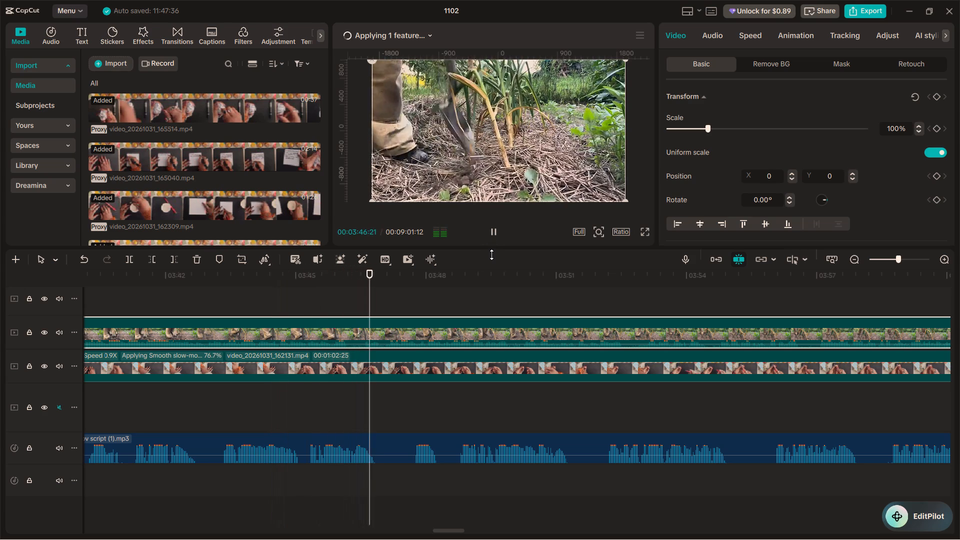
pyautogui.press('space')
pyautogui.moveTo(422, 299); pyautogui.dragTo(696, 307)
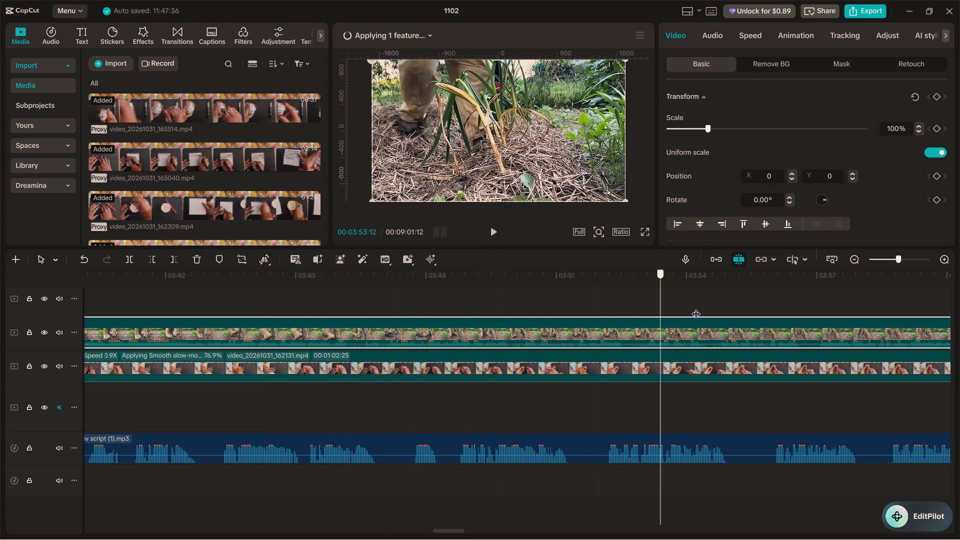
pyautogui.moveTo(696, 307); pyautogui.dragTo(897, 295)
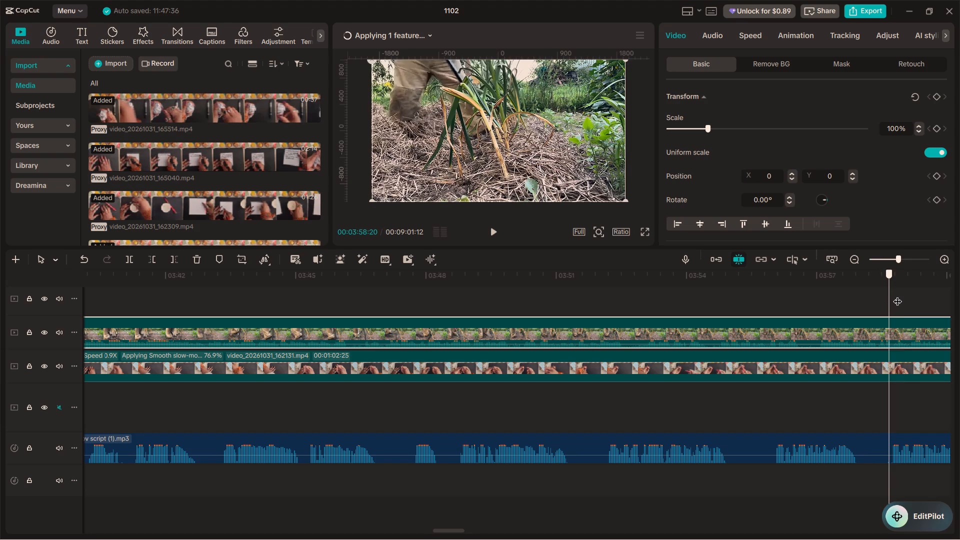
pyautogui.moveTo(897, 295); pyautogui.dragTo(902, 287)
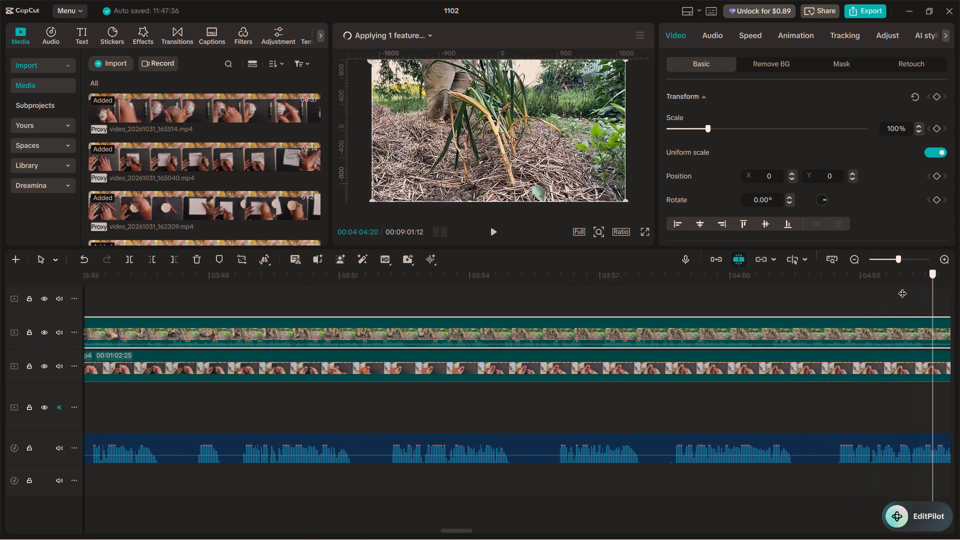
pyautogui.moveTo(902, 287); pyautogui.dragTo(796, 293)
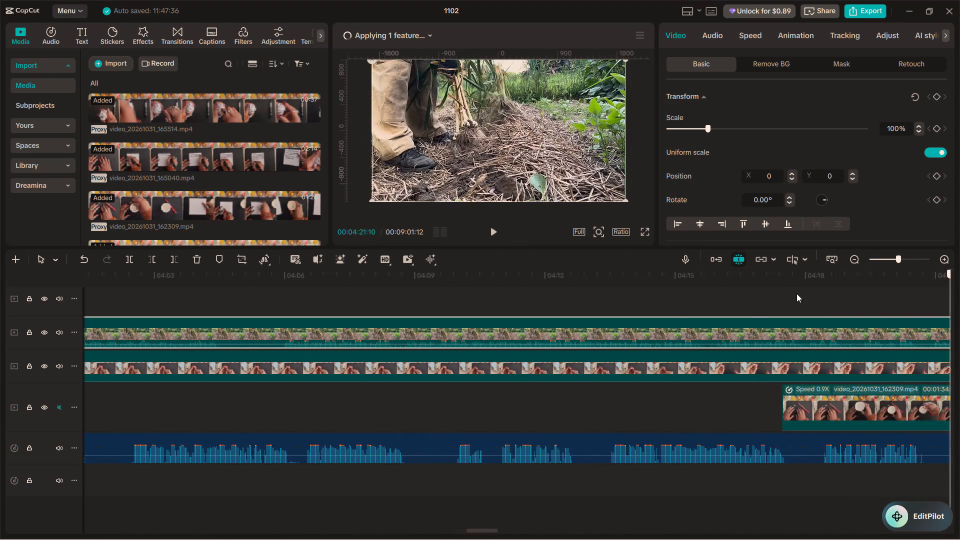
pyautogui.moveTo(796, 293); pyautogui.dragTo(472, 299)
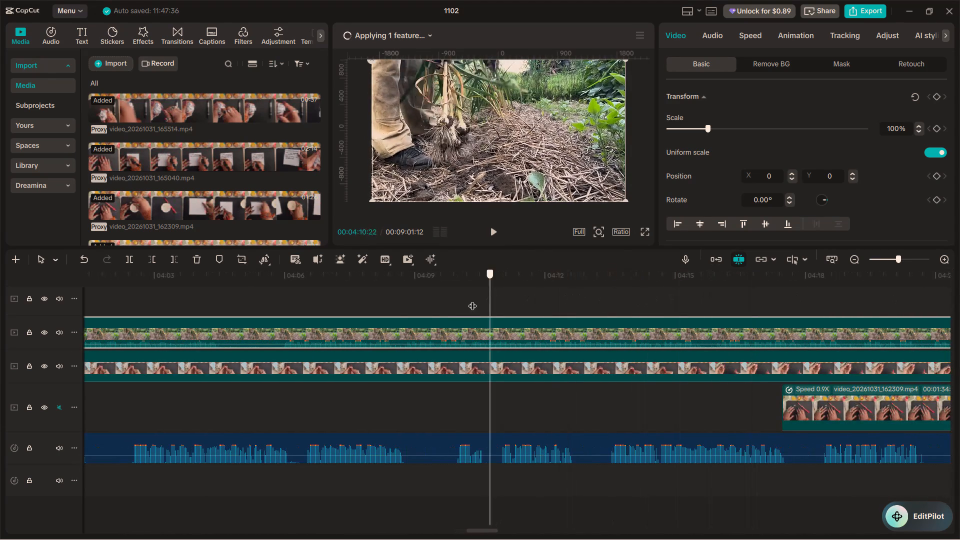
pyautogui.moveTo(472, 299); pyautogui.dragTo(241, 369)
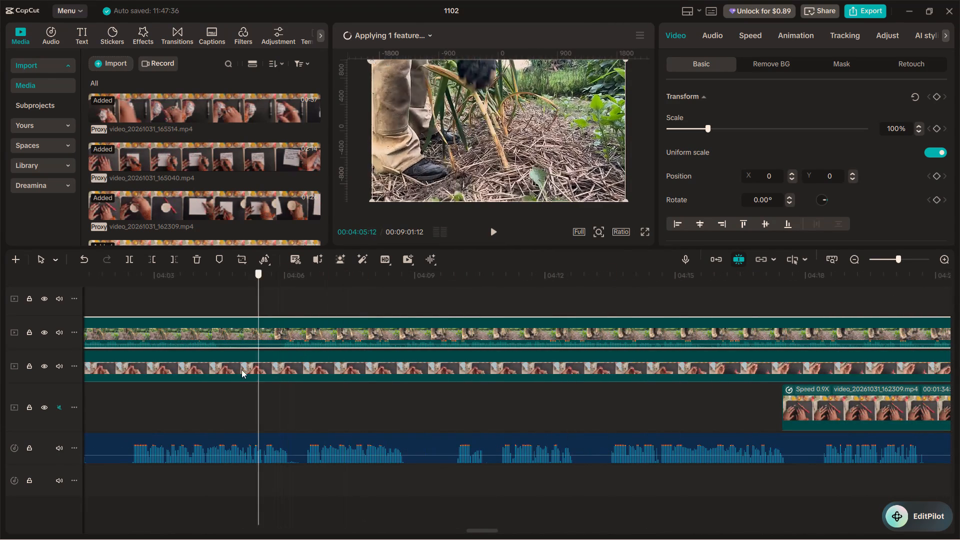
pyautogui.moveTo(241, 369); pyautogui.dragTo(249, 377)
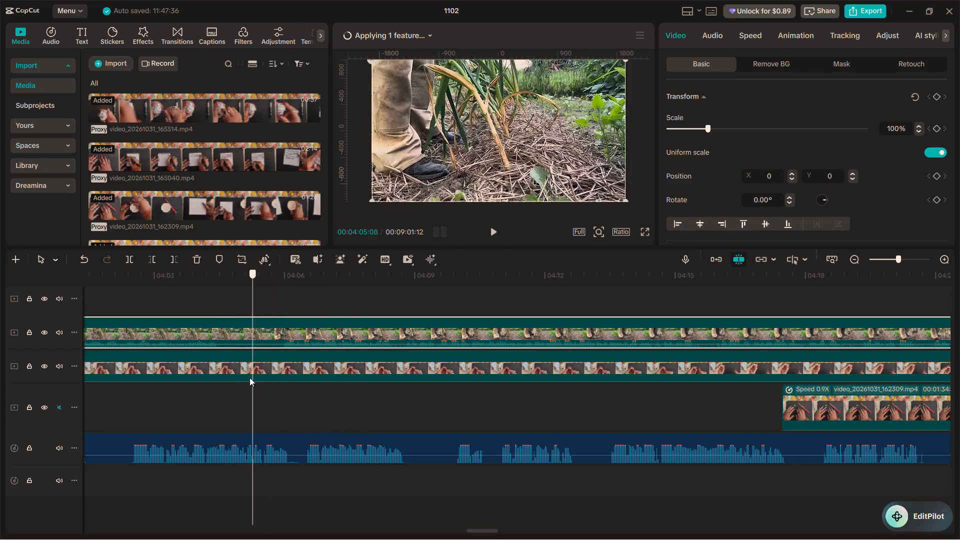
pyautogui.moveTo(249, 377); pyautogui.dragTo(257, 375)
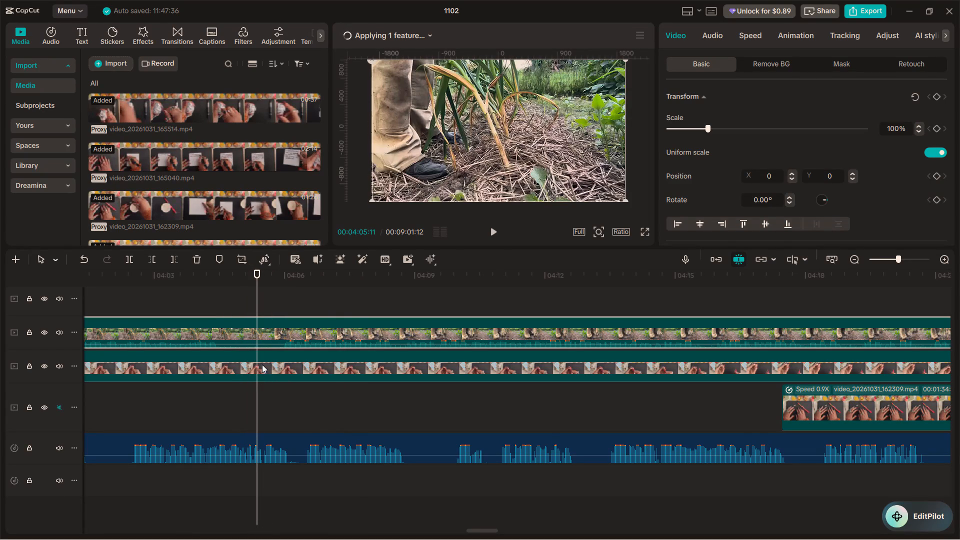
pyautogui.hotkey('ctrl', 'b')
# Delete the part of the harvesting clip before the split, including its title opening.
pyautogui.keyDown('ctrl'); pyautogui.scroll(-15, 248, 329); pyautogui.keyUp('ctrl')
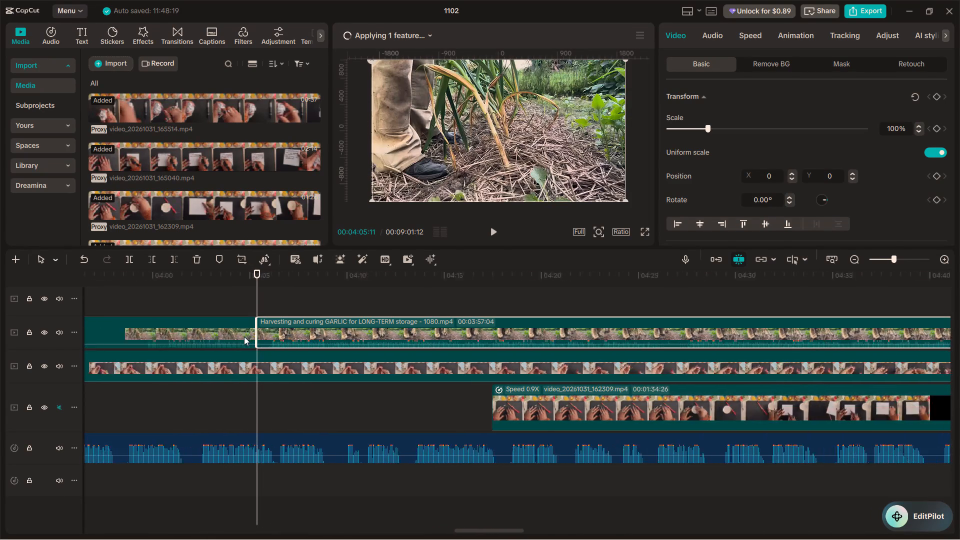
pyautogui.keyDown('ctrl'); pyautogui.scroll(-8, 244, 336); pyautogui.keyUp('ctrl')
pyautogui.click(237, 342)
pyautogui.press('BackSpace')
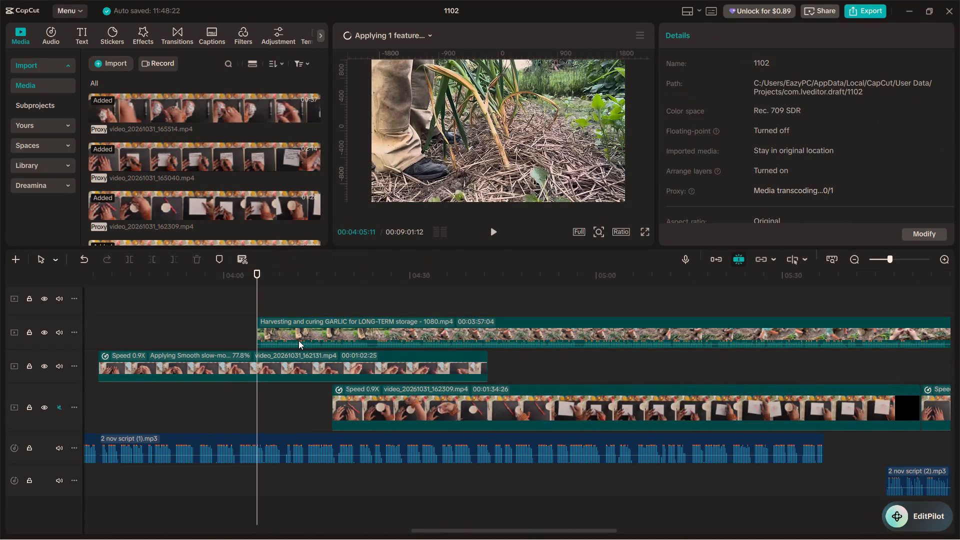
# Move the remaining harvesting clip back to the end of the "Braiding Garlic" clip, on a new track directly above it.
pyautogui.keyDown('ctrl'); pyautogui.scroll(-16, 288, 413); pyautogui.keyUp('ctrl')
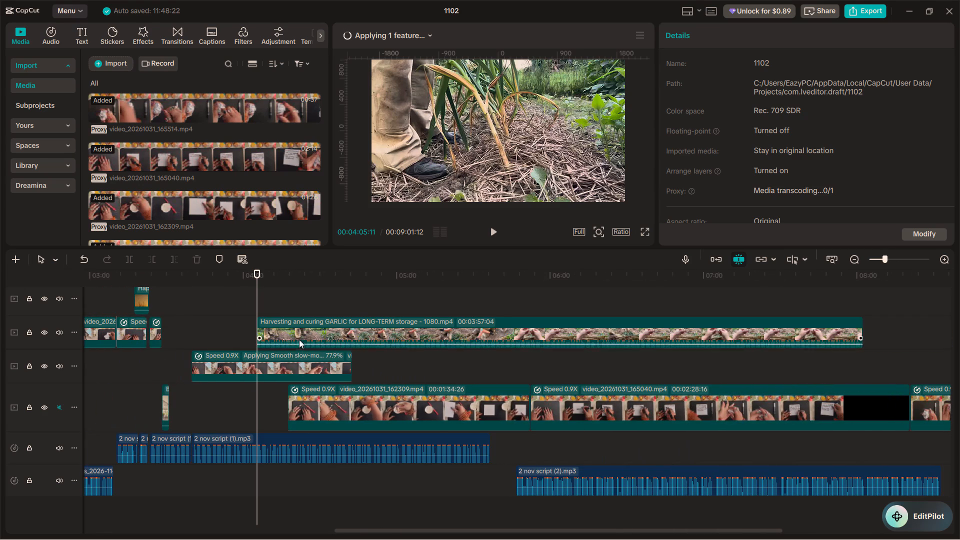
pyautogui.moveTo(299, 337); pyautogui.dragTo(211, 387)
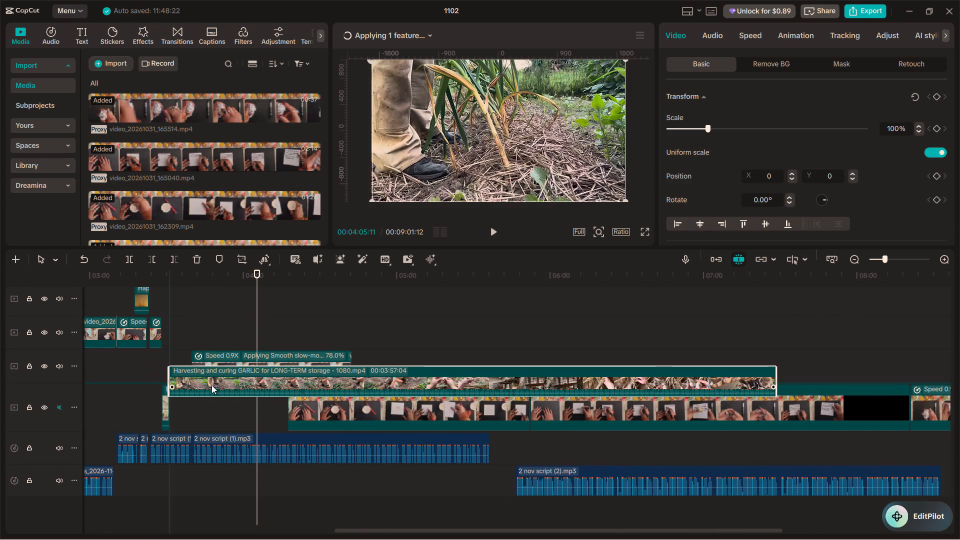
# Play the transition from the "Braiding Garlic" clip into the harvesting footage and mute the harvesting clip's track.
pyautogui.click(163, 376)
pyautogui.press('space')
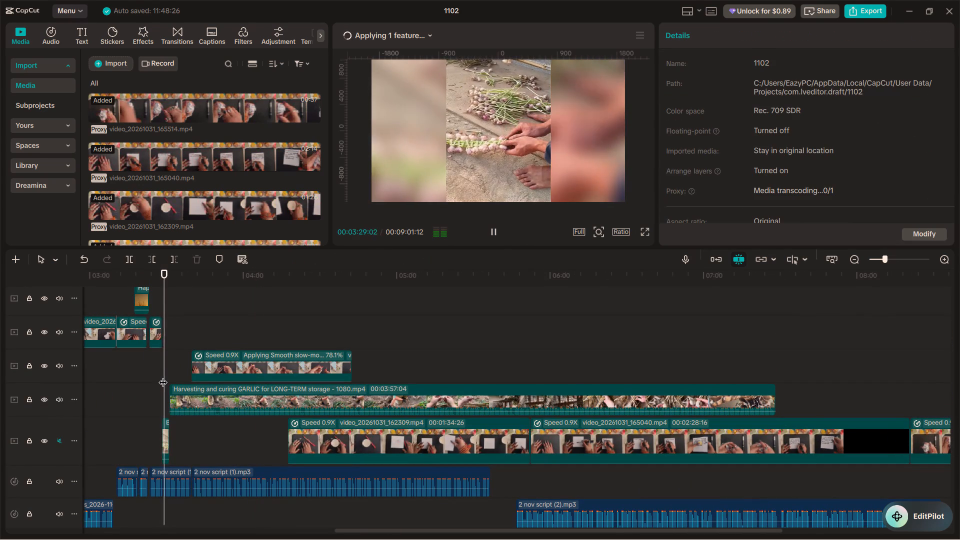
pyautogui.keyDown('ctrl'); pyautogui.scroll(16, 163, 376); pyautogui.keyUp('ctrl')
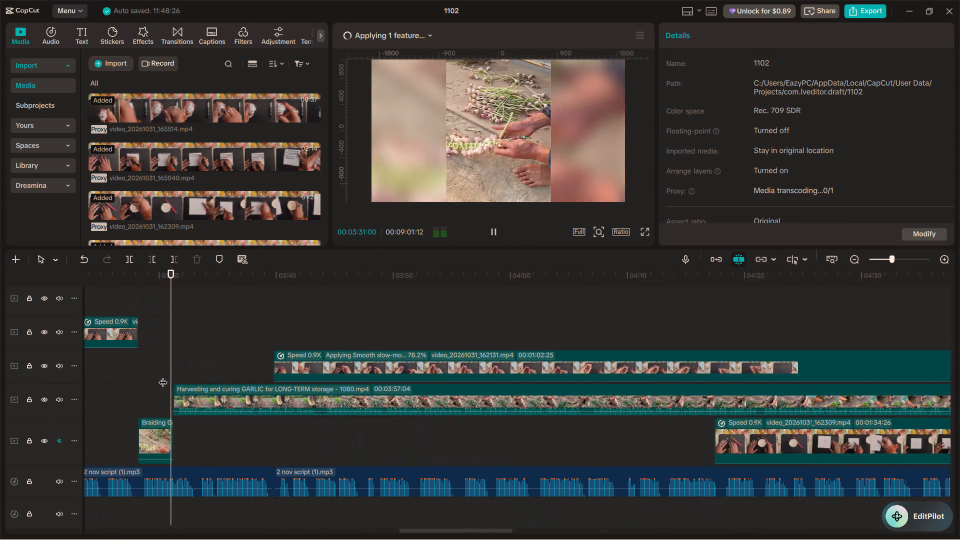
pyautogui.scroll(3, 163, 376)
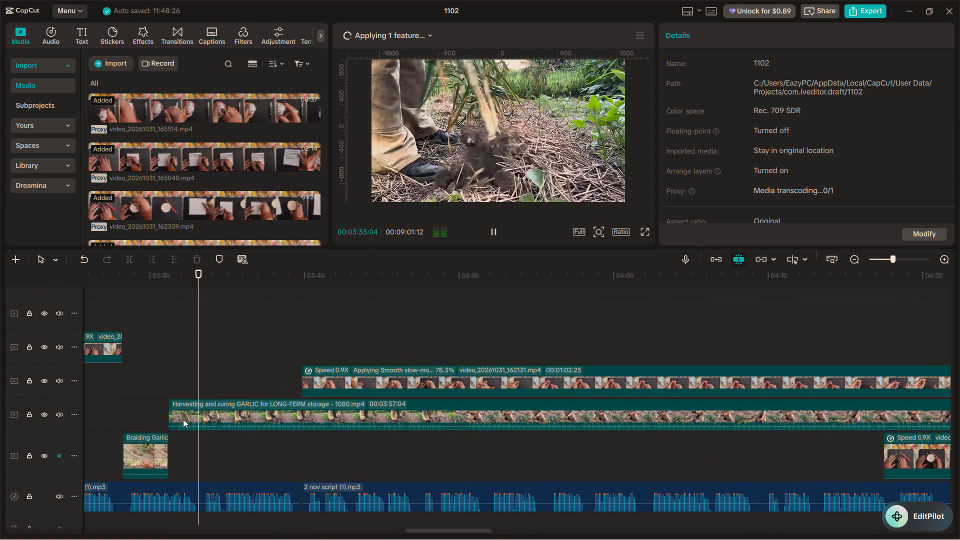
pyautogui.click(183, 419)
pyautogui.click(57, 418)
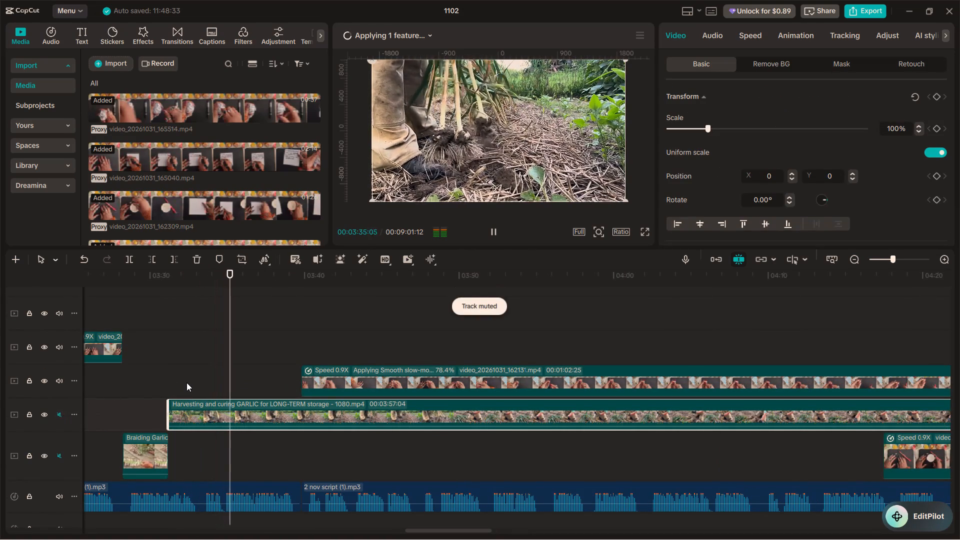
# Review the harvesting footage against the narration from about 00:03:35 up to the start of the following video_20261031_162131.mp4 clip.
pyautogui.press('space')
pyautogui.moveTo(238, 377); pyautogui.dragTo(232, 377)
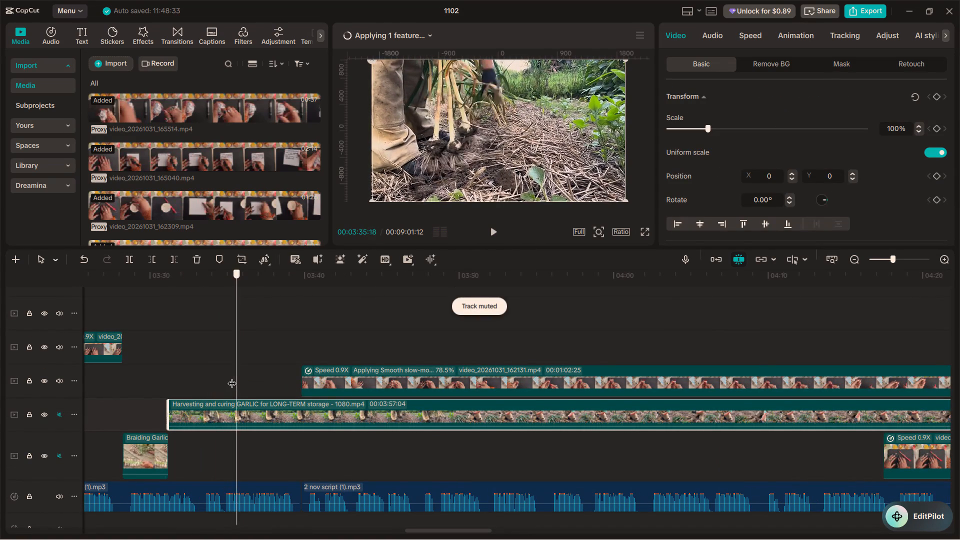
pyautogui.moveTo(232, 377); pyautogui.dragTo(225, 375)
pyautogui.press('space')
pyautogui.keyDown('ctrl'); pyautogui.scroll(5, 236, 376); pyautogui.keyUp('ctrl')
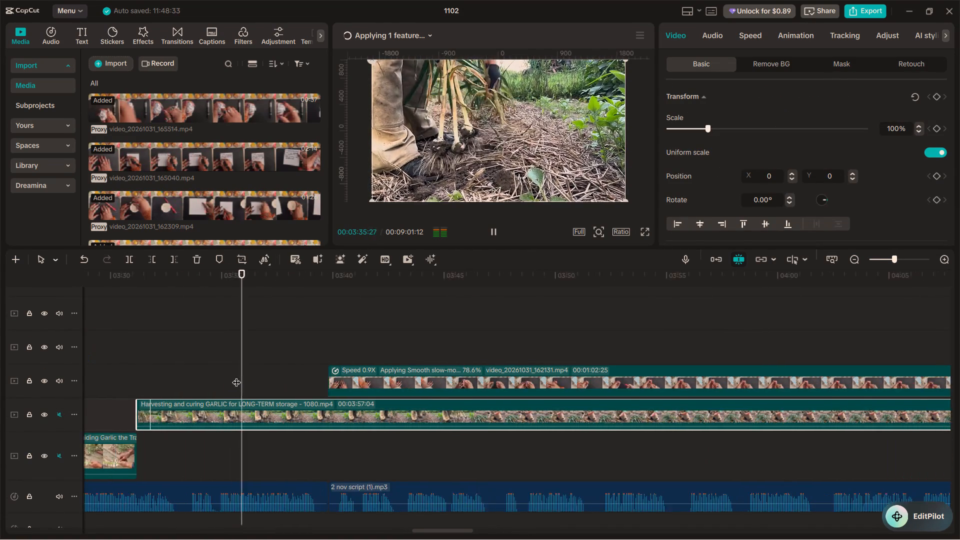
pyautogui.keyDown('ctrl'); pyautogui.scroll(7, 236, 376); pyautogui.keyUp('ctrl')
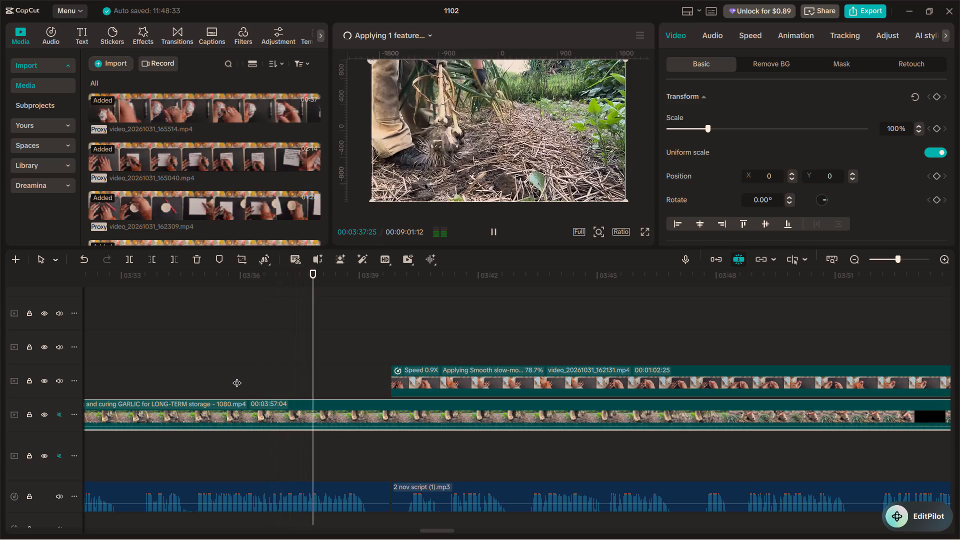
pyautogui.press('space')
pyautogui.click(184, 393)
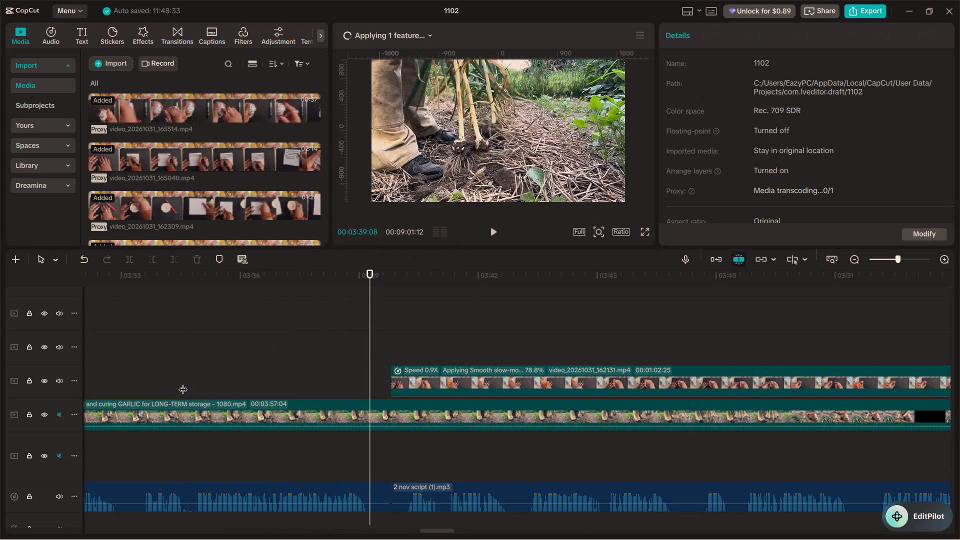
# Split the harvesting clip at 00:03:34:23 and delete everything after the split.
pyautogui.click(184, 375)
pyautogui.moveTo(184, 375); pyautogui.dragTo(188, 373)
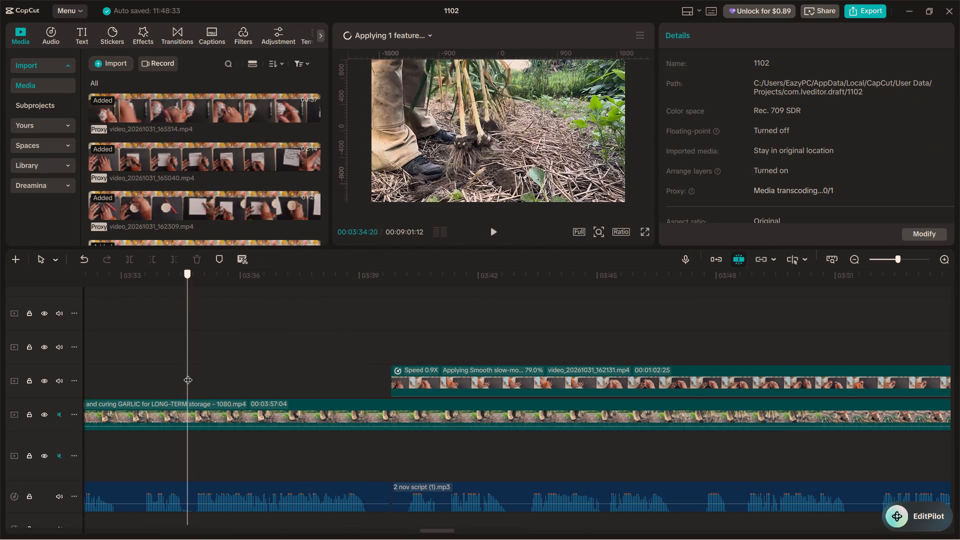
pyautogui.moveTo(188, 373); pyautogui.dragTo(190, 374)
pyautogui.click(192, 413)
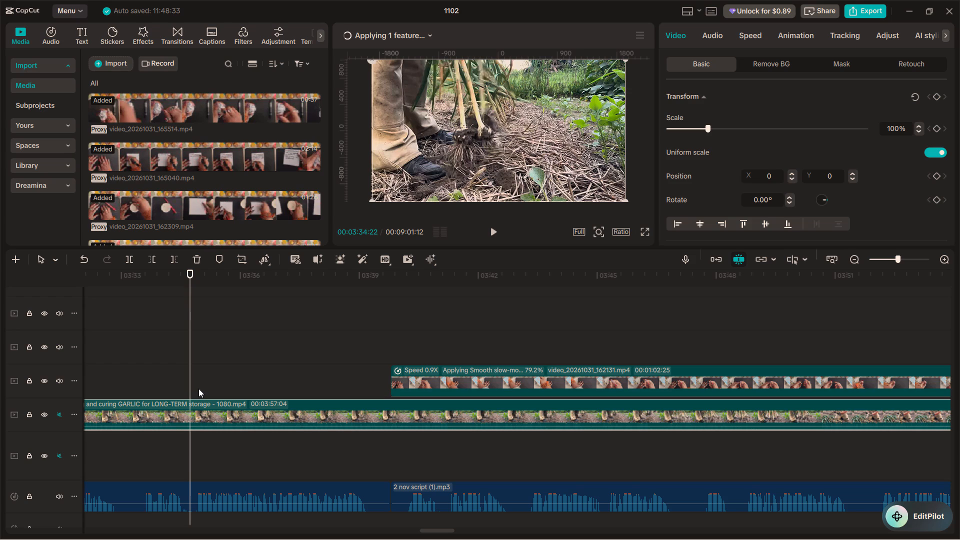
pyautogui.keyDown('ctrl'); pyautogui.scroll(4, 198, 388); pyautogui.keyUp('ctrl')
pyautogui.keyDown('ctrl'); pyautogui.scroll(-11, 198, 388); pyautogui.keyUp('ctrl')
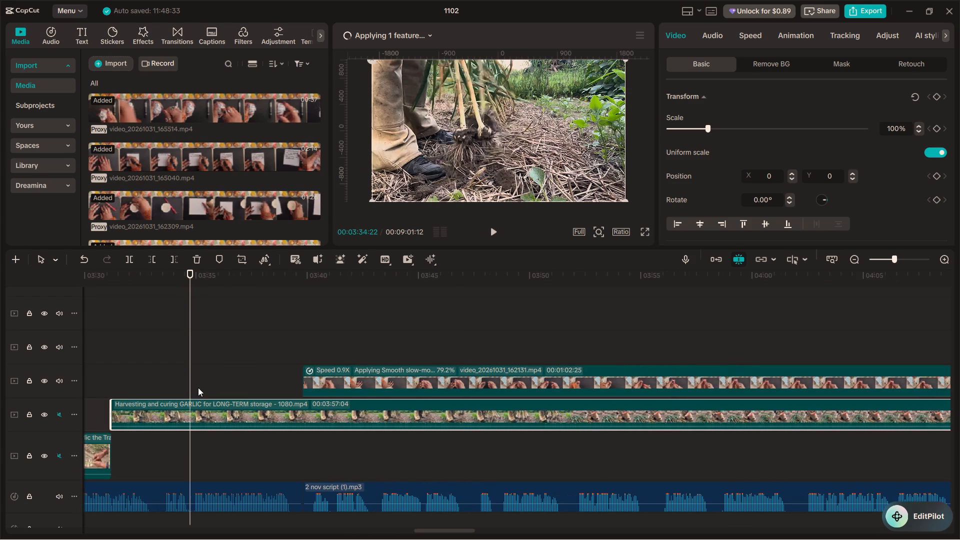
pyautogui.press('space')
pyautogui.press('space')
pyautogui.moveTo(202, 375); pyautogui.dragTo(187, 376)
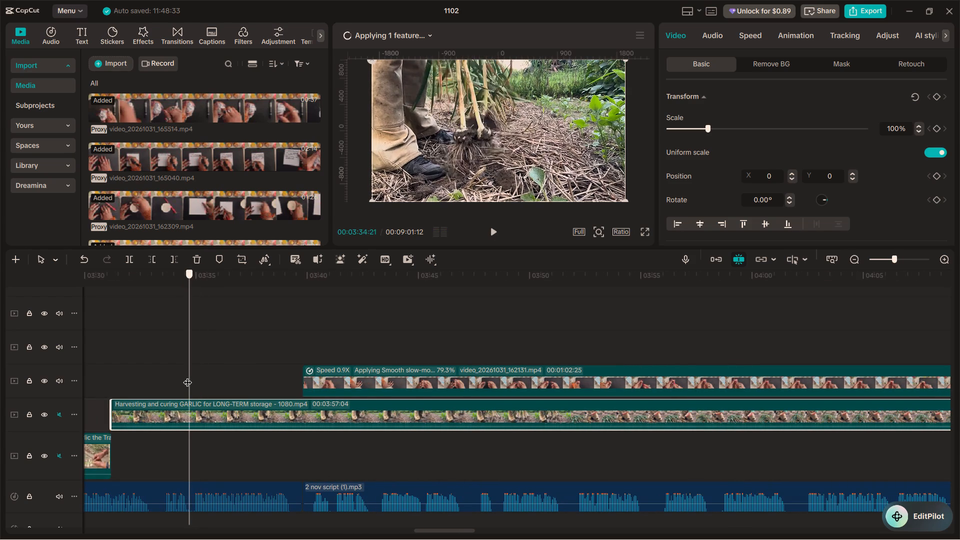
pyautogui.moveTo(187, 376); pyautogui.dragTo(190, 379)
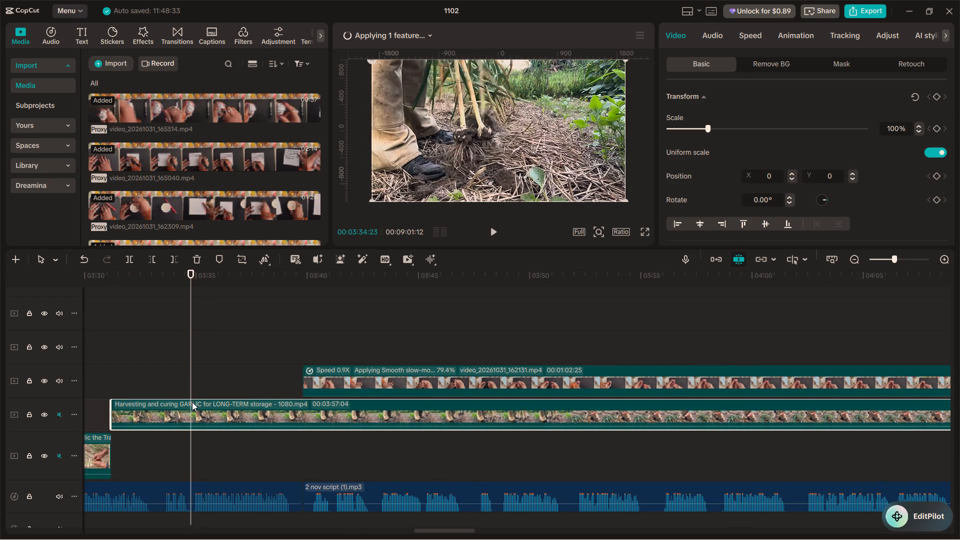
pyautogui.keyDown('ctrl'); pyautogui.click(190, 392); pyautogui.keyUp('ctrl')
pyautogui.hotkey('ctrl', 'b')
pyautogui.press('BackSpace')
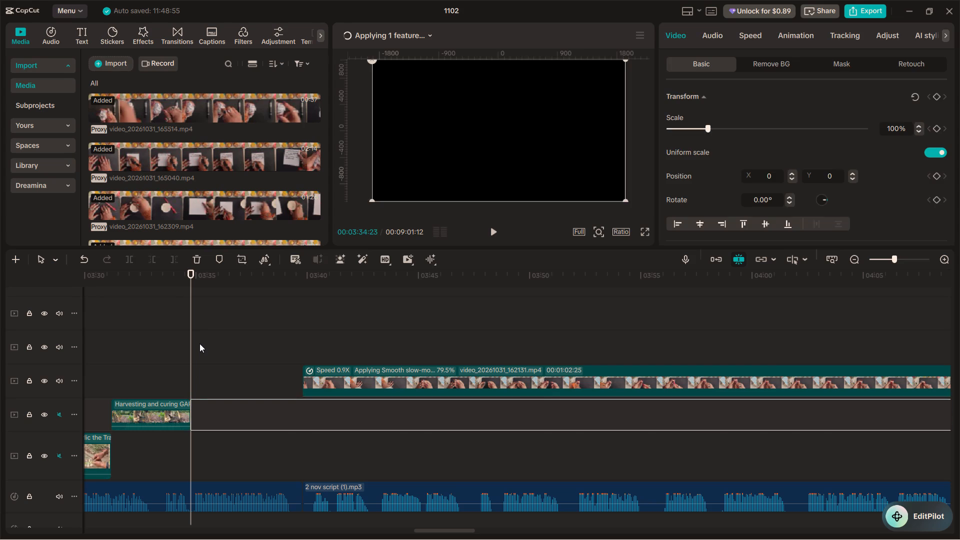
# Review the shortened harvesting clip against the narration, starting from the end of the "Braiding Garlic" clip.
pyautogui.click(109, 372)
pyautogui.click(108, 372)
pyautogui.click(104, 372)
pyautogui.press('space')
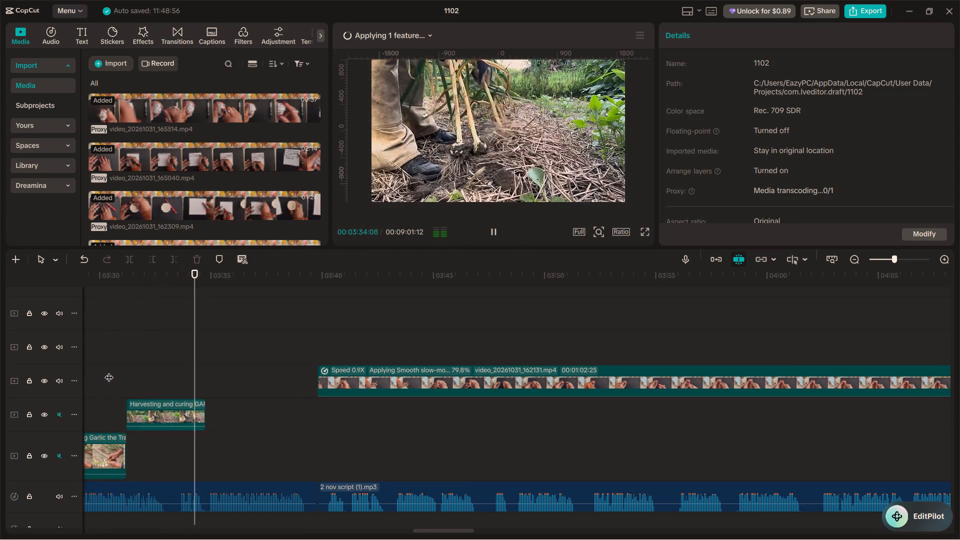
pyautogui.press('space')
pyautogui.click(117, 378)
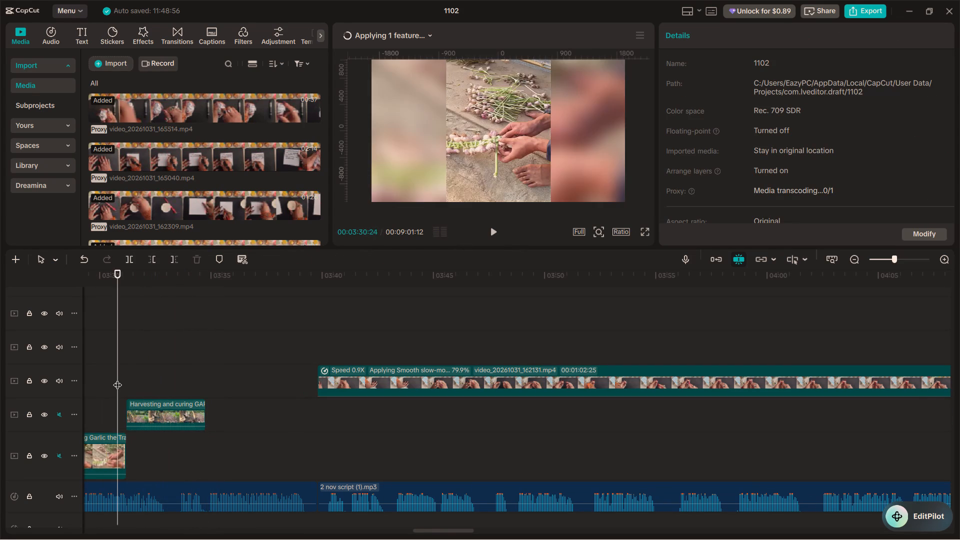
pyautogui.press('space')
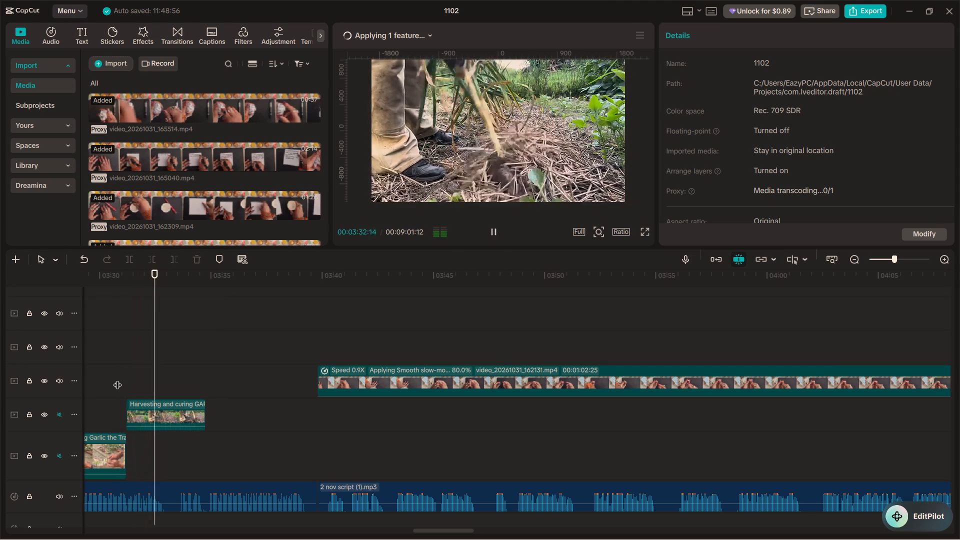
pyautogui.press('space')
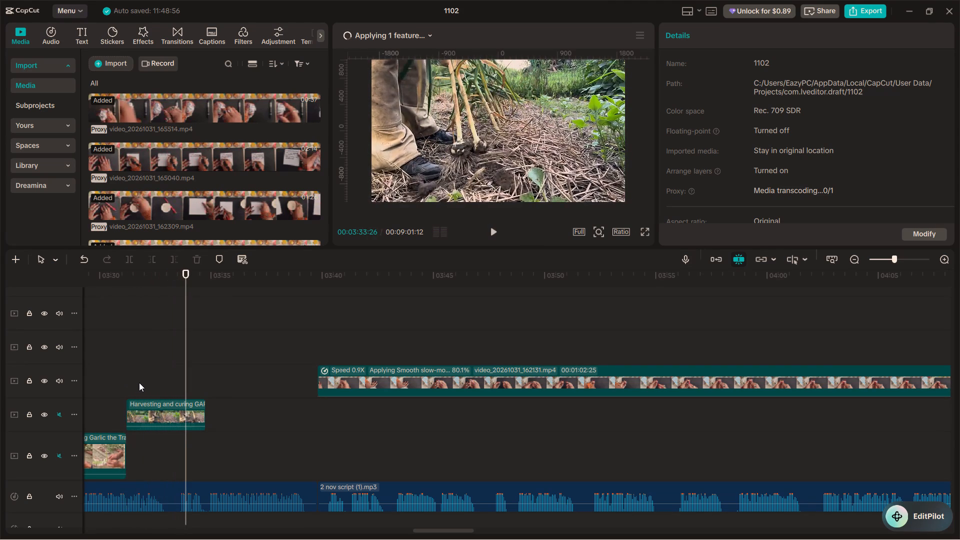
pyautogui.press('space')
pyautogui.press('space')
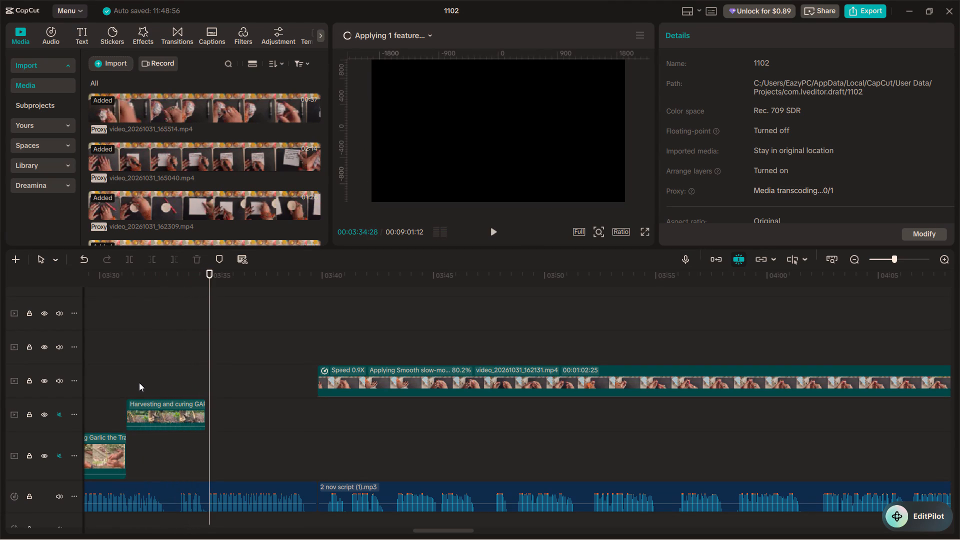
pyautogui.click(139, 378)
pyautogui.press('space')
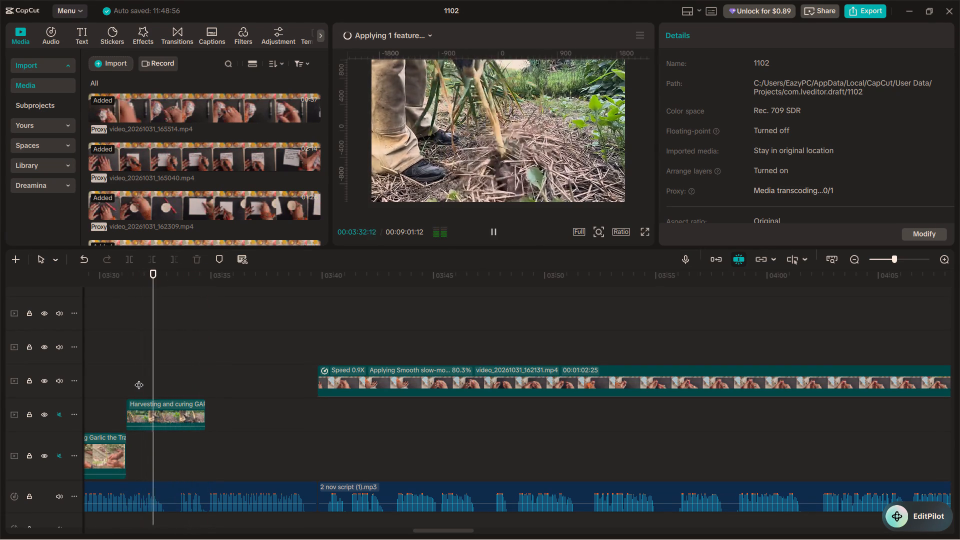
pyautogui.press('space')
pyautogui.press('space')
pyautogui.press('space')
pyautogui.press('space')
pyautogui.press('space')
pyautogui.press('space')
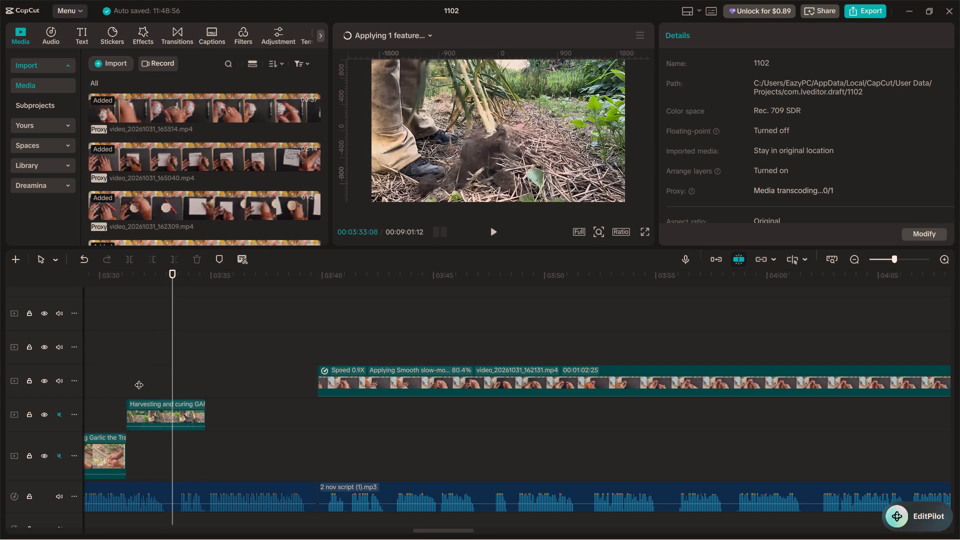
# Split the harvesting clip at 00:03:33:20 and delete the part before the split.
pyautogui.press('space')
pyautogui.click(144, 409)
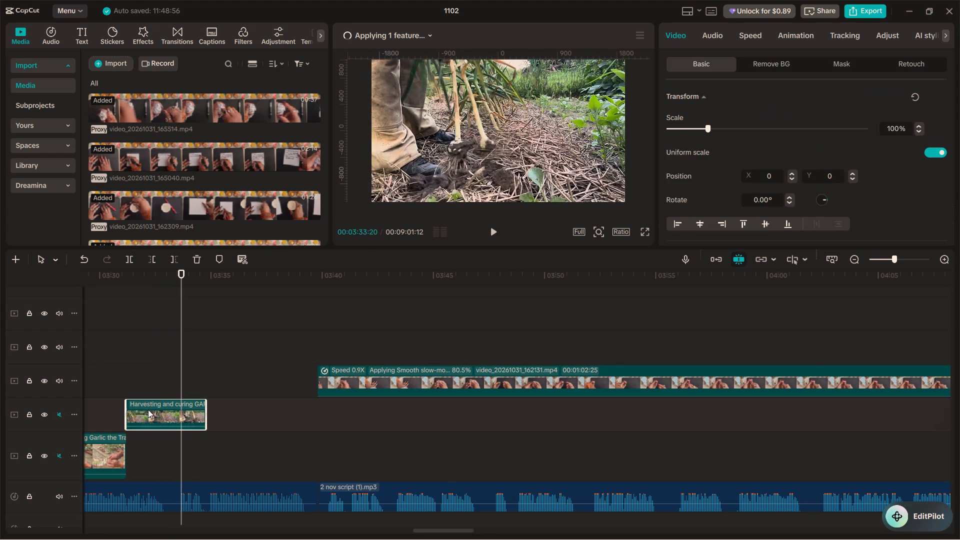
pyautogui.hotkey('ctrl', 'b')
pyautogui.keyDown('ctrl'); pyautogui.click(149, 407); pyautogui.keyUp('ctrl')
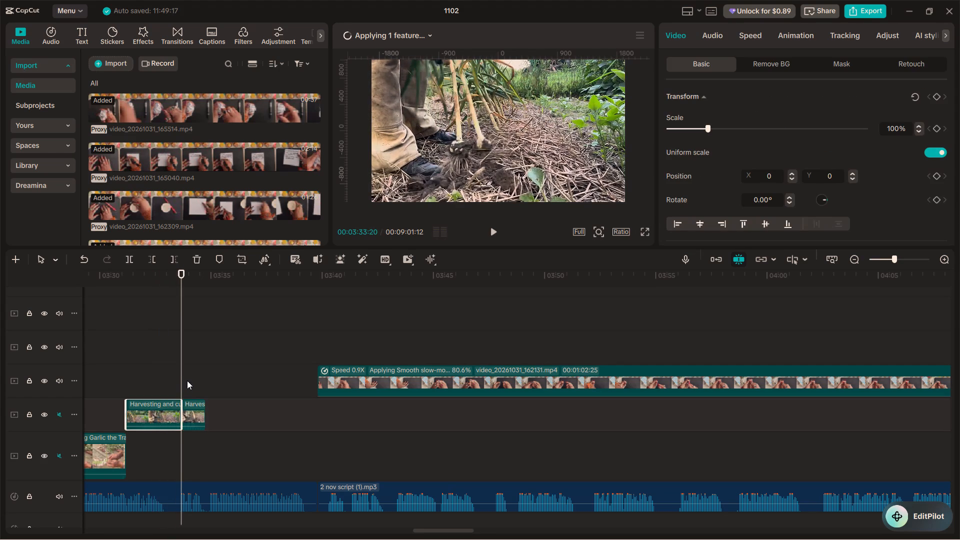
pyautogui.press('BackSpace')
# Move the remaining harvesting piece back to the end of the "Braiding Garlic" clip and extend its end to about 00:03:34:16.
pyautogui.moveTo(192, 410); pyautogui.dragTo(140, 409)
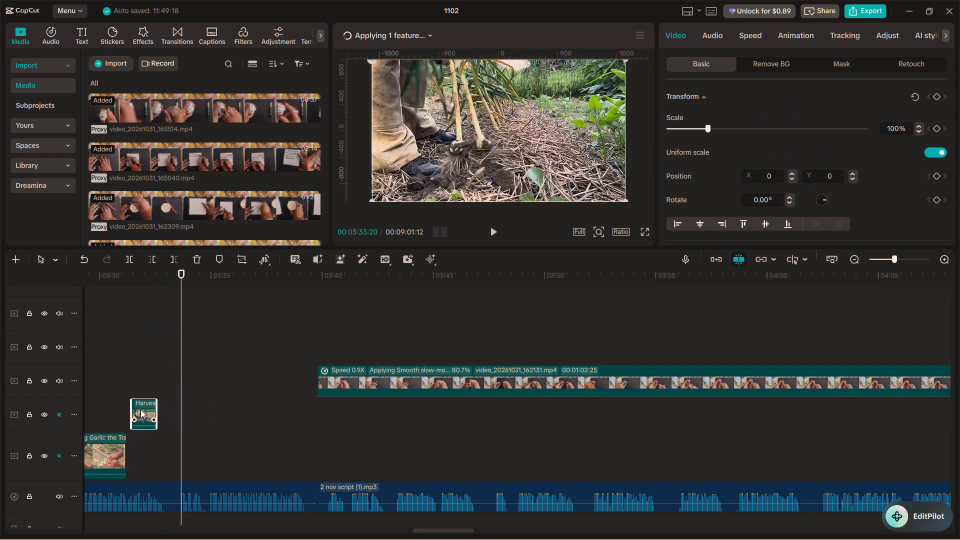
pyautogui.moveTo(140, 409); pyautogui.dragTo(140, 409)
pyautogui.moveTo(150, 405); pyautogui.dragTo(197, 409)
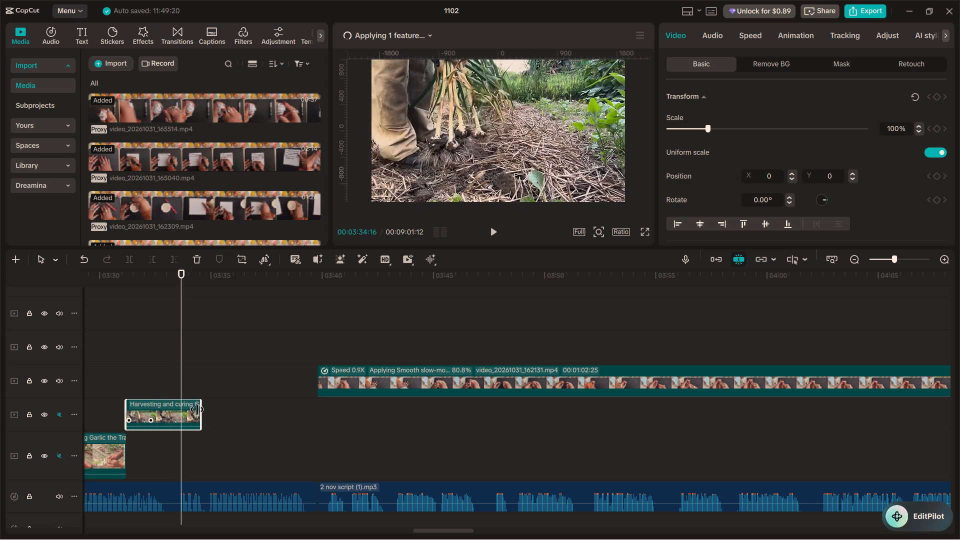
# Play the repositioned harvesting clip and trim its end so that it lasts 2.7 s.
pyautogui.click(124, 379)
pyautogui.press('space')
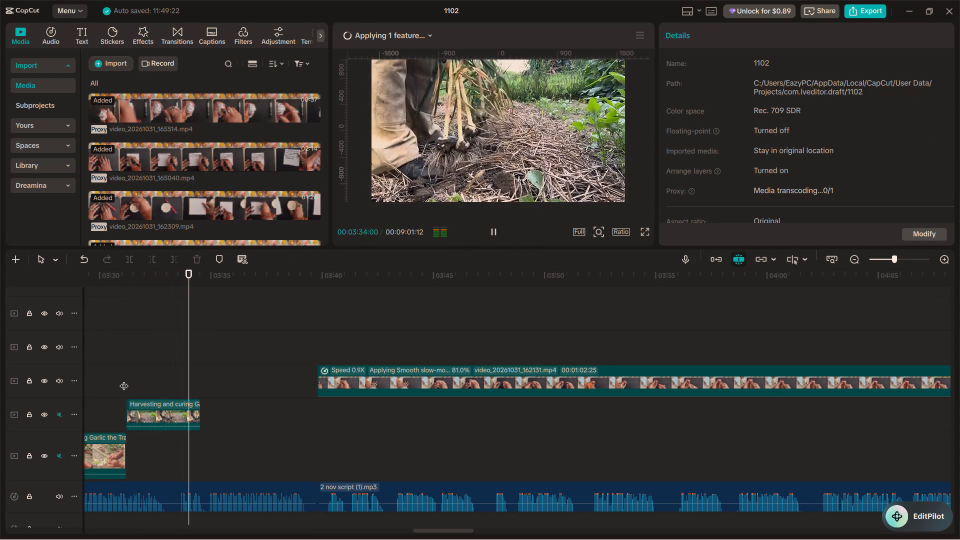
pyautogui.press('space')
pyautogui.click(140, 384)
pyautogui.click(143, 412)
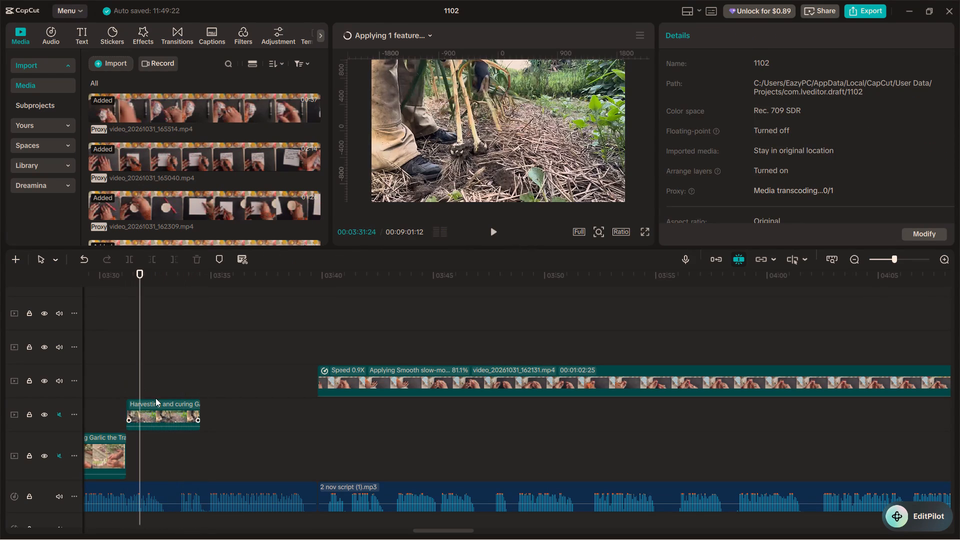
pyautogui.moveTo(201, 408); pyautogui.dragTo(192, 408)
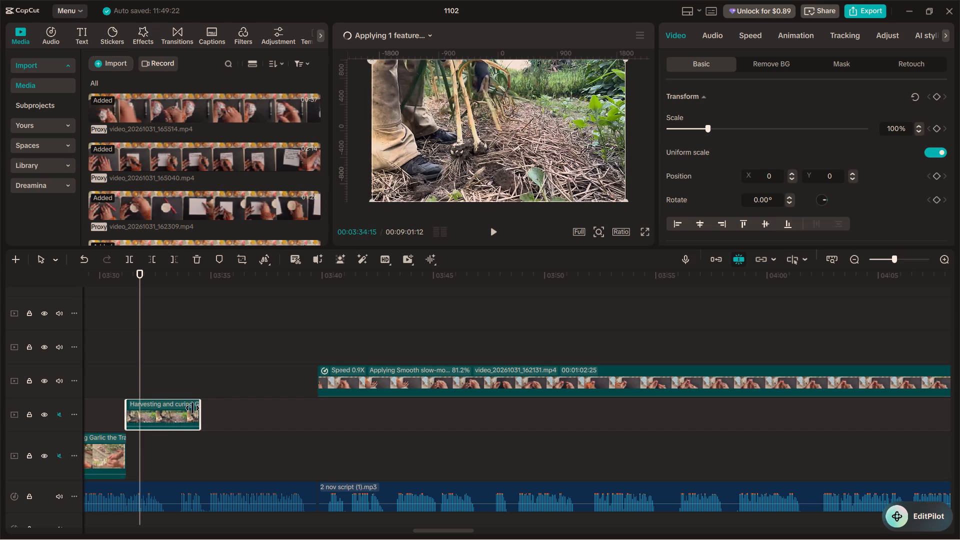
pyautogui.moveTo(192, 408); pyautogui.dragTo(184, 406)
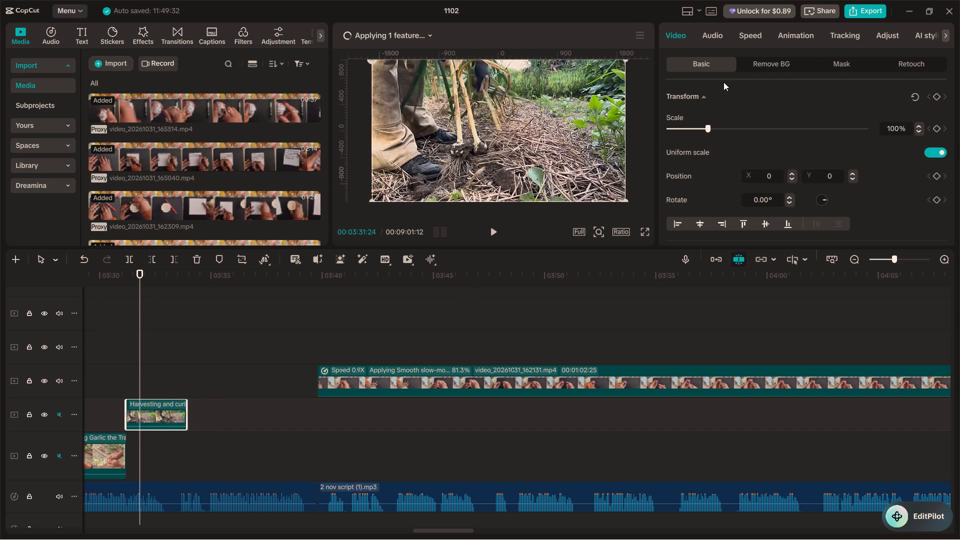
# Slow the harvesting clip to 0.77x, stretching its duration to 3.5 s.
pyautogui.click(746, 31)
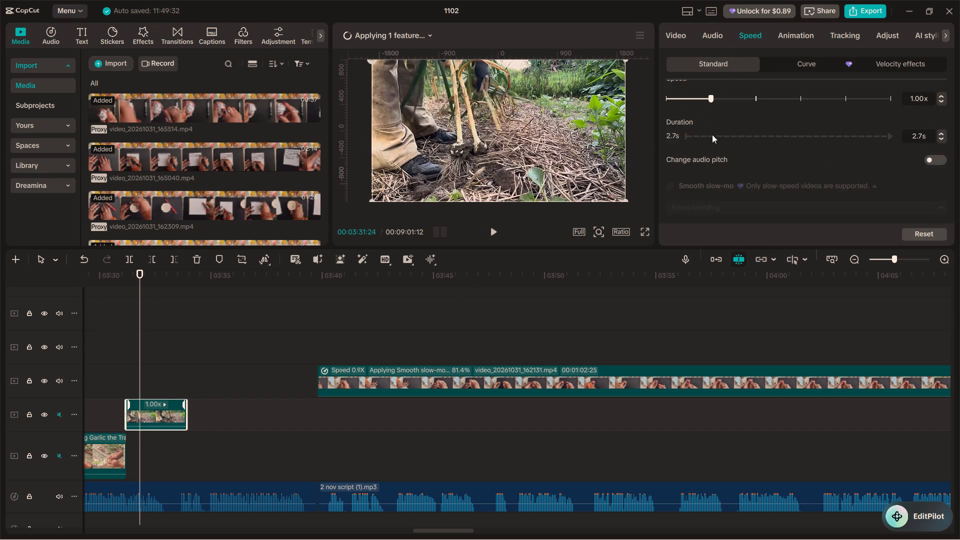
pyautogui.scroll(-4, 703, 151)
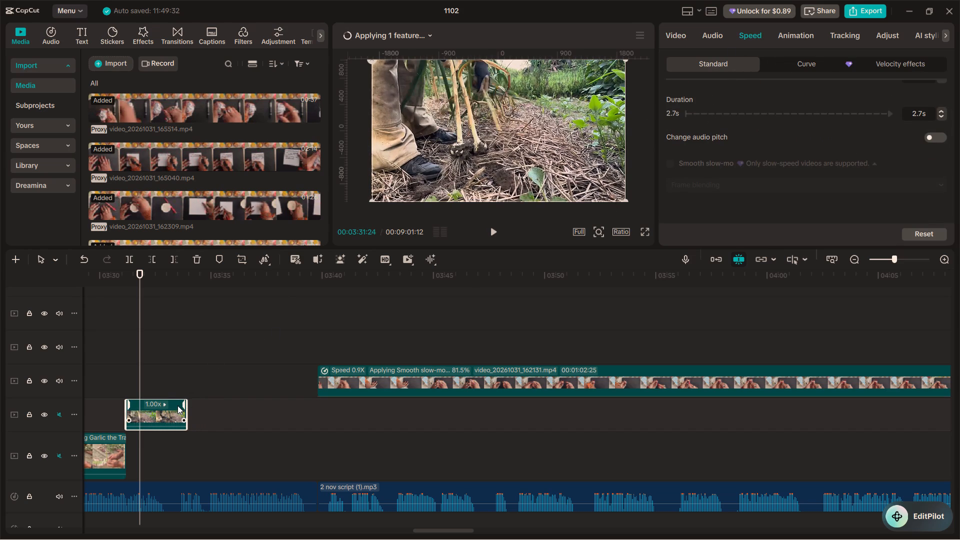
pyautogui.moveTo(183, 405); pyautogui.dragTo(200, 405)
pyautogui.click(202, 360)
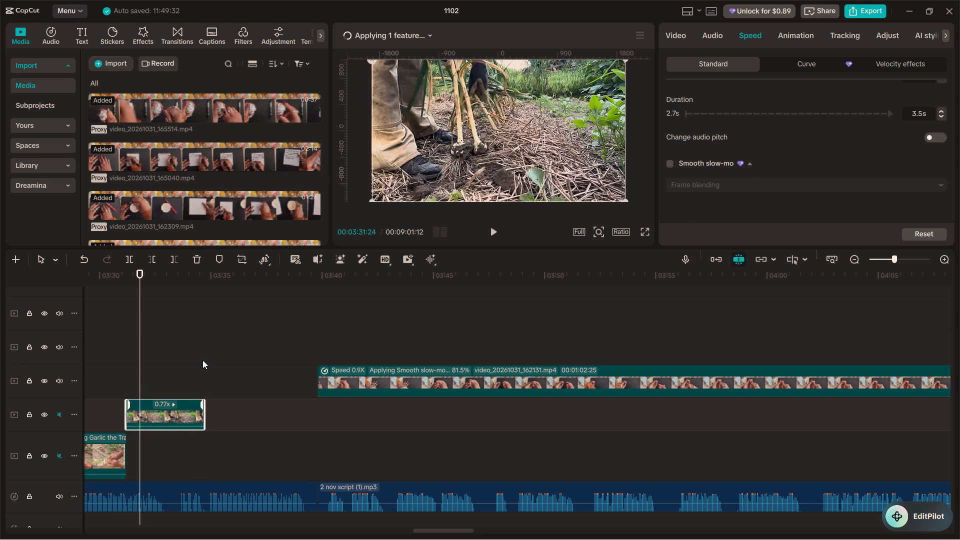
pyautogui.click(197, 357)
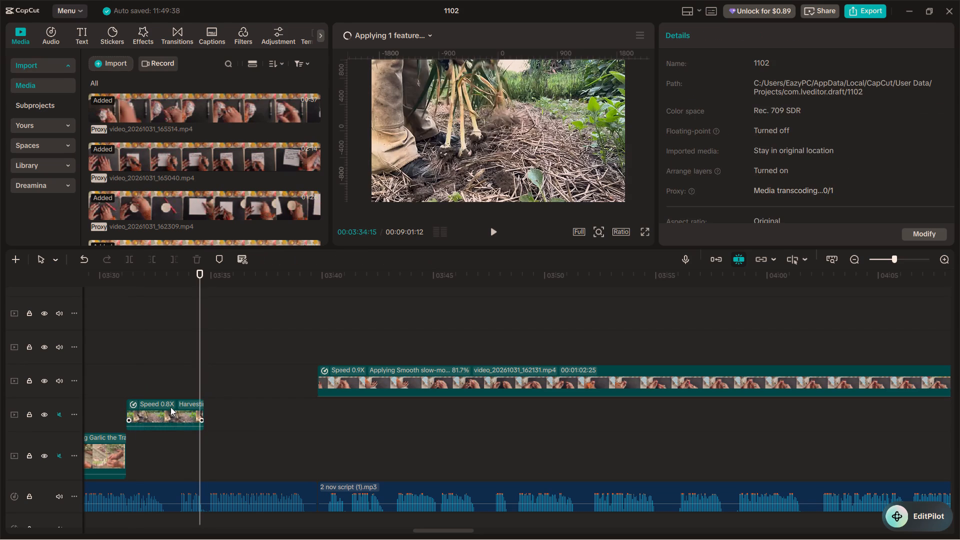
# Preview the slowed harvesting clip and enable Smooth slow-mo on it with the Optical flow method.
pyautogui.click(128, 384)
pyautogui.press('space')
pyautogui.click(163, 409)
pyautogui.press('space')
pyautogui.press('space')
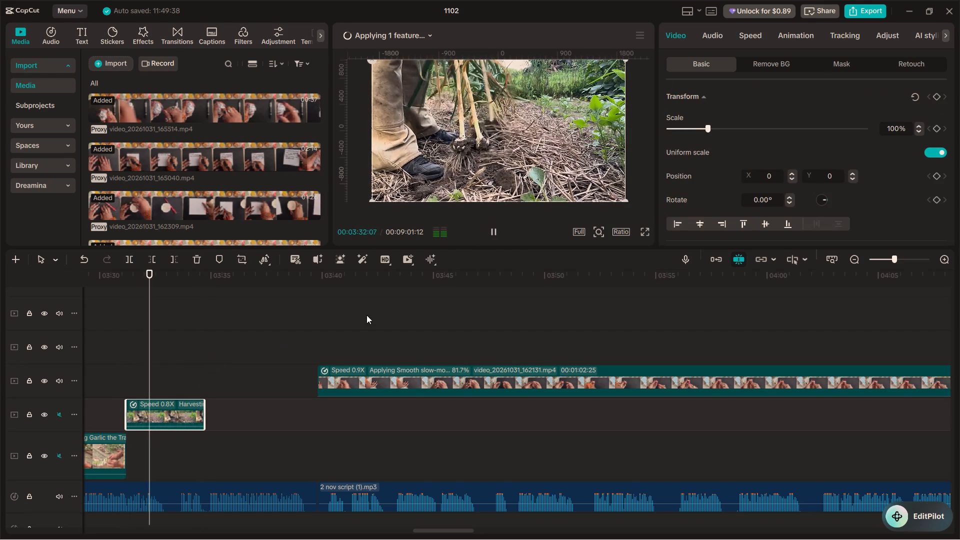
pyautogui.press('space')
pyautogui.scroll(-10, 719, 152)
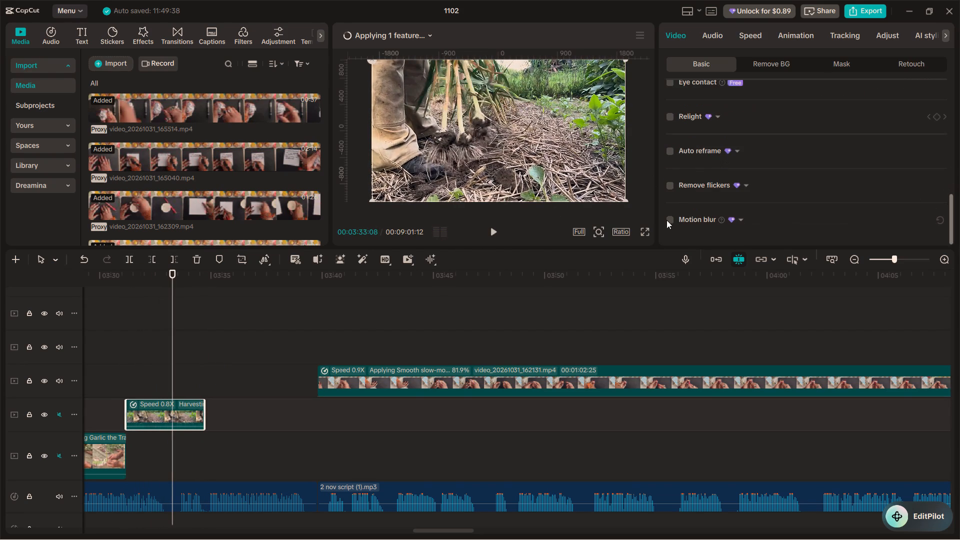
pyautogui.click(750, 23)
pyautogui.scroll(-7, 700, 173)
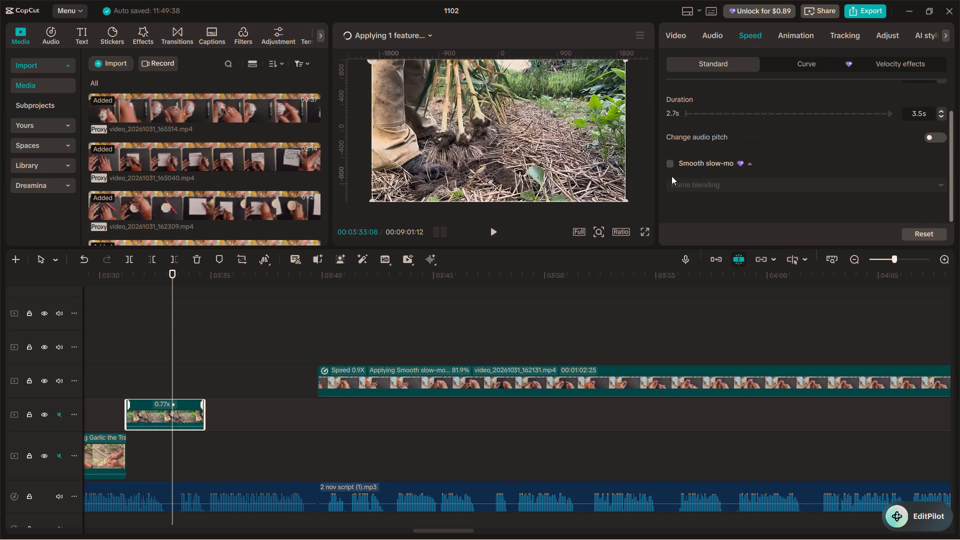
pyautogui.click(672, 165)
pyautogui.click(699, 181)
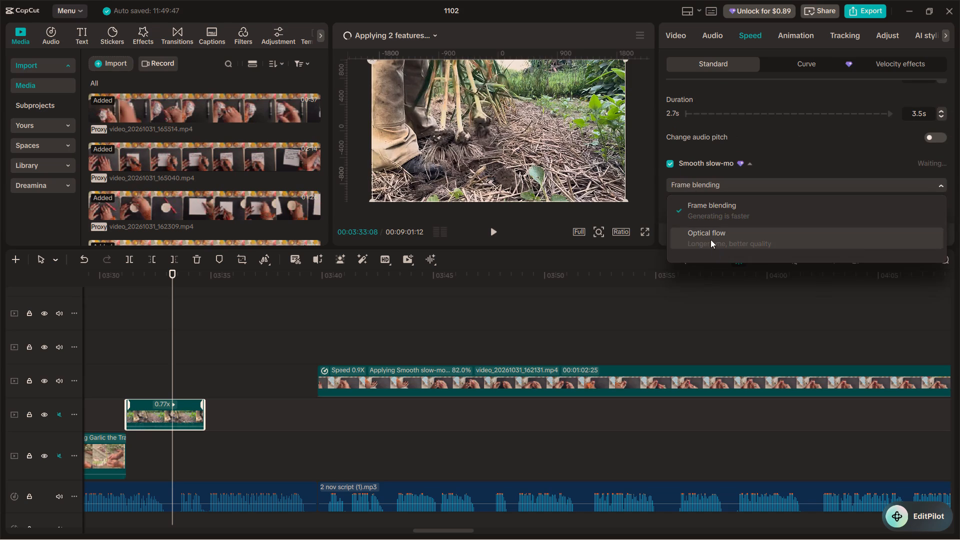
pyautogui.click(710, 239)
pyautogui.scroll(-6, 259, 286)
pyautogui.scroll(-9, 184, 395)
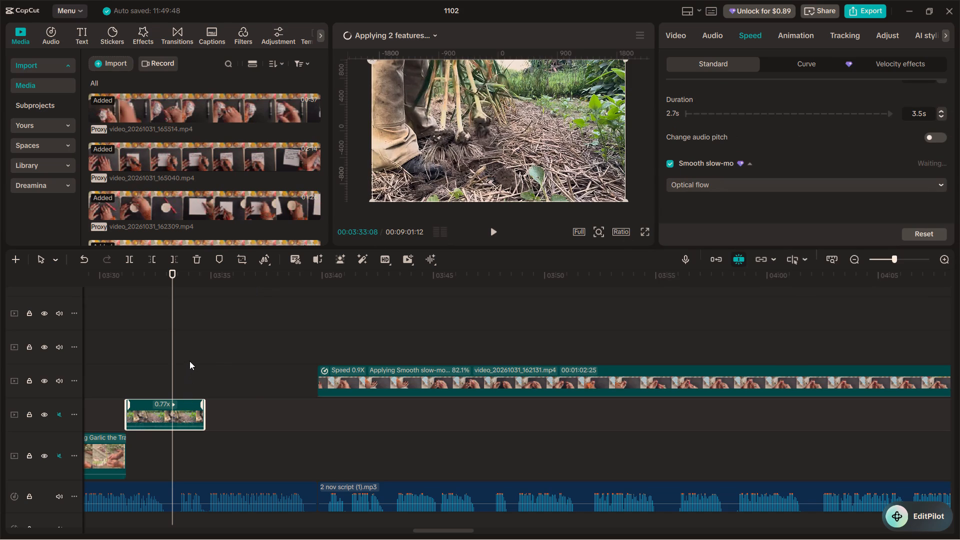
# Play the timeline from the slowed harvesting clip through the empty gap before the video_20261031_162131.mp4 clip to hear the narration.
pyautogui.scroll(-1, 216, 362)
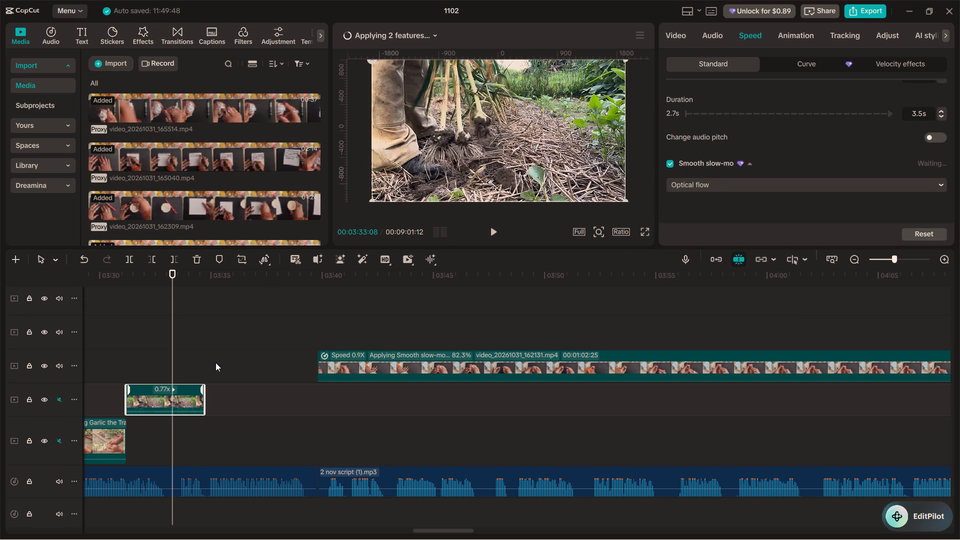
pyautogui.scroll(-7, 215, 362)
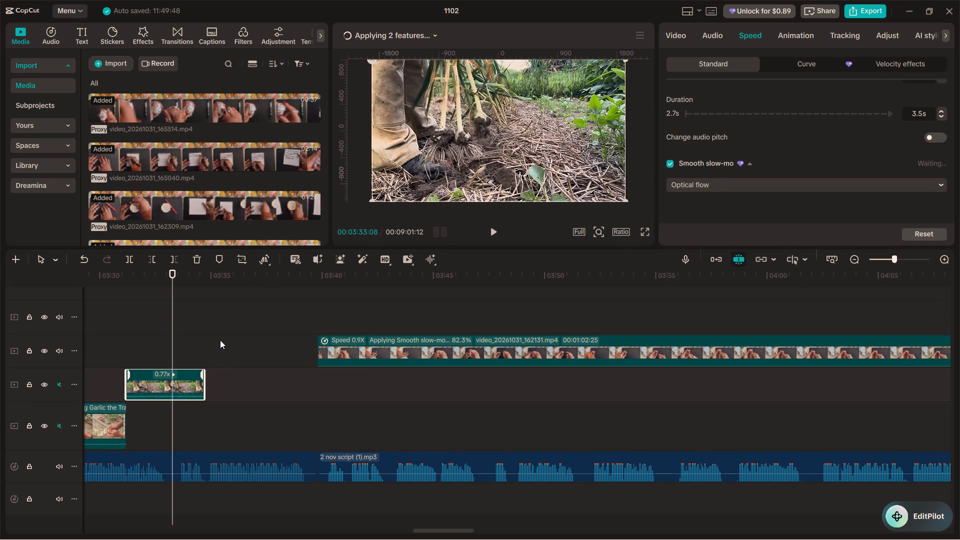
pyautogui.scroll(-5, 218, 340)
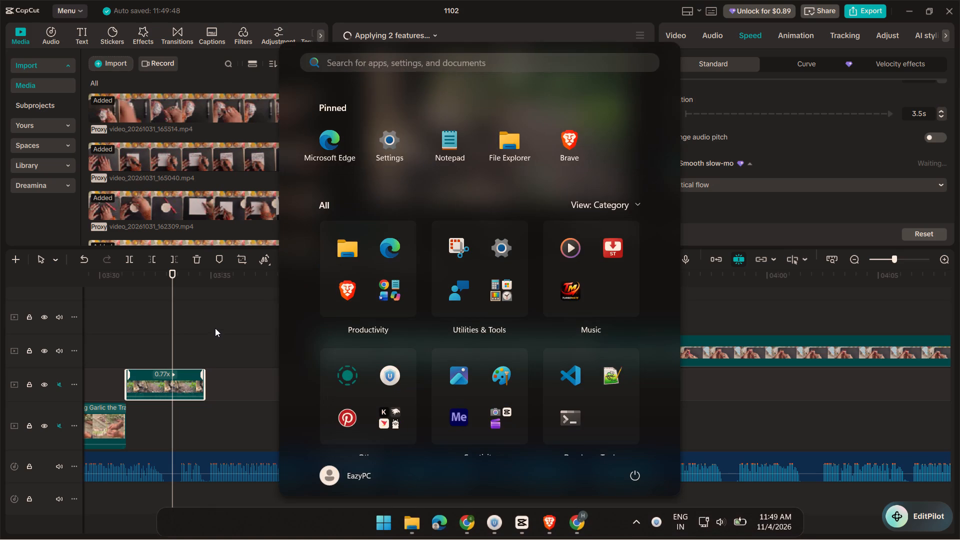
pyautogui.keyDown('ctrl'); pyautogui.scroll(-5, 215, 328); pyautogui.keyUp('ctrl')
pyautogui.click(148, 342)
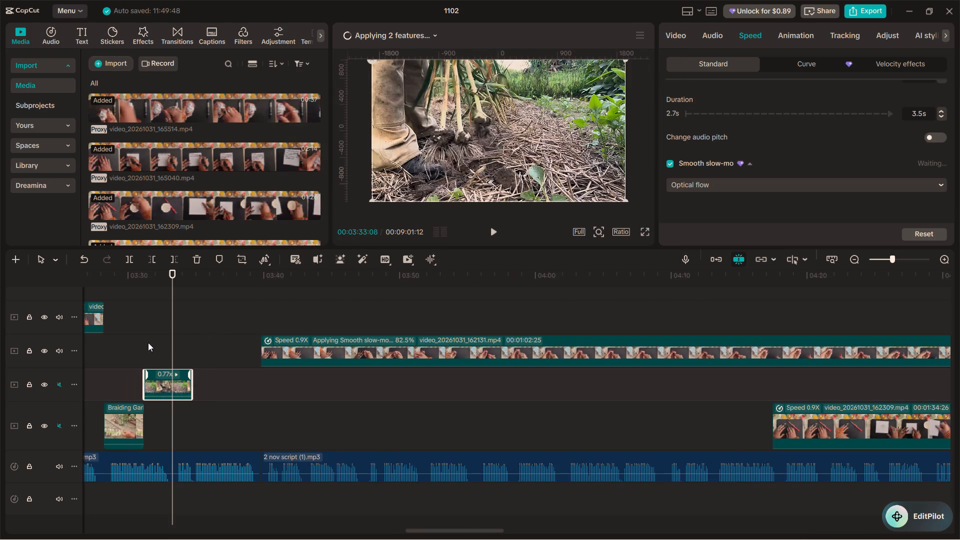
pyautogui.press('space')
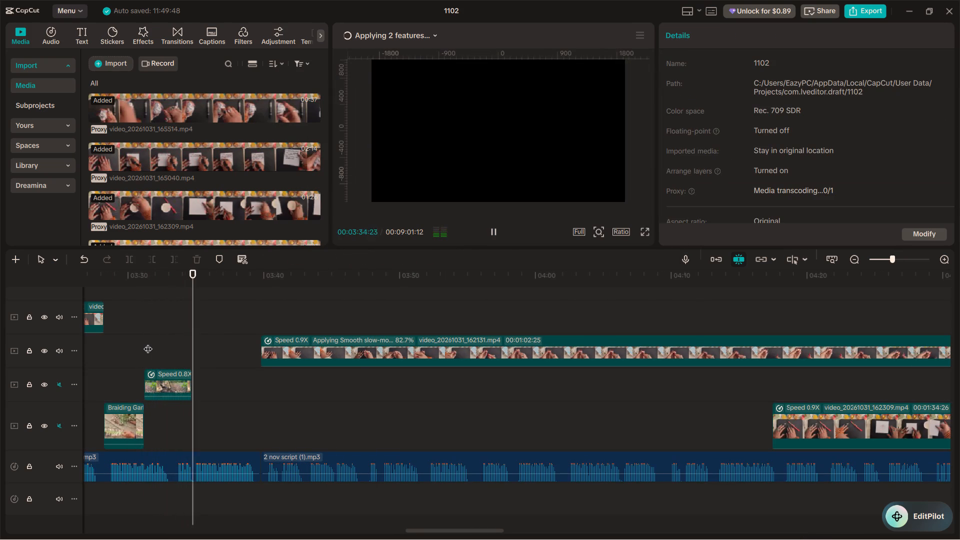
pyautogui.press('space')
pyautogui.press('space')
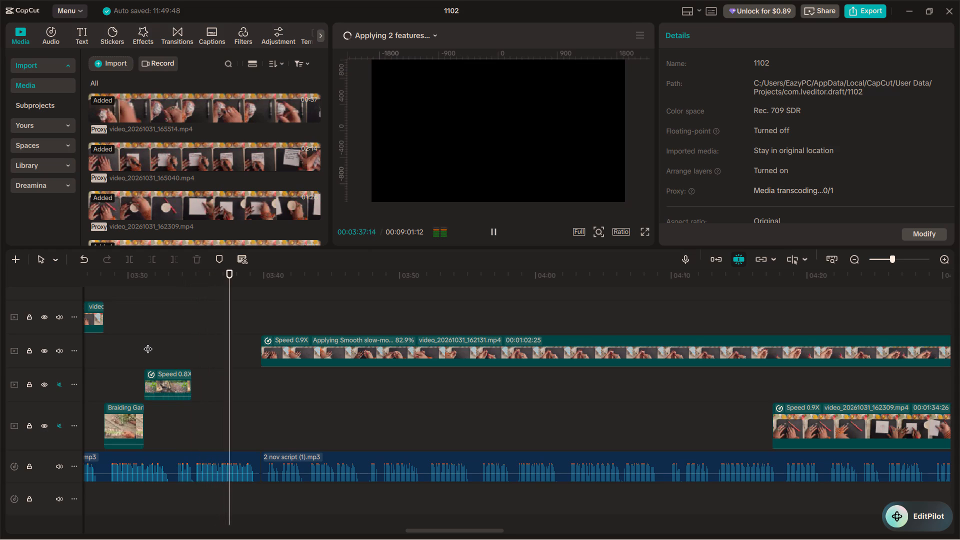
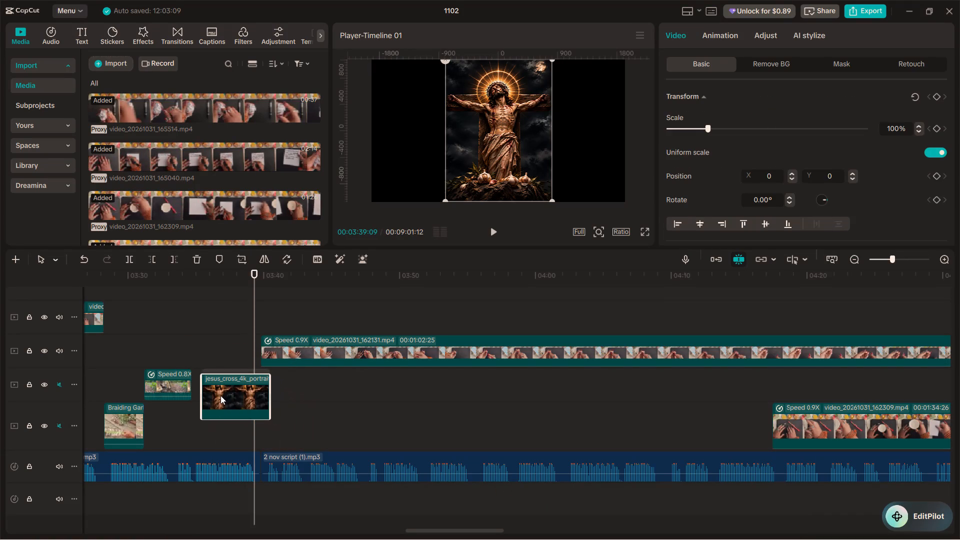
pyautogui.moveTo(220, 395); pyautogui.dragTo(216, 394)
pyautogui.click(181, 349)
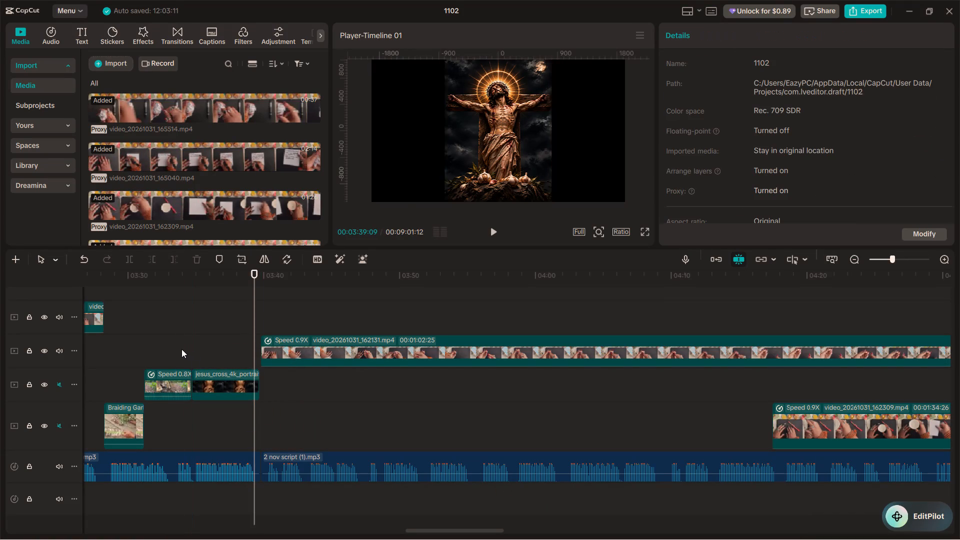
pyautogui.press('space')
pyautogui.press('space')
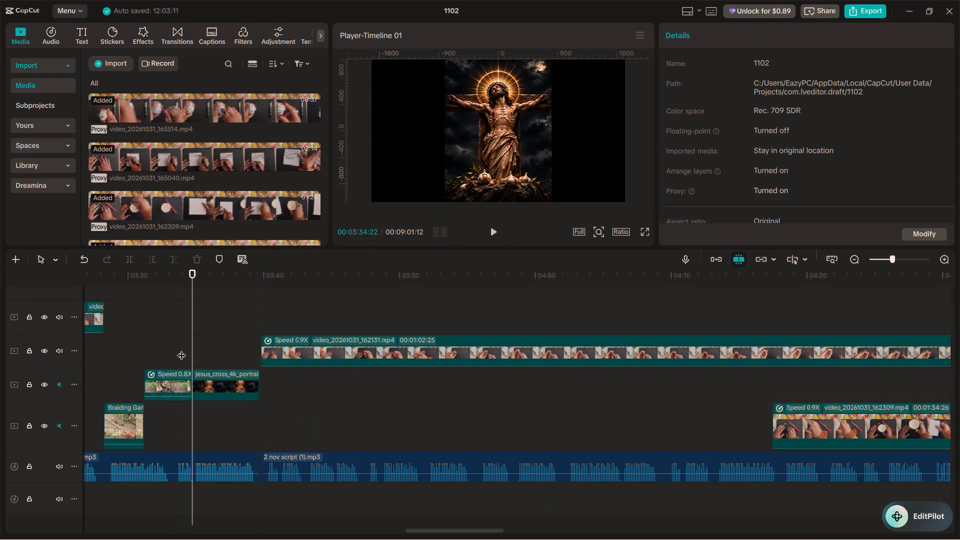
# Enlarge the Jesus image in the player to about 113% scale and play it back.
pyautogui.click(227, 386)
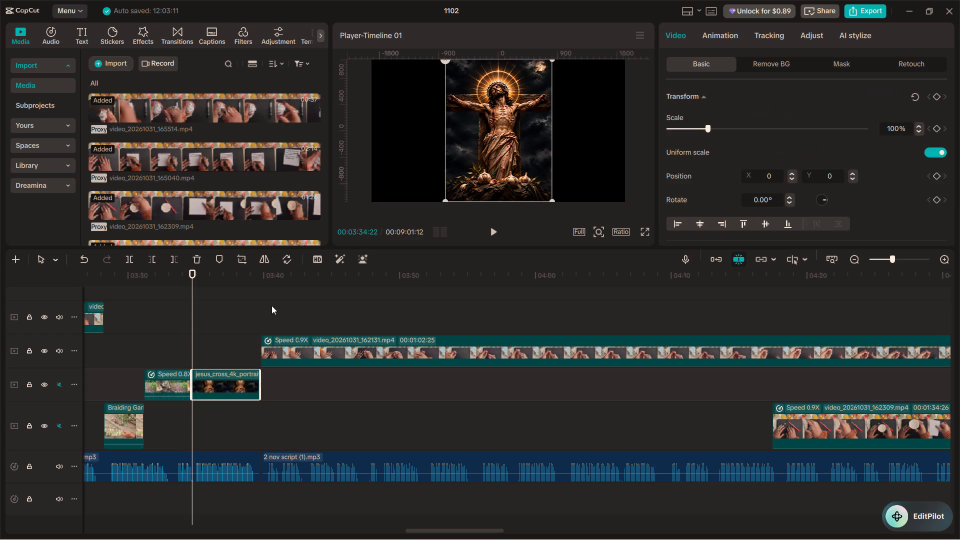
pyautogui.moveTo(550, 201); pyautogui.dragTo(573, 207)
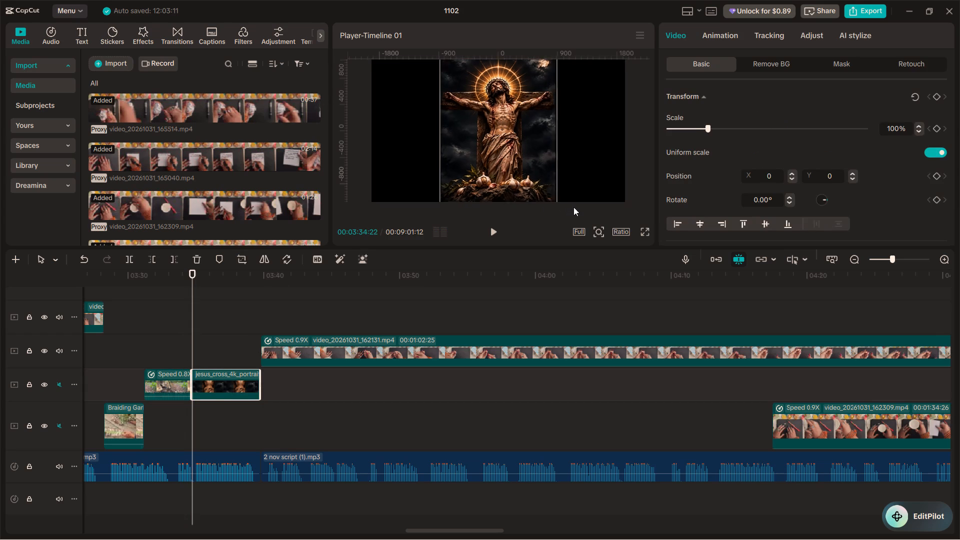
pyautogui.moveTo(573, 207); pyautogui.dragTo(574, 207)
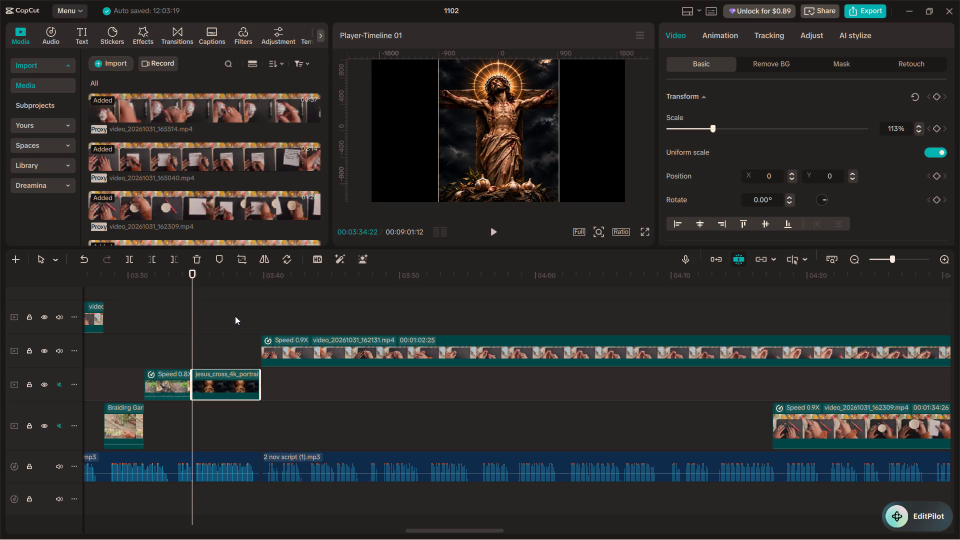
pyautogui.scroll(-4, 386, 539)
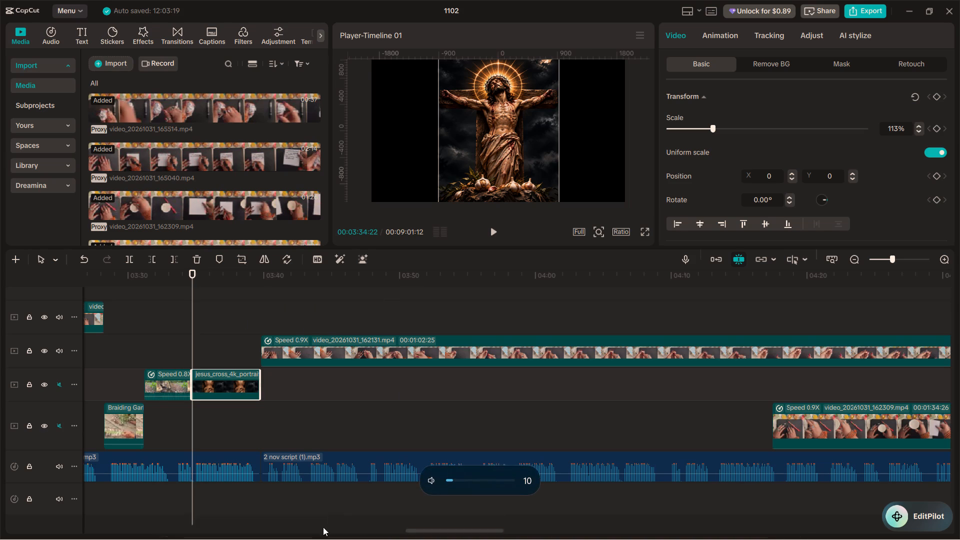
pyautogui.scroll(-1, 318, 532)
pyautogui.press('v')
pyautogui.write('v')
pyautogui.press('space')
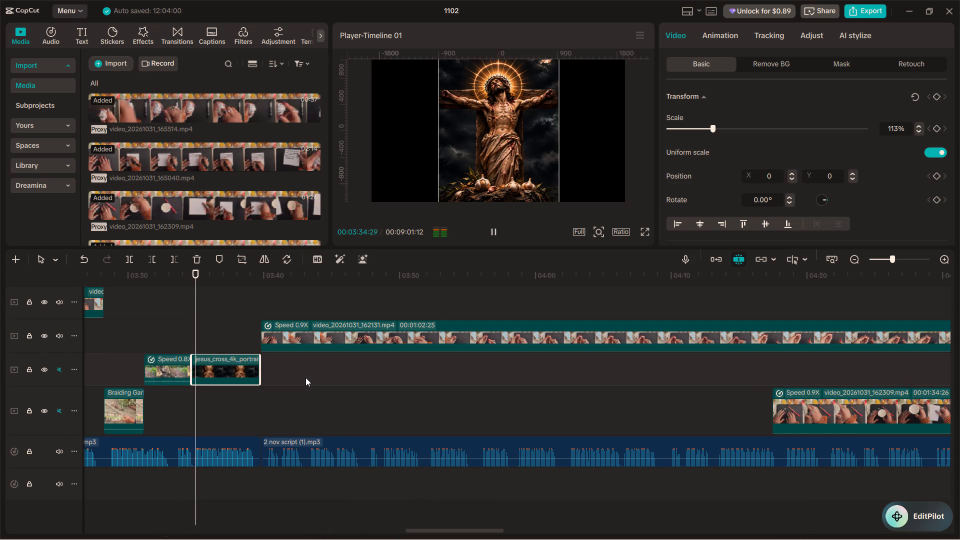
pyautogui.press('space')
# Set the Jesus image clip's scale to 160% with uniform scale on, and preview it.
pyautogui.click(244, 373)
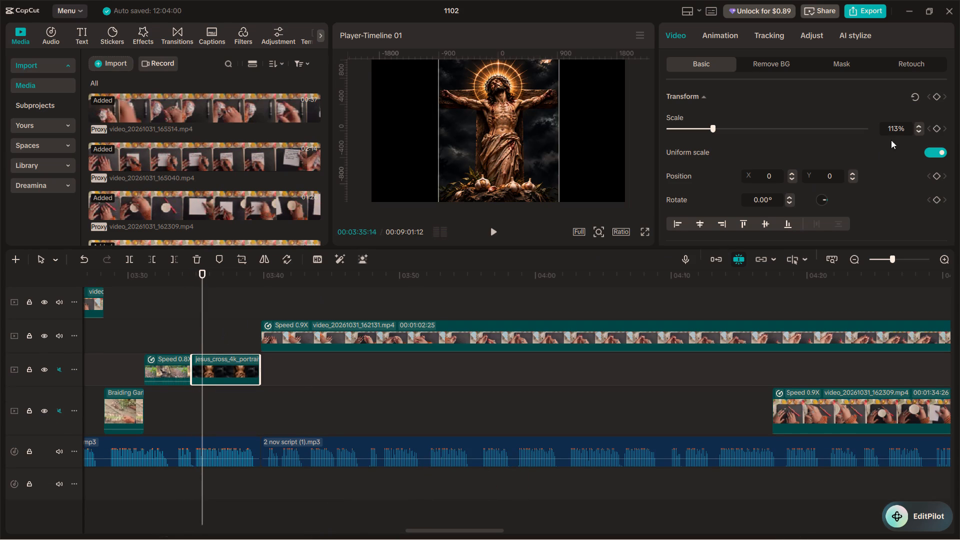
pyautogui.click(931, 152)
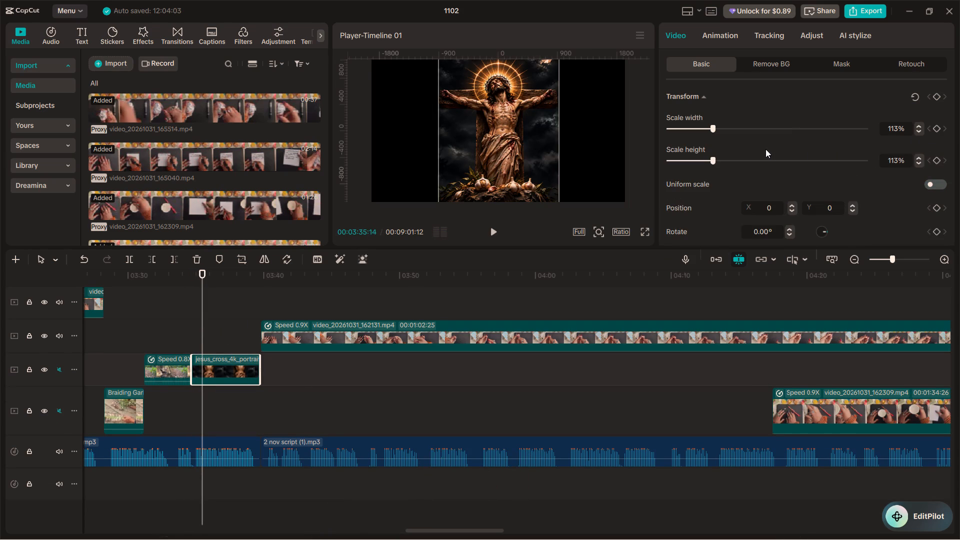
pyautogui.click(938, 183)
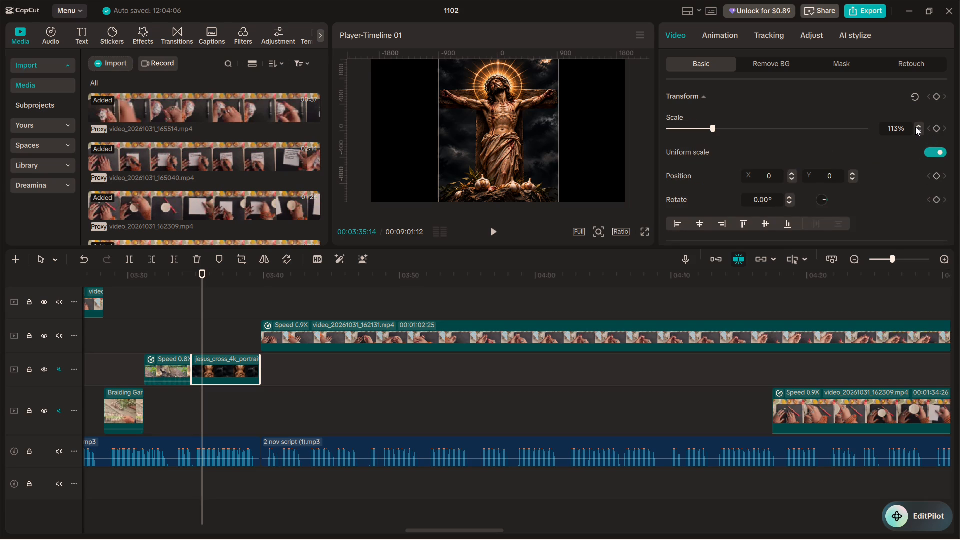
pyautogui.tripleClick(915, 127)
pyautogui.doubleClick(917, 125)
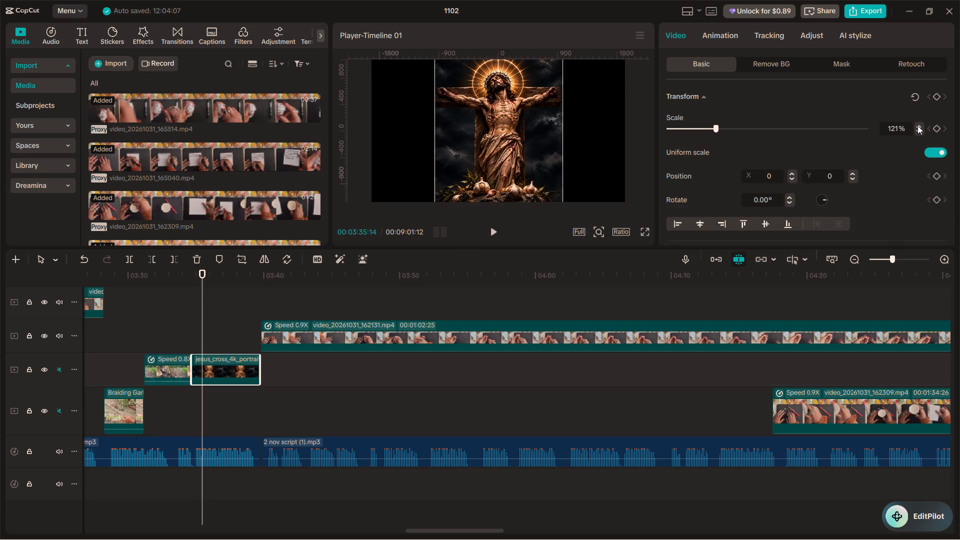
pyautogui.doubleClick(917, 125)
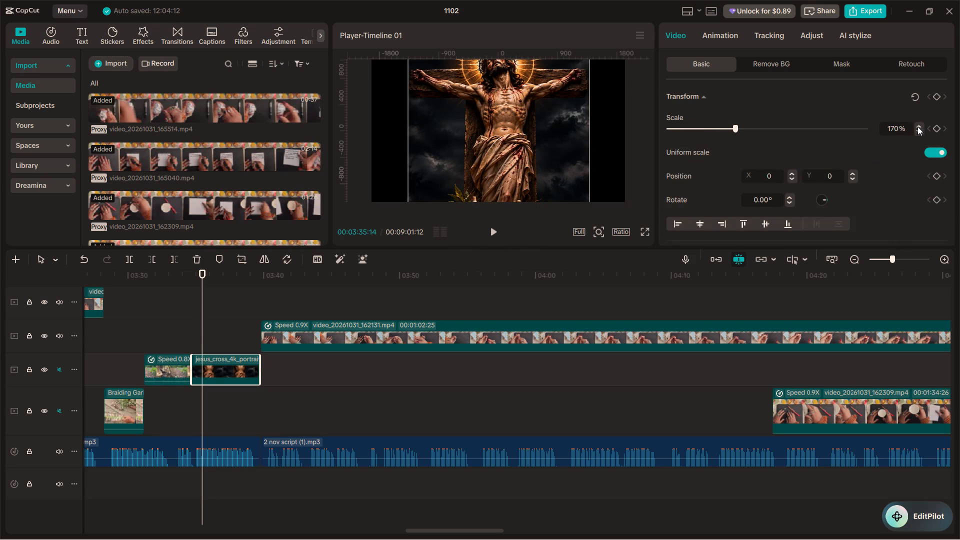
pyautogui.tripleClick(918, 133)
pyautogui.tripleClick(918, 133)
pyautogui.click(918, 133)
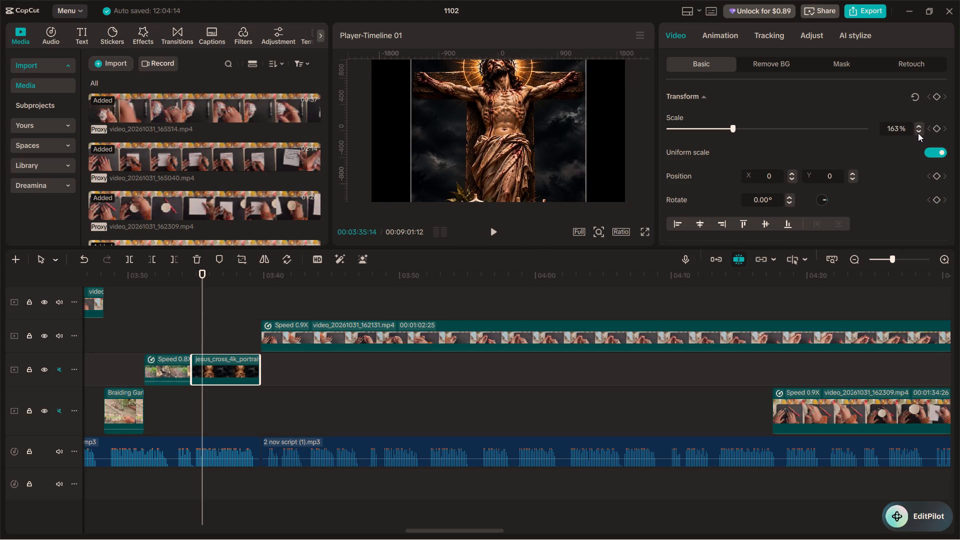
pyautogui.doubleClick(918, 133)
pyautogui.click(918, 133)
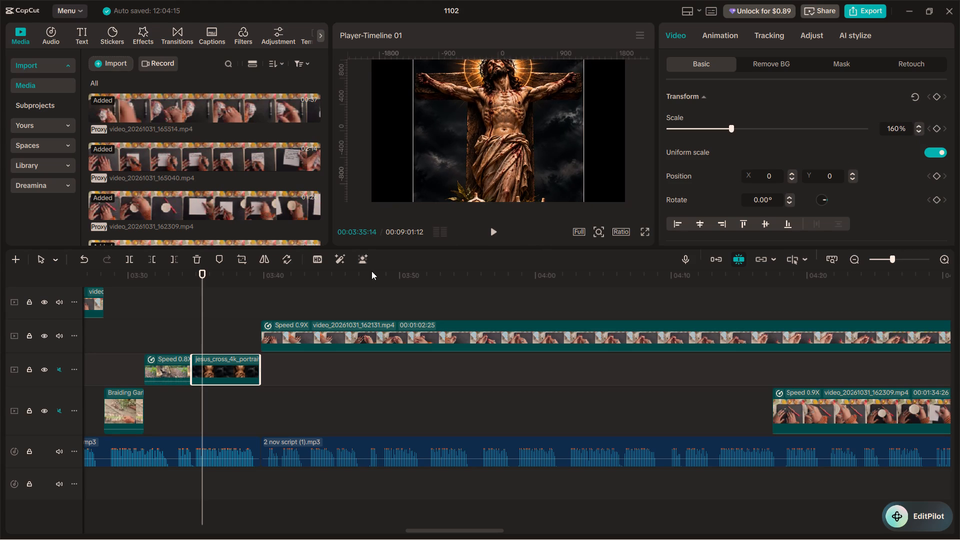
pyautogui.click(181, 331)
pyautogui.press('space')
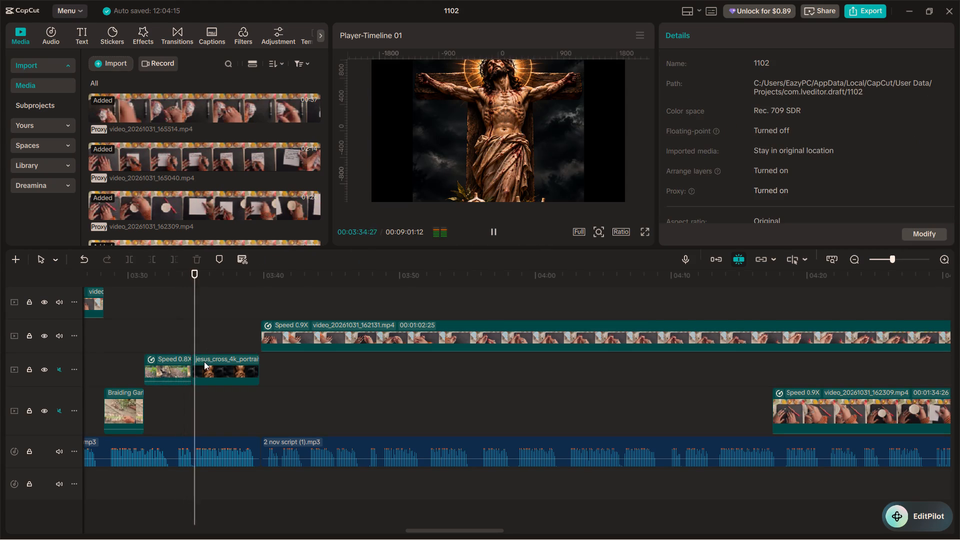
pyautogui.press('space')
# Shift the Jesus image upward to position Y 369 and add a position keyframe at 00:03:35:01.
pyautogui.click(202, 363)
pyautogui.moveTo(495, 134); pyautogui.dragTo(494, 103)
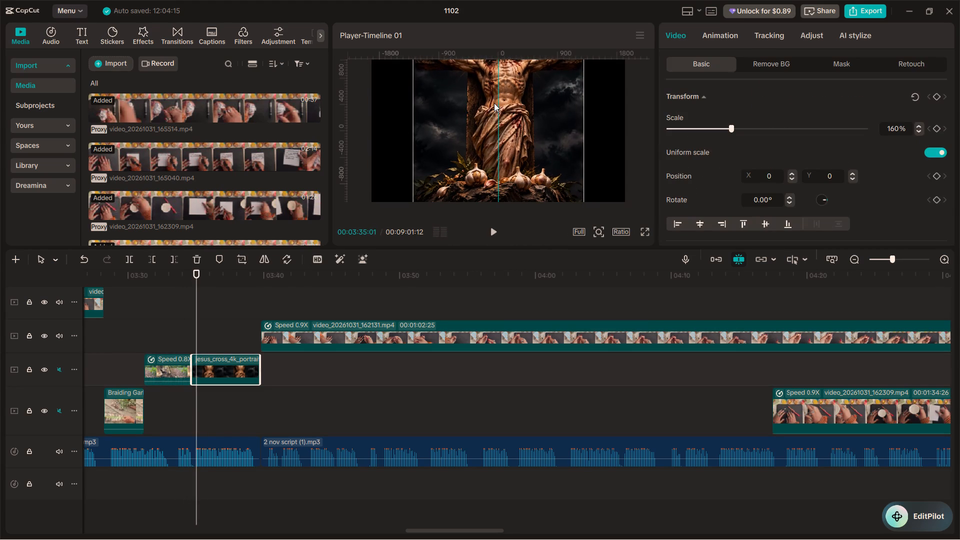
pyautogui.moveTo(494, 103); pyautogui.dragTo(492, 91)
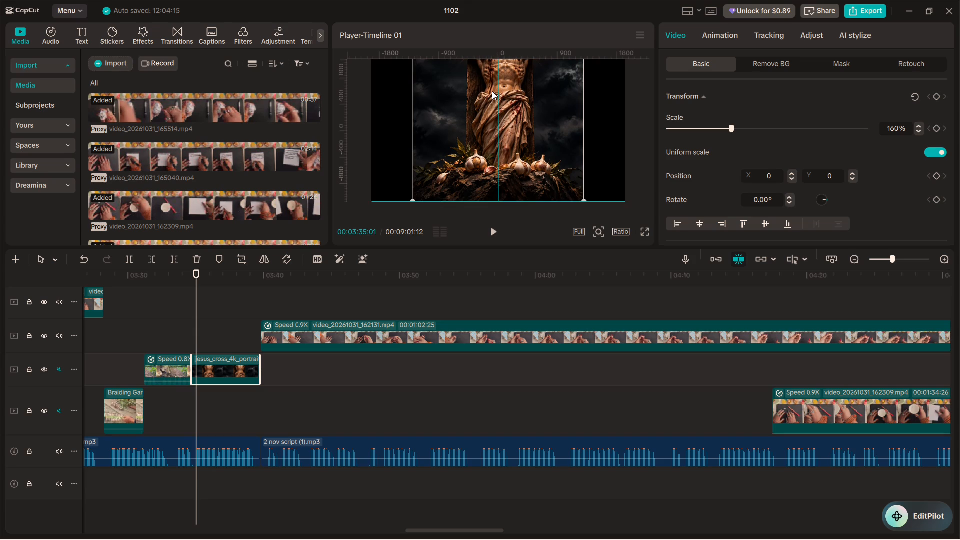
pyautogui.moveTo(492, 91); pyautogui.dragTo(492, 109)
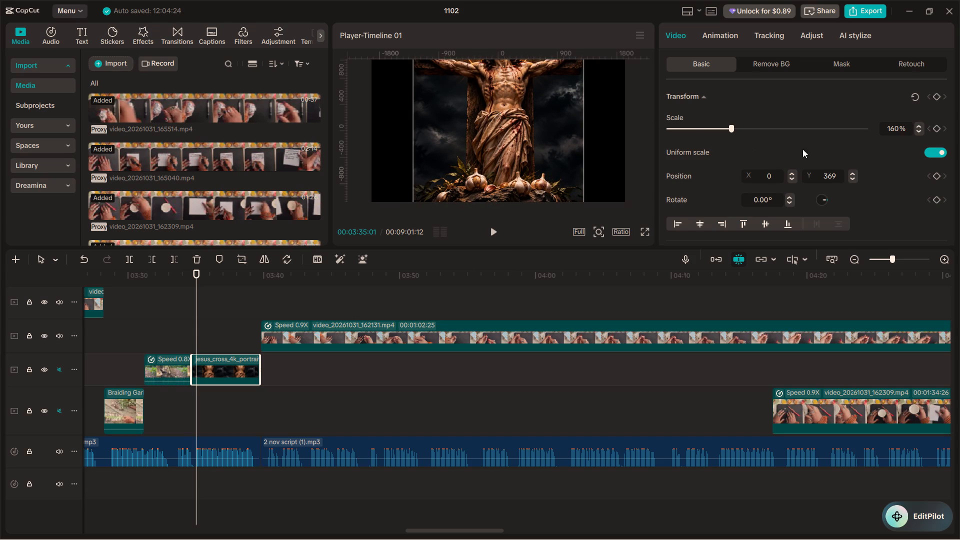
pyautogui.click(941, 177)
pyautogui.click(937, 175)
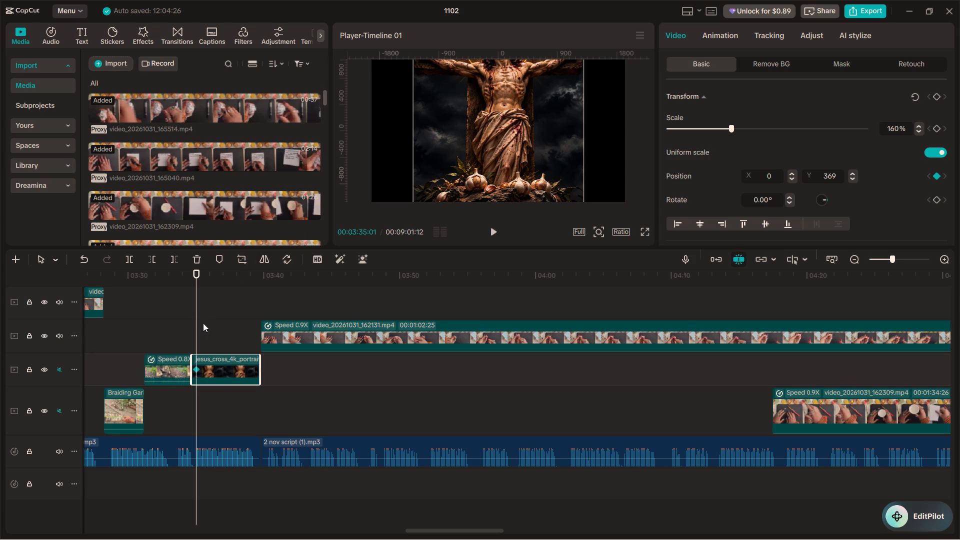
# Add a second position keyframe at 00:03:39:01, move the image down to Y -651, and preview the motion.
pyautogui.moveTo(198, 318); pyautogui.dragTo(255, 315)
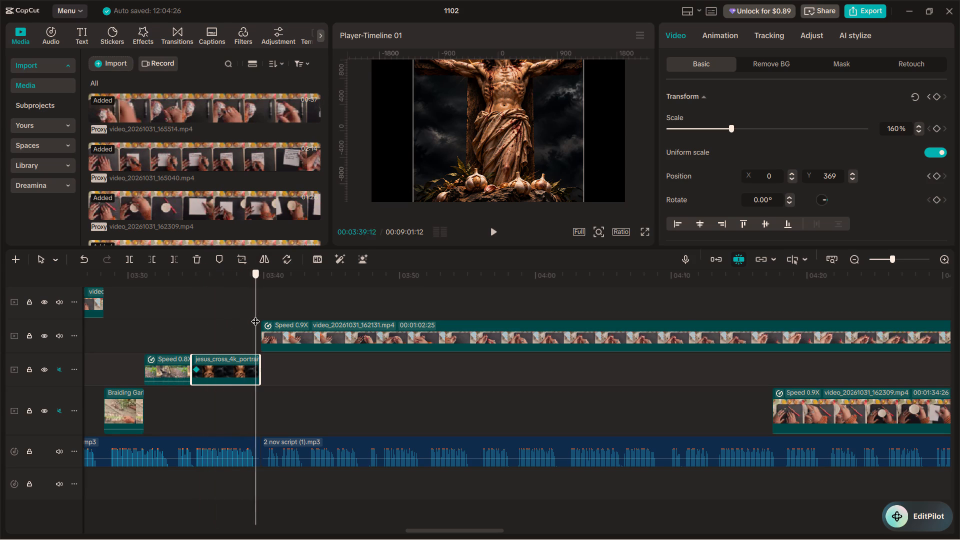
pyautogui.moveTo(255, 315); pyautogui.dragTo(250, 317)
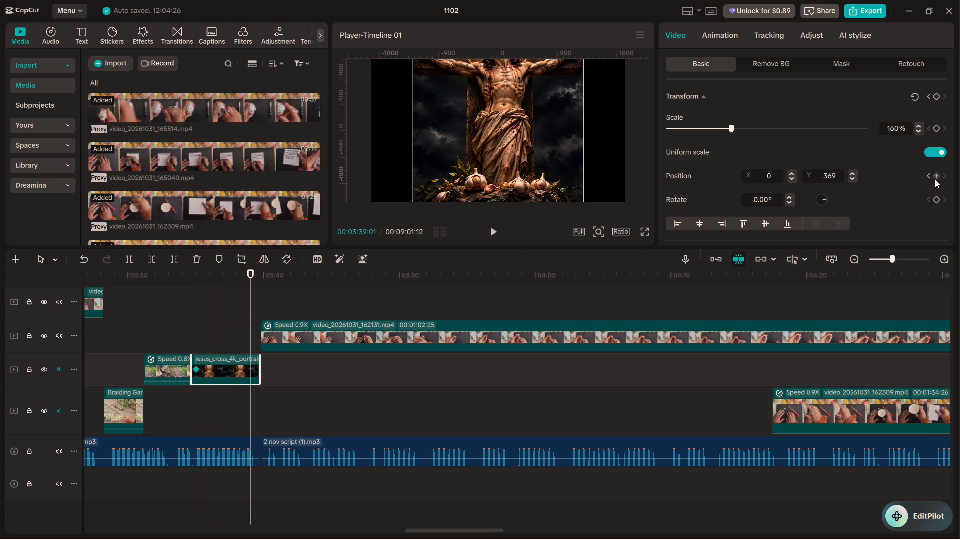
pyautogui.click(935, 178)
pyautogui.moveTo(513, 115); pyautogui.dragTo(512, 127)
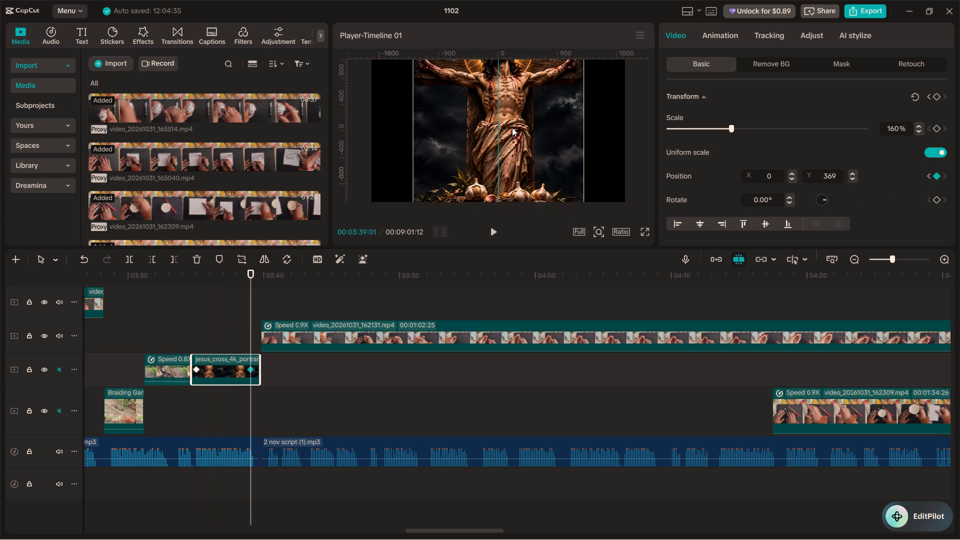
pyautogui.moveTo(512, 127); pyautogui.dragTo(512, 185)
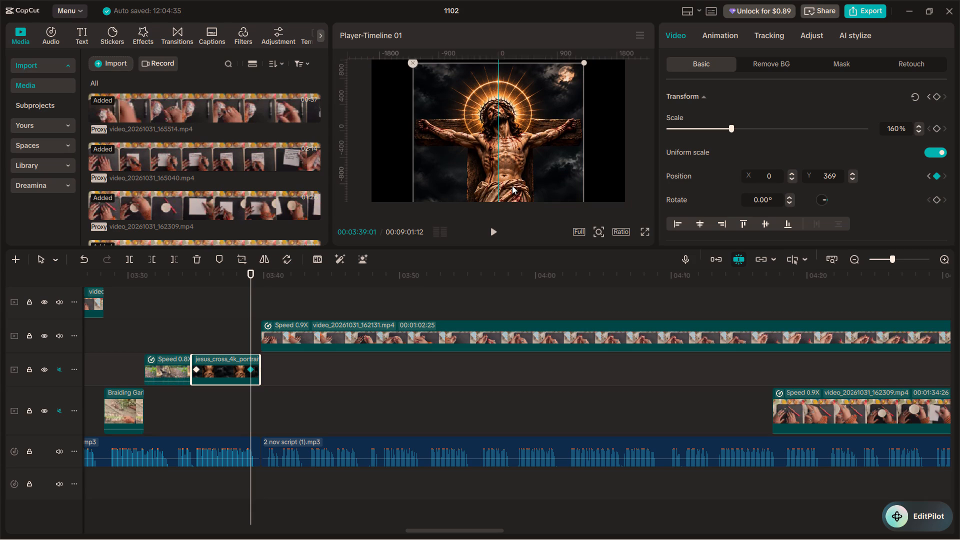
pyautogui.moveTo(512, 185); pyautogui.dragTo(512, 182)
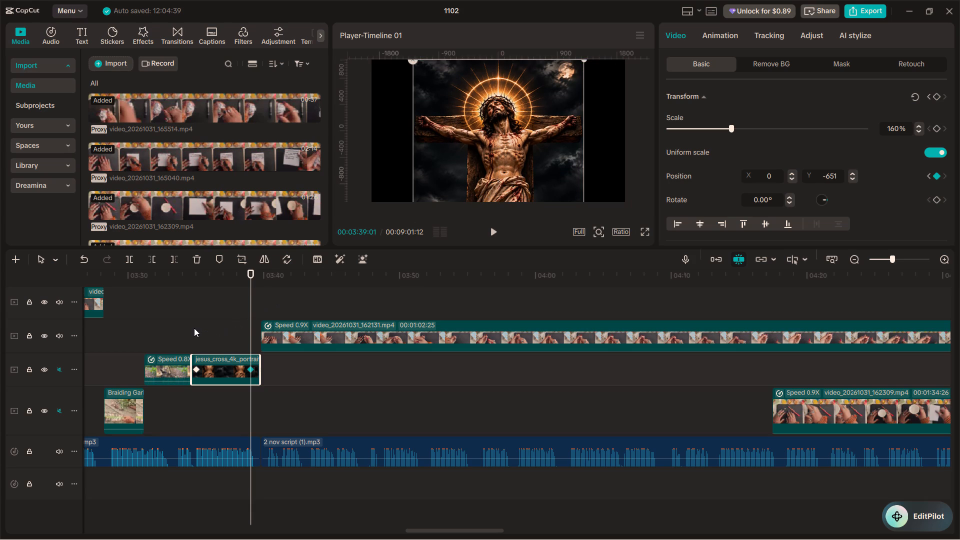
pyautogui.click(185, 330)
pyautogui.press('space')
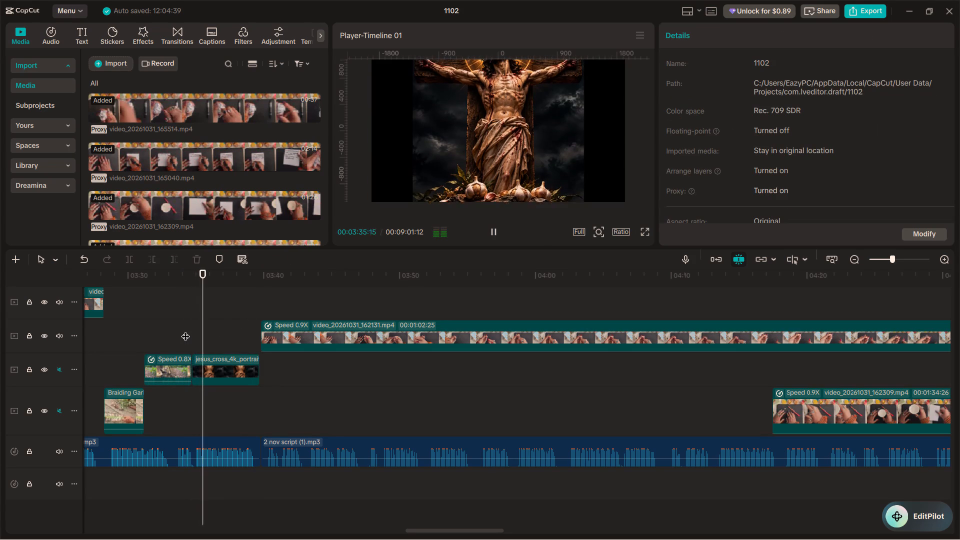
pyautogui.press('space')
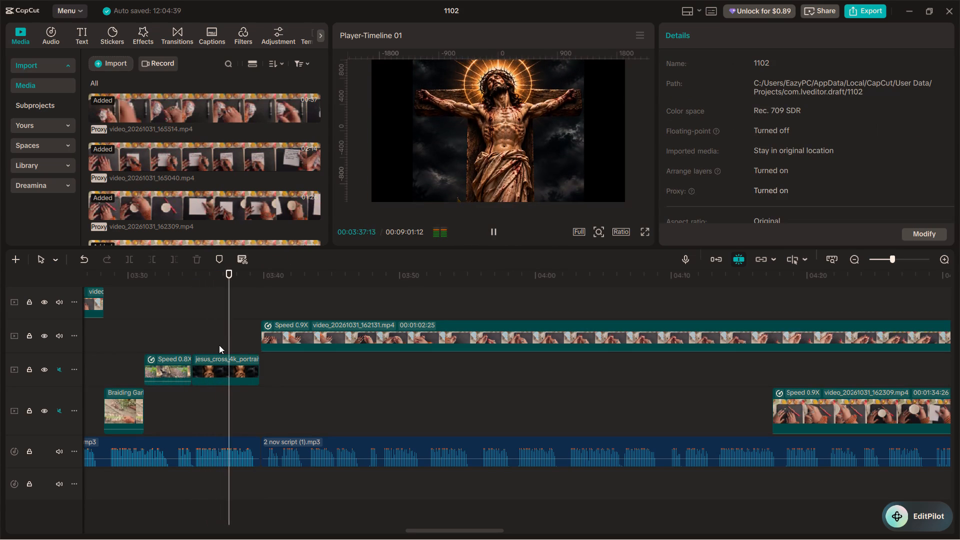
# Move the two position keyframes outward to the start and end edges of the Jesus image clip.
pyautogui.click(206, 368)
pyautogui.moveTo(198, 369); pyautogui.dragTo(184, 367)
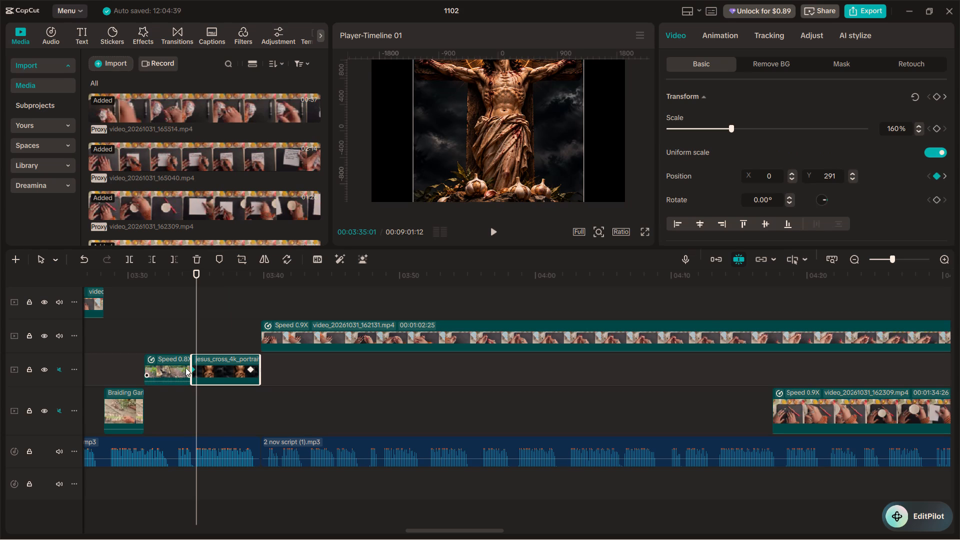
pyautogui.moveTo(248, 370); pyautogui.dragTo(288, 371)
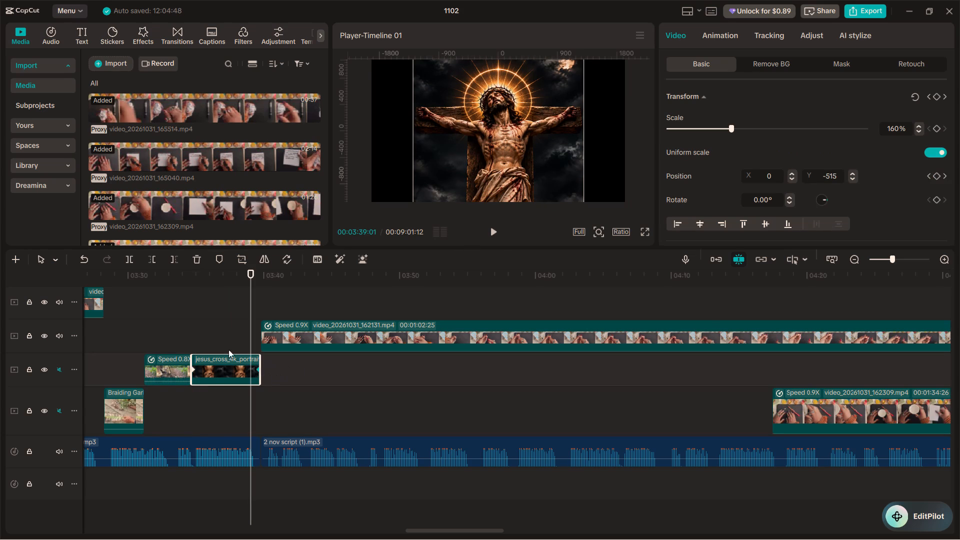
# Move the Jesus image clip down onto the main video track directly above the narration, keeping its start time.
pyautogui.scroll(-6, 705, 209)
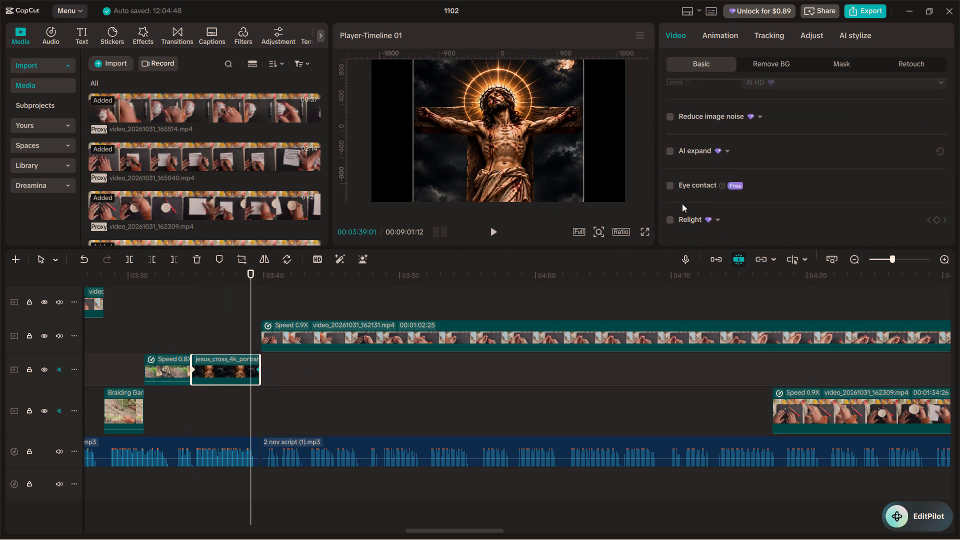
pyautogui.click(216, 324)
pyautogui.moveTo(217, 360); pyautogui.dragTo(214, 411)
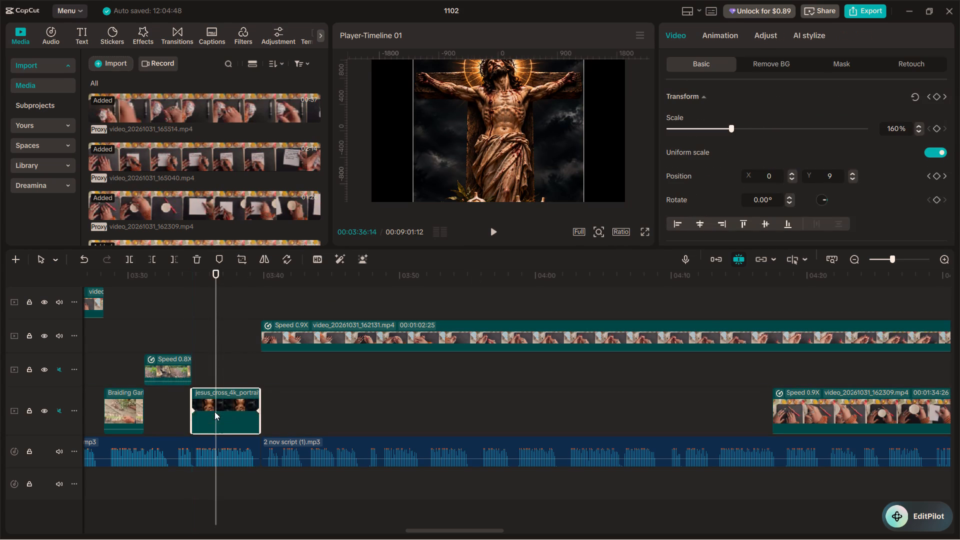
pyautogui.click(215, 409)
# Give the Jesus image clip a Blur canvas background using the second blur strength, and preview it.
pyautogui.scroll(-13, 697, 183)
pyautogui.click(687, 222)
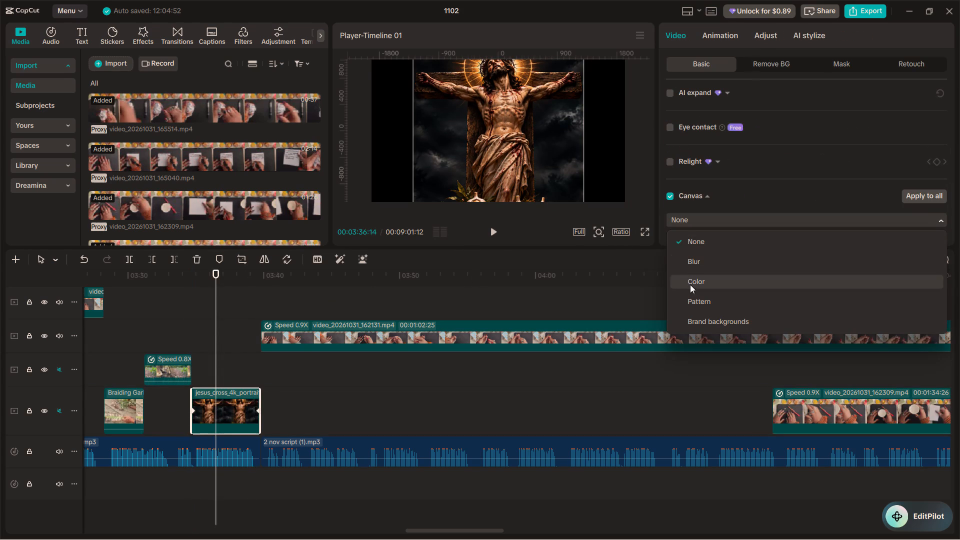
pyautogui.click(685, 262)
pyautogui.click(711, 224)
pyautogui.click(739, 193)
pyautogui.scroll(-6, 737, 194)
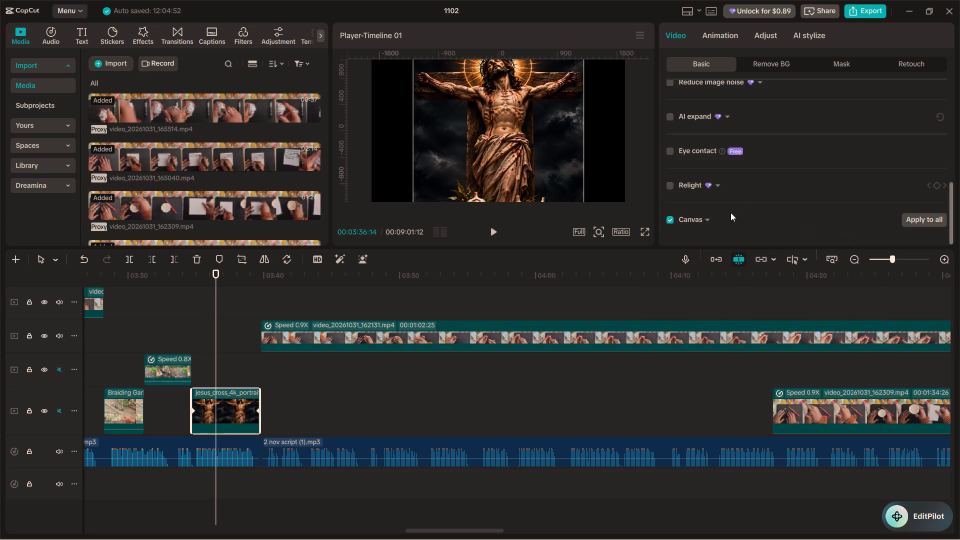
pyautogui.click(701, 214)
pyautogui.scroll(-6, 740, 208)
pyautogui.click(725, 198)
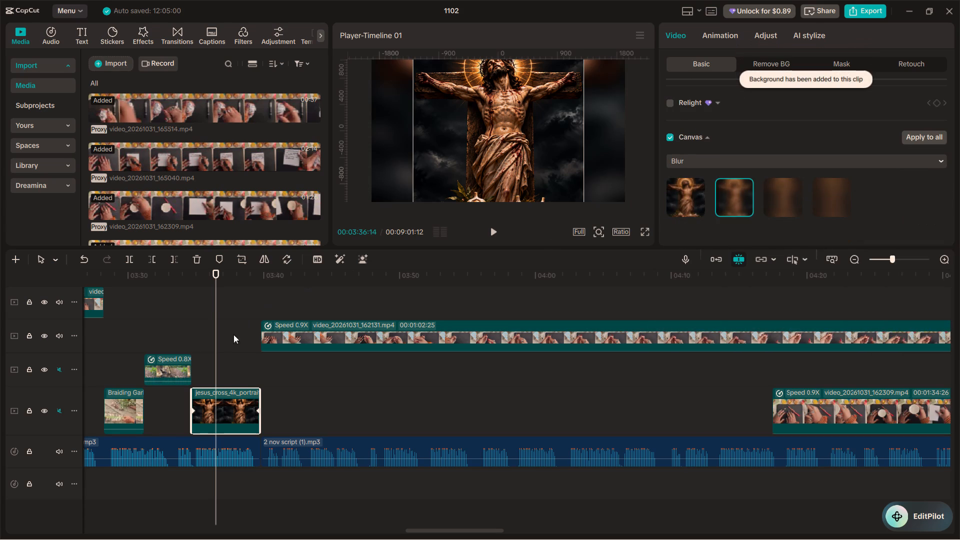
pyautogui.click(174, 342)
pyautogui.press('space')
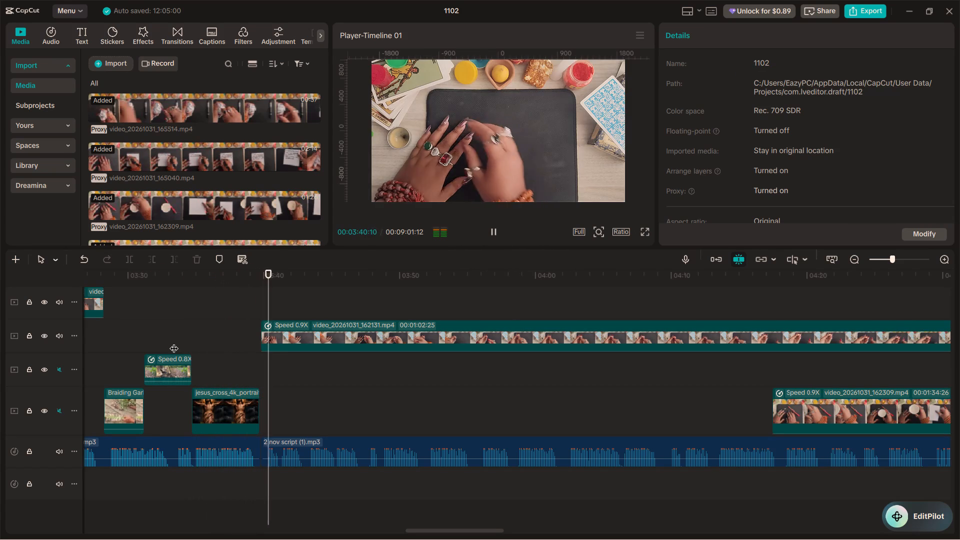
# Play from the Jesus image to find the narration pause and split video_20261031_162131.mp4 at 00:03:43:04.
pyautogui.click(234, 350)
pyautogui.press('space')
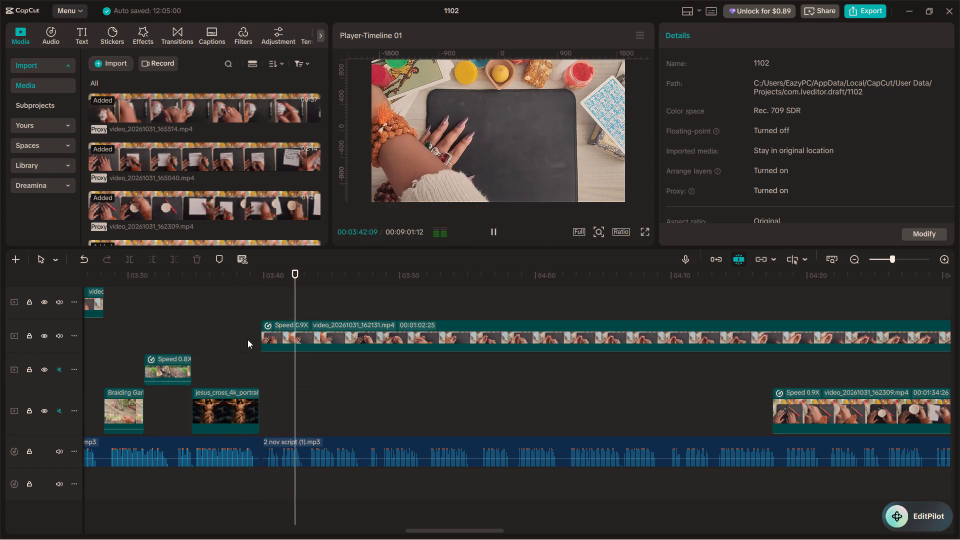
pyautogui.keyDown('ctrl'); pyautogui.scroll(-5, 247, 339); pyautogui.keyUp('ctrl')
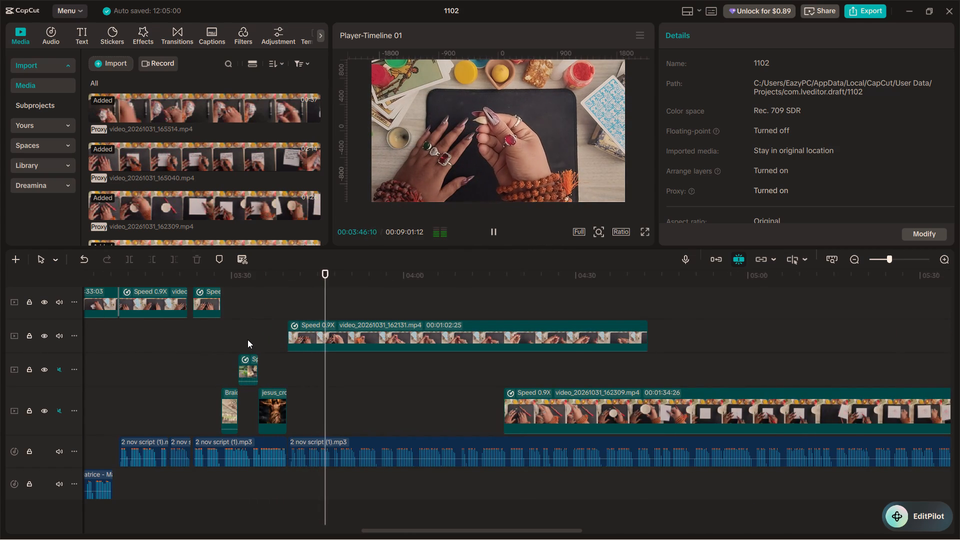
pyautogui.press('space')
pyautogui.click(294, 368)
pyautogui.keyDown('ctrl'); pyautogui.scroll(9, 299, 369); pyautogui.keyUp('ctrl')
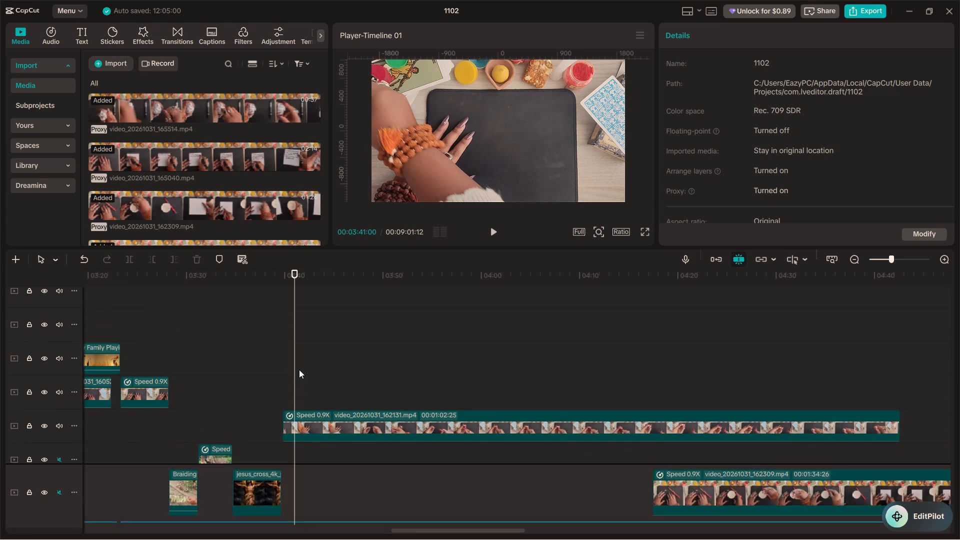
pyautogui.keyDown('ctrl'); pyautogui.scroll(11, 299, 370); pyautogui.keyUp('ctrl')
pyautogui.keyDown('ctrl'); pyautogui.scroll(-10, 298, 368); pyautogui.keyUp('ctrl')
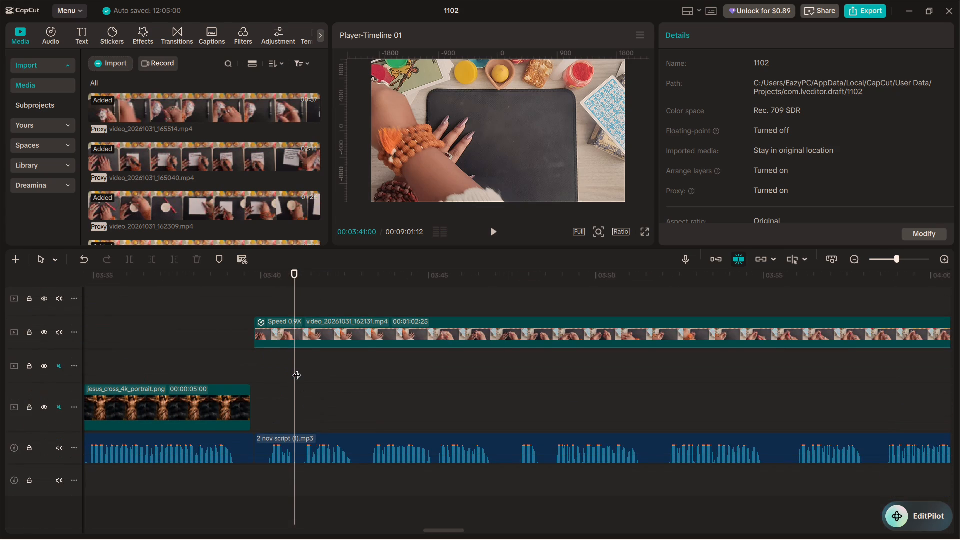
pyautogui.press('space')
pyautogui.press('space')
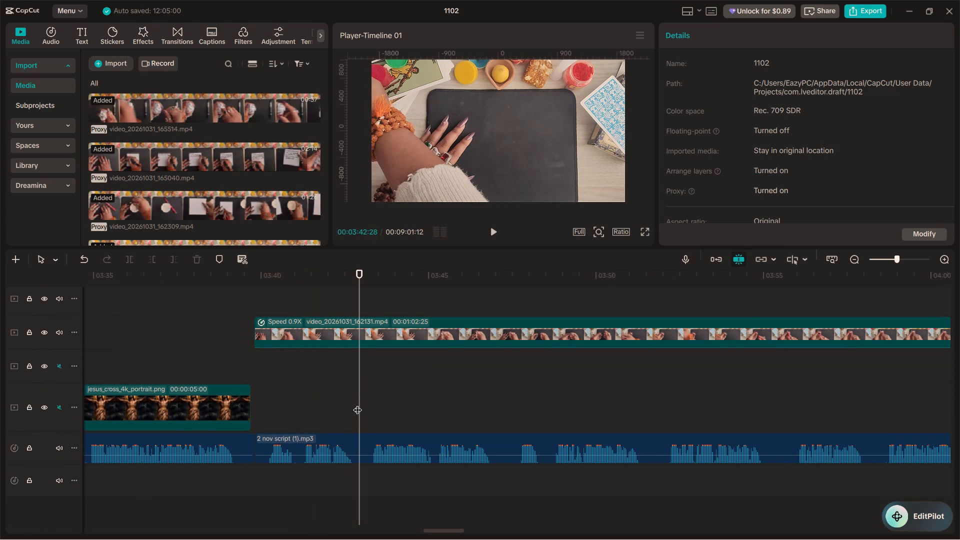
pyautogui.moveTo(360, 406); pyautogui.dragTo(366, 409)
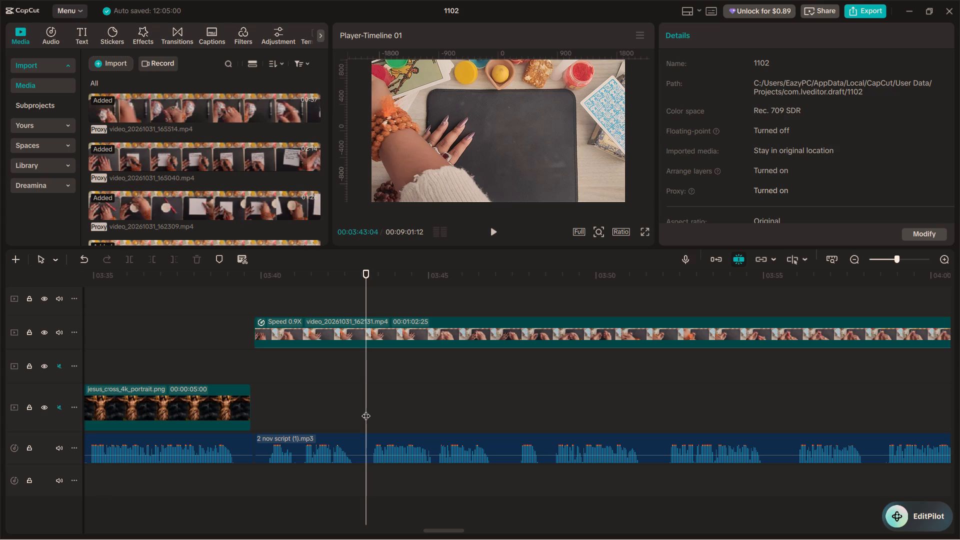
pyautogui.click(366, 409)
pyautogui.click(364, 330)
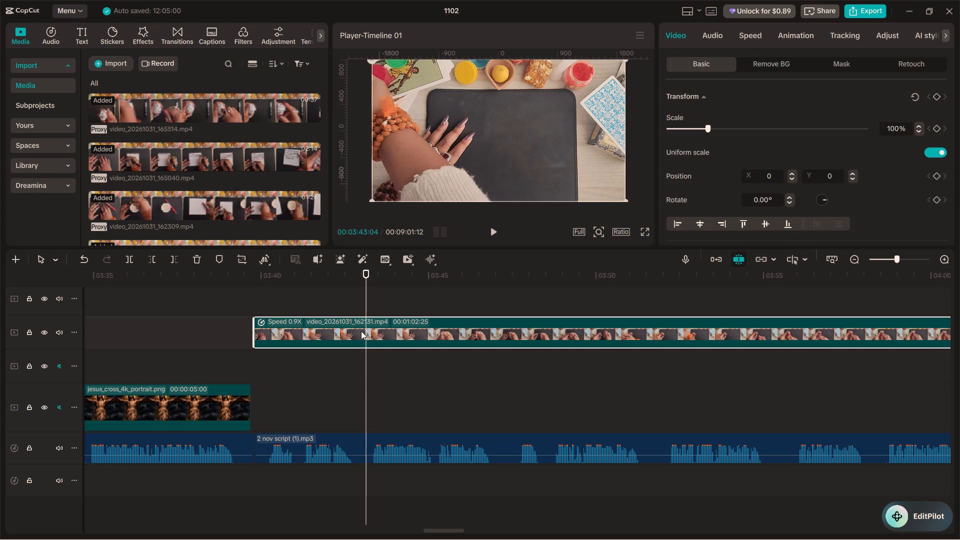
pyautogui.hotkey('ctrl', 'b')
pyautogui.click(347, 326)
pyautogui.click(296, 295)
pyautogui.click(291, 296)
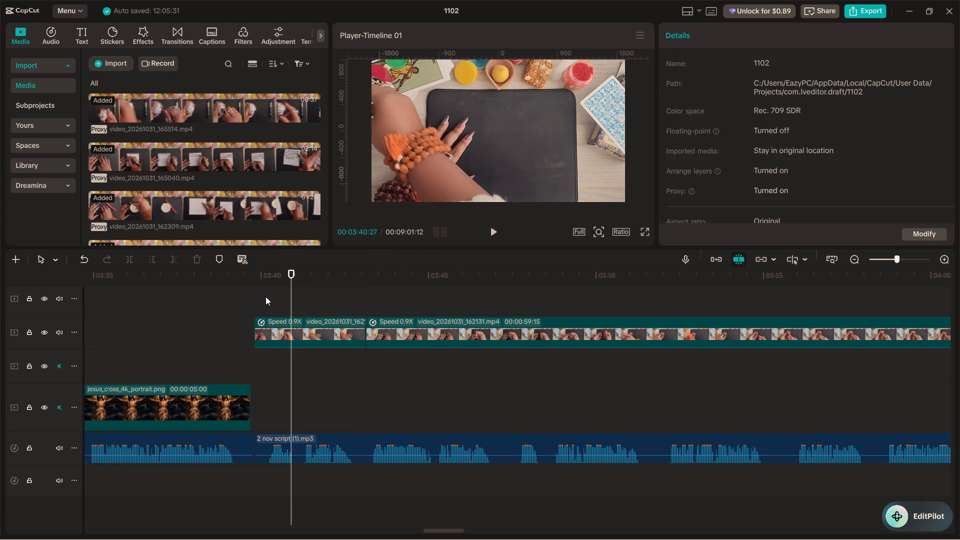
pyautogui.click(265, 296)
pyautogui.click(248, 299)
pyautogui.press('space')
pyautogui.press('space')
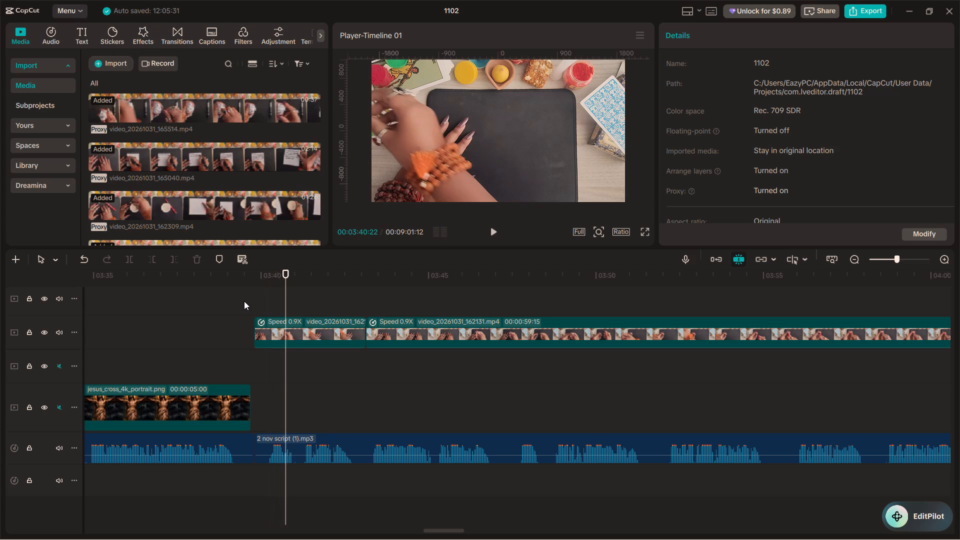
pyautogui.press('space')
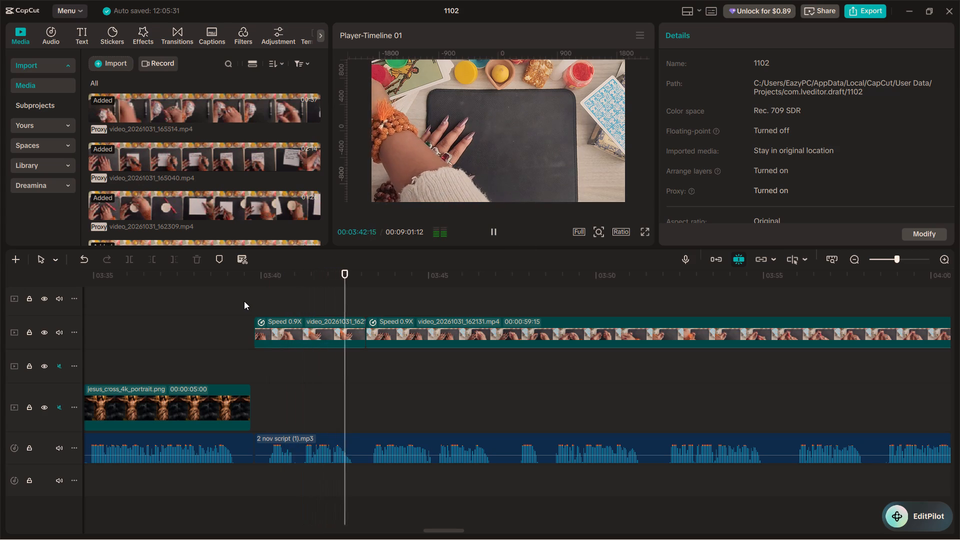
pyautogui.press('space')
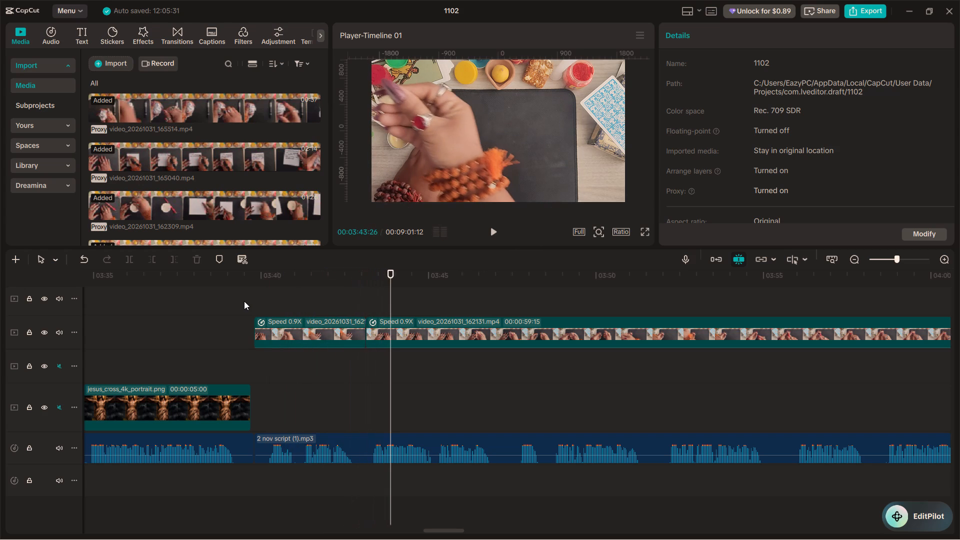
pyautogui.click(363, 304)
pyautogui.press('space')
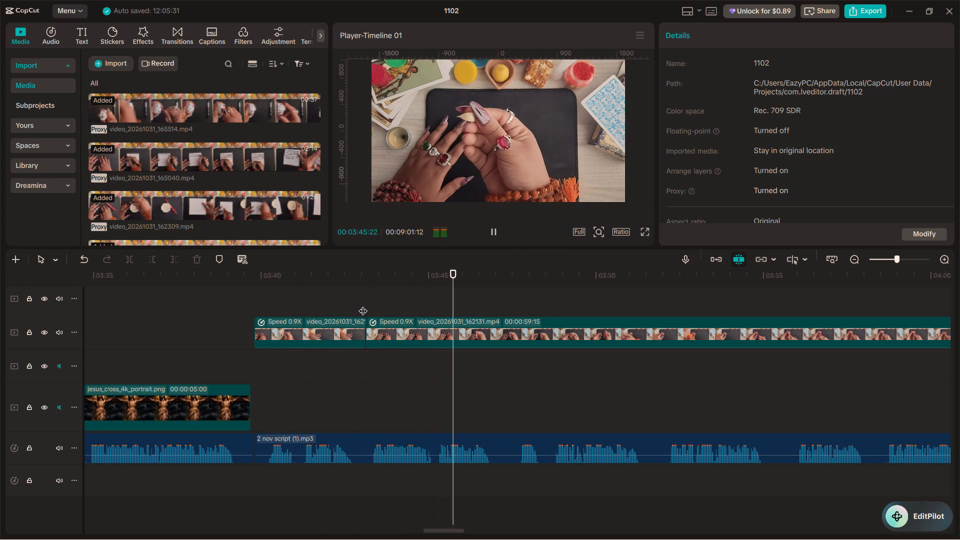
pyautogui.click(319, 298)
pyautogui.press('space')
pyautogui.press('space')
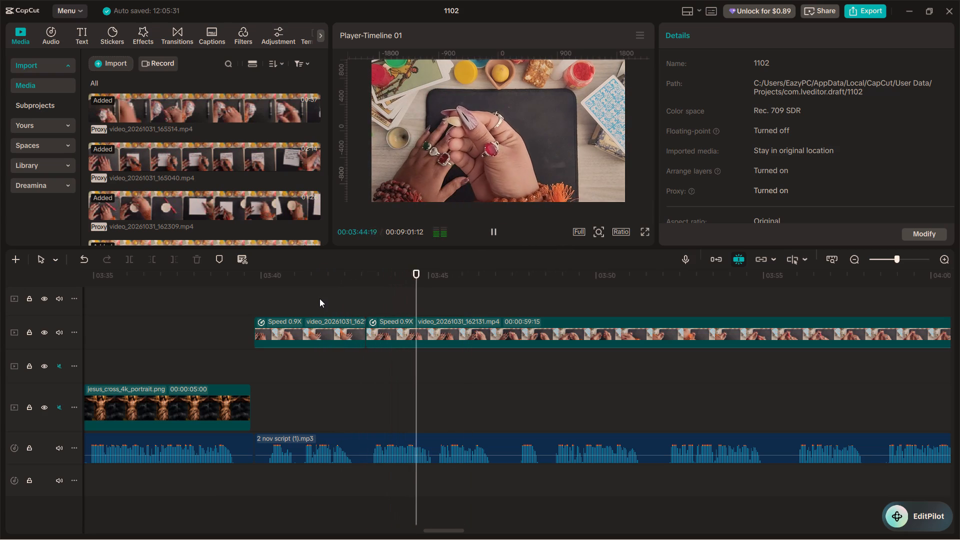
pyautogui.click(239, 297)
pyautogui.press('space')
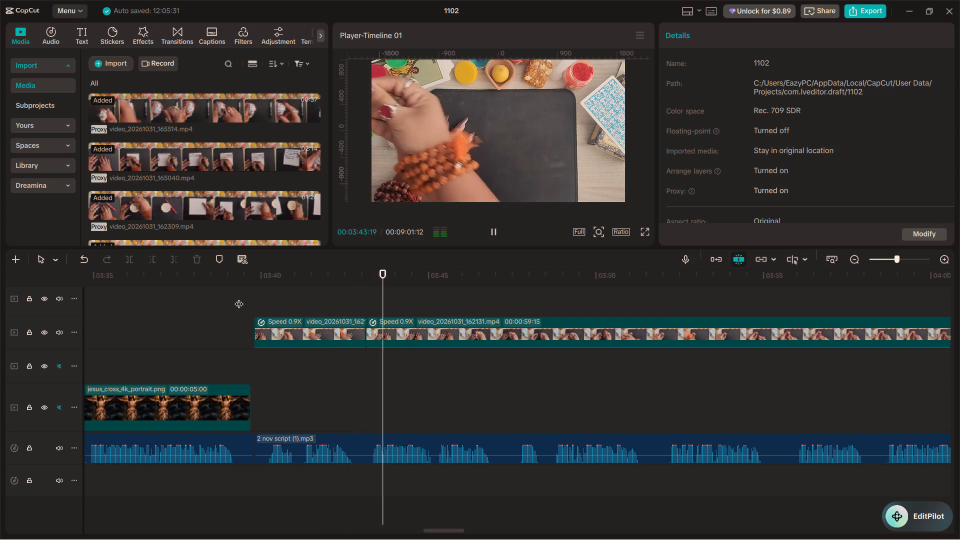
pyautogui.press('space')
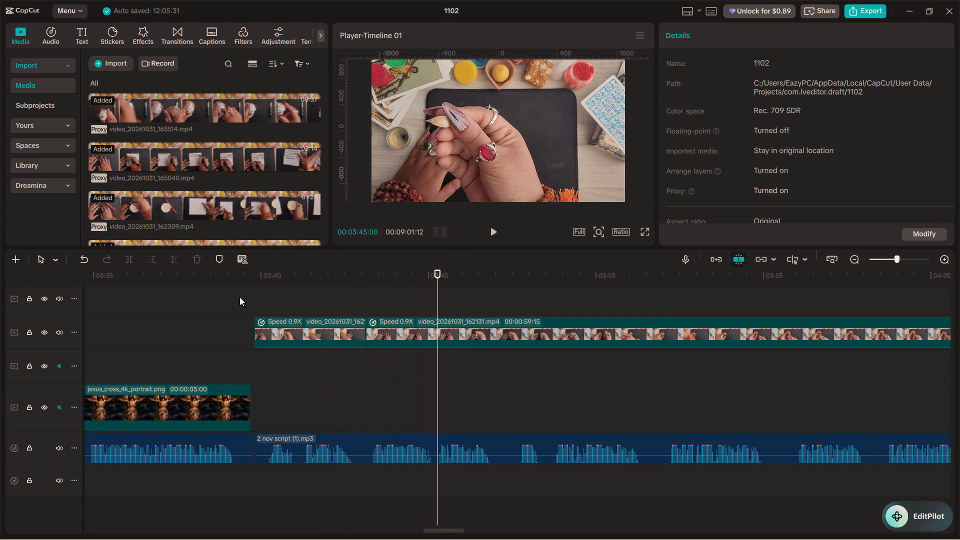
pyautogui.press('space')
pyautogui.press('space')
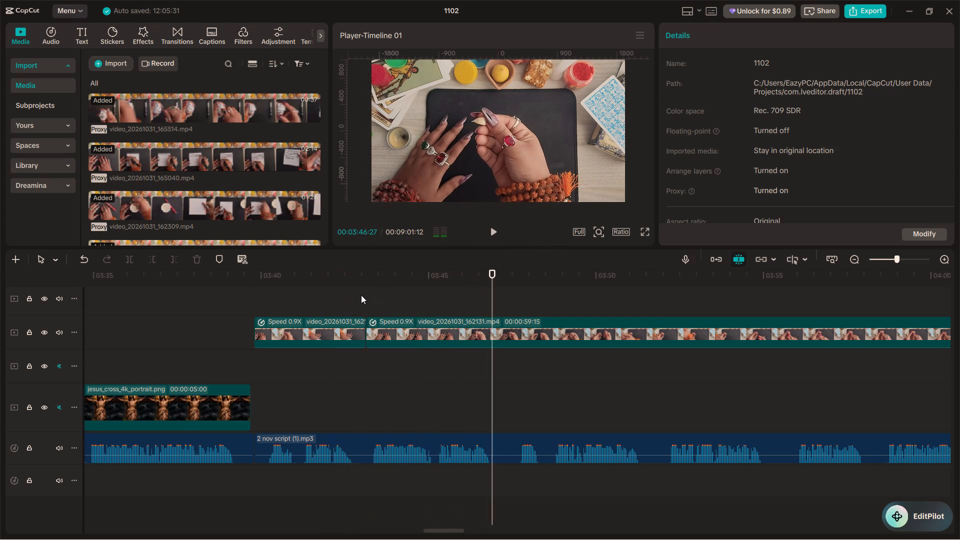
pyautogui.click(361, 295)
pyautogui.click(361, 295)
pyautogui.moveTo(361, 295); pyautogui.dragTo(301, 299)
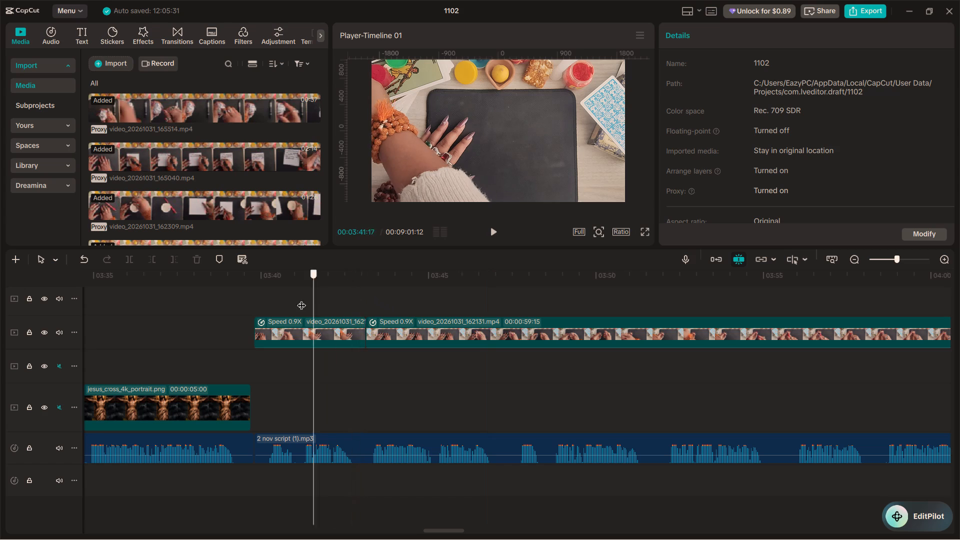
pyautogui.moveTo(301, 299); pyautogui.dragTo(258, 294)
pyautogui.press('space')
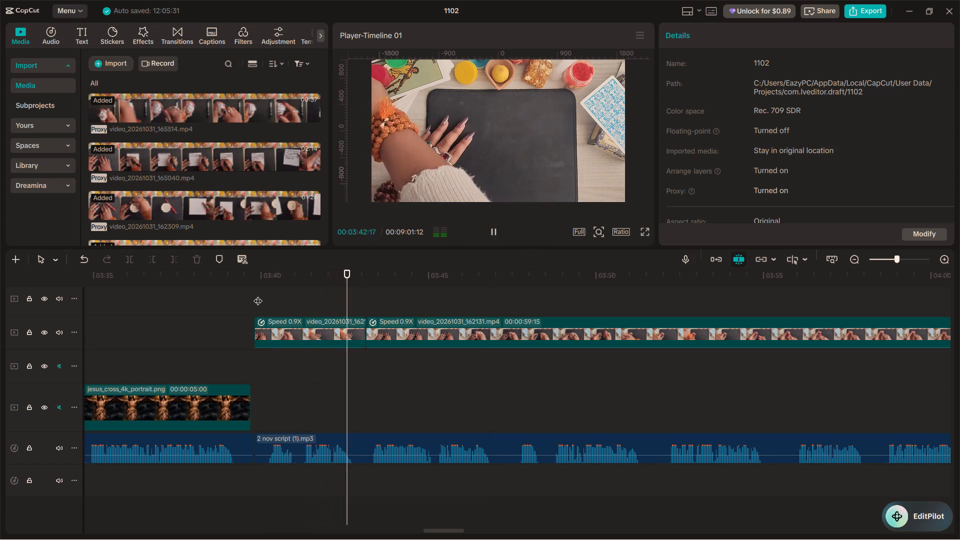
pyautogui.press('space')
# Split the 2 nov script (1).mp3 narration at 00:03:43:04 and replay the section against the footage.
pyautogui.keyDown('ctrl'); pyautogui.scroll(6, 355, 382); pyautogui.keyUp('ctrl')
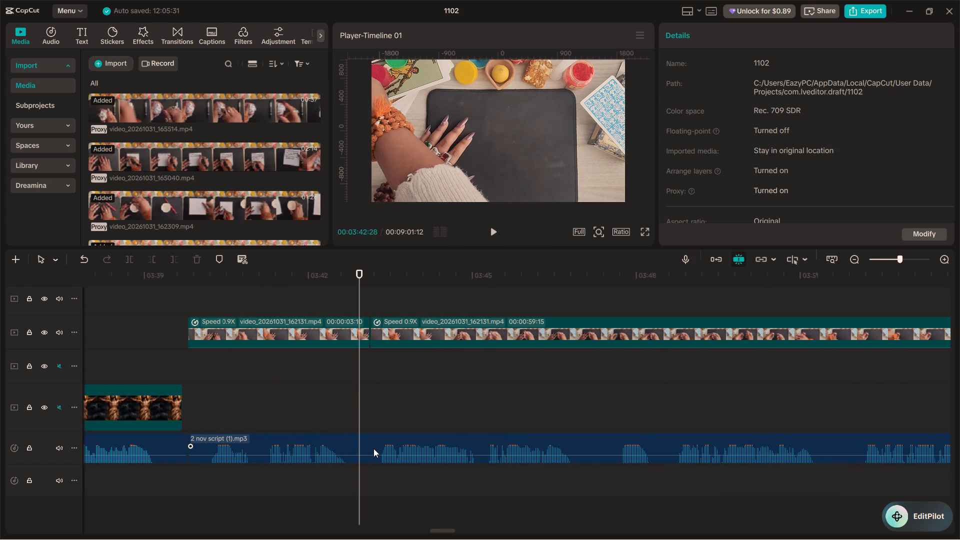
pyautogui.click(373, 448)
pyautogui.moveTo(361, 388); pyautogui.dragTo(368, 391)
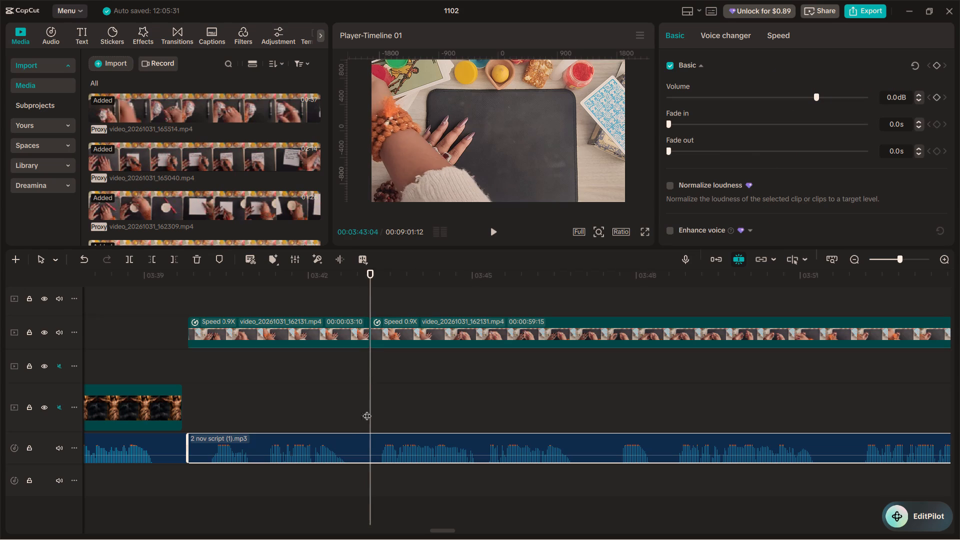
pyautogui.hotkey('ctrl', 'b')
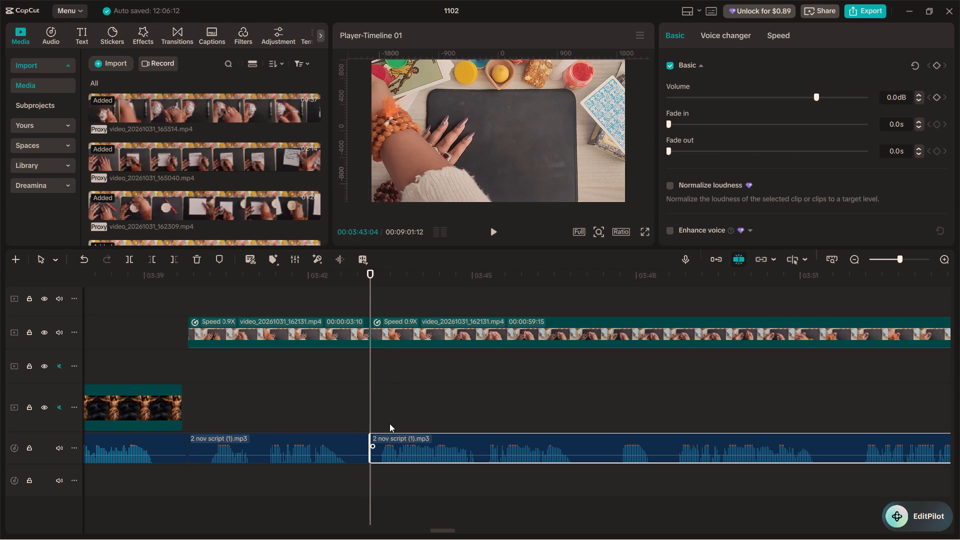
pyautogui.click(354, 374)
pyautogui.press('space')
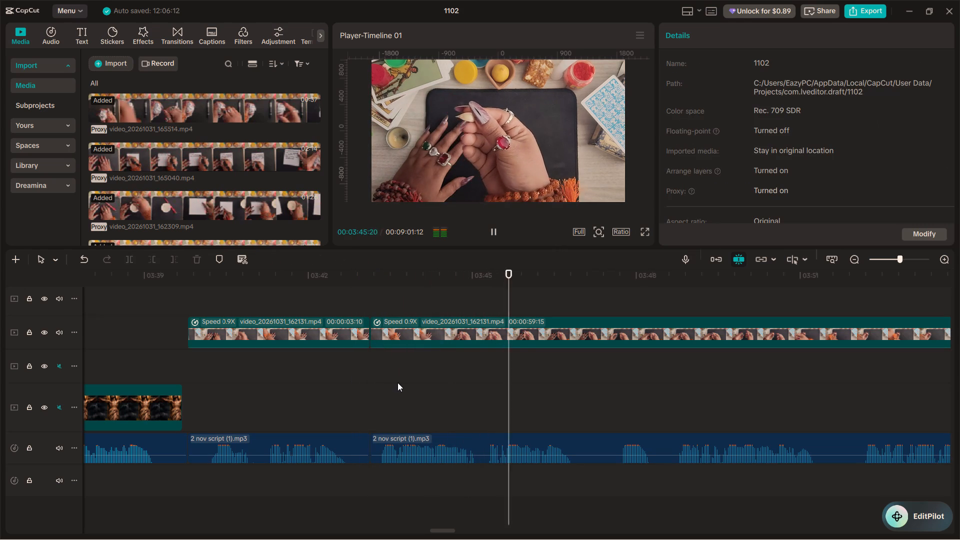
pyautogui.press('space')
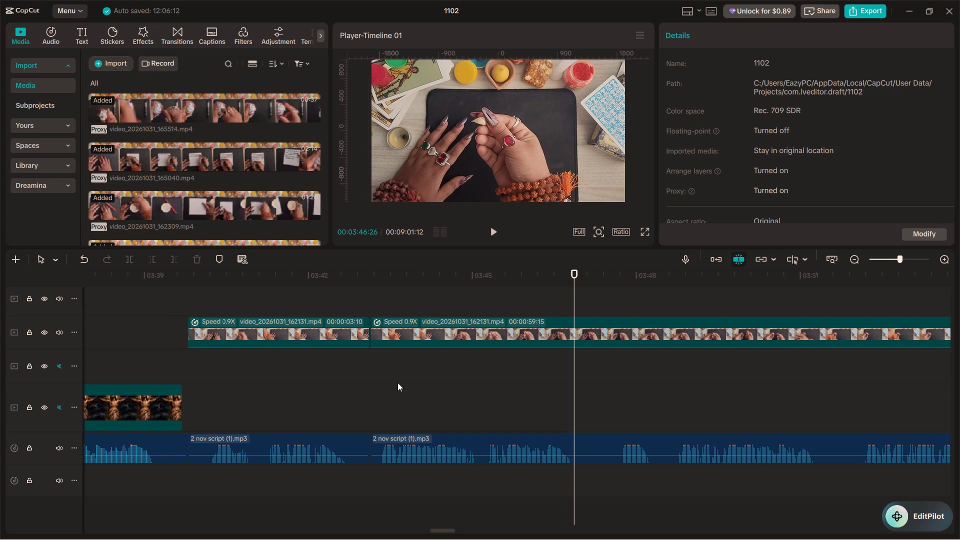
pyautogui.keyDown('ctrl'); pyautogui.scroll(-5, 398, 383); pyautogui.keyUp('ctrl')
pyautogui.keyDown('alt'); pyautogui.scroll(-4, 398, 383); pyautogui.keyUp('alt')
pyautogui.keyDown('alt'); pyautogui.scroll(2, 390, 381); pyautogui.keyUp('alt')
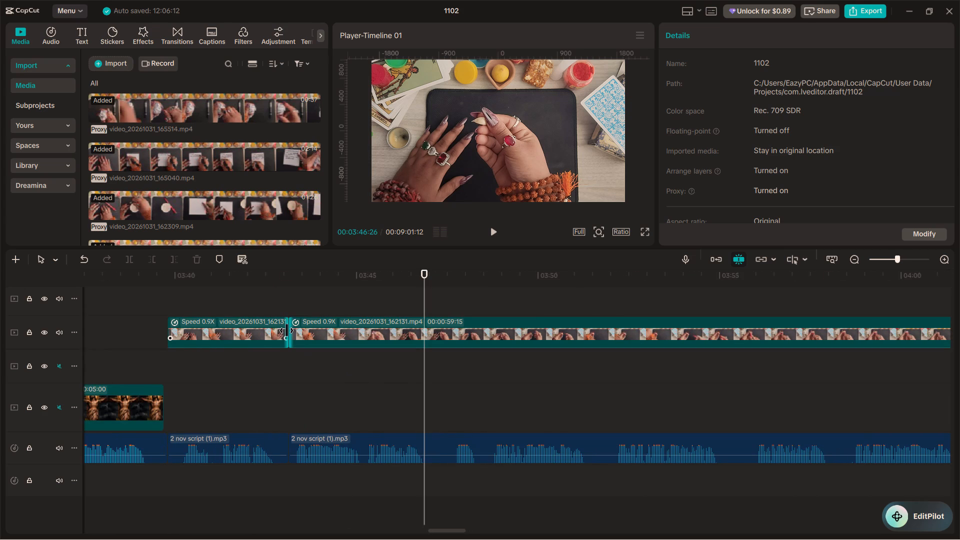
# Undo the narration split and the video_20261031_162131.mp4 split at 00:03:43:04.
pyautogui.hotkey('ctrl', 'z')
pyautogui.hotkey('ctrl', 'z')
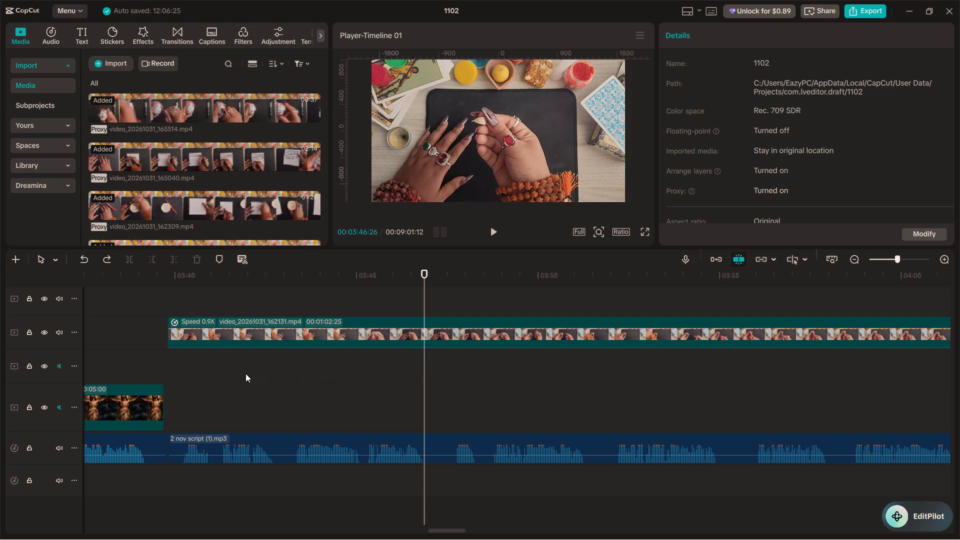
# Split the 2 nov script (1).mp3 narration at the pause at 00:03:43:00, leaving the video clip whole.
pyautogui.click(212, 371)
pyautogui.press('space')
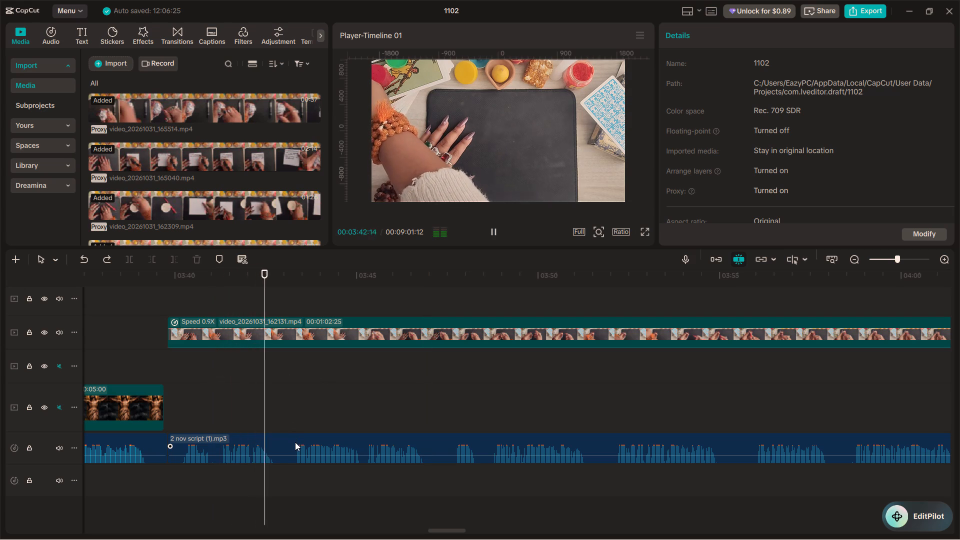
pyautogui.press('space')
pyautogui.click(300, 444)
pyautogui.hotkey('ctrl', 'b')
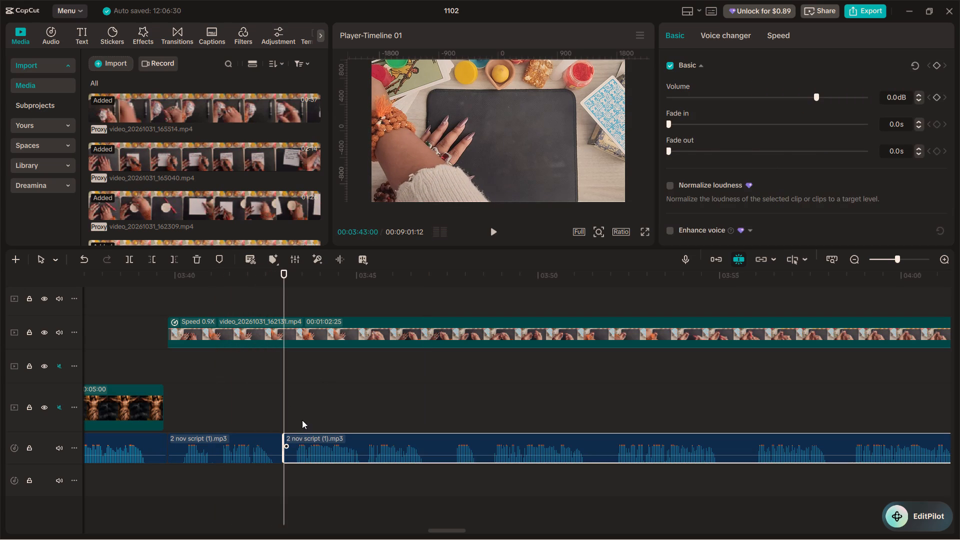
# Shift the narration after the 00:03:43:00 cut about 1.2 seconds later, leaving a gap, and play it back against the footage.
pyautogui.moveTo(308, 432); pyautogui.dragTo(347, 438)
pyautogui.moveTo(333, 442); pyautogui.dragTo(375, 442)
pyautogui.click(275, 407)
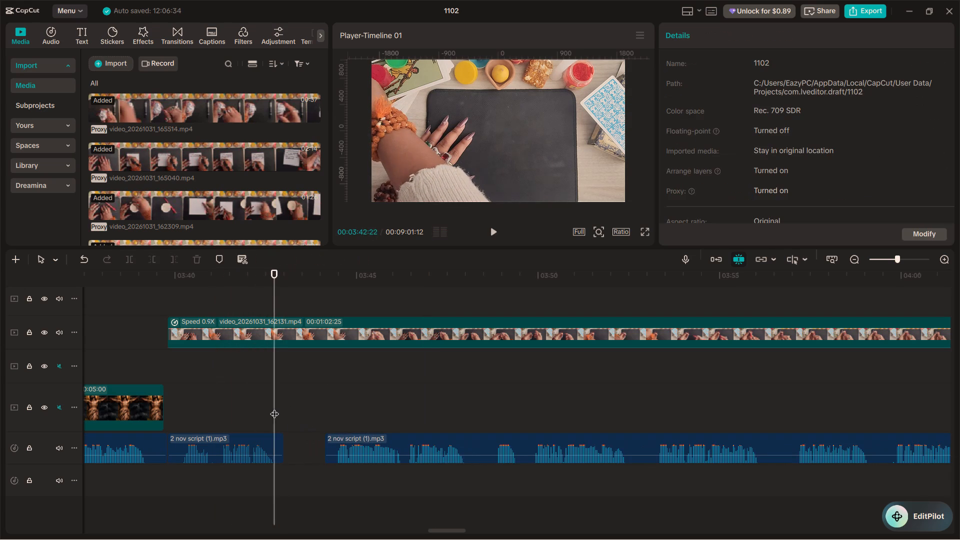
pyautogui.press('space')
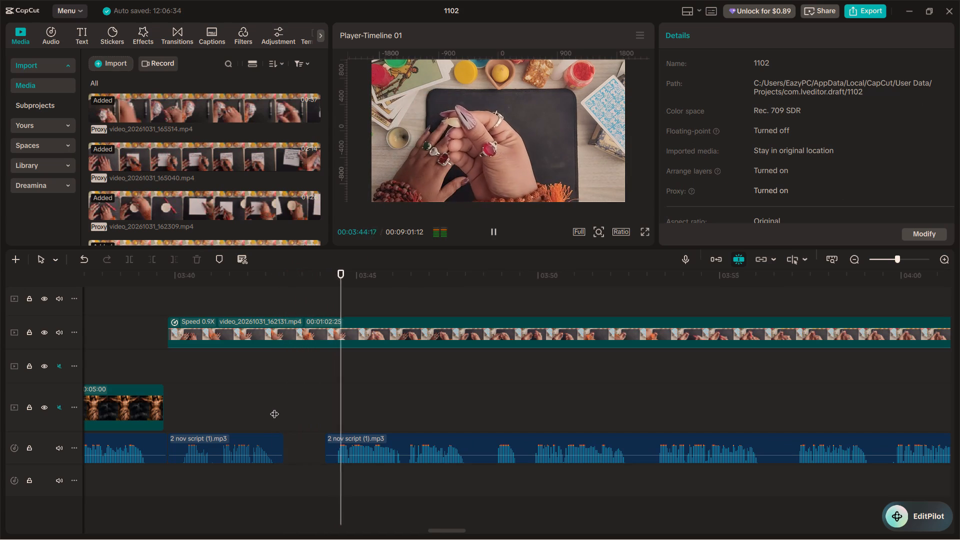
pyautogui.keyDown('ctrl'); pyautogui.scroll(-5, 316, 407); pyautogui.keyUp('ctrl')
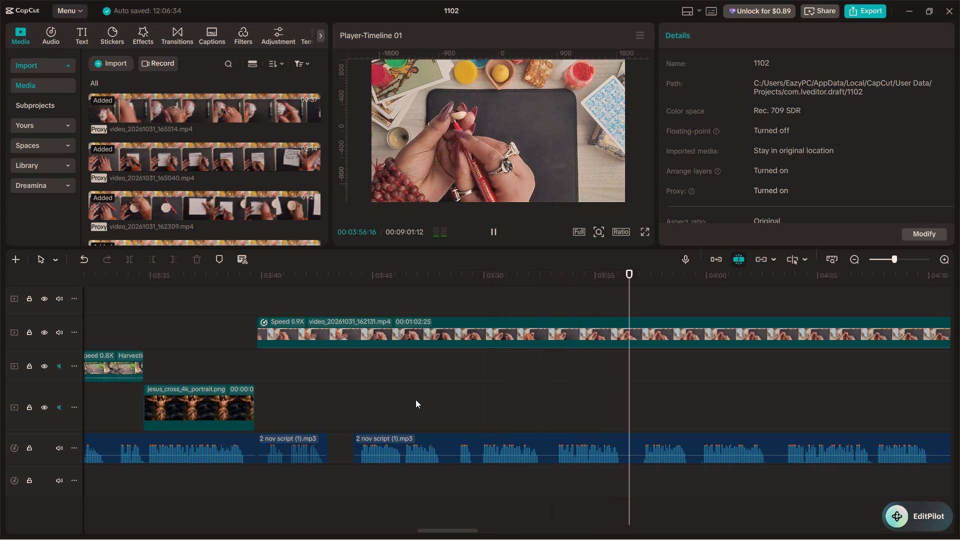
# Split the video_20261031_162131.mp4 clip at 00:03:54:16, where the red marker is at the garlic clove.
pyautogui.press('space')
pyautogui.moveTo(632, 400); pyautogui.dragTo(626, 398)
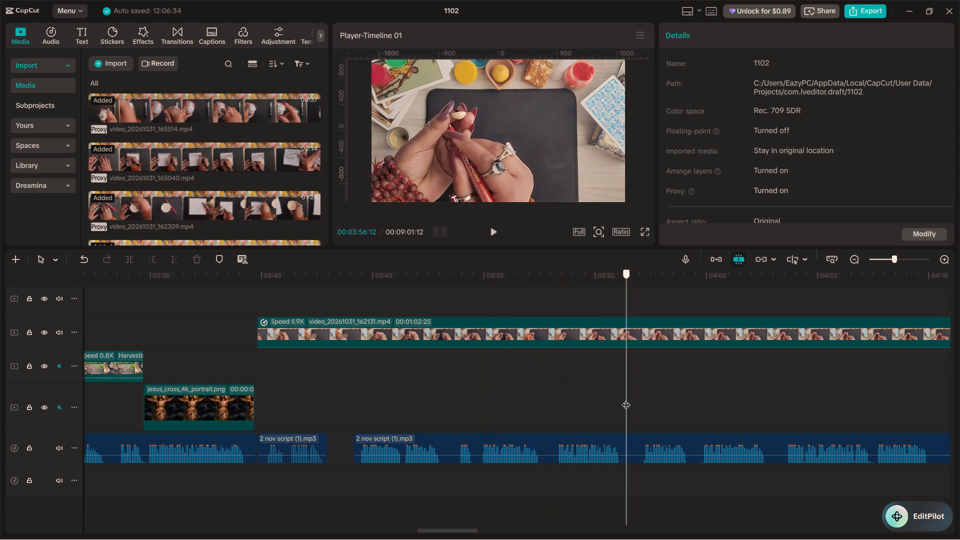
pyautogui.moveTo(626, 398); pyautogui.dragTo(622, 398)
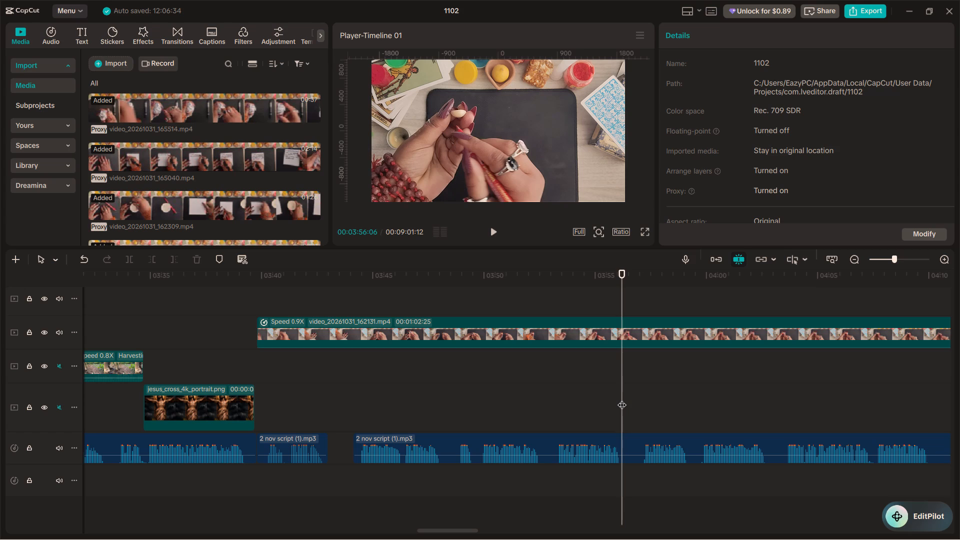
pyautogui.moveTo(621, 398); pyautogui.dragTo(596, 397)
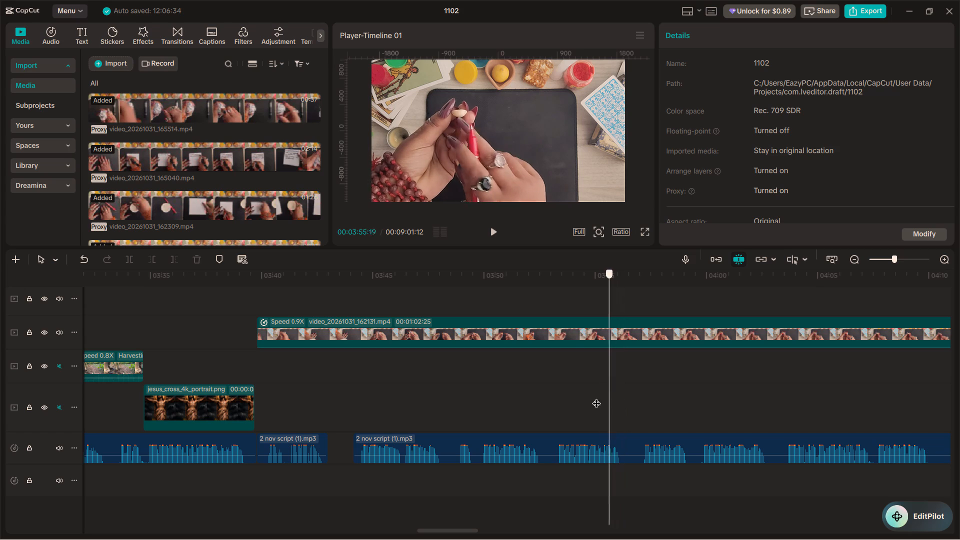
pyautogui.moveTo(596, 397); pyautogui.dragTo(553, 395)
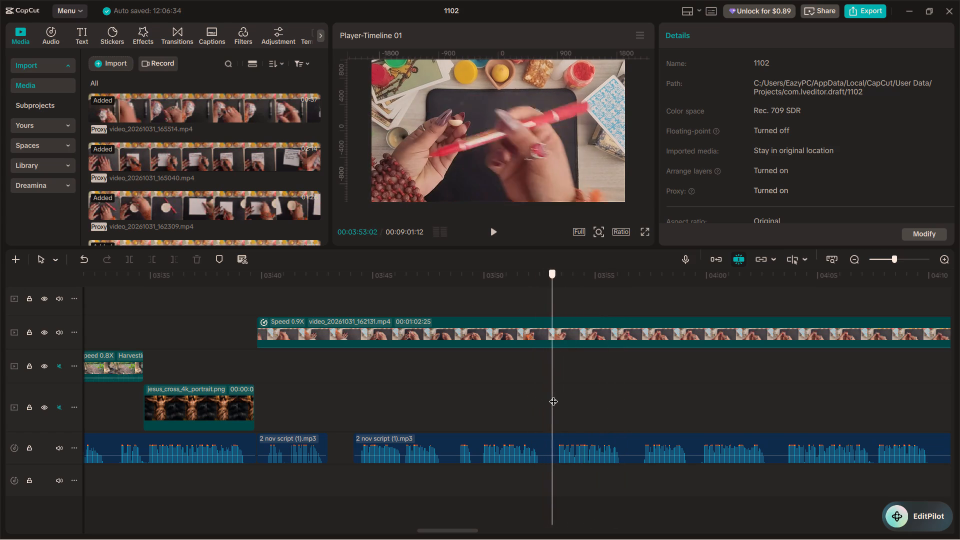
pyautogui.moveTo(553, 395); pyautogui.dragTo(523, 389)
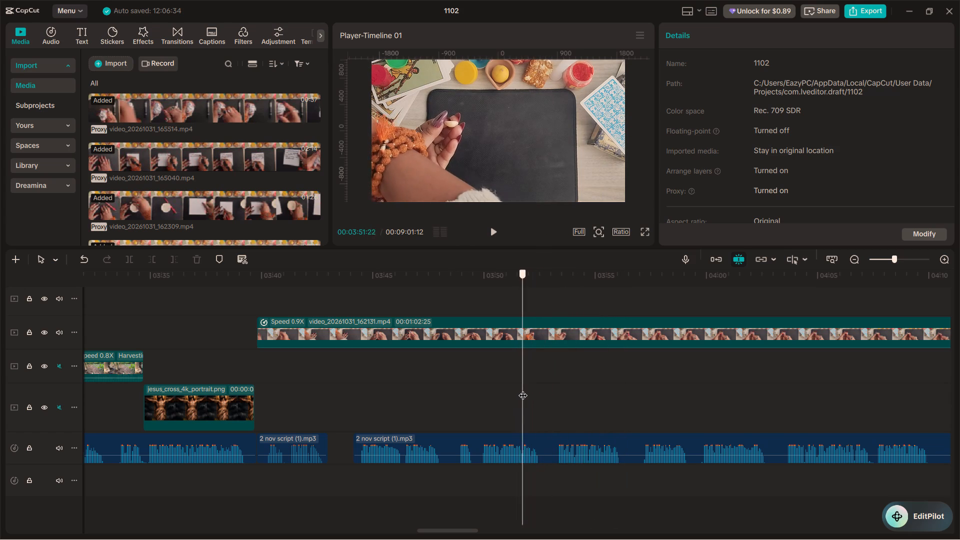
pyautogui.moveTo(523, 389); pyautogui.dragTo(567, 409)
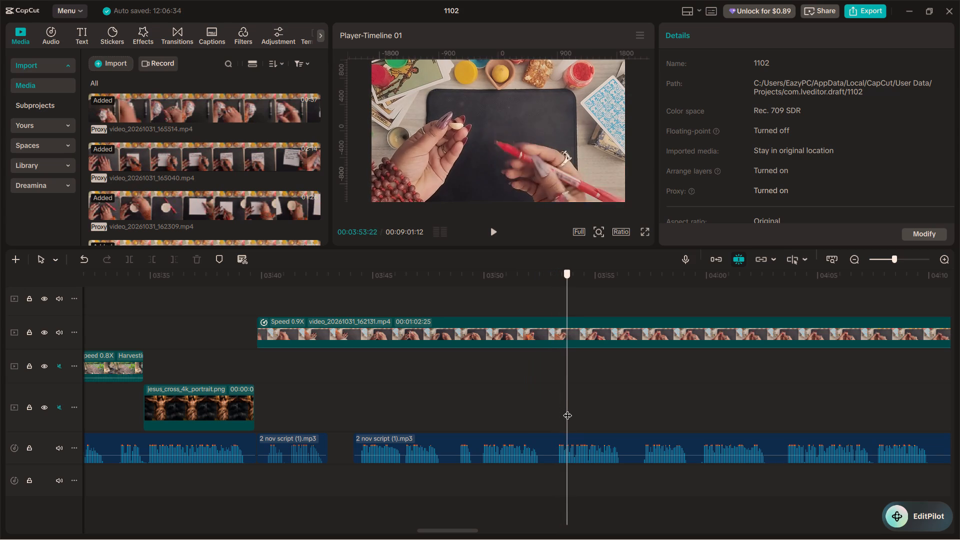
pyautogui.moveTo(567, 409); pyautogui.dragTo(585, 414)
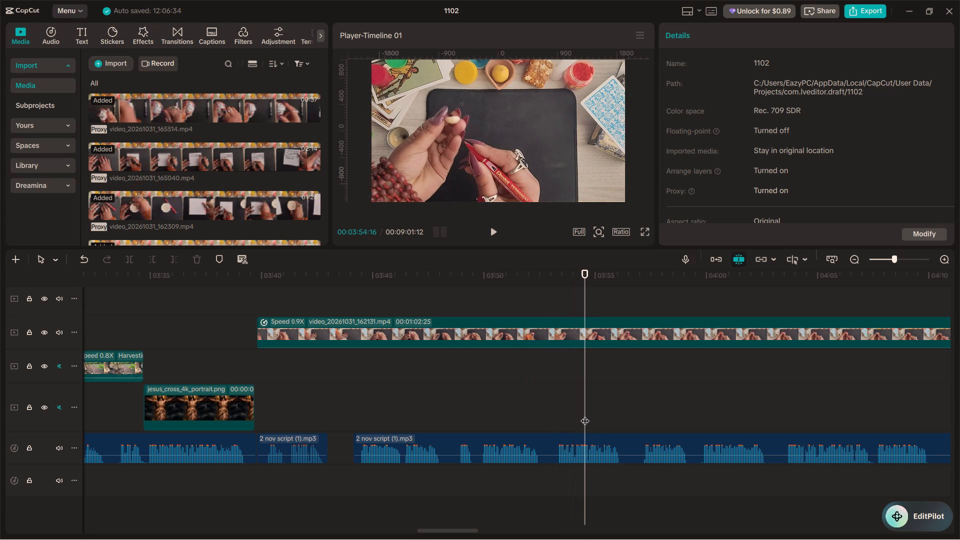
pyautogui.click(586, 339)
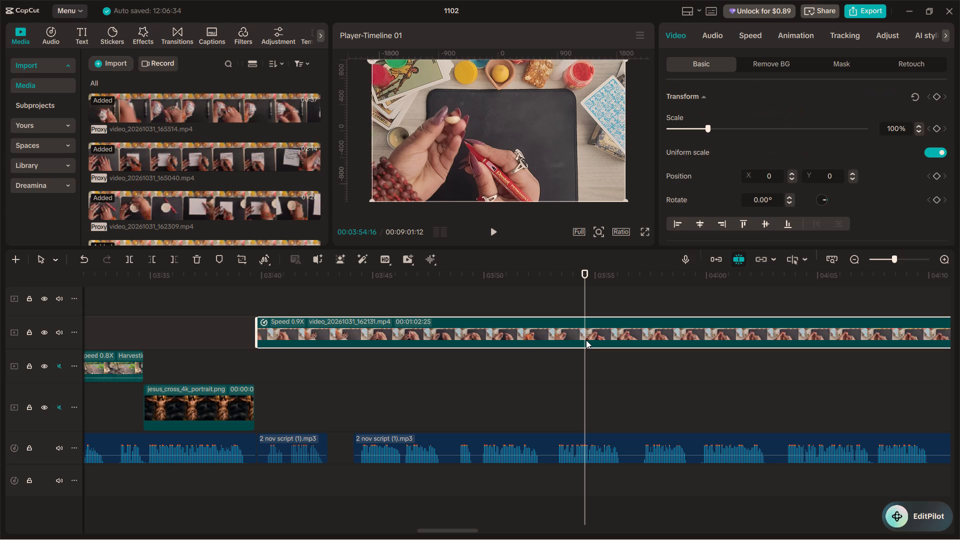
pyautogui.hotkey('ctrl', 'b')
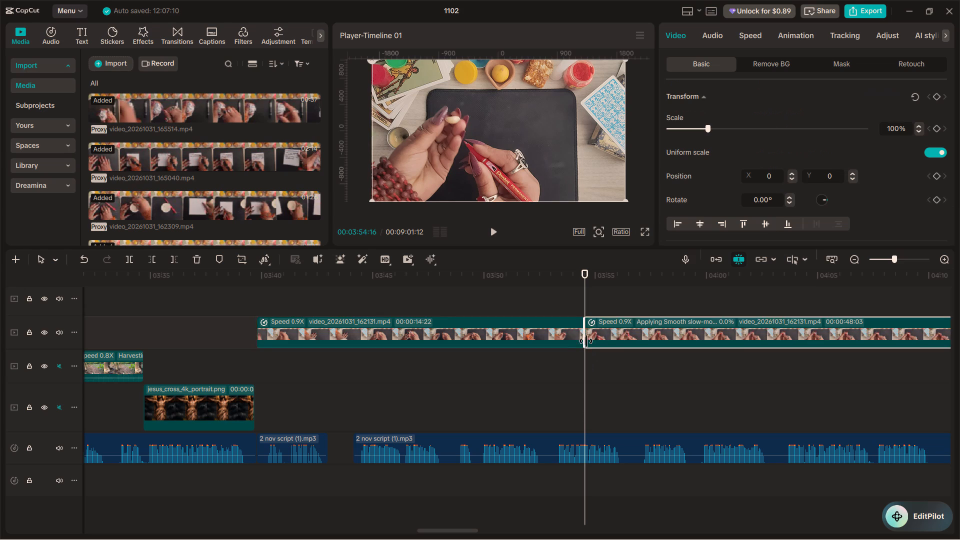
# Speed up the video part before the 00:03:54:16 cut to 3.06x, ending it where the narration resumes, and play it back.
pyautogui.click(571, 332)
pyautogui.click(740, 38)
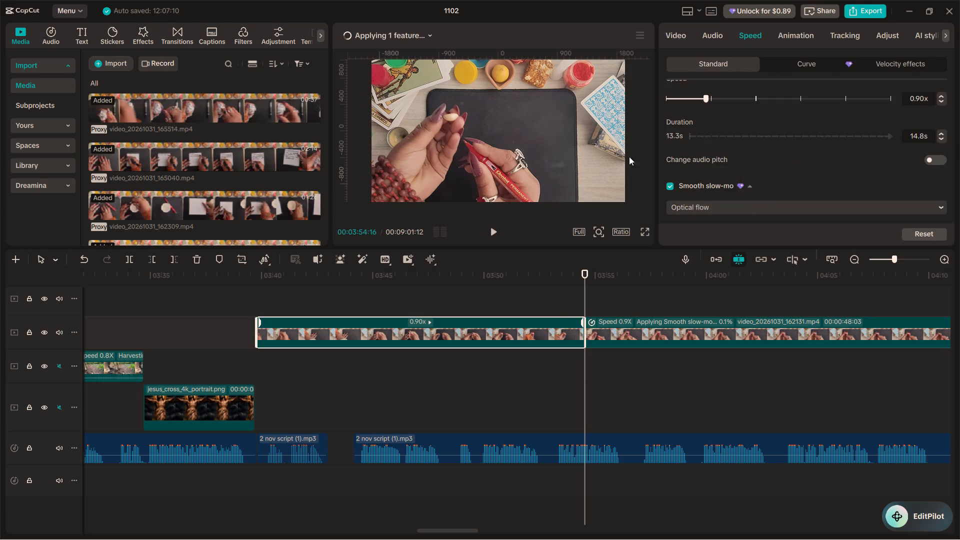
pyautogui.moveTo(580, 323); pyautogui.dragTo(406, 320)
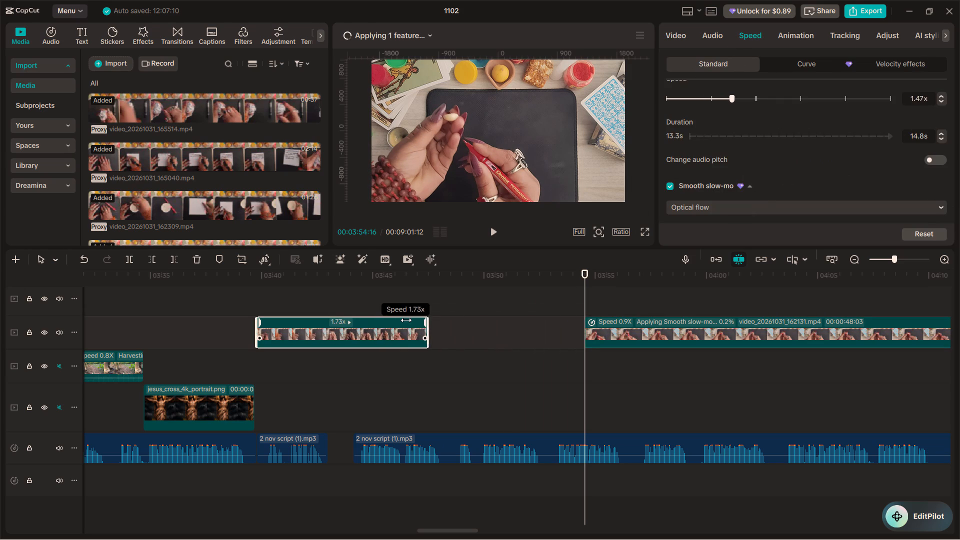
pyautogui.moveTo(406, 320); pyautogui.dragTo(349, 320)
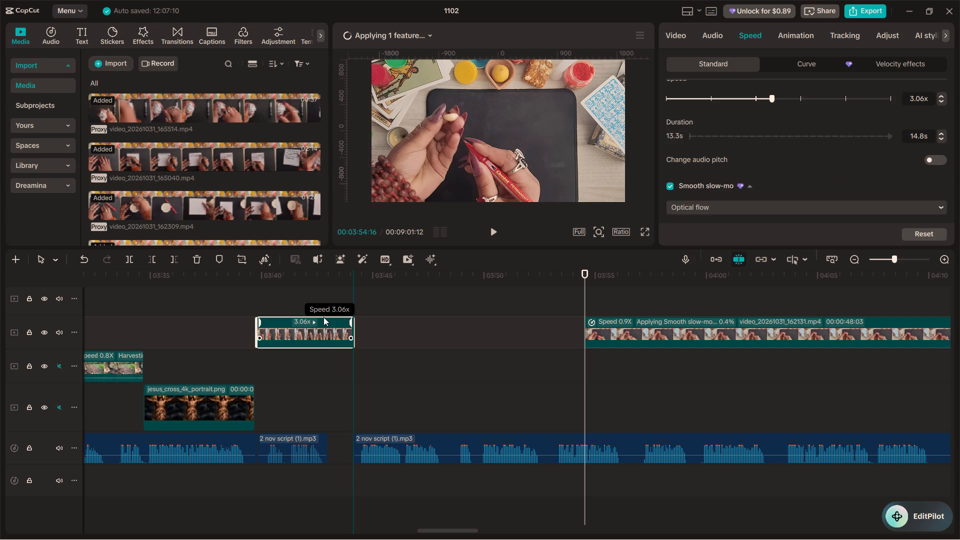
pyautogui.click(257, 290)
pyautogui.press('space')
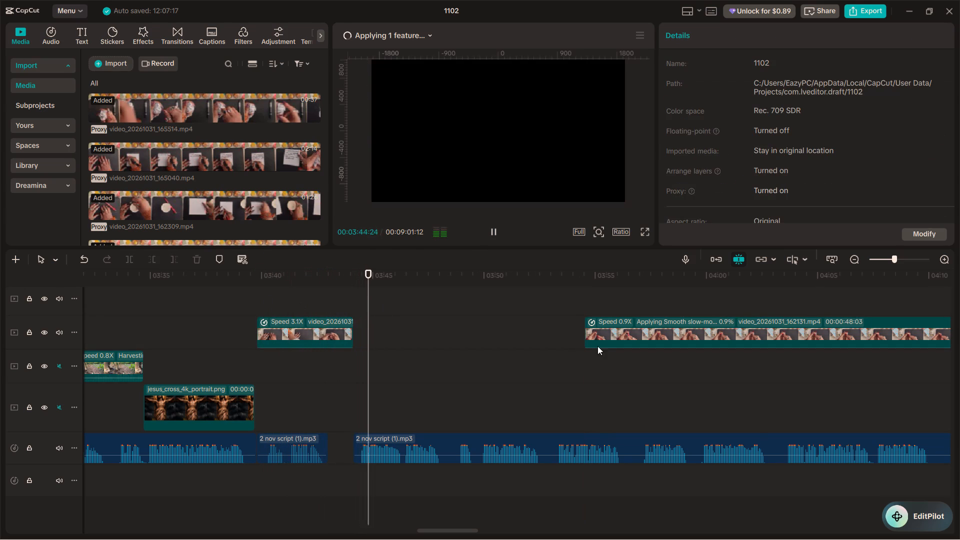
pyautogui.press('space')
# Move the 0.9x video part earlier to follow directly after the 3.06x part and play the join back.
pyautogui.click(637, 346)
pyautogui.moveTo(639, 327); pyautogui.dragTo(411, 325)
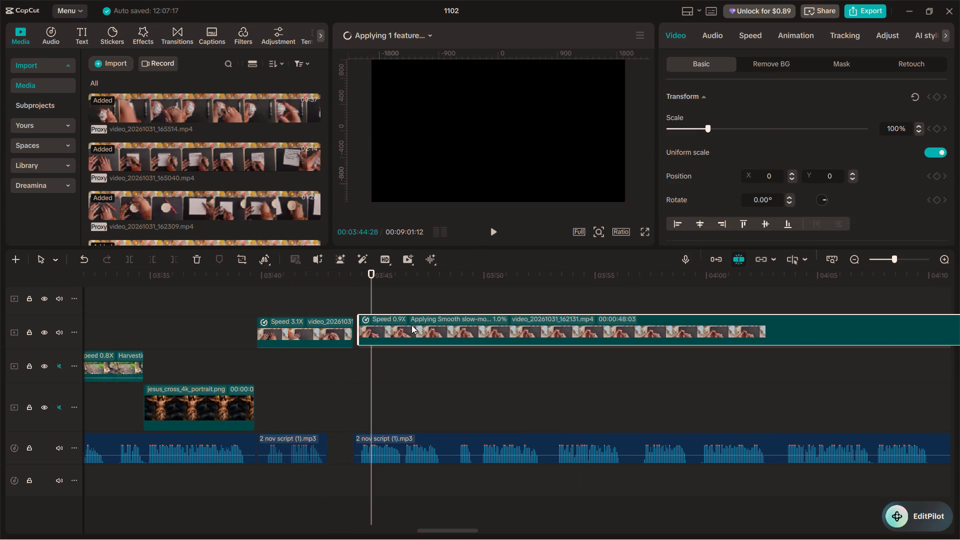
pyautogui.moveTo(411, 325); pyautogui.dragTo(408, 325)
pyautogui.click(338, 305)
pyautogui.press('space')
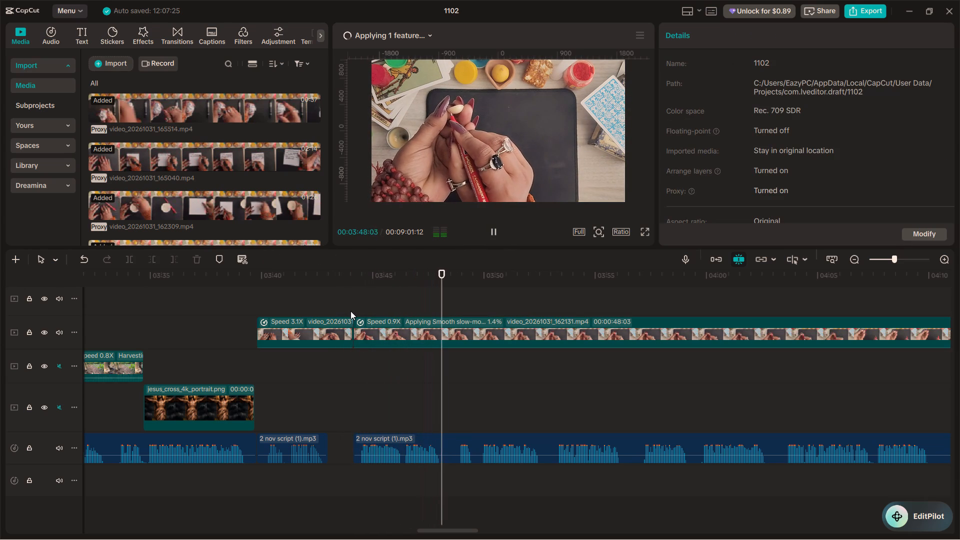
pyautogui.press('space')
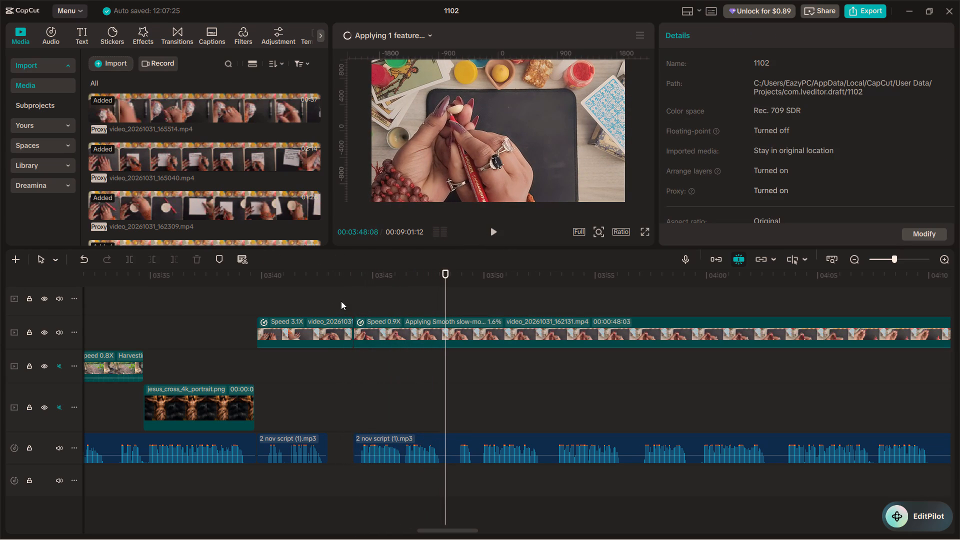
# Shift the 0.9x video part about 5.5 seconds later, leaving a gap after the sped-up part.
pyautogui.click(339, 299)
pyautogui.moveTo(390, 324); pyautogui.dragTo(513, 332)
# Slow the 3.06x video part to about 1.34x so it fills the gap up to the 0.9x part, and play it back.
pyautogui.click(346, 324)
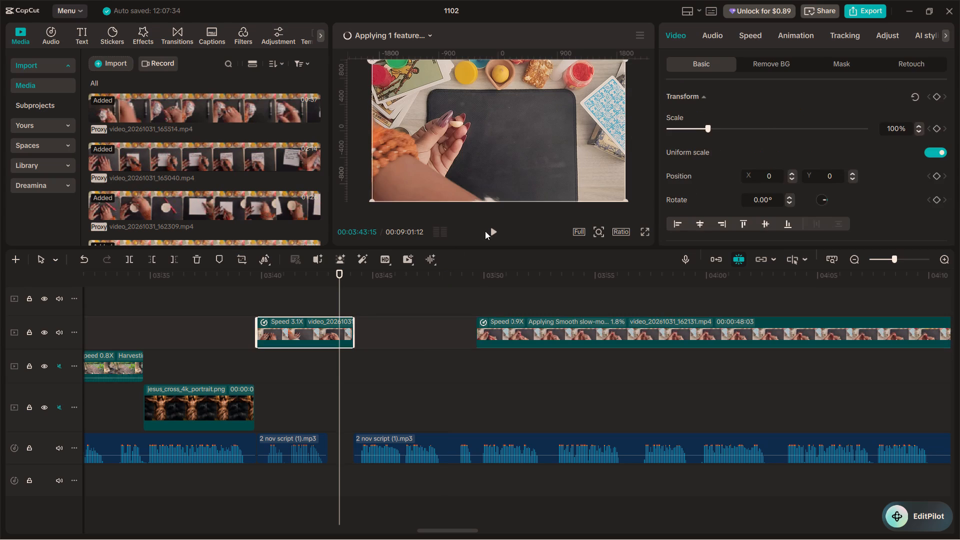
pyautogui.click(740, 38)
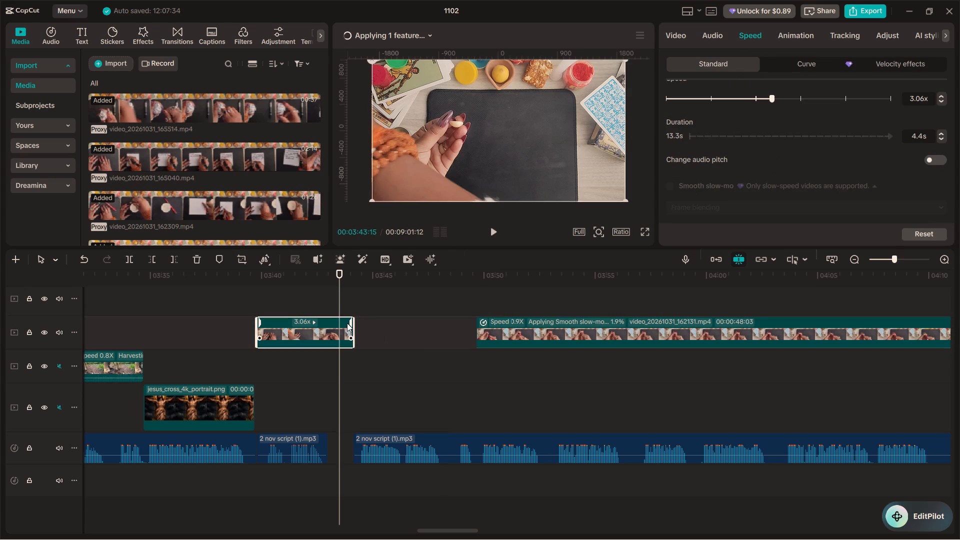
pyautogui.moveTo(349, 323); pyautogui.dragTo(449, 326)
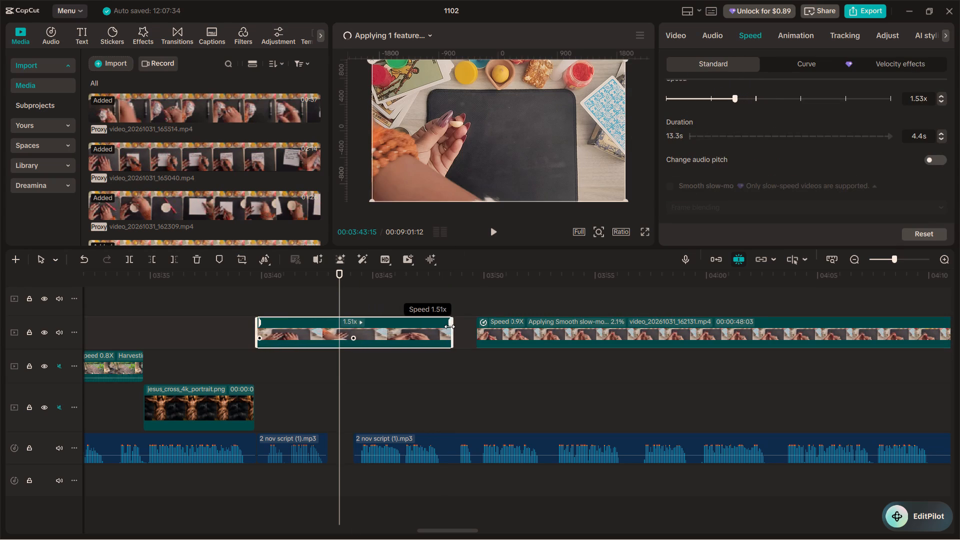
pyautogui.moveTo(449, 326); pyautogui.dragTo(470, 334)
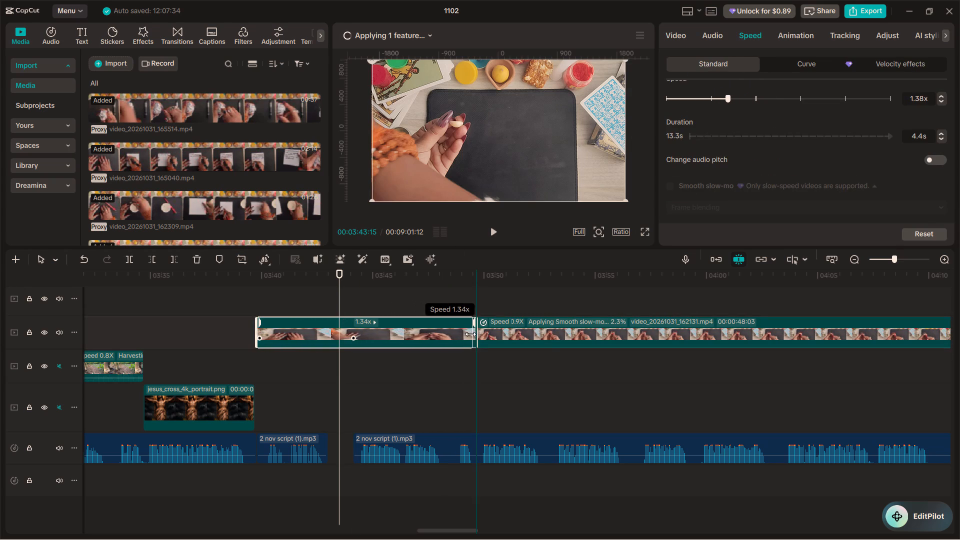
pyautogui.moveTo(470, 334); pyautogui.dragTo(473, 334)
pyautogui.click(306, 297)
pyautogui.press('space')
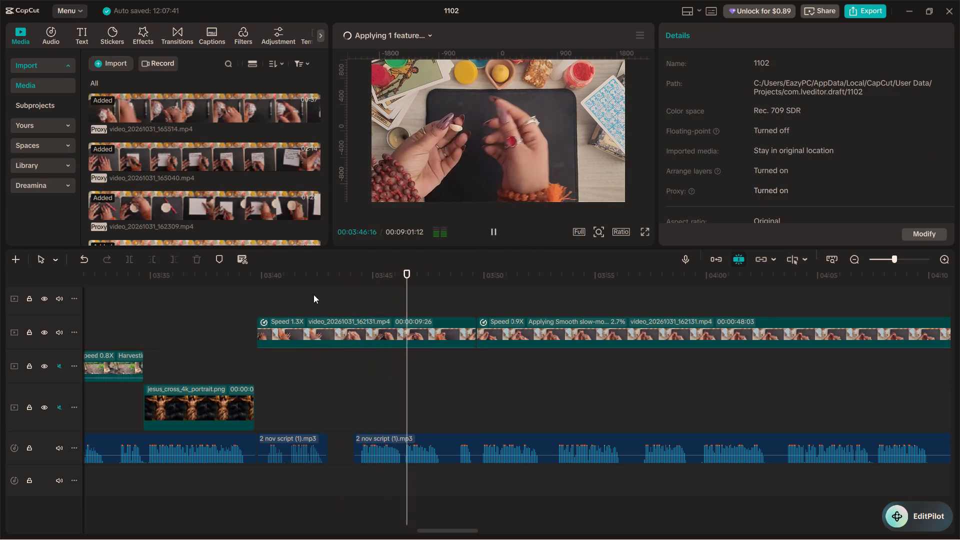
pyautogui.press('space')
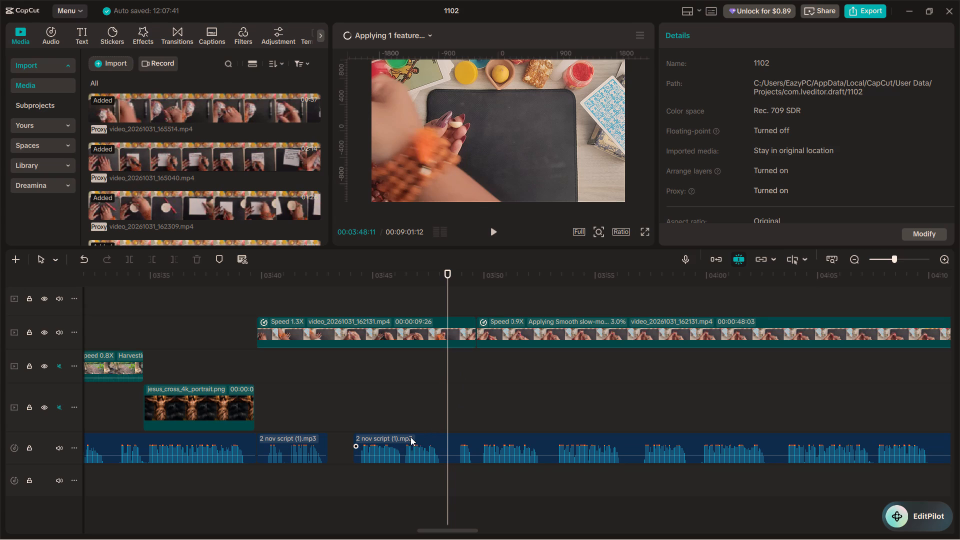
# Shift the narration after the gap about 4.2 seconds later, starting it at about 00:03:48:11, and play it back against the footage.
pyautogui.moveTo(408, 441); pyautogui.dragTo(500, 440)
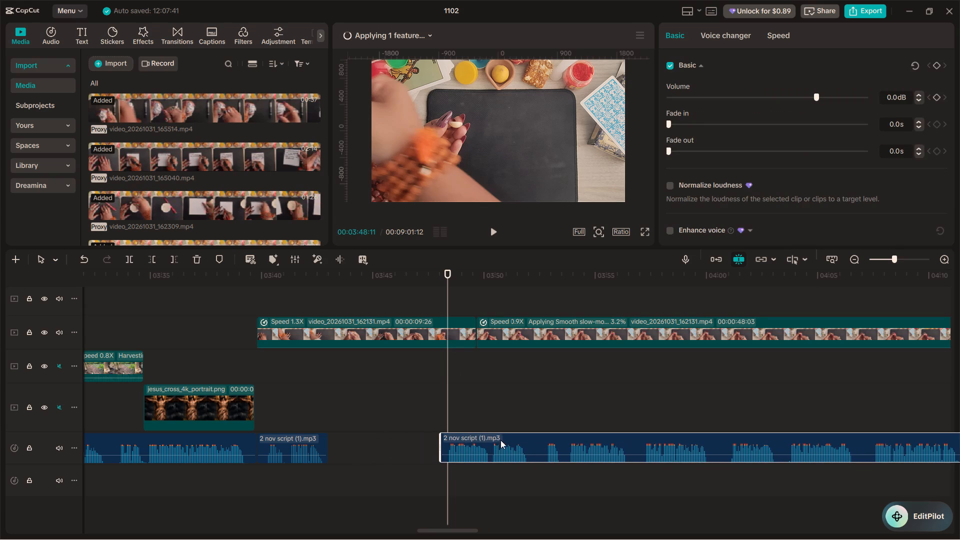
pyautogui.moveTo(500, 440); pyautogui.dragTo(504, 440)
pyautogui.click(439, 412)
pyautogui.press('space')
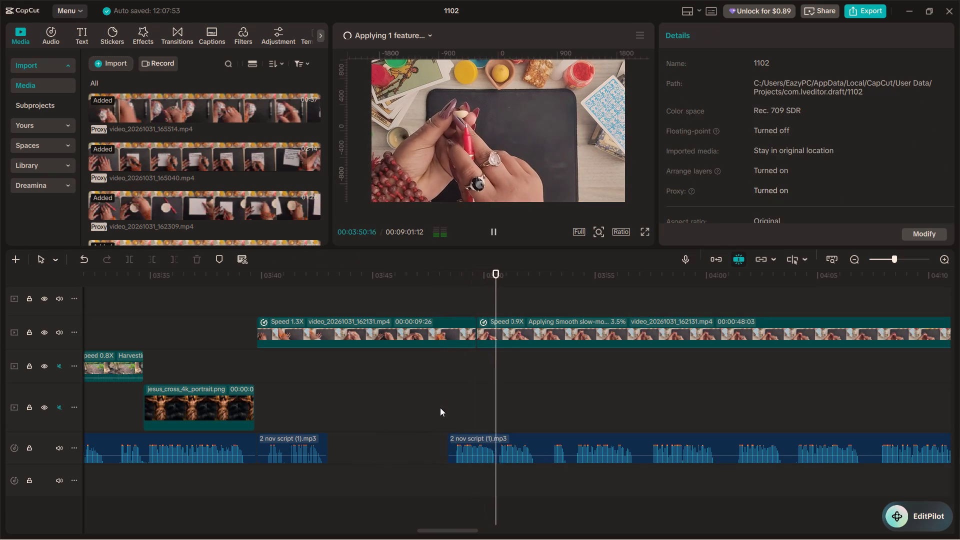
pyautogui.press('space')
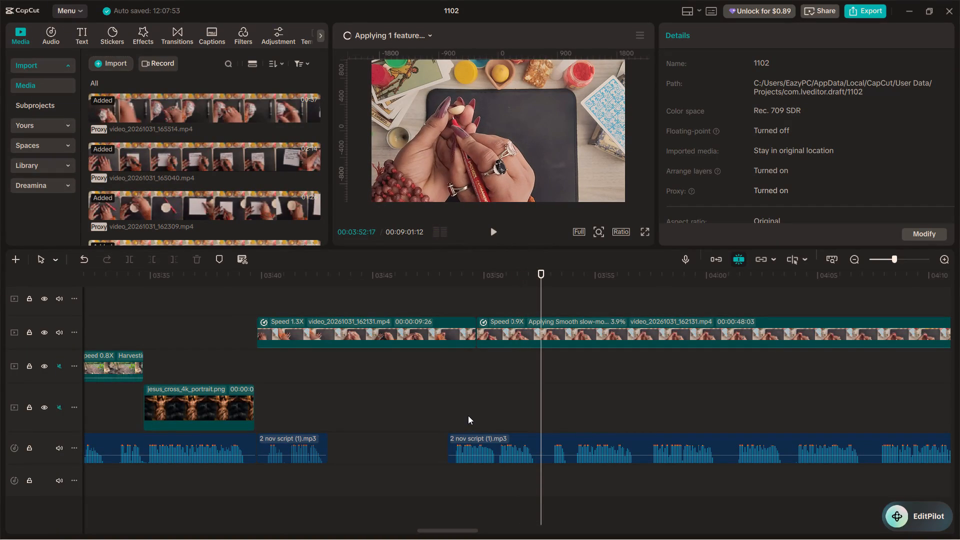
# Add a marker to the 2 nov script (1).mp3 narration at 00:03:53:02, just before the next spoken phrase.
pyautogui.keyDown('alt'); pyautogui.scroll(-2, 468, 415); pyautogui.keyUp('alt')
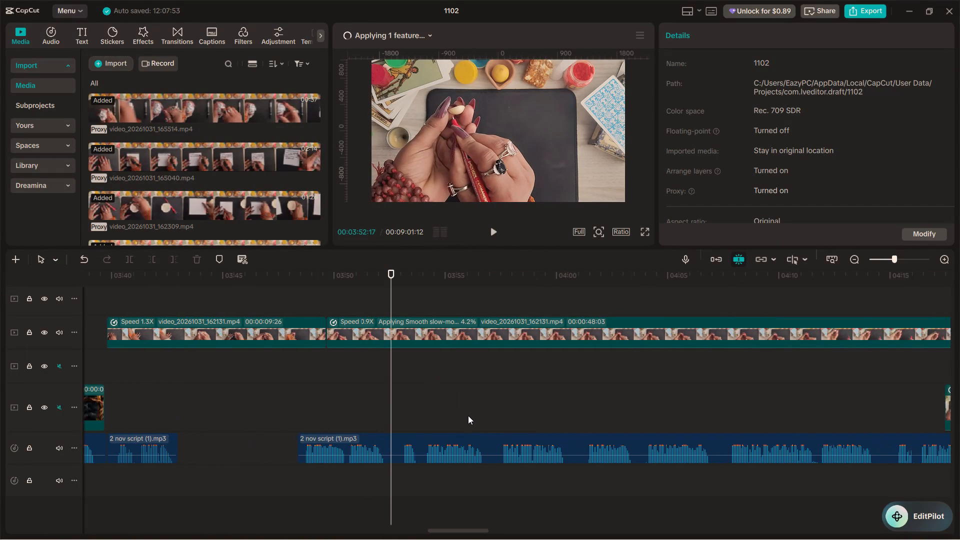
pyautogui.keyDown('alt'); pyautogui.scroll(-1, 468, 415); pyautogui.keyUp('alt')
pyautogui.keyDown('ctrl'); pyautogui.scroll(5, 363, 409); pyautogui.keyUp('ctrl')
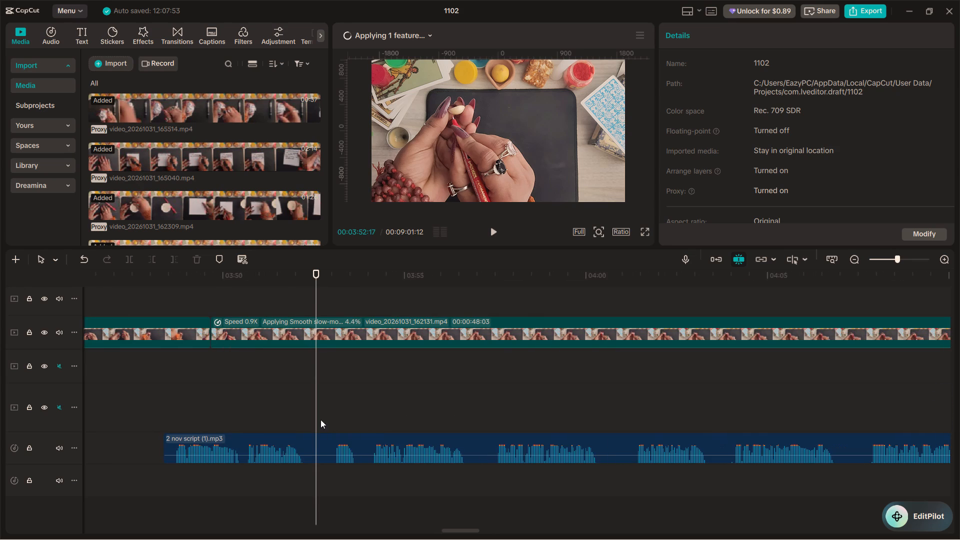
pyautogui.press('space')
pyautogui.press('space')
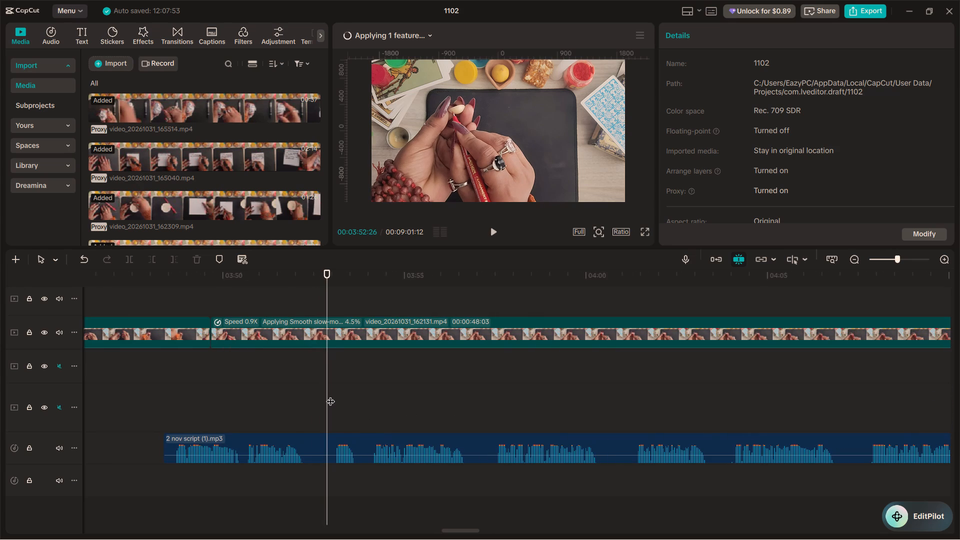
pyautogui.moveTo(328, 397); pyautogui.dragTo(333, 401)
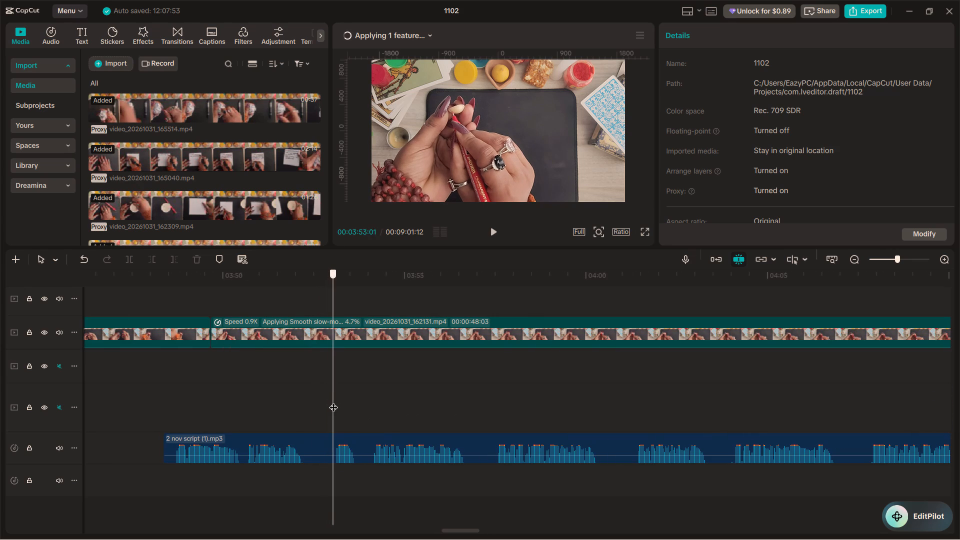
pyautogui.moveTo(333, 401); pyautogui.dragTo(335, 402)
pyautogui.click(331, 414)
pyautogui.moveTo(330, 414); pyautogui.dragTo(331, 414)
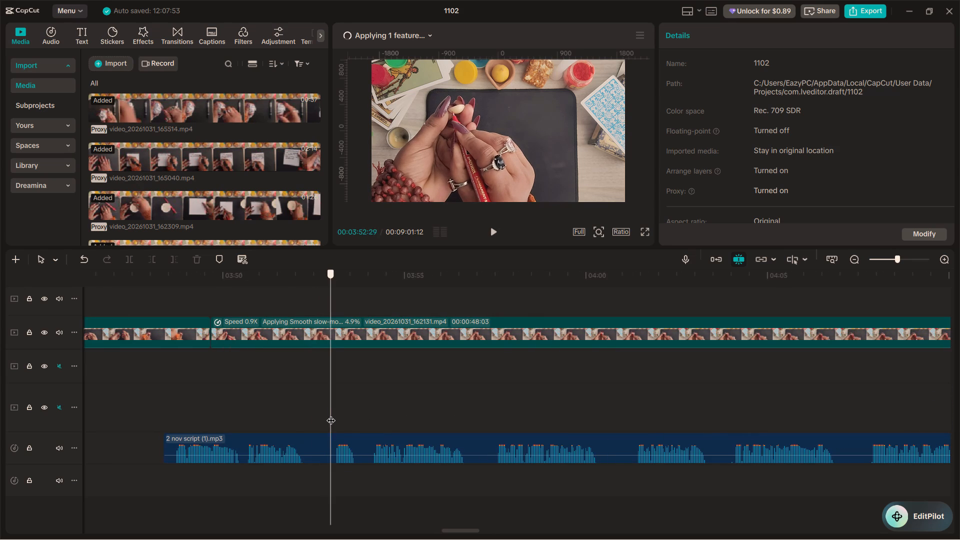
pyautogui.moveTo(331, 414); pyautogui.dragTo(335, 417)
pyautogui.click(335, 417)
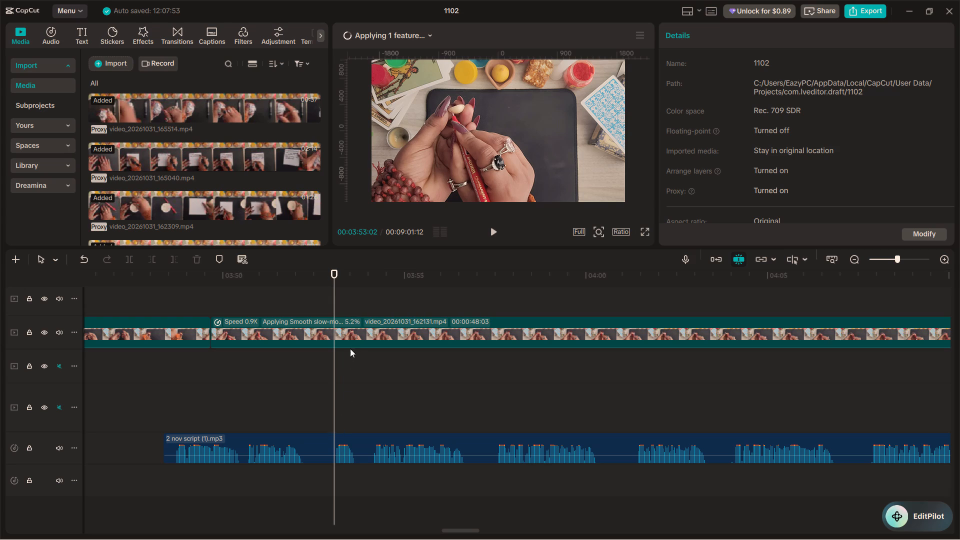
pyautogui.click(354, 453)
pyautogui.press('m')
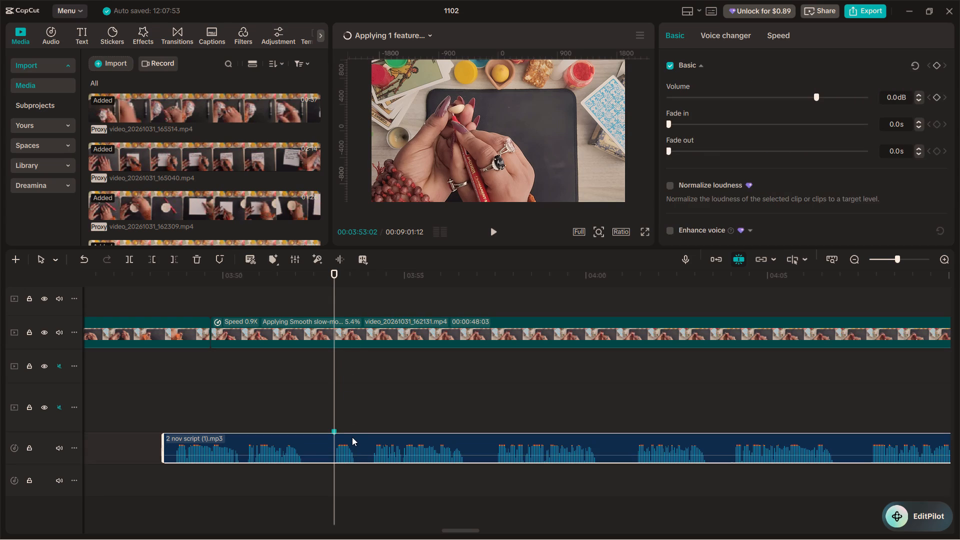
# Replay the narration around the 00:03:53:02 marker to check it against the hand footage.
pyautogui.click(324, 389)
pyautogui.press('space')
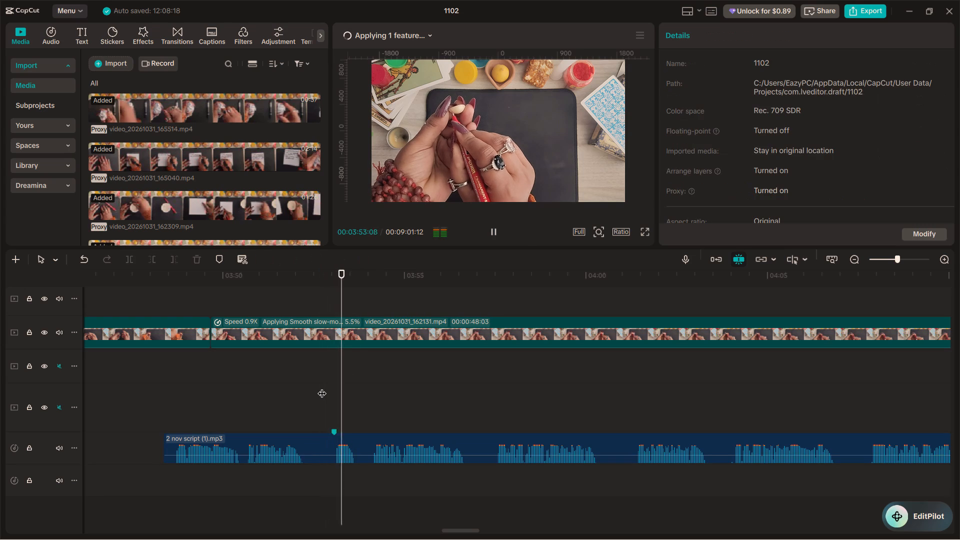
pyautogui.press('space')
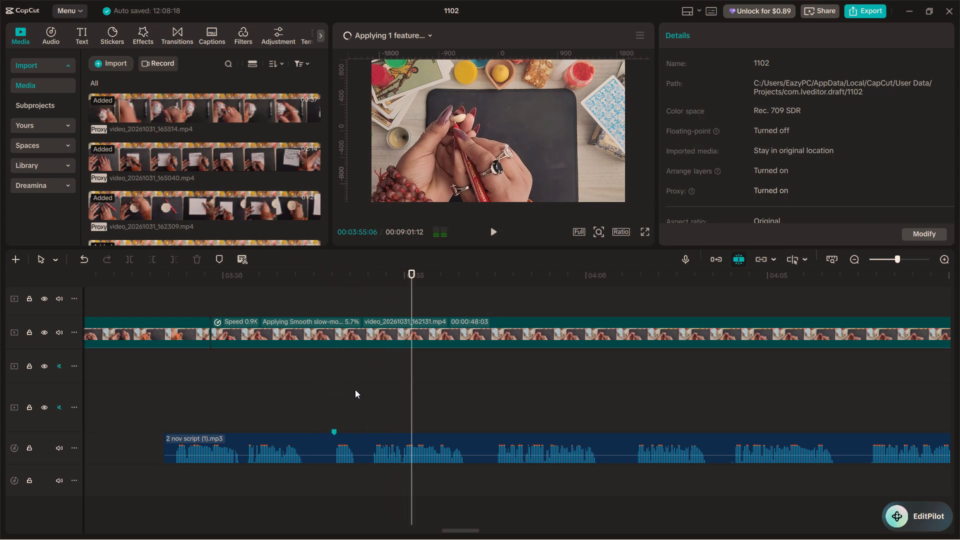
pyautogui.click(311, 387)
pyautogui.press('space')
pyautogui.press('space')
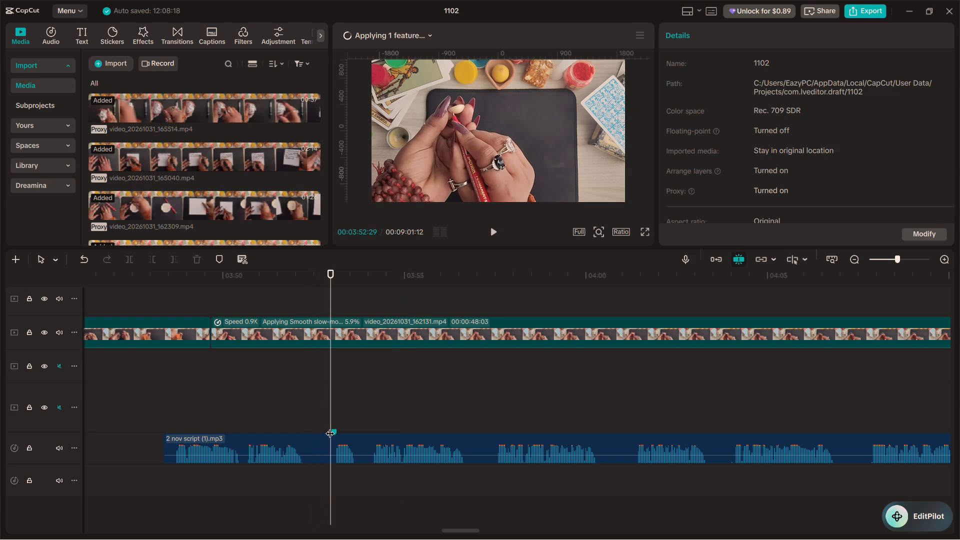
# Split the narration at the 00:03:53:02 marker, move the second part about 1.3 seconds later and play it back against the footage.
pyautogui.moveTo(331, 413); pyautogui.dragTo(335, 413)
pyautogui.click(334, 441)
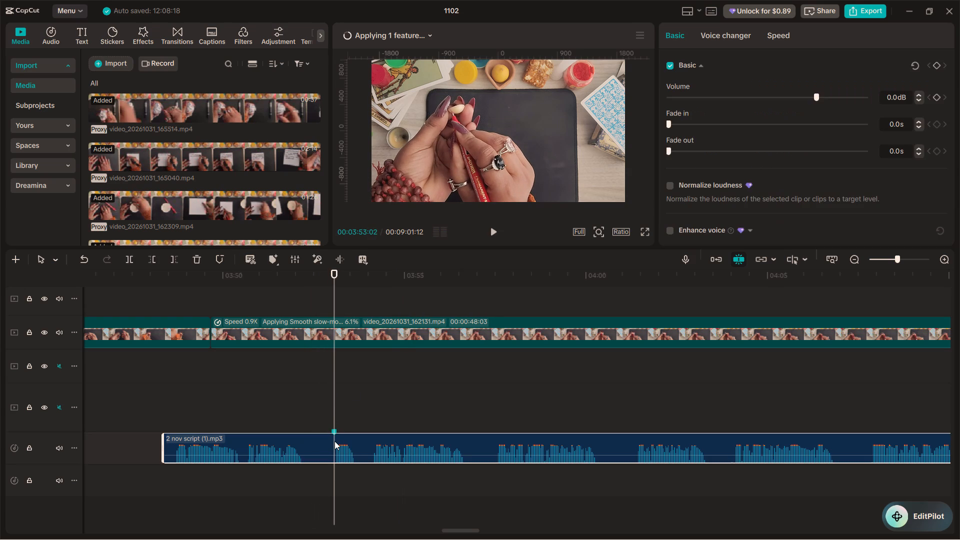
pyautogui.hotkey('ctrl', 'b')
pyautogui.moveTo(348, 446); pyautogui.dragTo(397, 446)
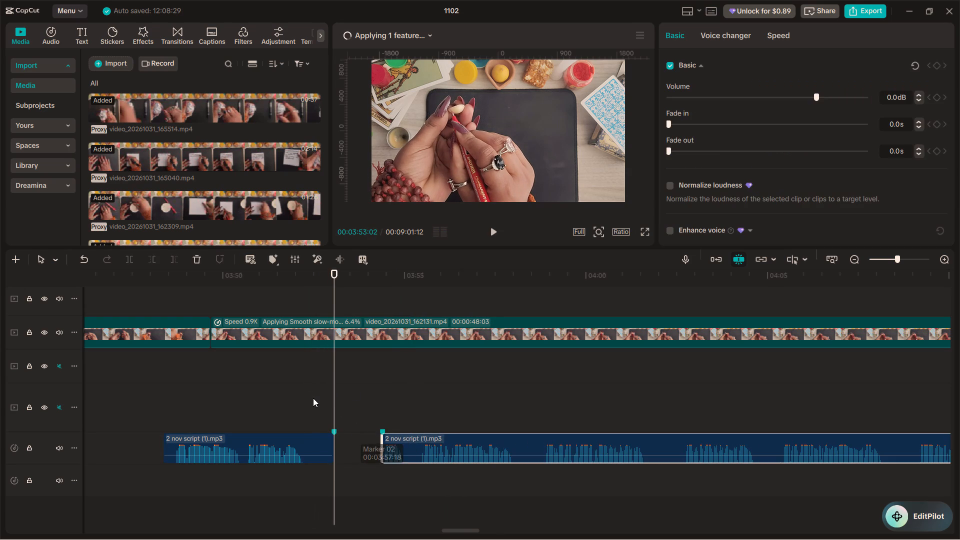
pyautogui.click(236, 367)
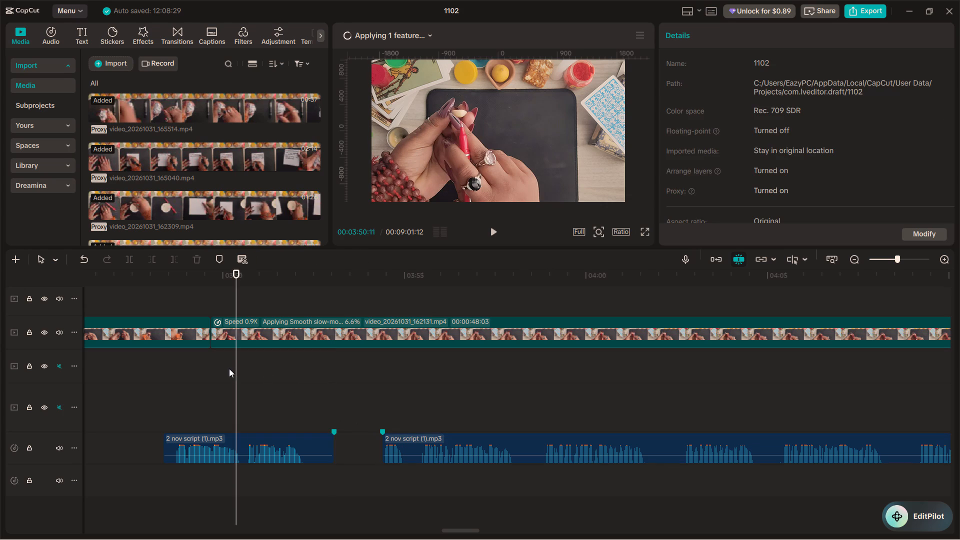
pyautogui.click(222, 368)
pyautogui.click(222, 368)
pyautogui.moveTo(222, 368); pyautogui.dragTo(213, 362)
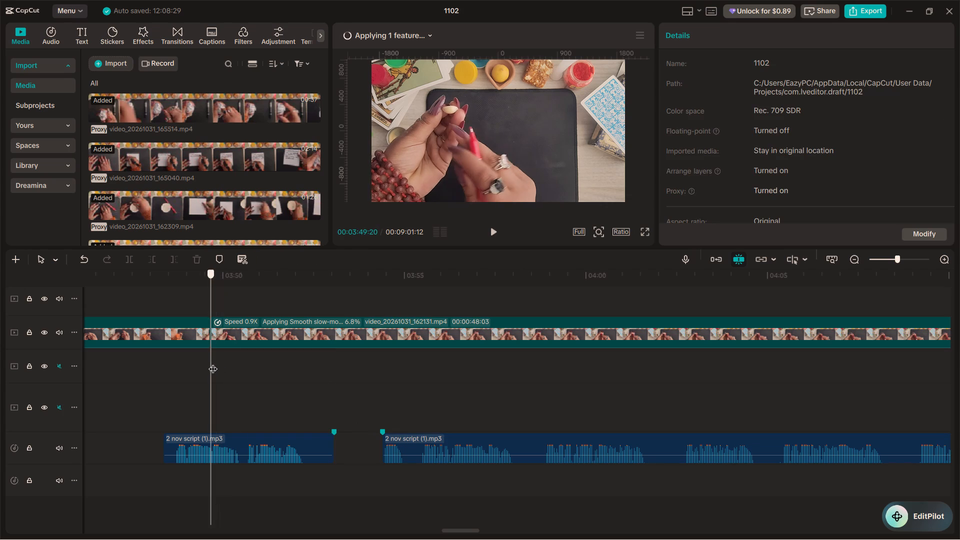
pyautogui.moveTo(213, 362); pyautogui.dragTo(211, 361)
pyautogui.press('space')
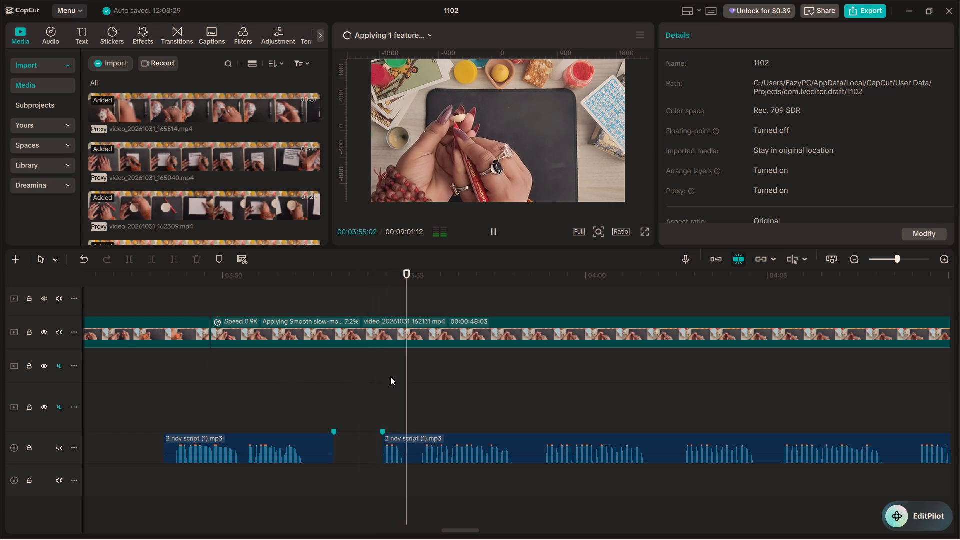
pyautogui.press('space')
# Split the 0.9x part of video_20261031_162131.mp4 at 00:04:15:26, where the hand shows the drawn-on piece without the pen.
pyautogui.moveTo(420, 378); pyautogui.dragTo(451, 379)
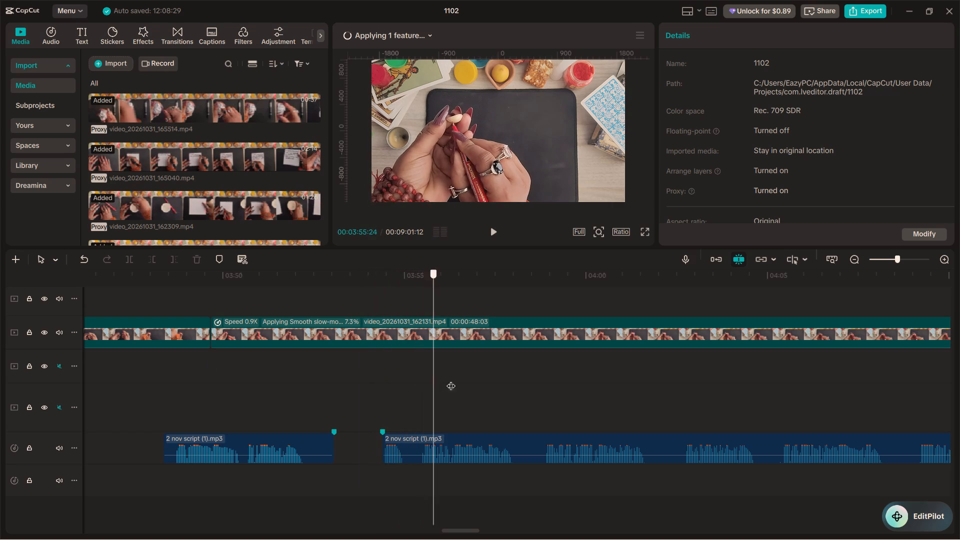
pyautogui.moveTo(451, 379); pyautogui.dragTo(767, 350)
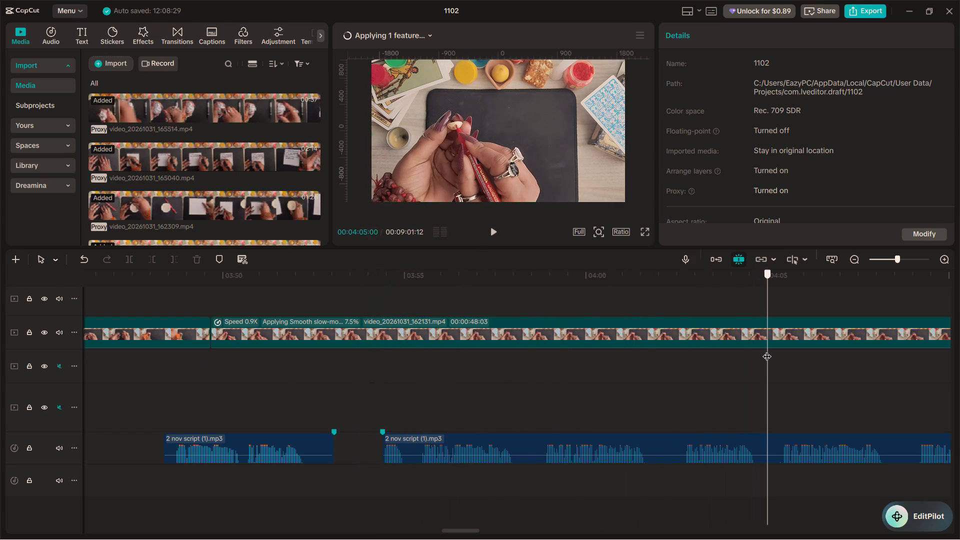
pyautogui.moveTo(767, 350); pyautogui.dragTo(767, 349)
pyautogui.keyDown('alt'); pyautogui.scroll(-5, 532, 376); pyautogui.keyUp('alt')
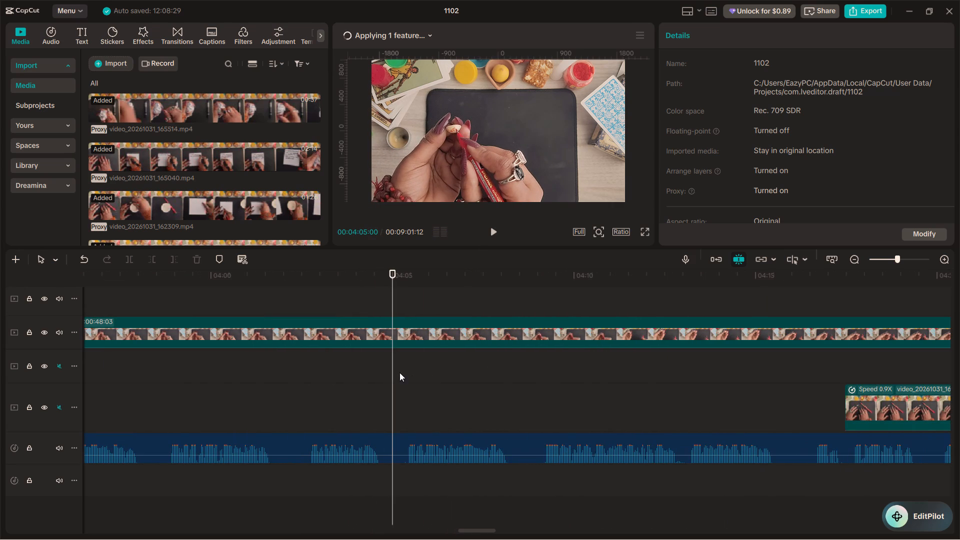
pyautogui.keyDown('ctrl'); pyautogui.scroll(-19, 391, 371); pyautogui.keyUp('ctrl')
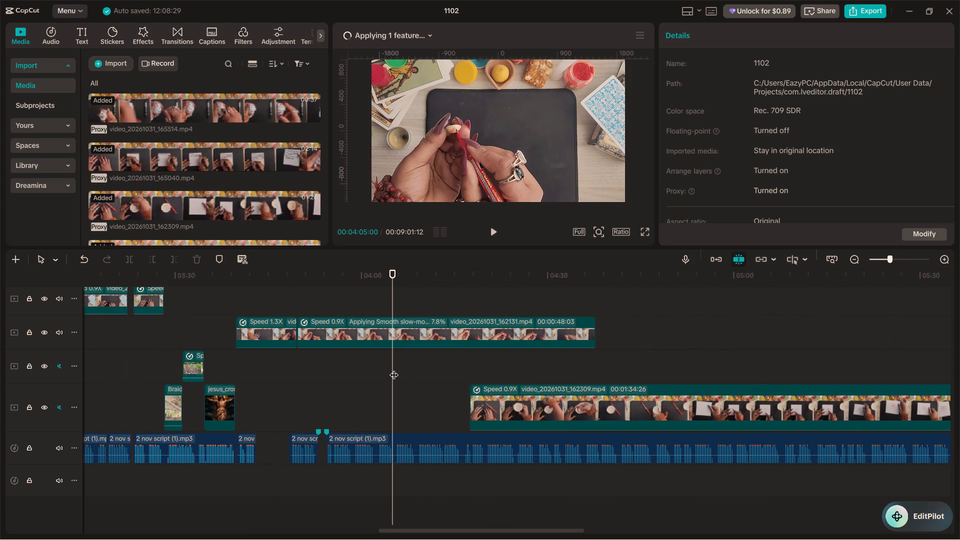
pyautogui.moveTo(394, 368); pyautogui.dragTo(432, 376)
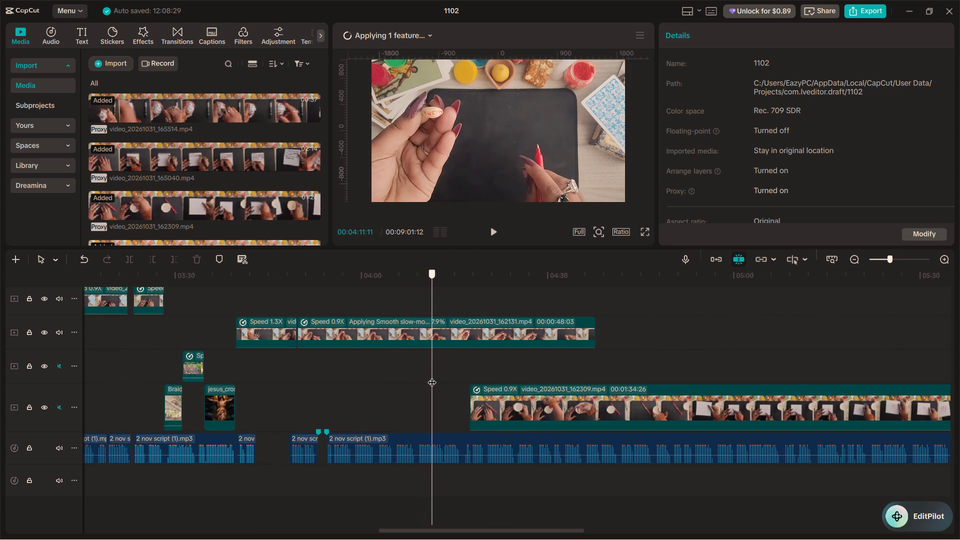
pyautogui.moveTo(432, 376); pyautogui.dragTo(424, 376)
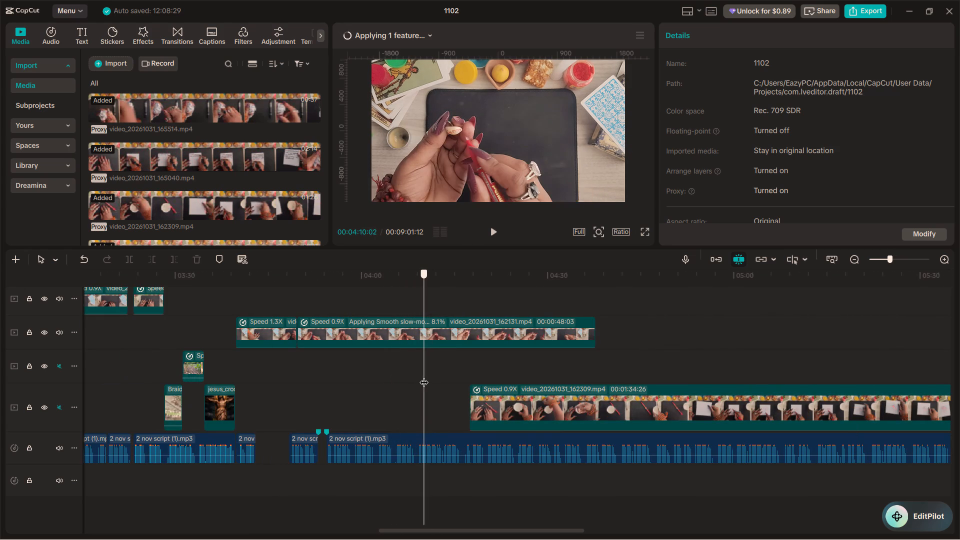
pyautogui.moveTo(424, 376); pyautogui.dragTo(448, 384)
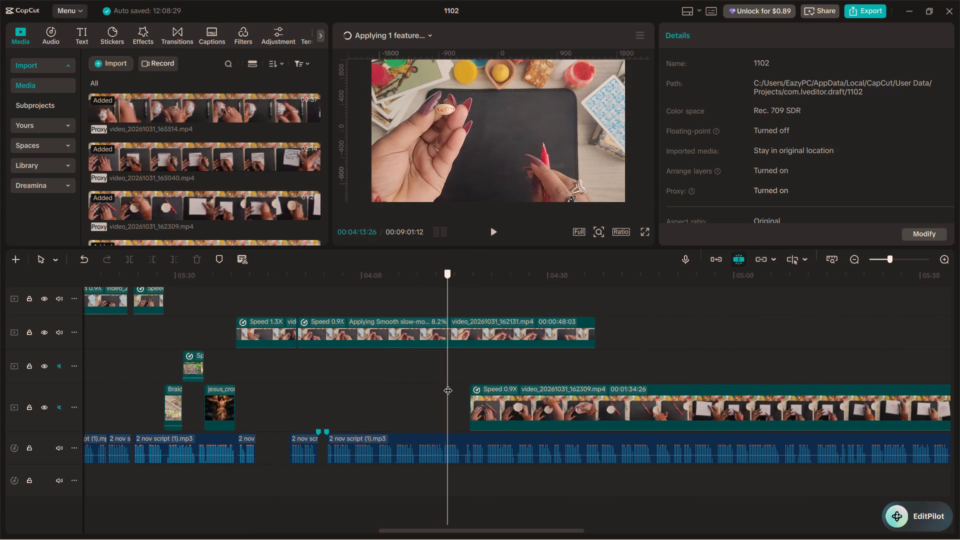
pyautogui.moveTo(448, 384); pyautogui.dragTo(457, 387)
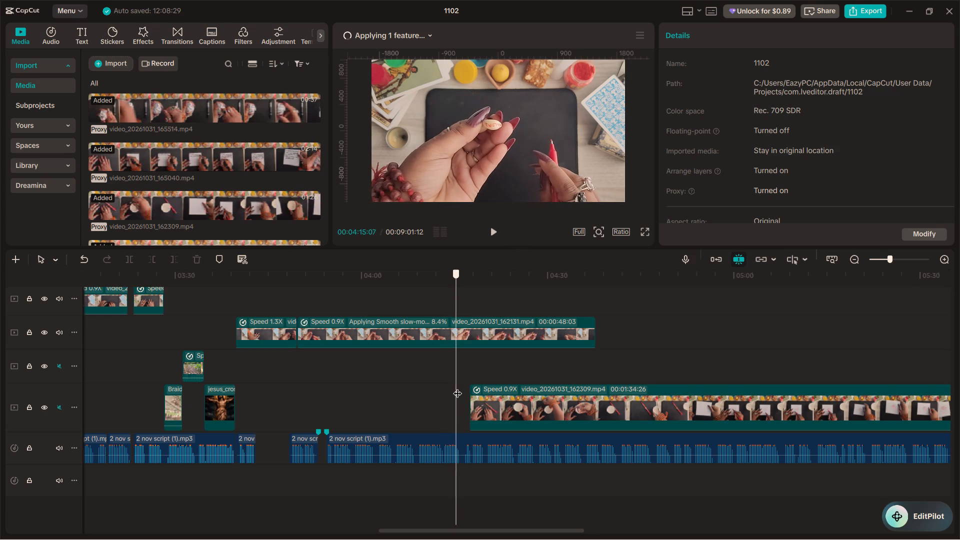
pyautogui.moveTo(457, 387); pyautogui.dragTo(460, 388)
pyautogui.click(467, 330)
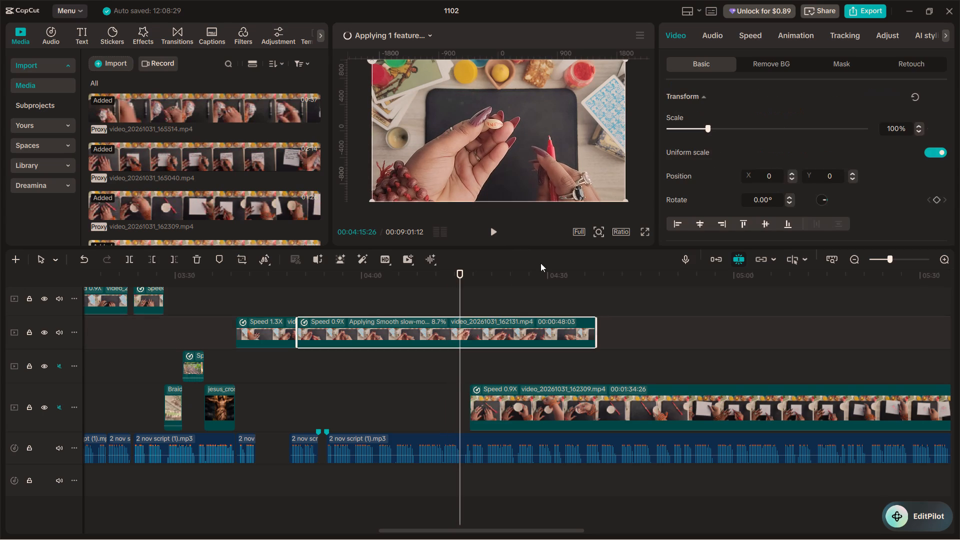
pyautogui.click(750, 35)
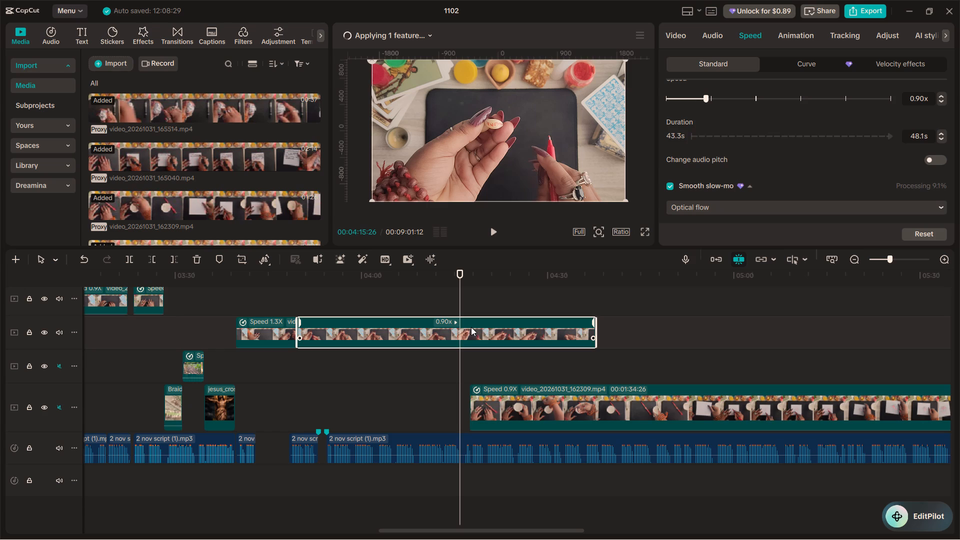
pyautogui.hotkey('ctrl', 'b')
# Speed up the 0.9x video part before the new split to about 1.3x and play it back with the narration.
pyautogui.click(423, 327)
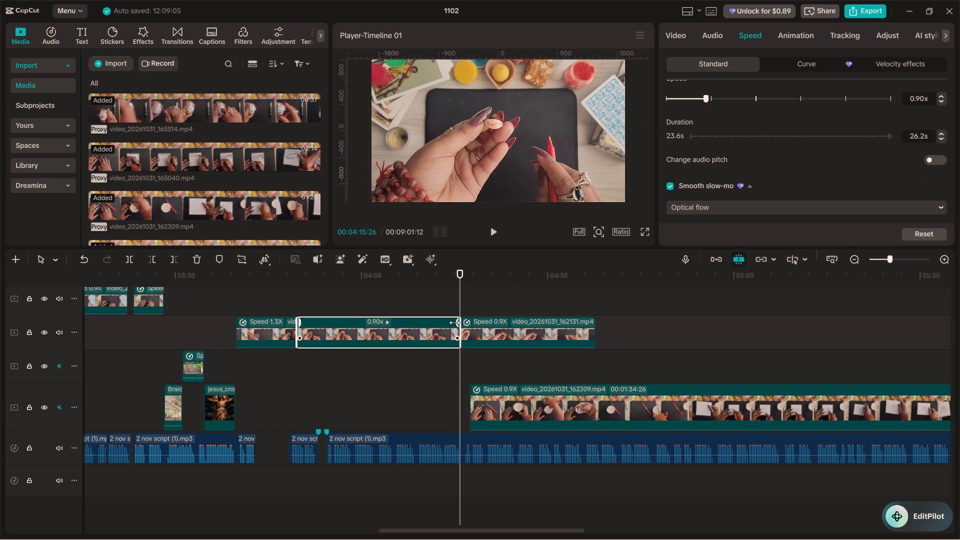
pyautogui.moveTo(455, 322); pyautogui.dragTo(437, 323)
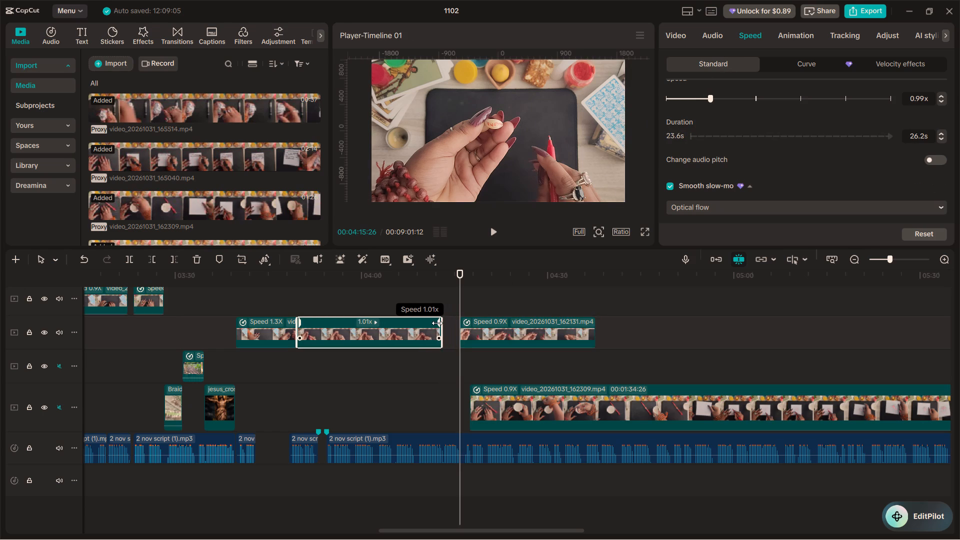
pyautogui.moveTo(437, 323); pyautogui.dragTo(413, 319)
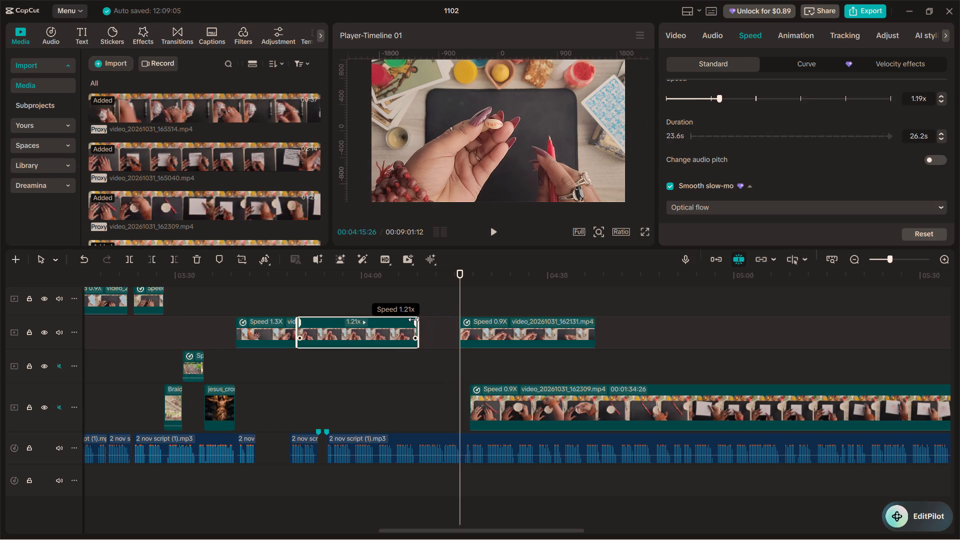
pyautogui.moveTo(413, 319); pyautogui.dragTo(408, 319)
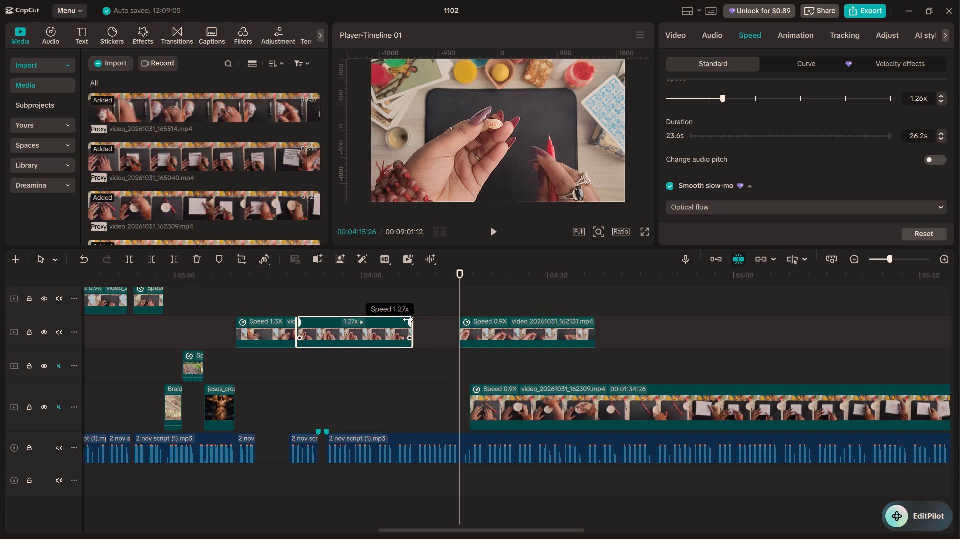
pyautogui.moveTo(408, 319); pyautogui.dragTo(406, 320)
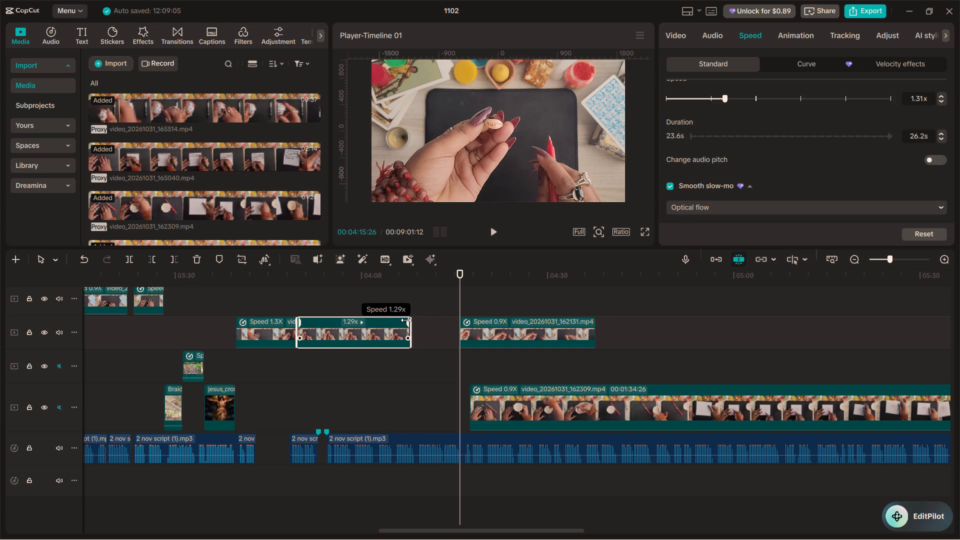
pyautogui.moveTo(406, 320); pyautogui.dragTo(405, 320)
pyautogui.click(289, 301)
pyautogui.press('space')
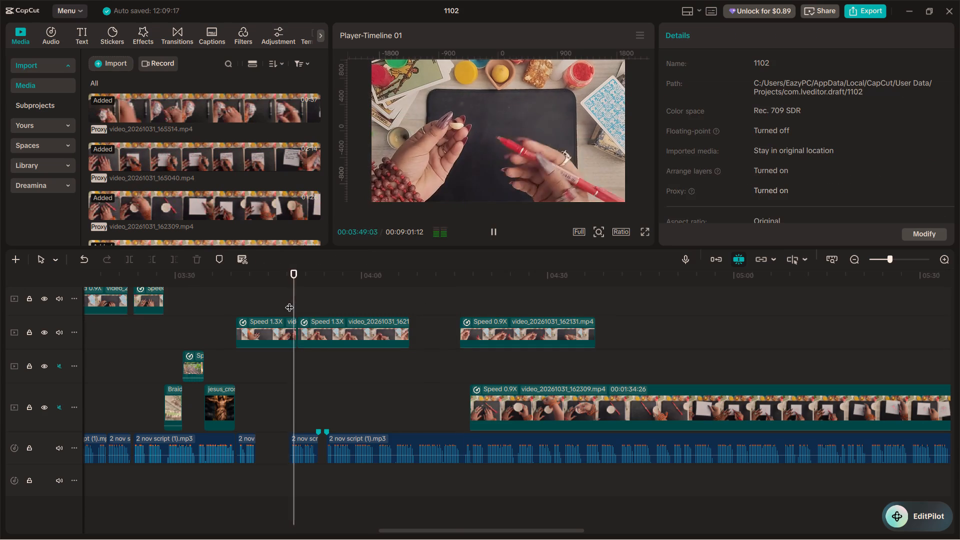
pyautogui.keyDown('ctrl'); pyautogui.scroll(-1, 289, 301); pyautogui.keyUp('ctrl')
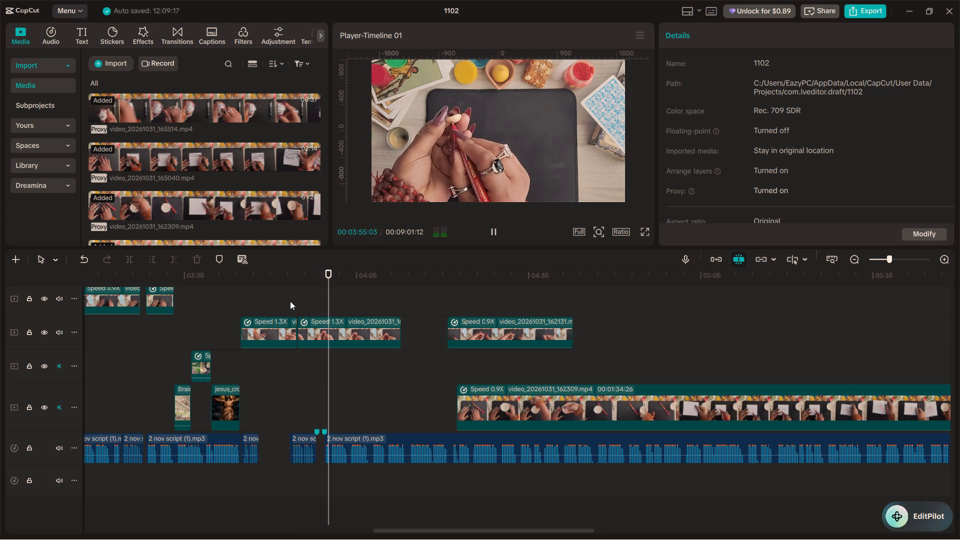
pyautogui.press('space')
# Set the speed of the video part just before the gap to 1.80x and play it back.
pyautogui.click(380, 335)
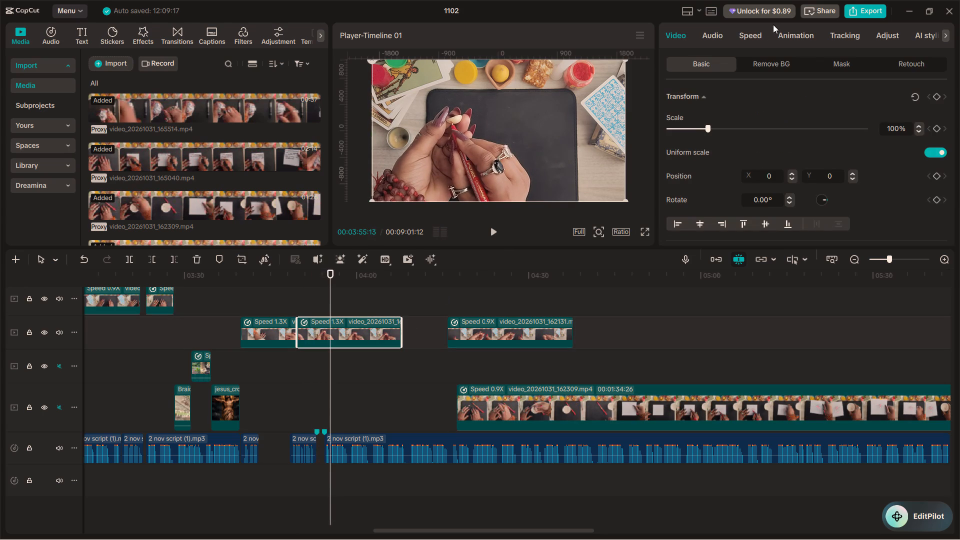
pyautogui.click(758, 31)
pyautogui.moveTo(396, 322); pyautogui.dragTo(395, 322)
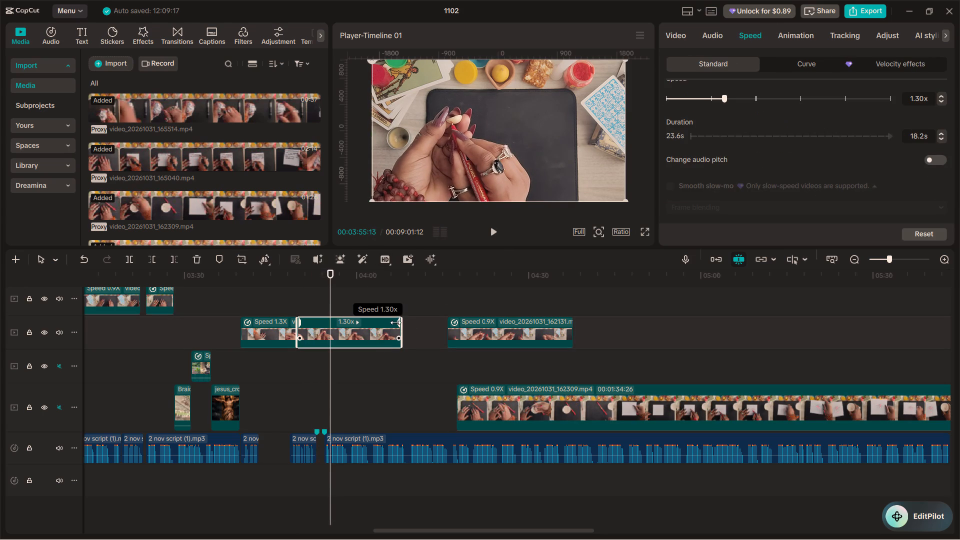
pyautogui.moveTo(395, 322); pyautogui.dragTo(374, 320)
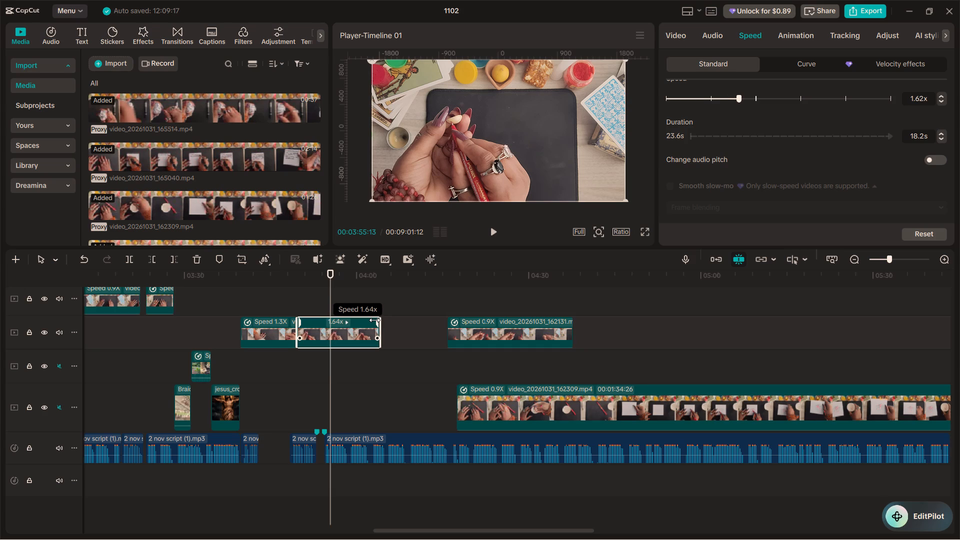
pyautogui.moveTo(374, 320); pyautogui.dragTo(364, 320)
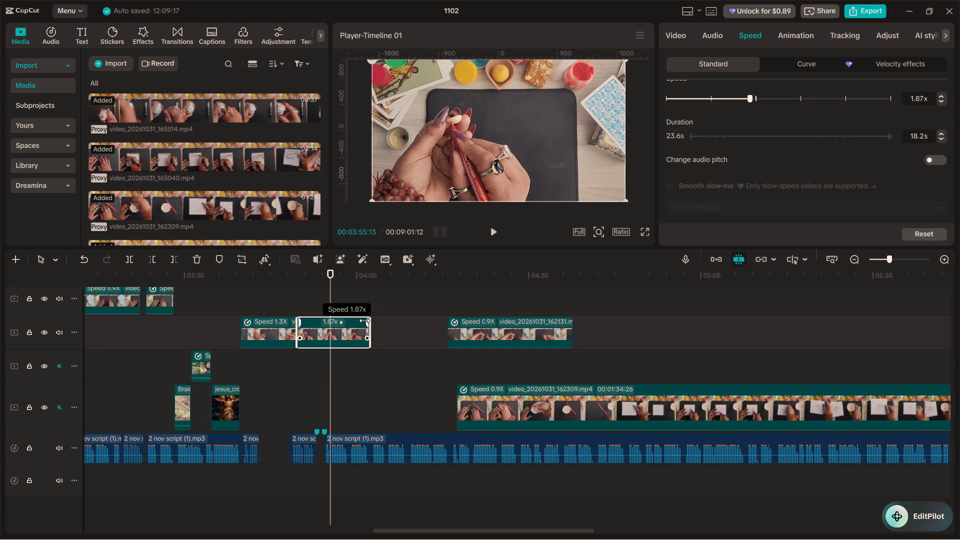
pyautogui.moveTo(364, 320); pyautogui.dragTo(366, 320)
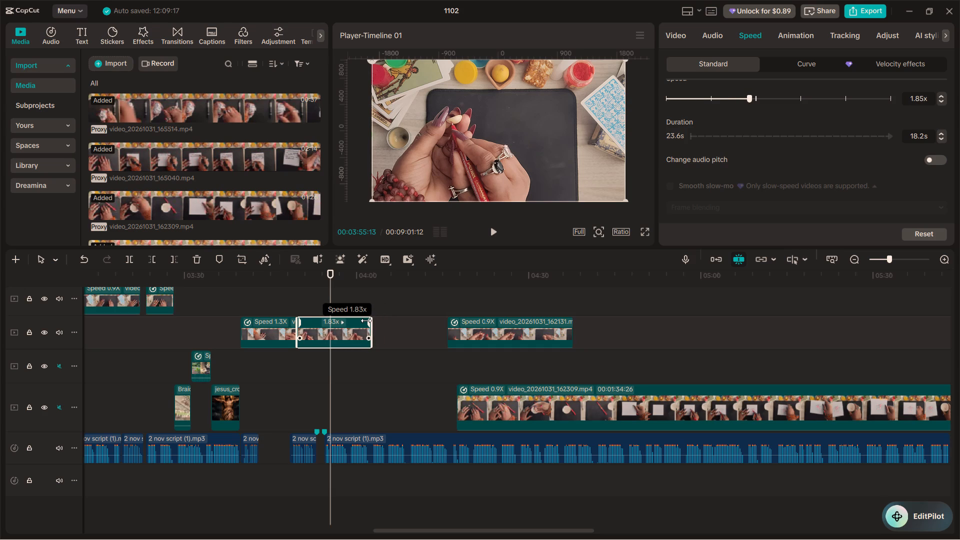
pyautogui.moveTo(366, 320); pyautogui.dragTo(366, 321)
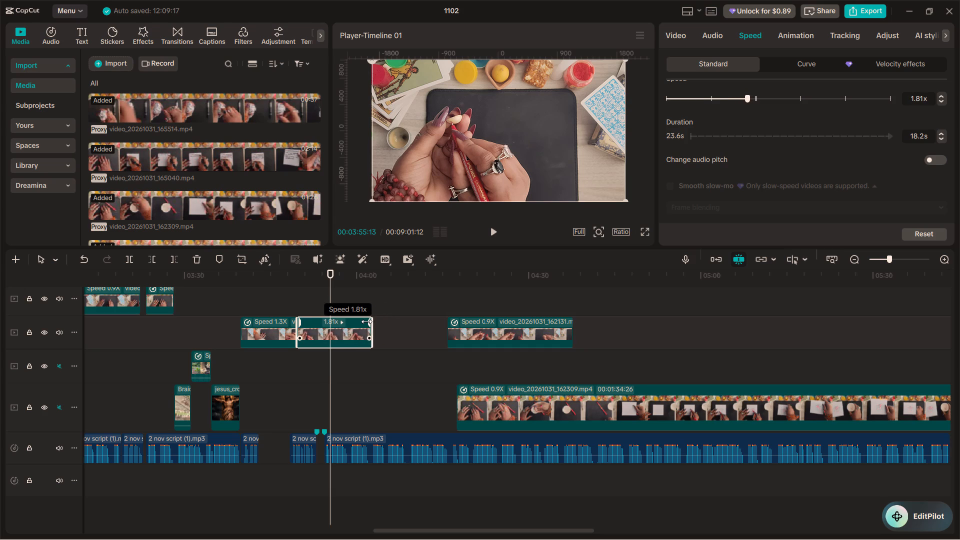
pyautogui.moveTo(366, 321); pyautogui.dragTo(367, 321)
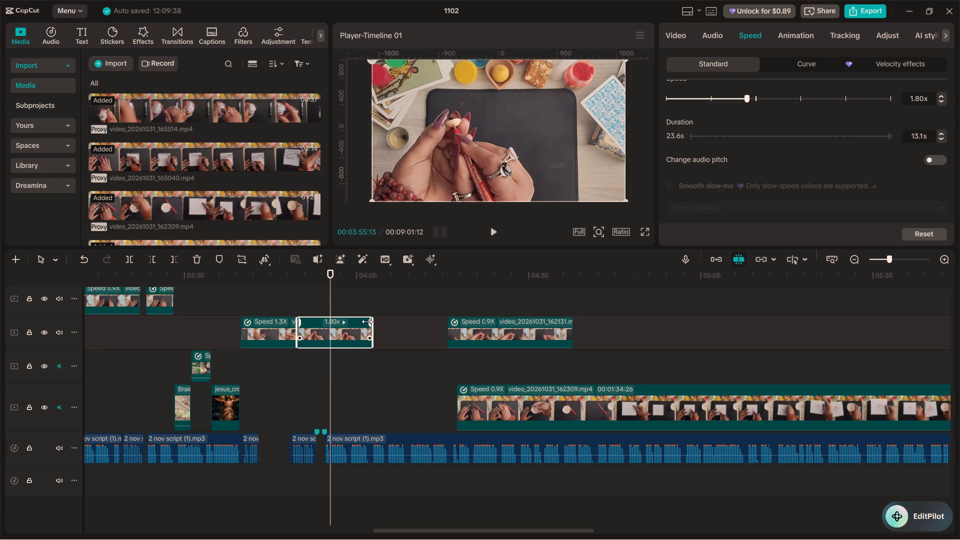
pyautogui.click(280, 303)
pyautogui.press('space')
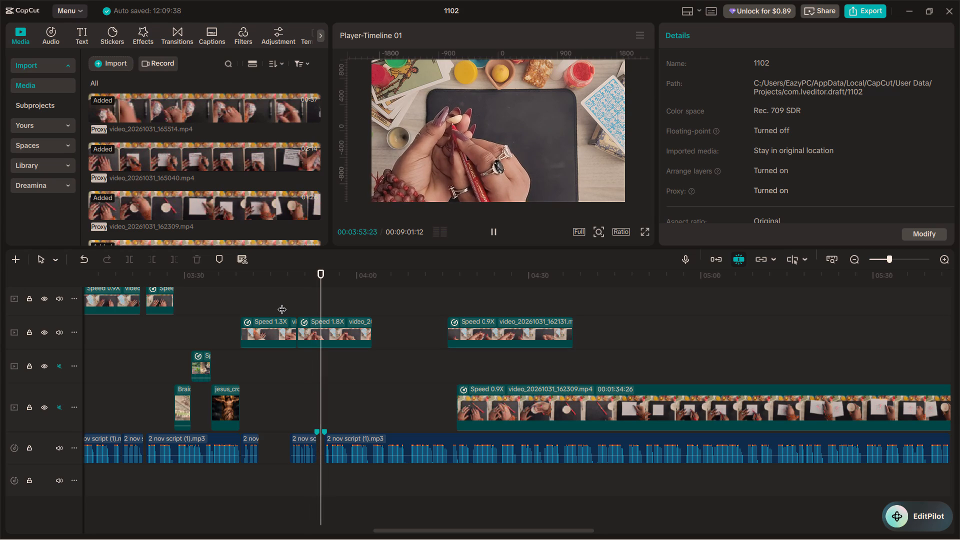
pyautogui.press('space')
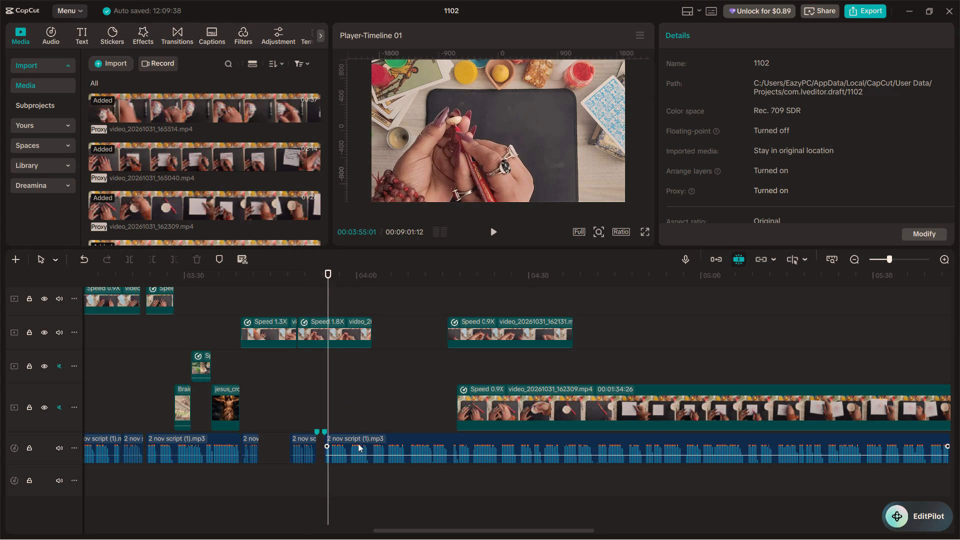
# Move the narration after the second marker about 8 seconds later so it starts where the 1.80x video part ends, and play the transition.
pyautogui.moveTo(358, 443); pyautogui.dragTo(409, 437)
pyautogui.click(409, 437)
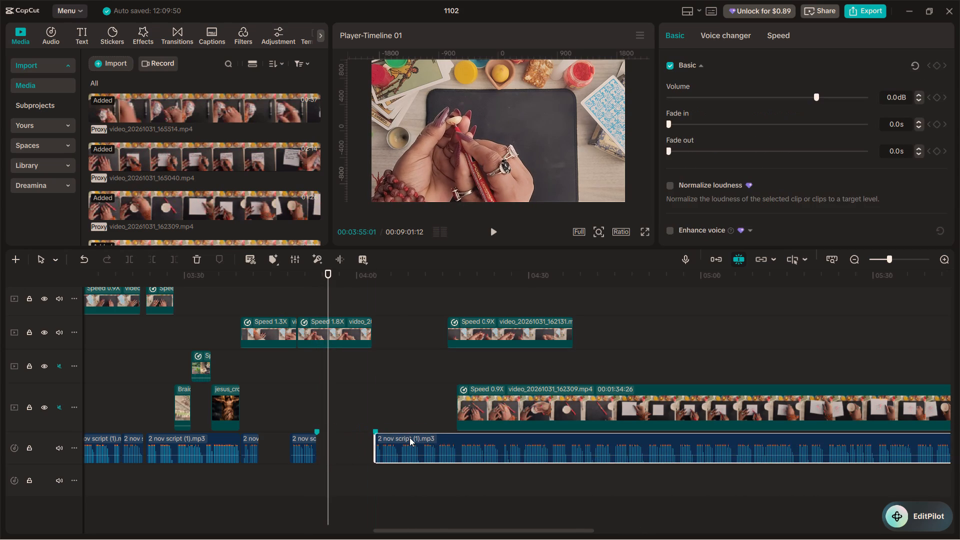
pyautogui.click(406, 439)
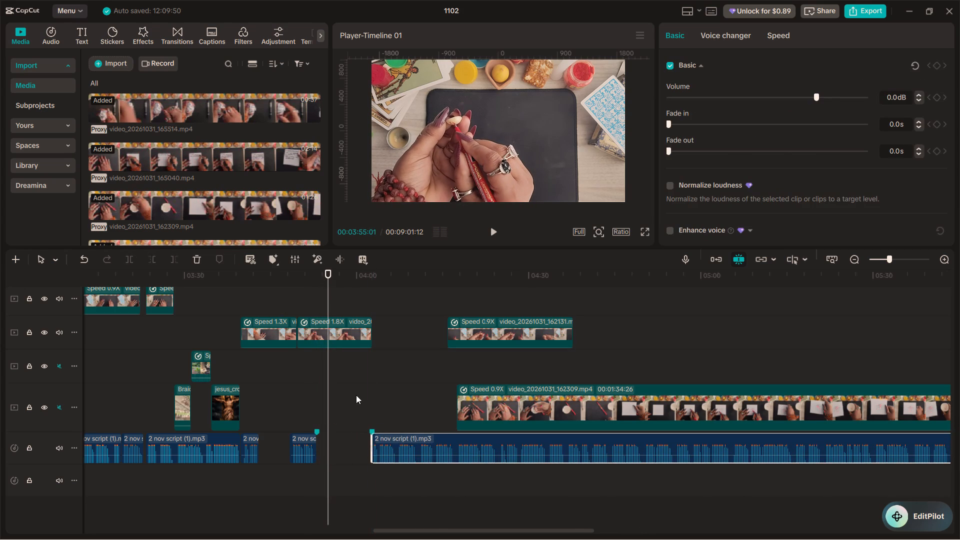
pyautogui.click(356, 395)
pyautogui.press('space')
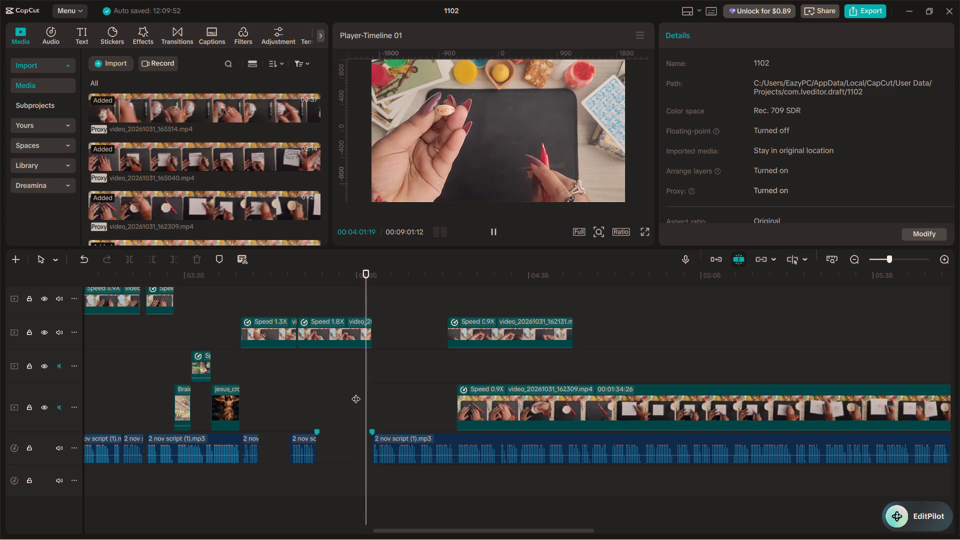
pyautogui.press('space')
# Move the 0.9x part of video_20261031_162131.mp4 about 13 seconds earlier to meet the end of the 1.8x part, and play it with the narration.
pyautogui.moveTo(480, 323); pyautogui.dragTo(473, 323)
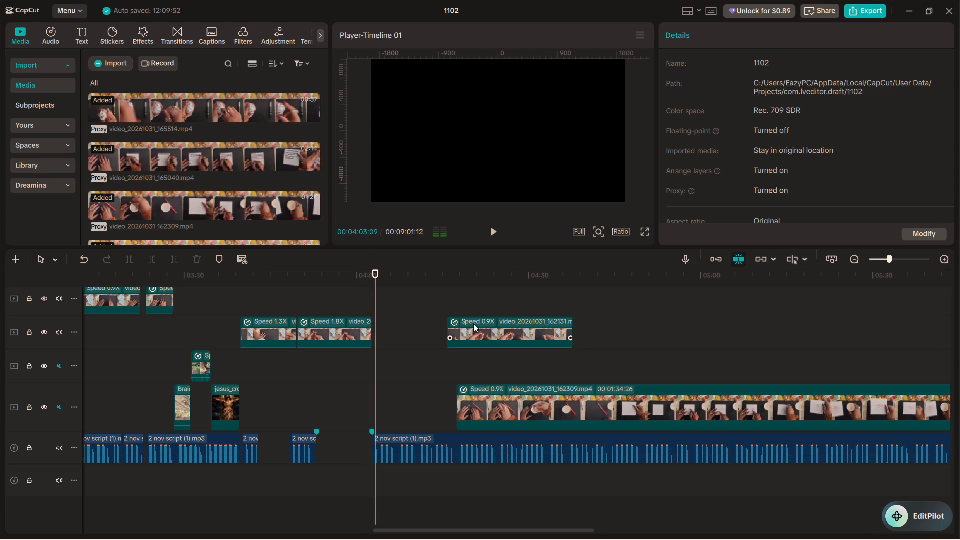
pyautogui.moveTo(473, 323); pyautogui.dragTo(403, 329)
pyautogui.click(363, 300)
pyautogui.press('space')
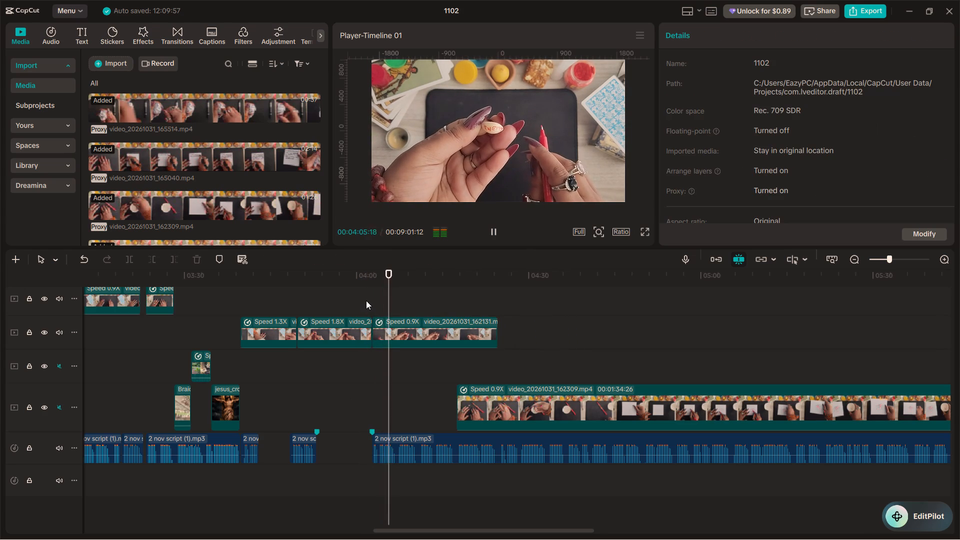
pyautogui.press('space')
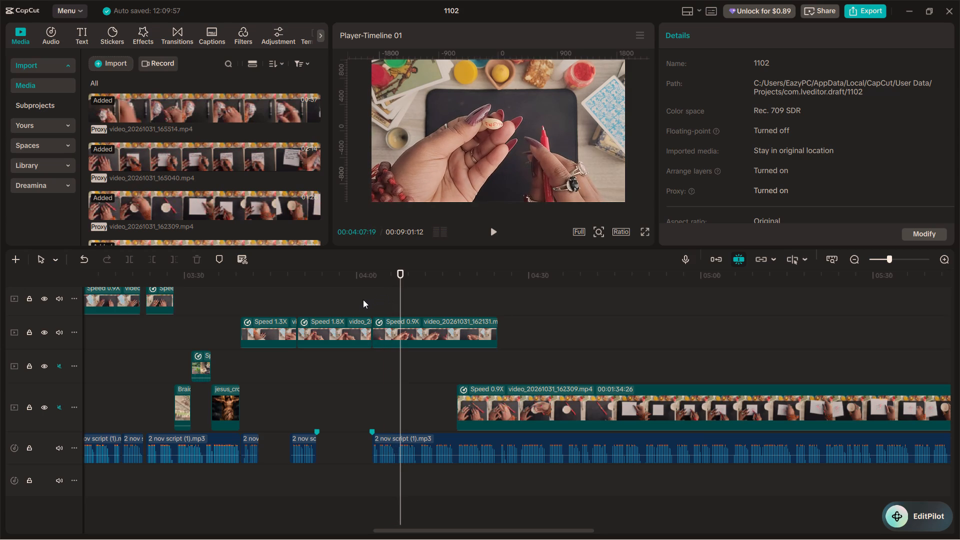
pyautogui.press('space')
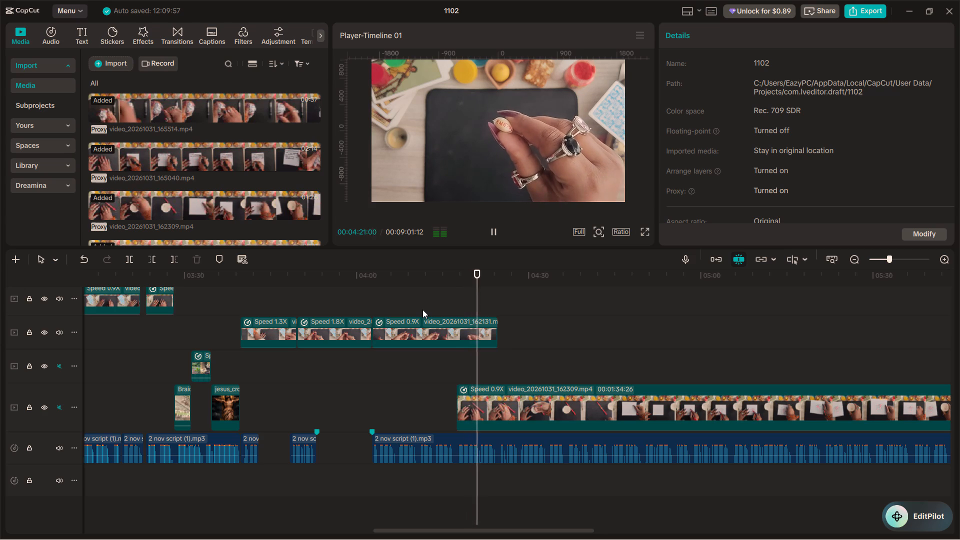
pyautogui.press('space')
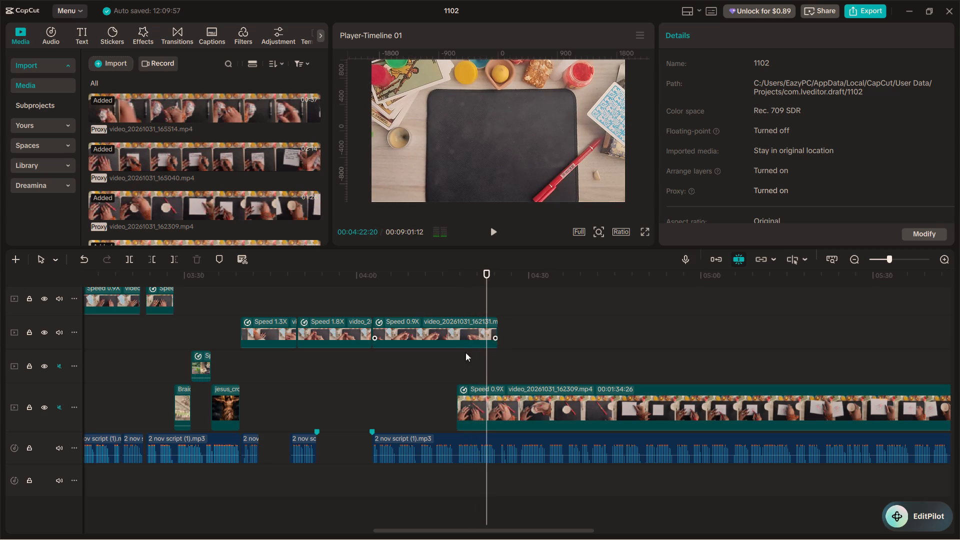
# Disable the 0.9x part of video_20261031_162131.mp4 that follows the 1.8x part.
pyautogui.click(471, 338)
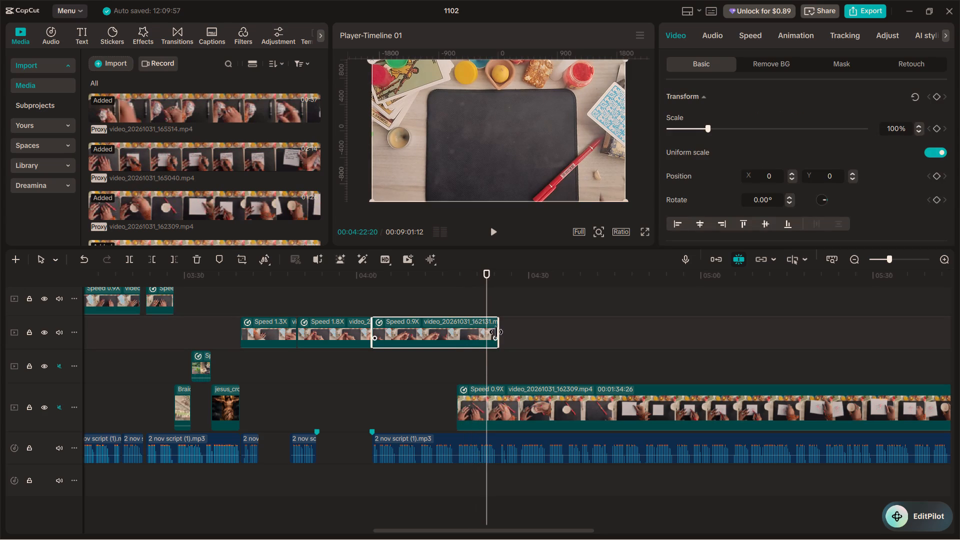
pyautogui.moveTo(471, 332); pyautogui.dragTo(467, 337)
pyautogui.press('v')
# Play the beginning of video_20261031_162309.mp4 with the narration and examine where the hand brings in the white cup.
pyautogui.click(435, 364)
pyautogui.press('space')
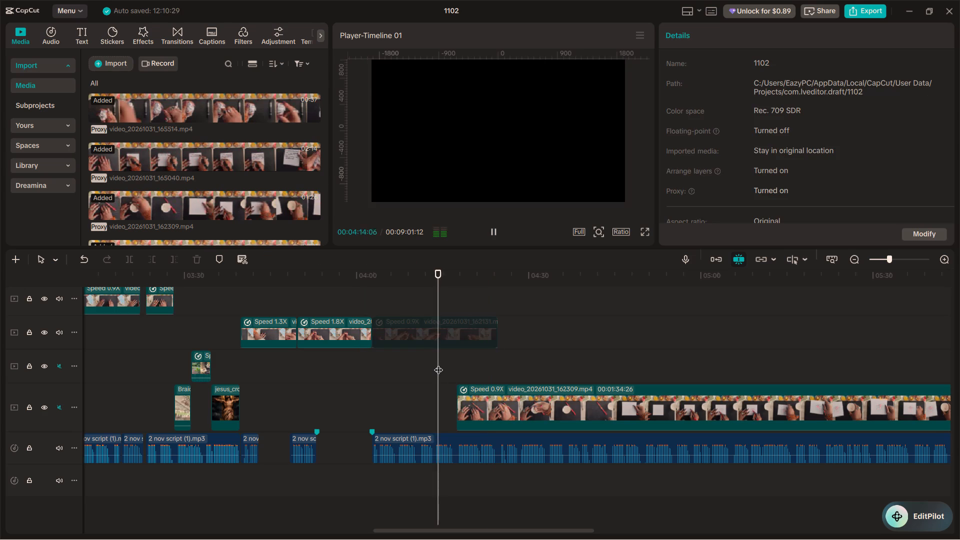
pyautogui.moveTo(438, 363); pyautogui.dragTo(455, 367)
pyautogui.press('space')
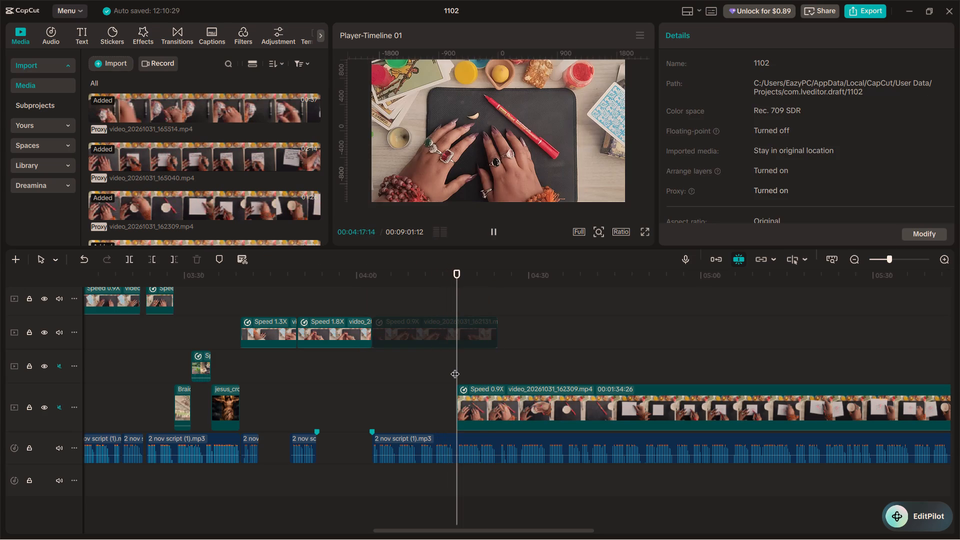
pyautogui.press('space')
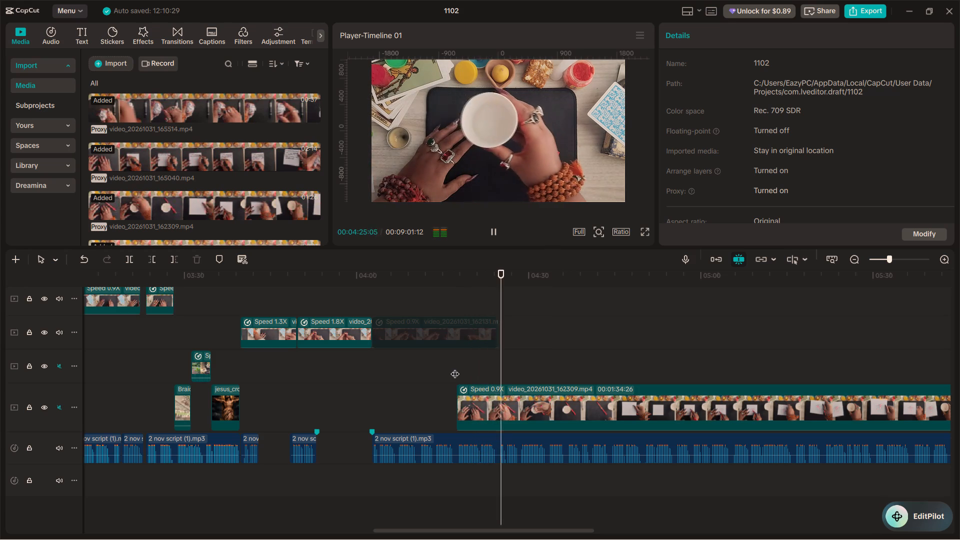
pyautogui.press('space')
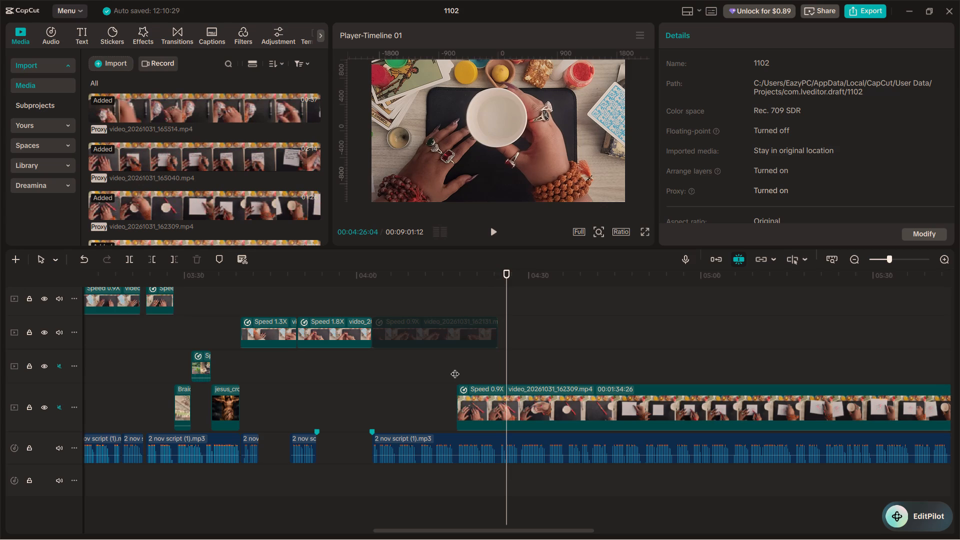
pyautogui.keyDown('alt'); pyautogui.scroll(-3, 455, 367); pyautogui.keyUp('alt')
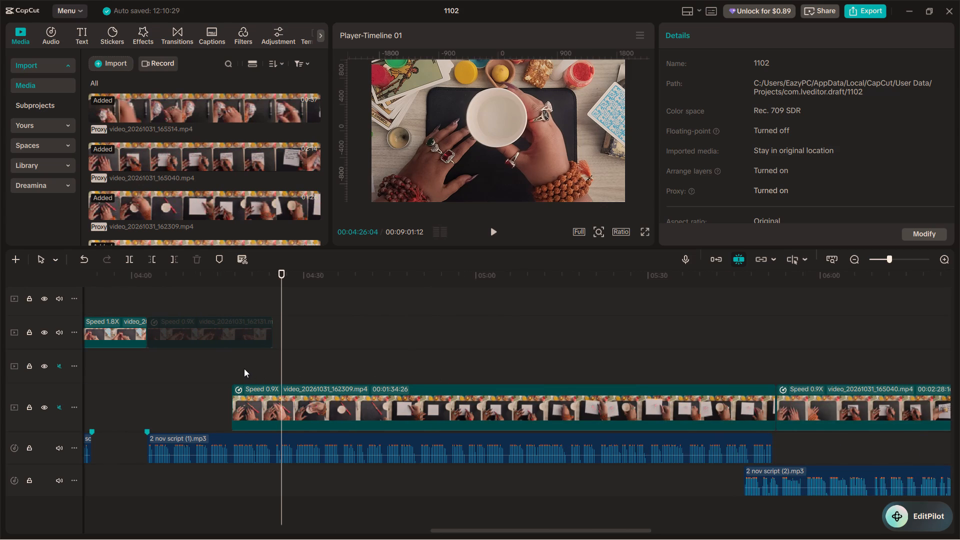
pyautogui.click(236, 367)
pyautogui.moveTo(236, 367); pyautogui.dragTo(232, 364)
pyautogui.press('space')
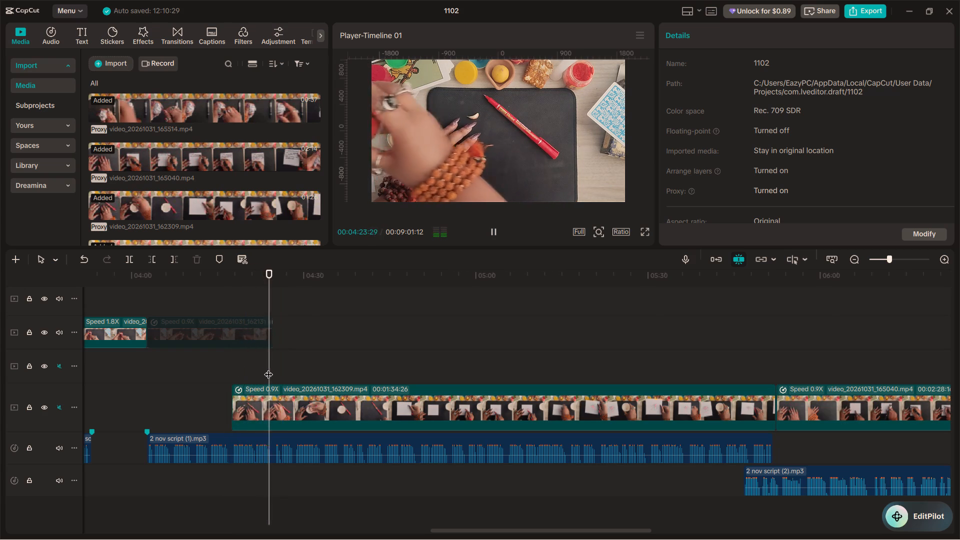
pyautogui.click(268, 368)
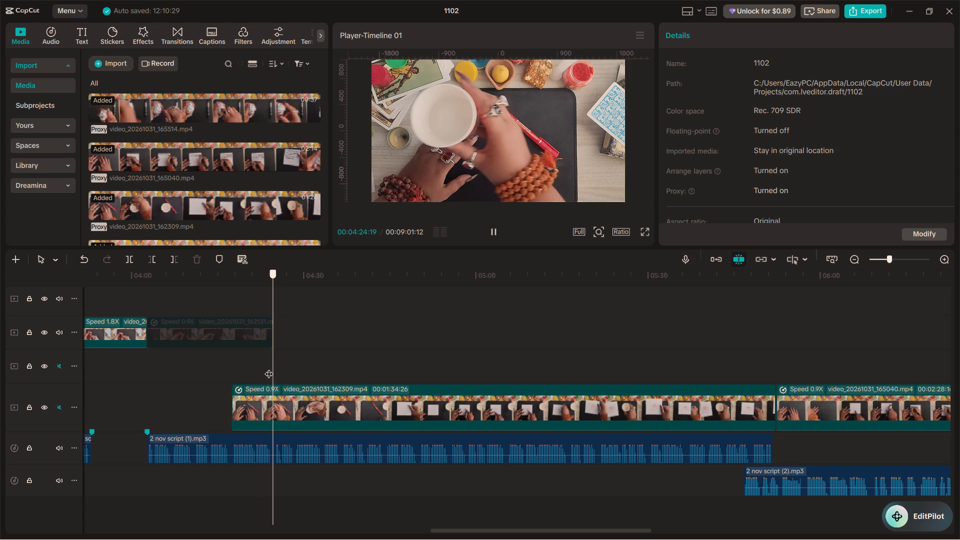
pyautogui.press('space')
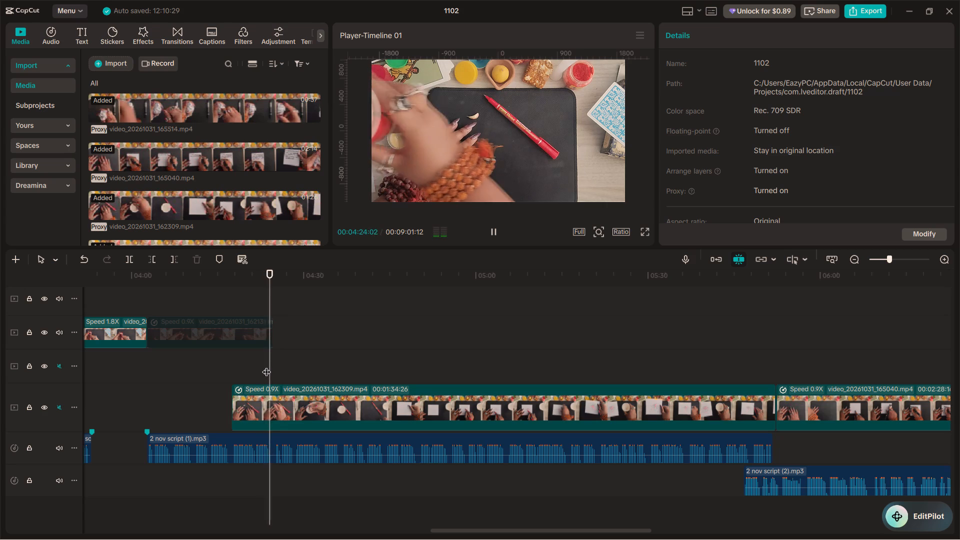
pyautogui.press('space')
# Move video_20261031_162309.mp4 about 15 seconds earlier on its track so it starts at the second marker where the 1.8x part ends, and play it.
pyautogui.click(132, 306)
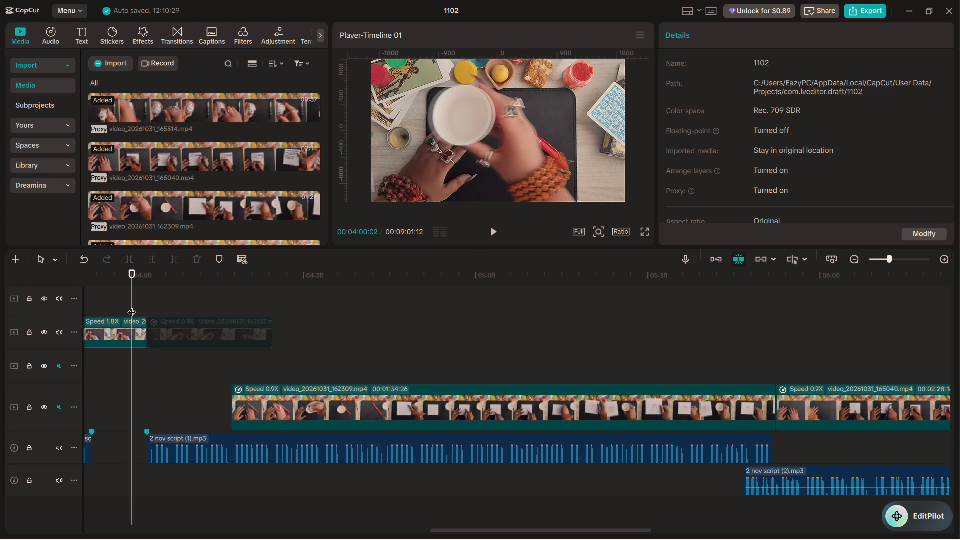
pyautogui.press('space')
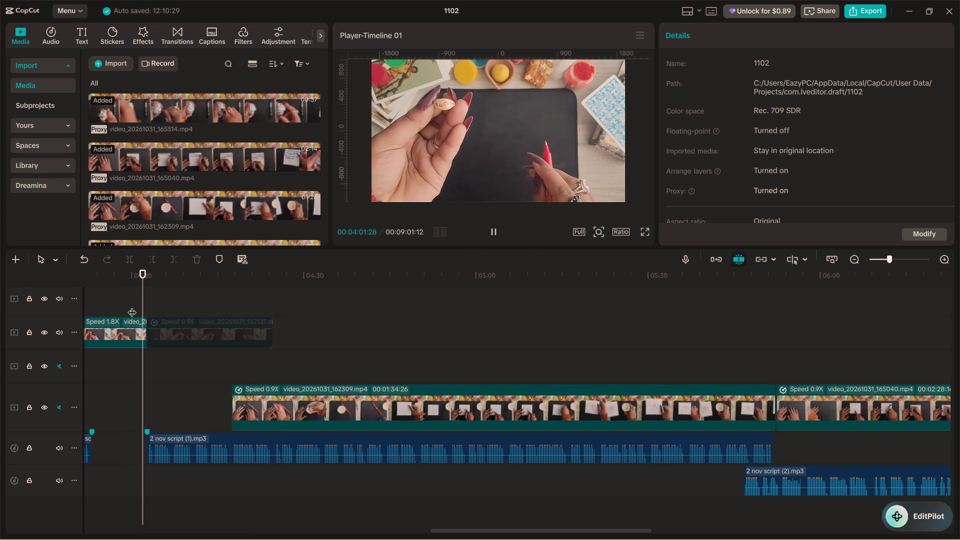
pyautogui.press('space')
pyautogui.click(158, 326)
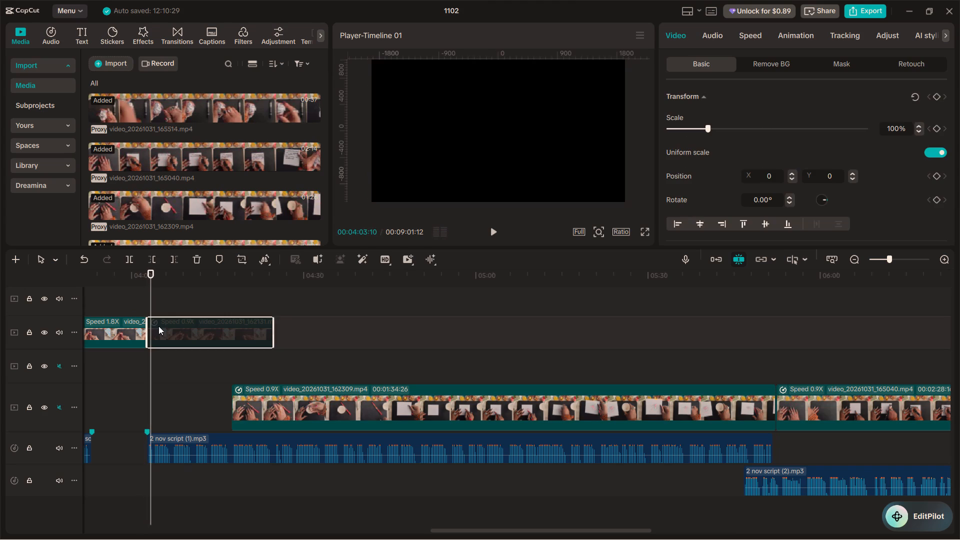
pyautogui.moveTo(152, 357); pyautogui.dragTo(138, 357)
pyautogui.press('space')
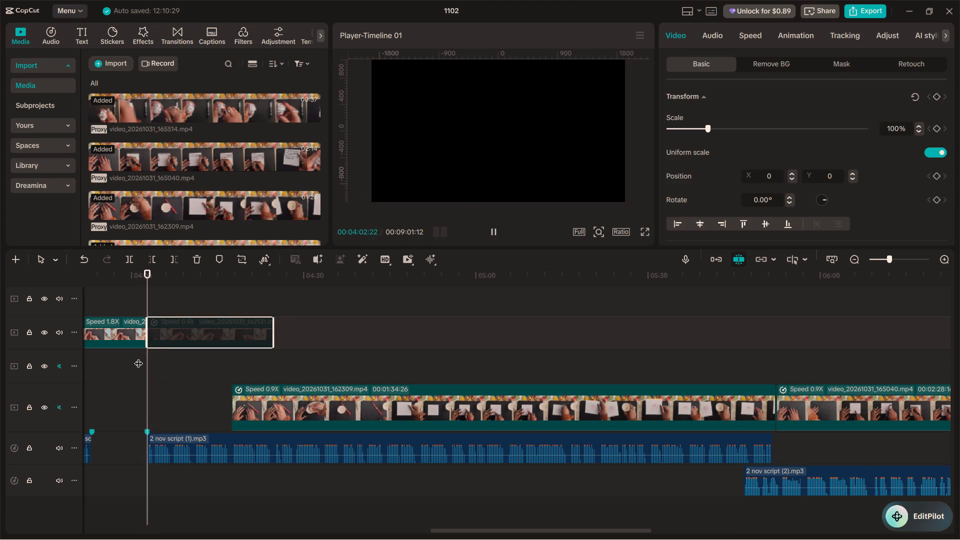
pyautogui.press('space')
pyautogui.click(283, 395)
pyautogui.moveTo(279, 392); pyautogui.dragTo(234, 364)
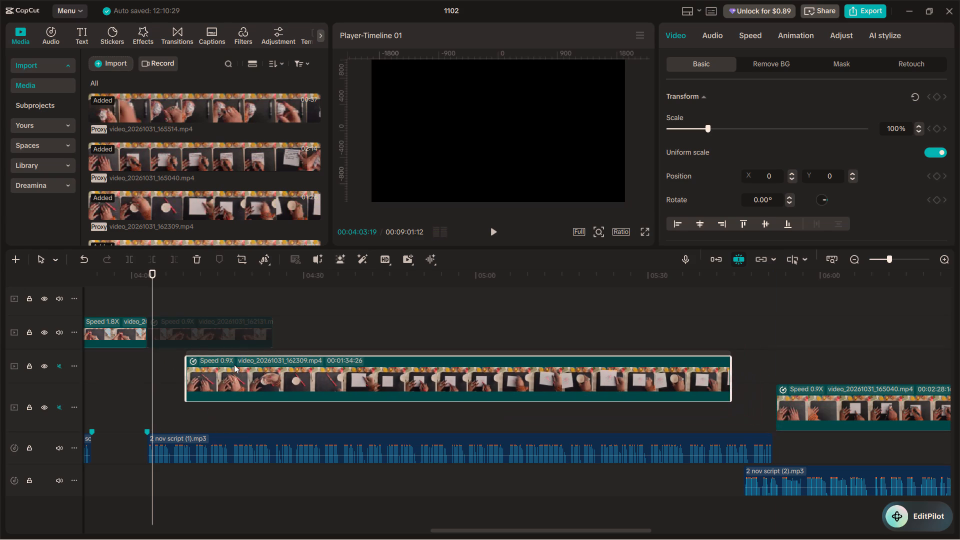
pyautogui.moveTo(234, 364); pyautogui.dragTo(204, 395)
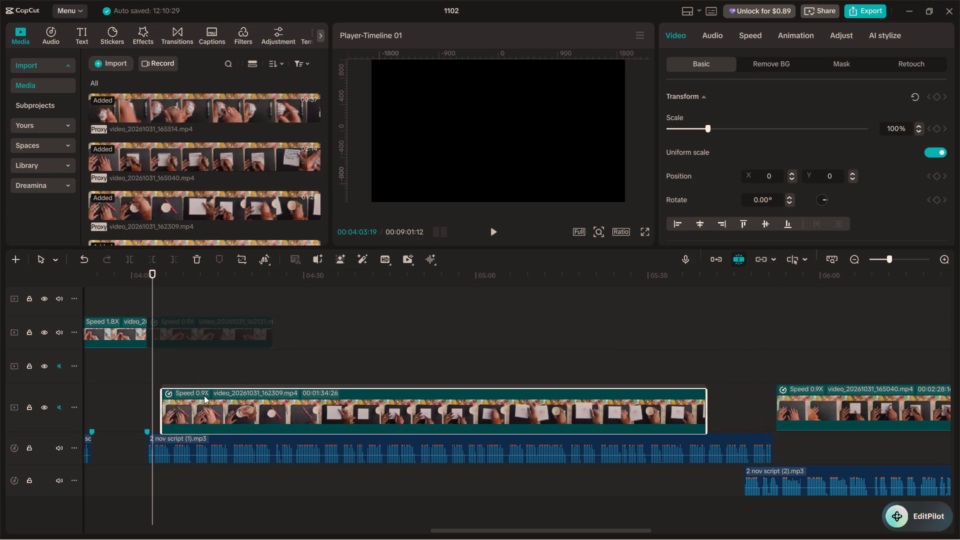
pyautogui.moveTo(204, 395); pyautogui.dragTo(193, 391)
pyautogui.click(138, 365)
pyautogui.press('space')
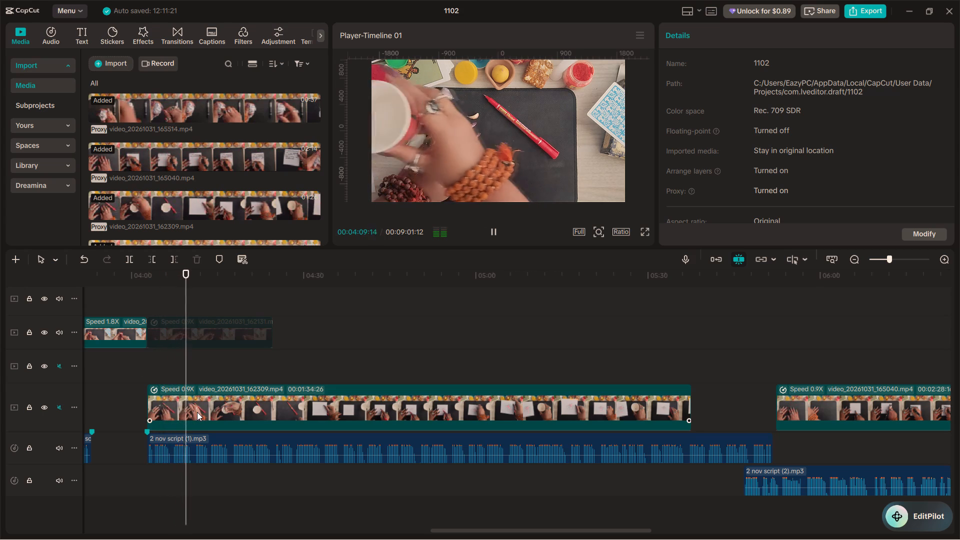
pyautogui.press('space')
# Examine the moved clip closely from about 00:04:05 to 00:04:09, comparing the resting hands with the narration phrases.
pyautogui.keyDown('ctrl'); pyautogui.scroll(11, 198, 412); pyautogui.keyUp('ctrl')
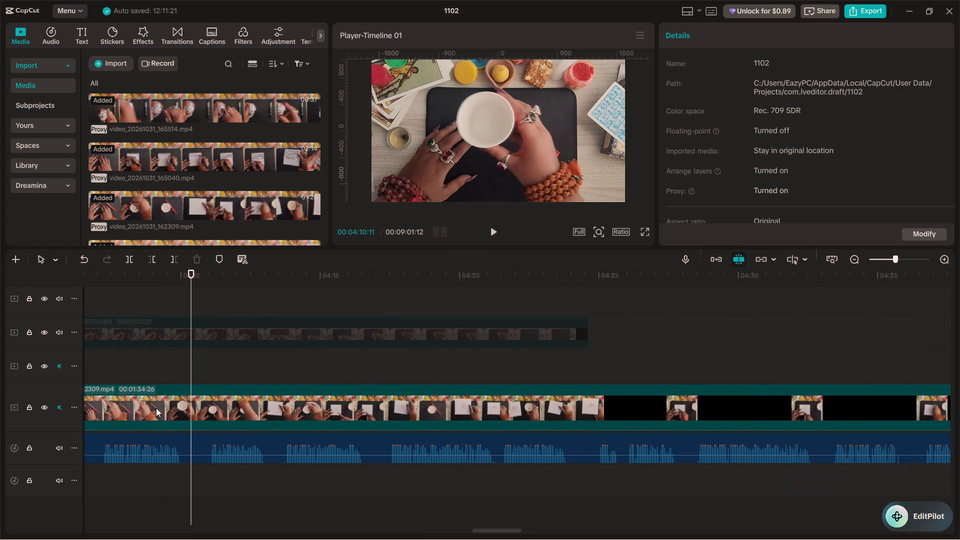
pyautogui.keyDown('alt'); pyautogui.scroll(5, 156, 407); pyautogui.keyUp('alt')
pyautogui.click(427, 371)
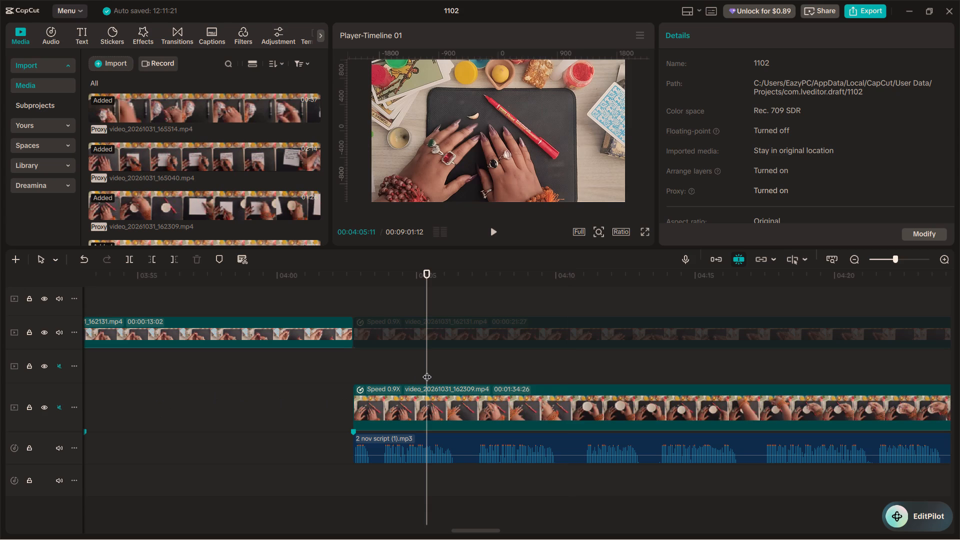
pyautogui.press('space')
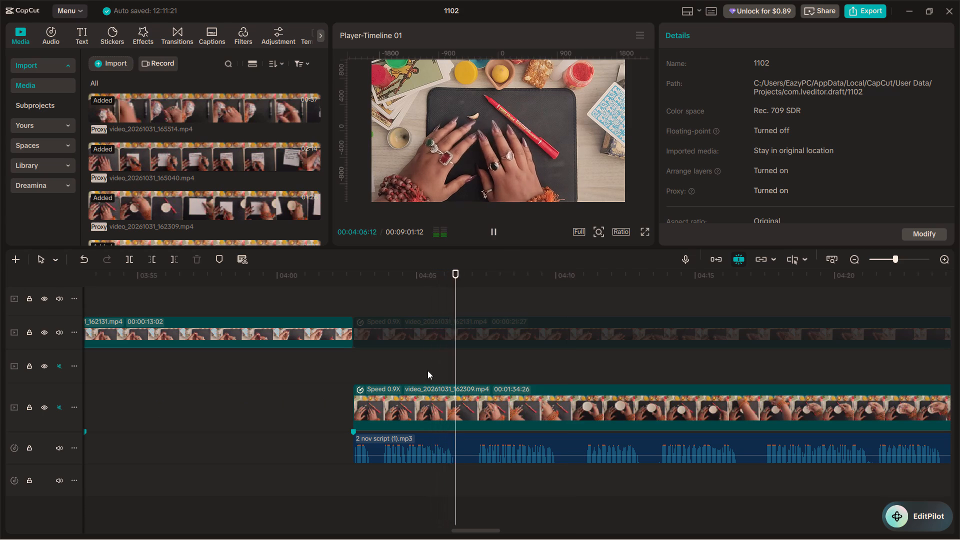
pyautogui.press('space')
pyautogui.click(453, 405)
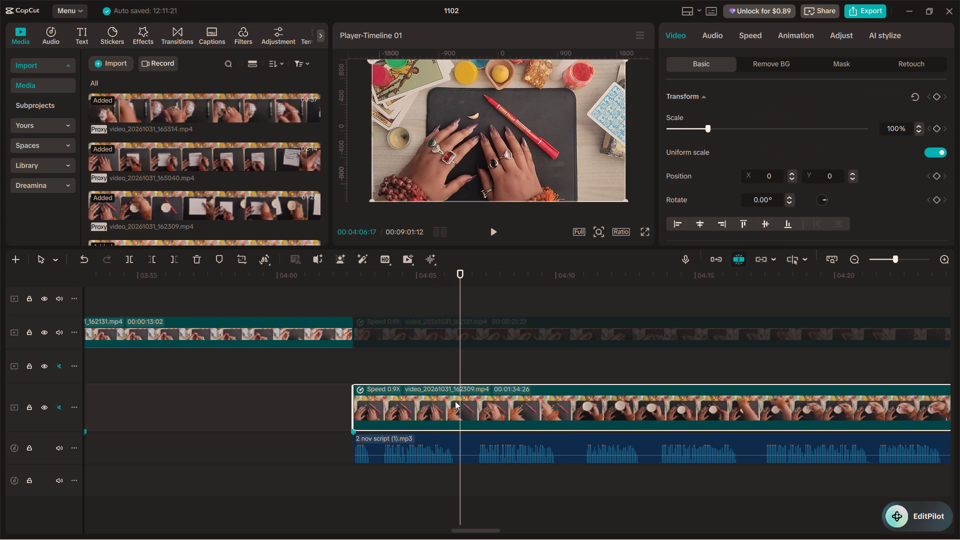
pyautogui.press('space')
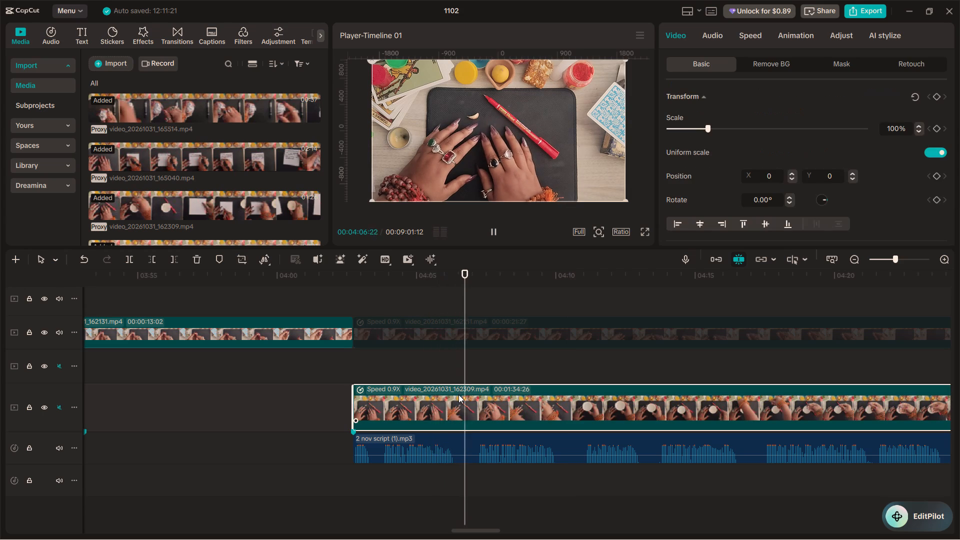
pyautogui.press('space')
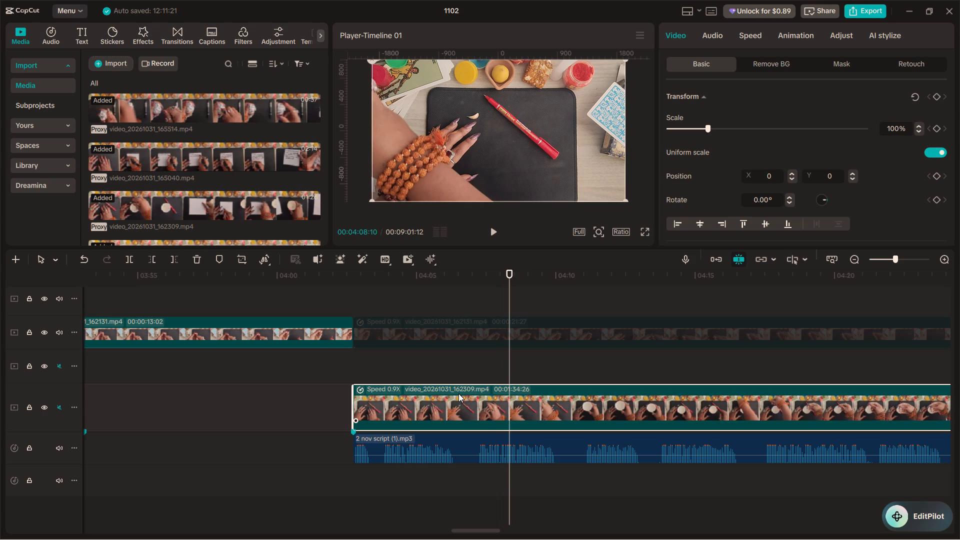
pyautogui.press('space')
pyautogui.press('space')
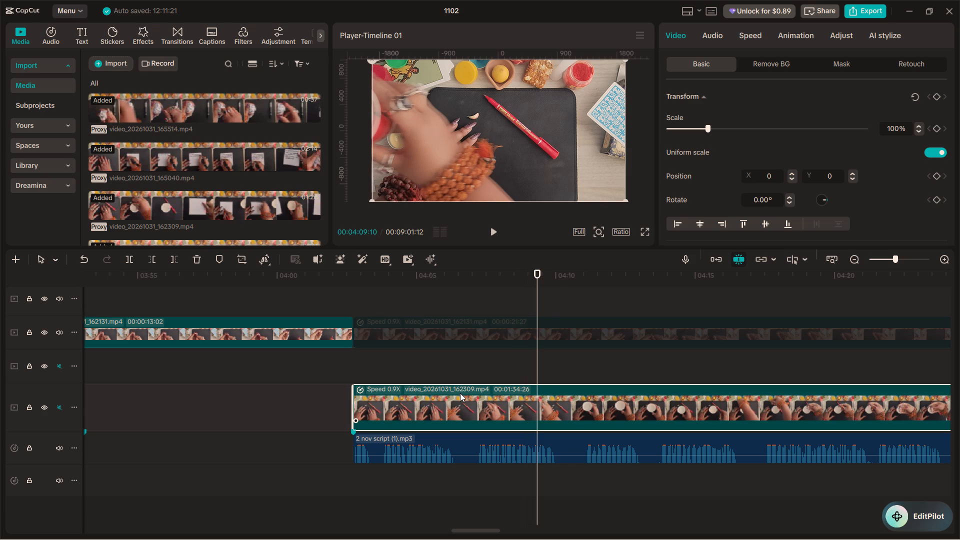
# Play video_20261031_162309.mp4 from about 00:04:07 to 00:04:14 and examine how the cup's arrival lines up with the narration.
pyautogui.keyDown('ctrl'); pyautogui.scroll(-4, 460, 393); pyautogui.keyUp('ctrl')
pyautogui.press('space')
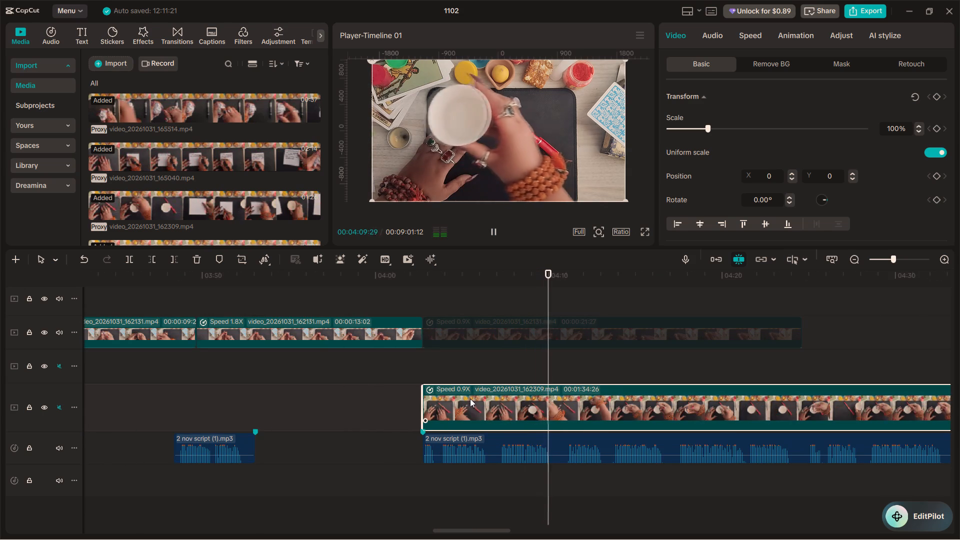
pyautogui.press('space')
pyautogui.press('space')
pyautogui.press('space')
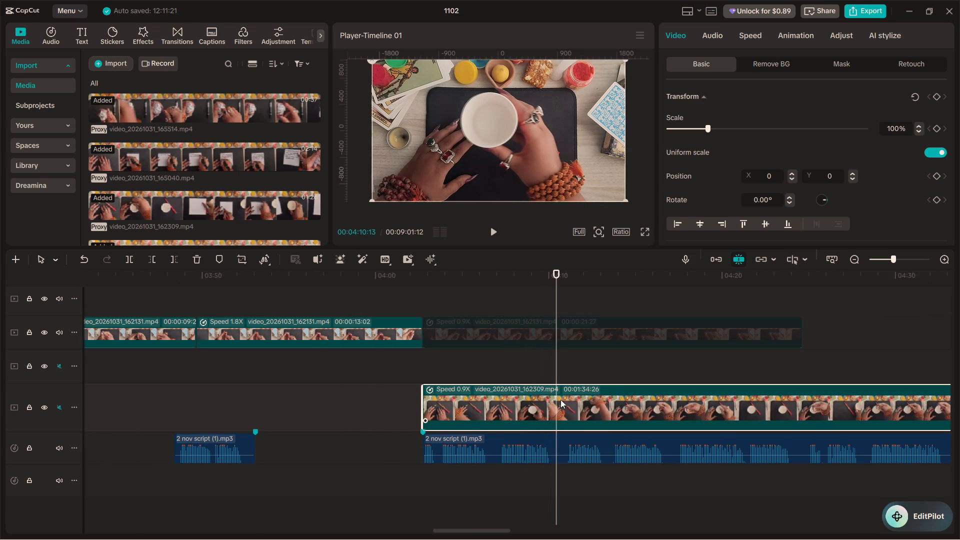
pyautogui.press('space')
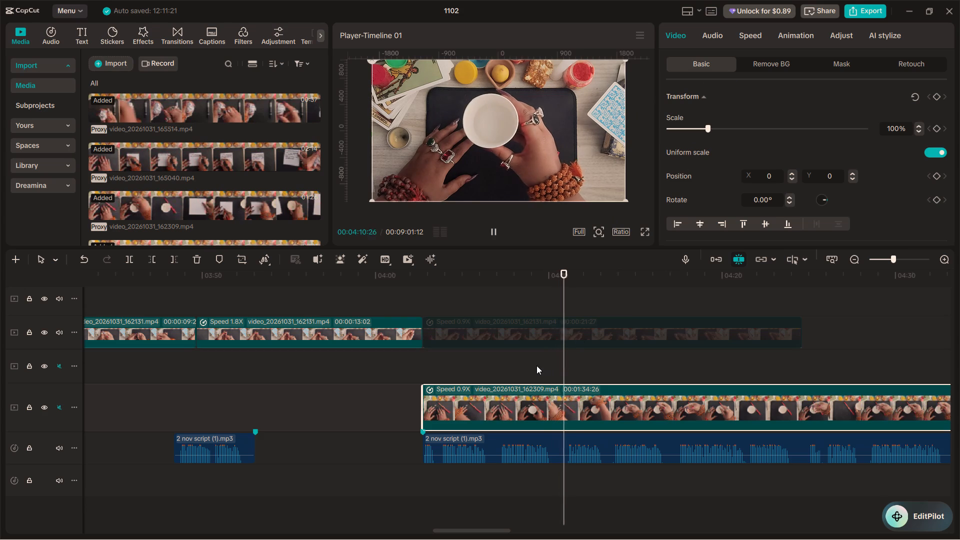
pyautogui.press('space')
pyautogui.moveTo(569, 363); pyautogui.dragTo(558, 363)
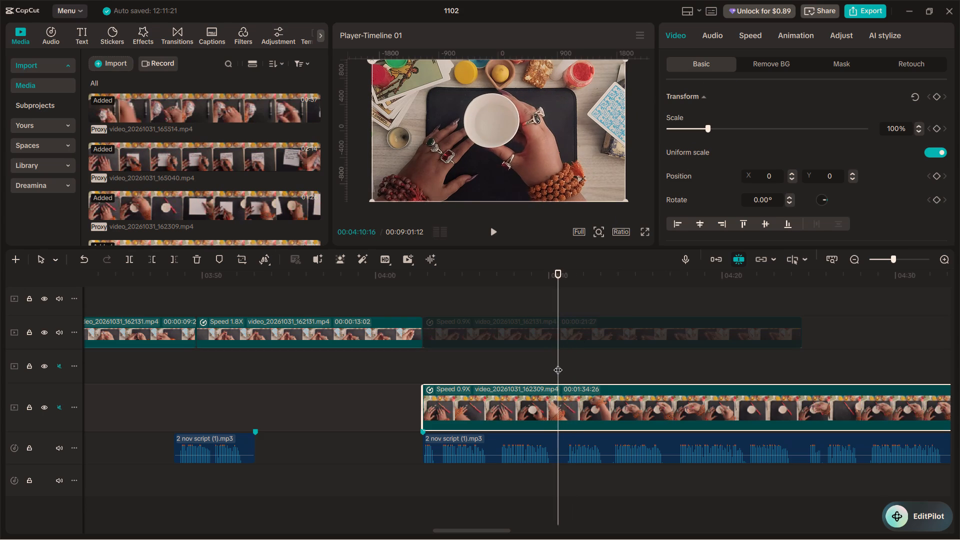
pyautogui.press('space')
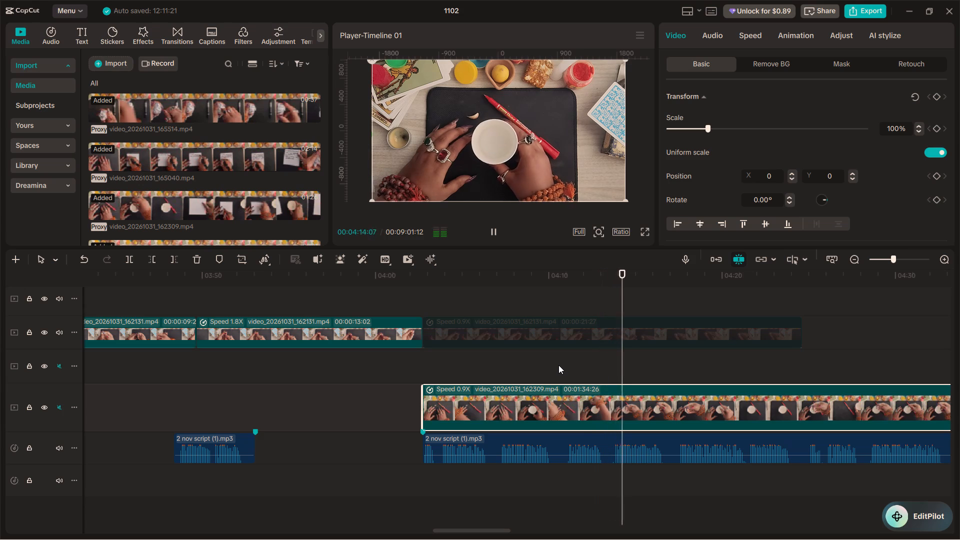
pyautogui.click(511, 357)
pyautogui.press('space')
pyautogui.click(489, 365)
pyautogui.press('space')
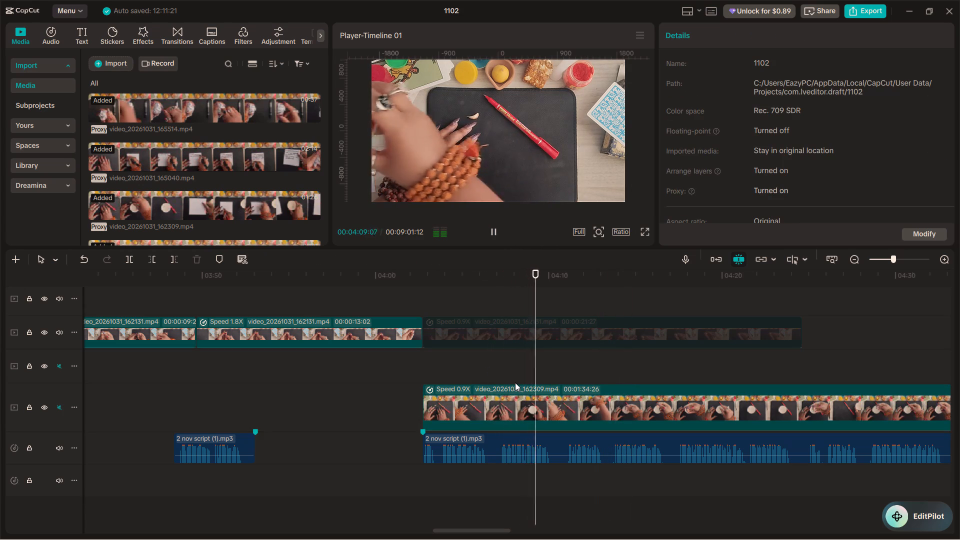
pyautogui.press('space')
# Split the 2 nov script (1).mp3 narration at 00:04:06:24 and move the part after the cut about 5 seconds later.
pyautogui.click(439, 373)
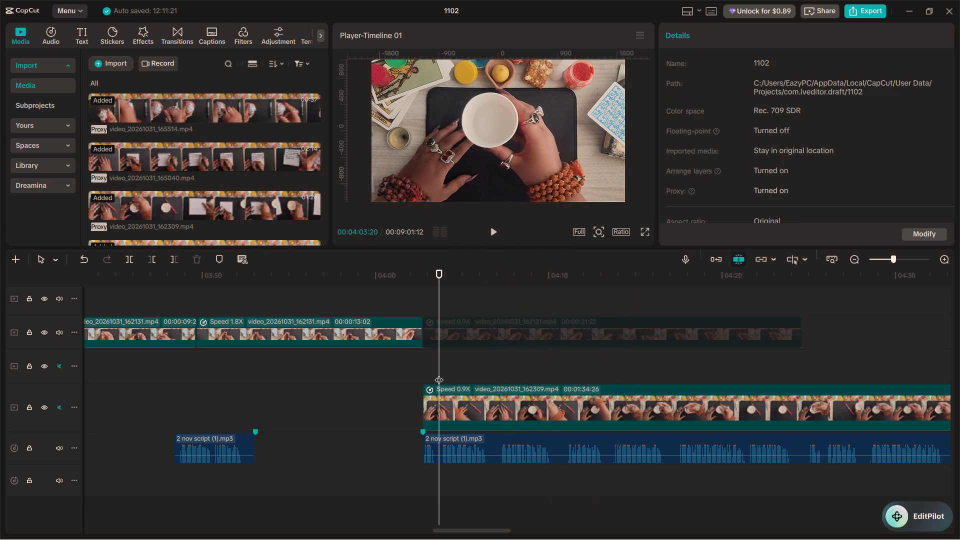
pyautogui.press('space')
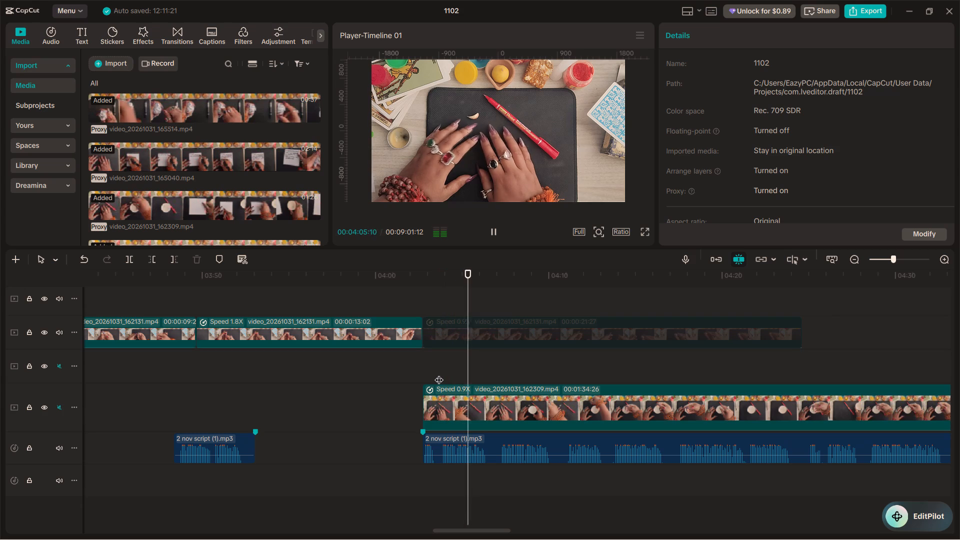
pyautogui.press('space')
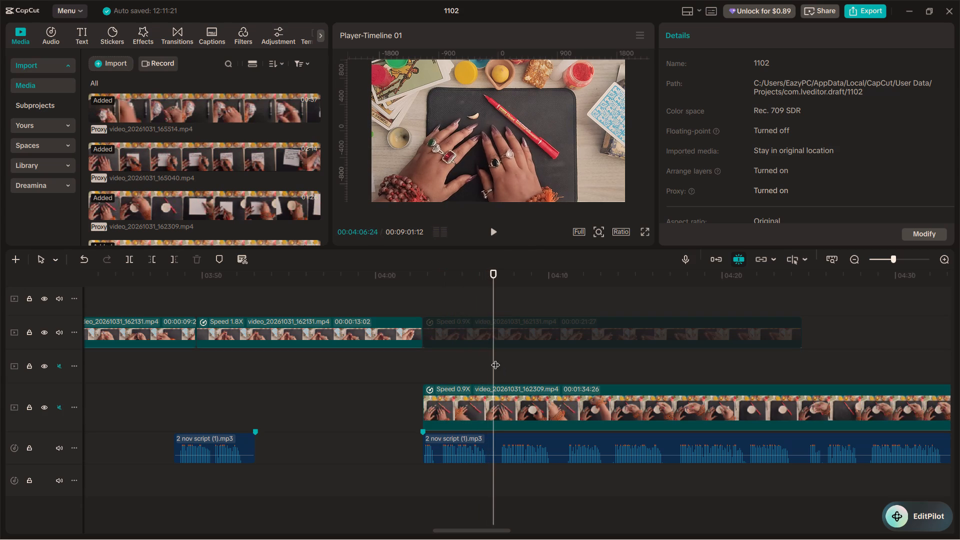
pyautogui.click(495, 443)
pyautogui.hotkey('ctrl', 'b')
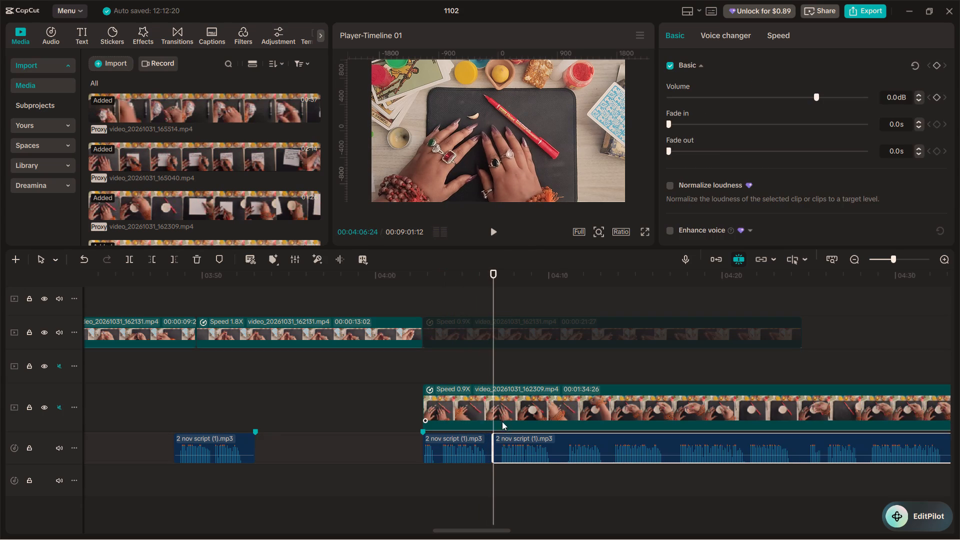
pyautogui.moveTo(509, 438); pyautogui.dragTo(603, 446)
# Split video_20261031_162309.mp4 at 00:04:10:28, where the white cup is held over the black mat.
pyautogui.press('space')
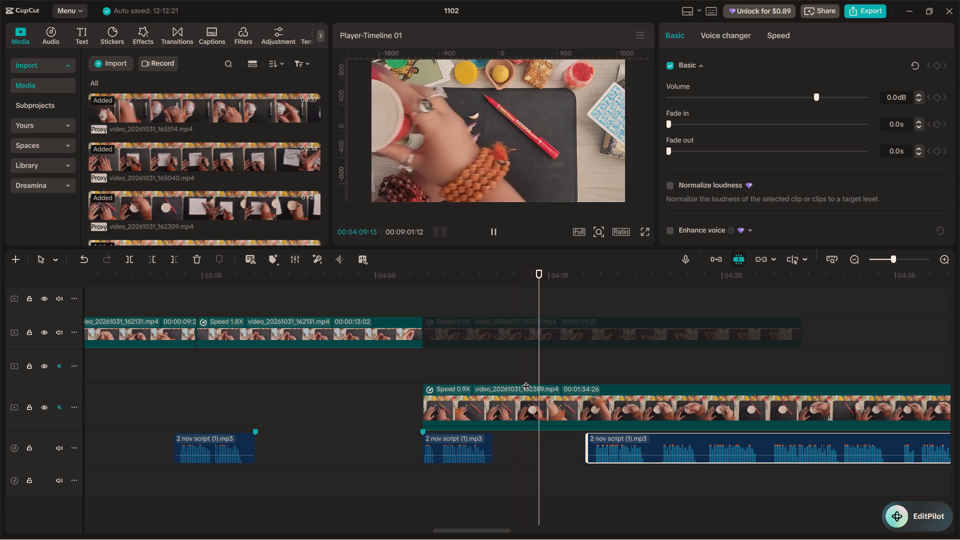
pyautogui.press('space')
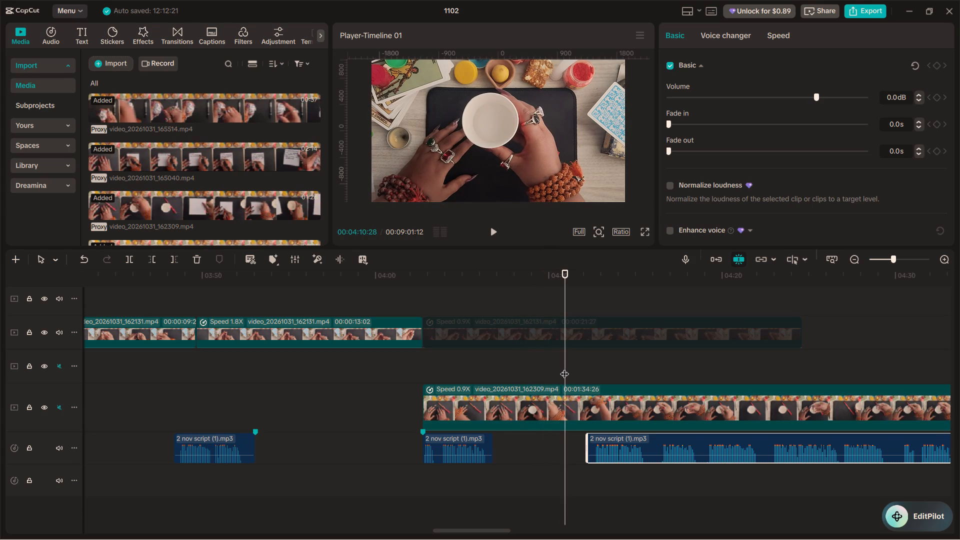
pyautogui.click(574, 397)
pyautogui.hotkey('ctrl', 'b')
# Set the speed of the first part of video_20261031_162309.mp4 to 1.40x.
pyautogui.click(518, 390)
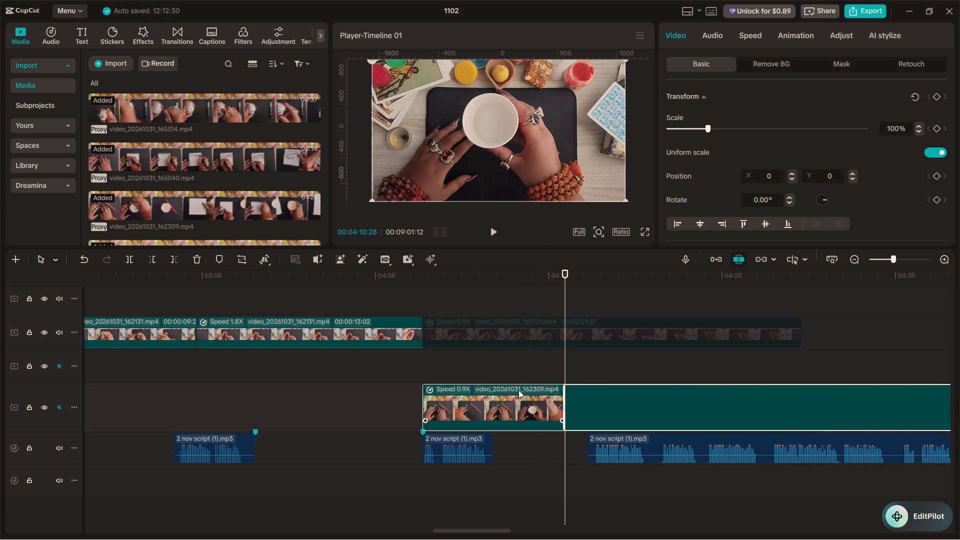
pyautogui.click(743, 38)
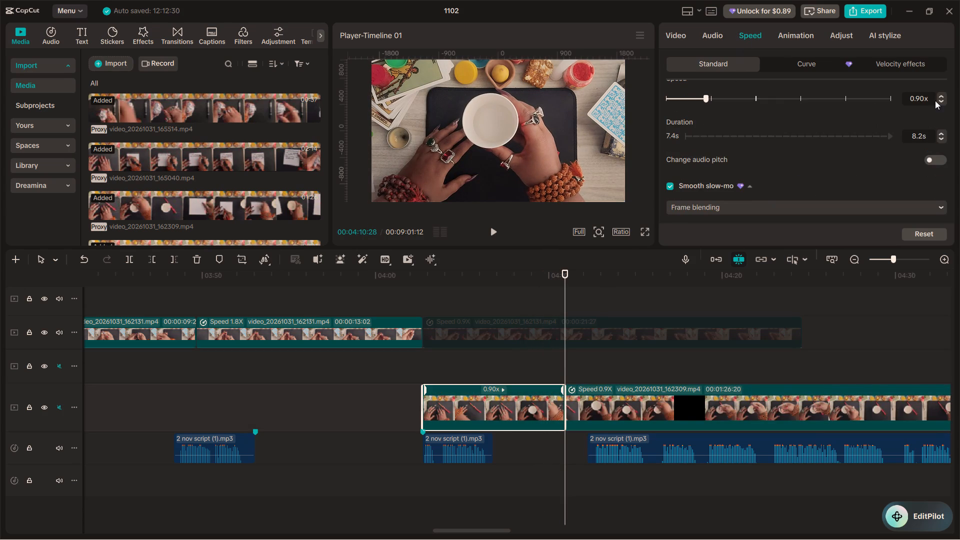
pyautogui.tripleClick(943, 95)
pyautogui.doubleClick(943, 95)
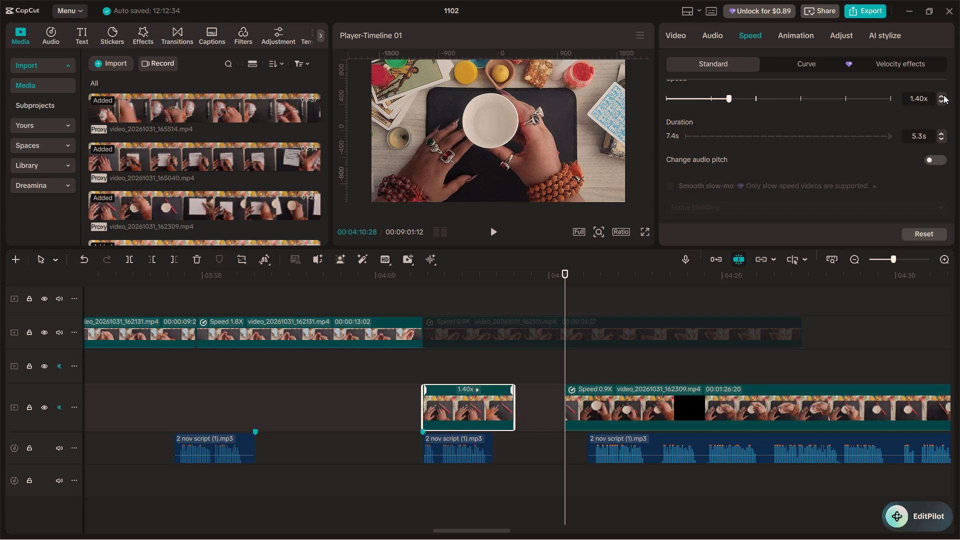
# Split the 1.4x part at 00:04:05:21, where the hand starts to reach, and delete the resting-hands piece before the cut.
pyautogui.click(420, 373)
pyautogui.press('space')
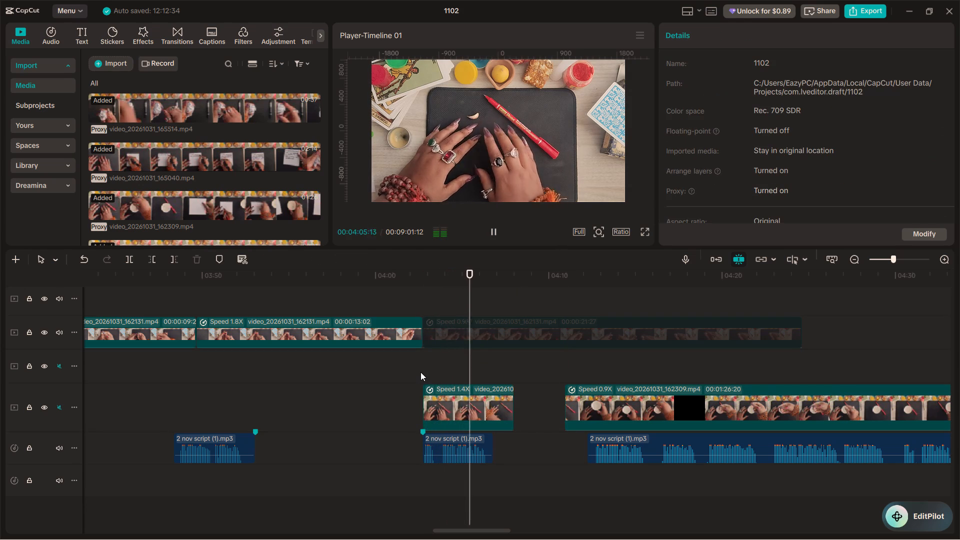
pyautogui.press('space')
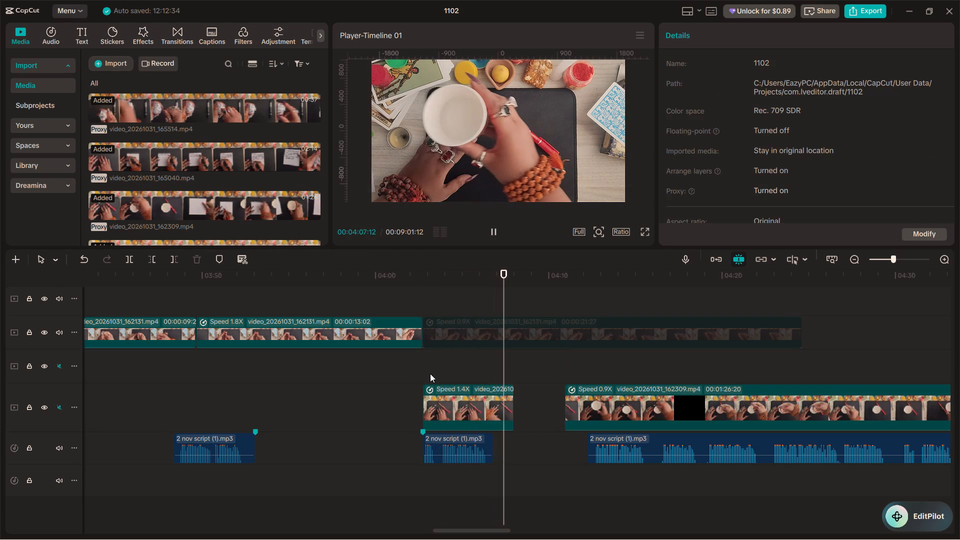
pyautogui.moveTo(503, 369); pyautogui.dragTo(469, 360)
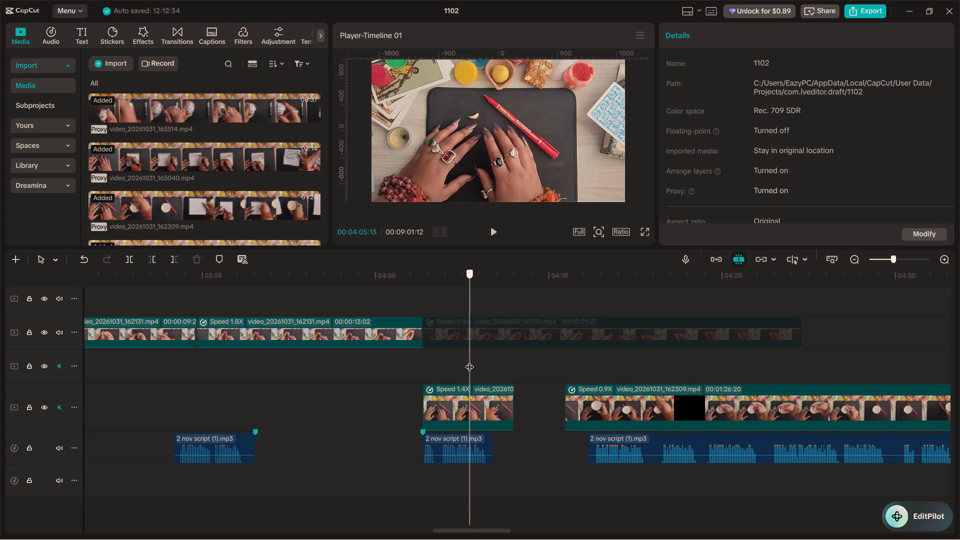
pyautogui.moveTo(469, 360); pyautogui.dragTo(474, 361)
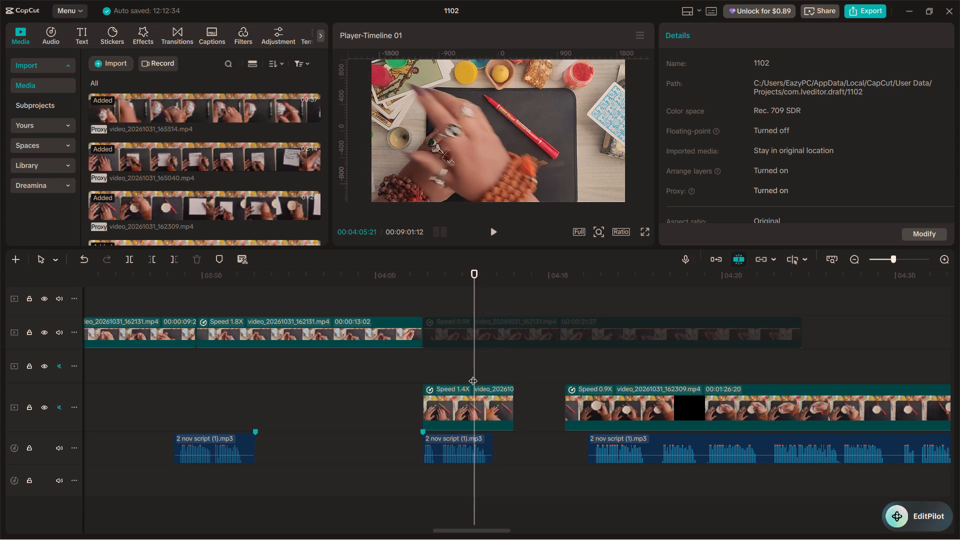
pyautogui.click(469, 401)
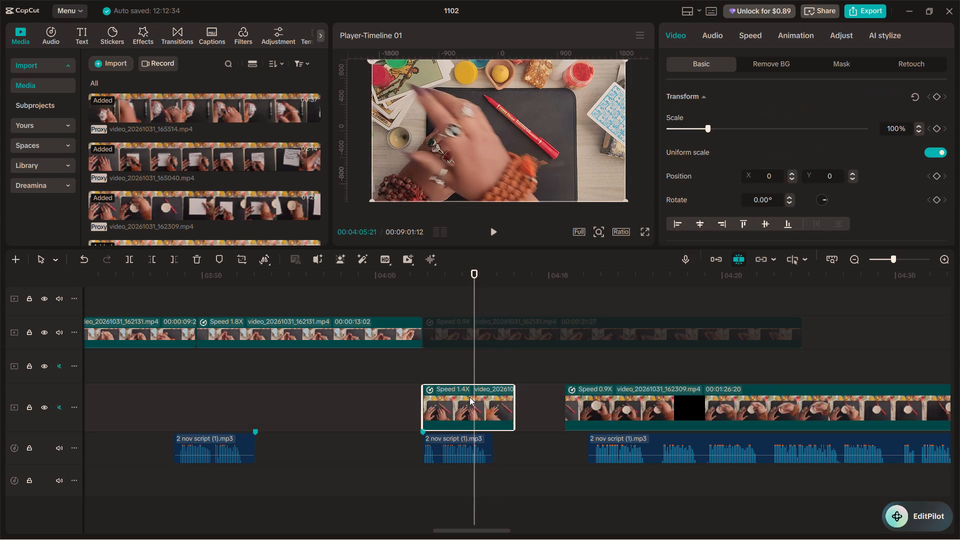
pyautogui.hotkey('ctrl', 'b')
pyautogui.click(460, 394)
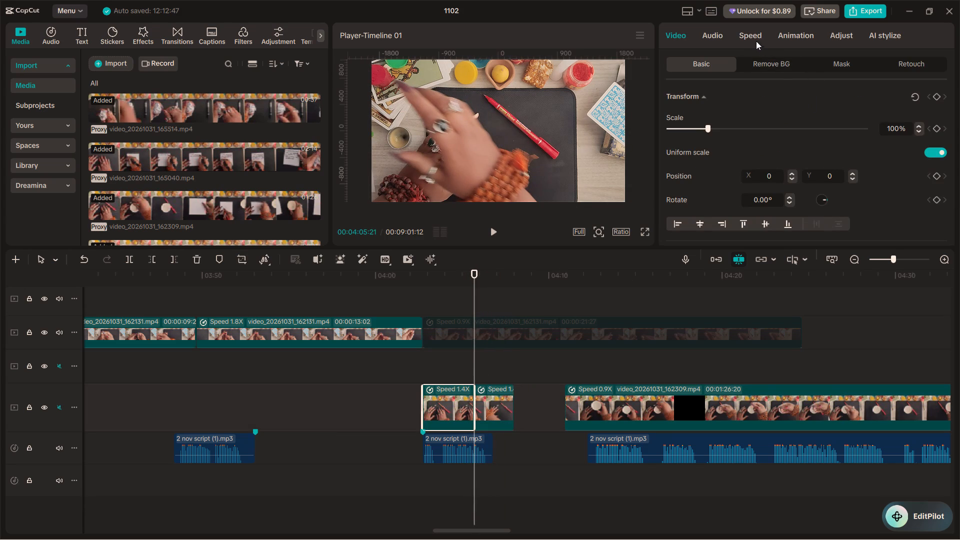
pyautogui.click(448, 397)
pyautogui.press('BackSpace')
# Move the remaining 1.4x piece back to the second marker, extend its end to match the short narration clip below, and play it.
pyautogui.moveTo(493, 402); pyautogui.dragTo(441, 406)
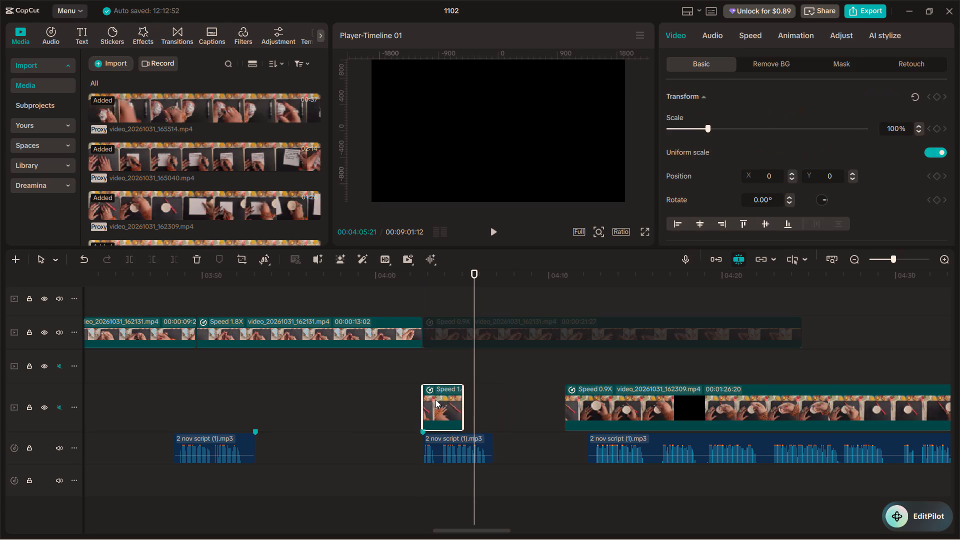
pyautogui.moveTo(463, 408); pyautogui.dragTo(488, 408)
pyautogui.click(411, 377)
pyautogui.press('space')
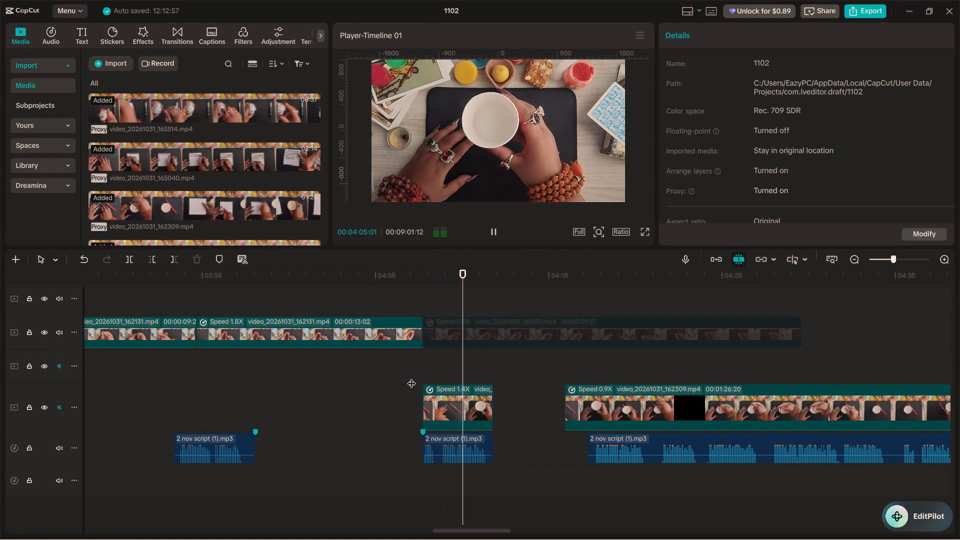
pyautogui.press('space')
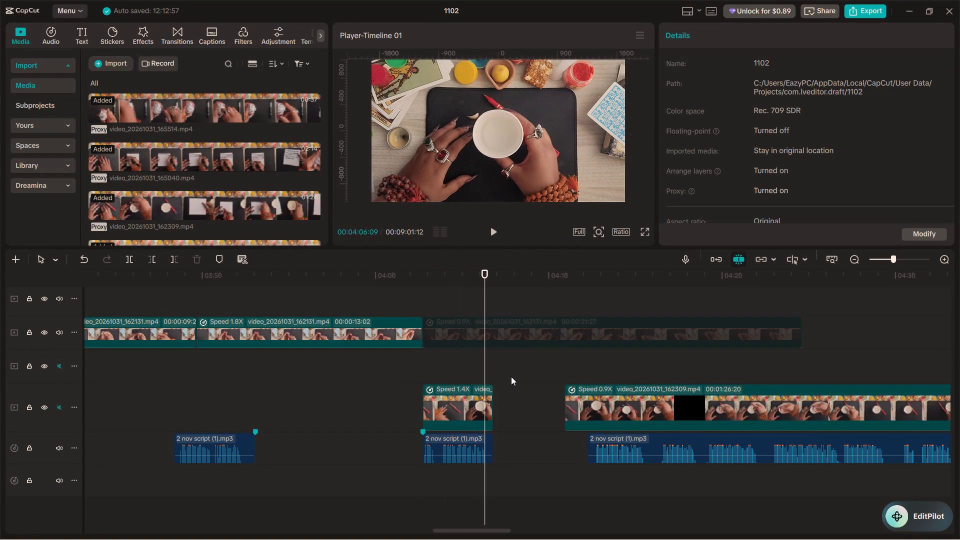
pyautogui.press('space')
pyautogui.press('space')
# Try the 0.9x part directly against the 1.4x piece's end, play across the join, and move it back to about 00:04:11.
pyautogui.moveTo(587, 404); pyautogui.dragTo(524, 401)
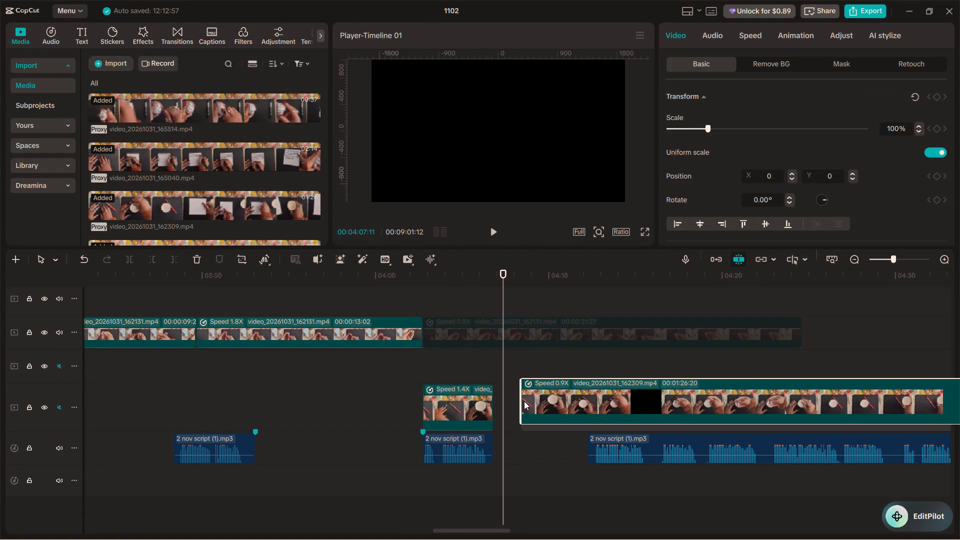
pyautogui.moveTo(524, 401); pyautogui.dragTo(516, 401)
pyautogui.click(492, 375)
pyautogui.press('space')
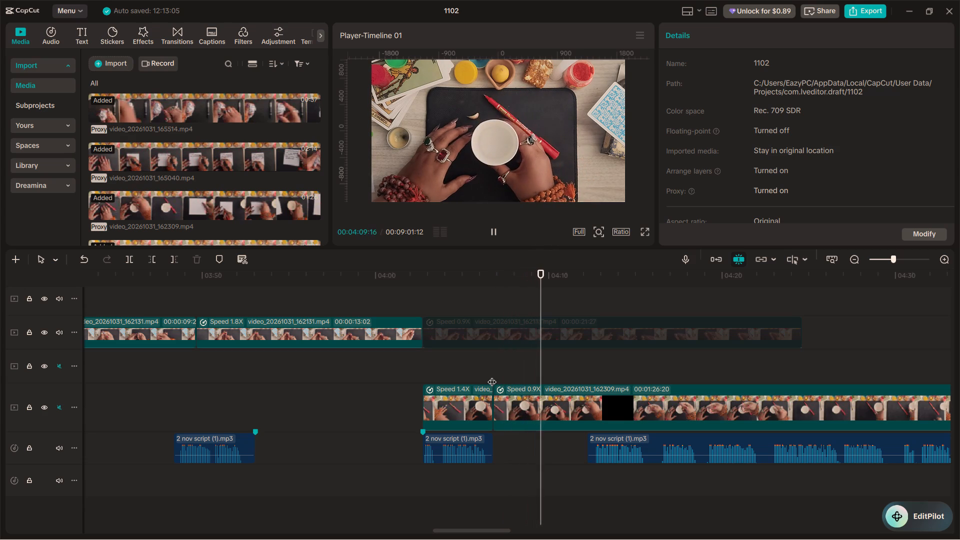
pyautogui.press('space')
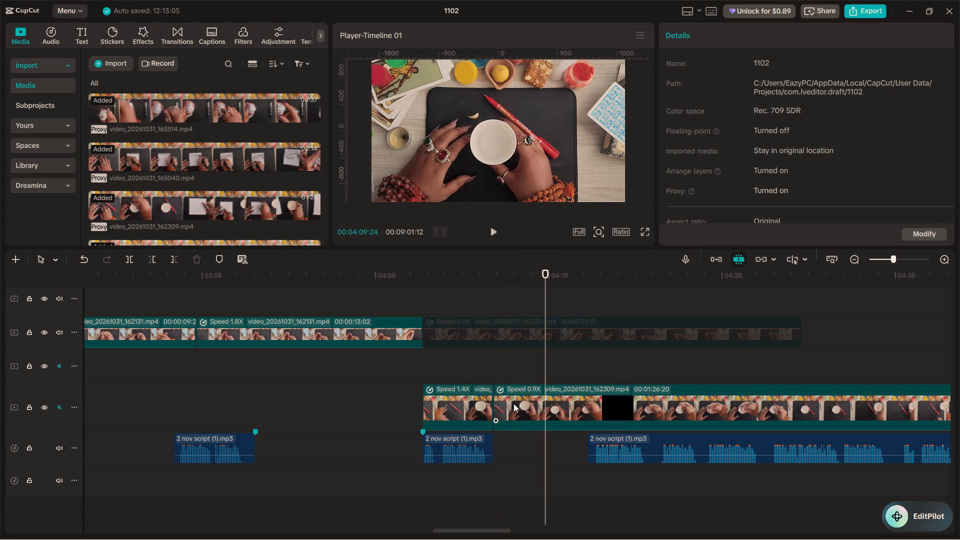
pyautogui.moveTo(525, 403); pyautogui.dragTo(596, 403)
# Extend the end of the 1.4x piece of video_20261031_162309.mp4 to about 00:04:09 and play it.
pyautogui.click(476, 402)
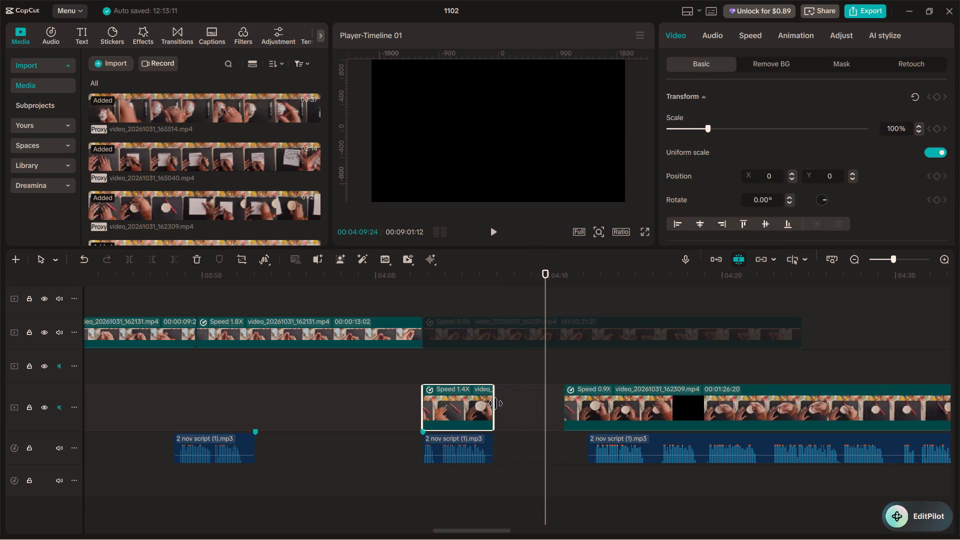
pyautogui.moveTo(495, 403); pyautogui.dragTo(528, 407)
pyautogui.click(481, 368)
pyautogui.press('space')
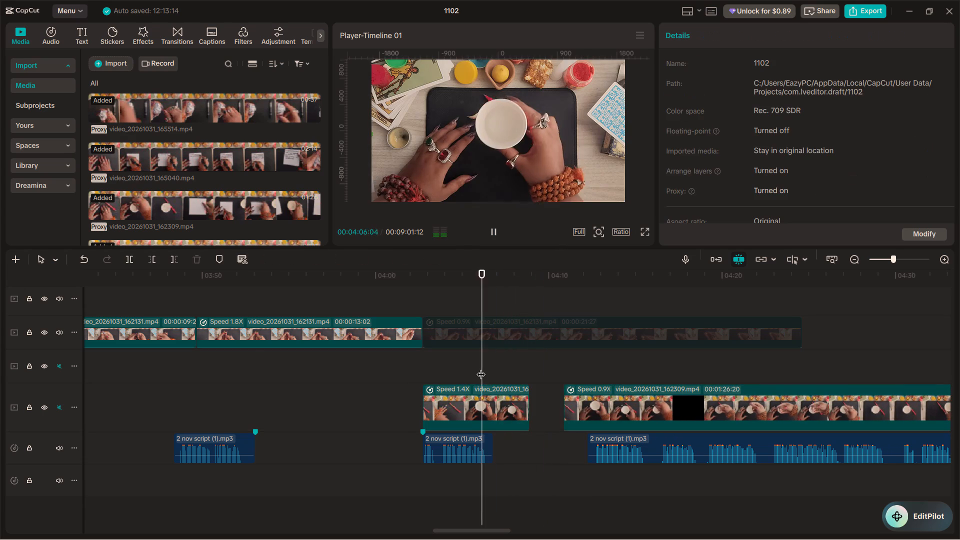
pyautogui.press('space')
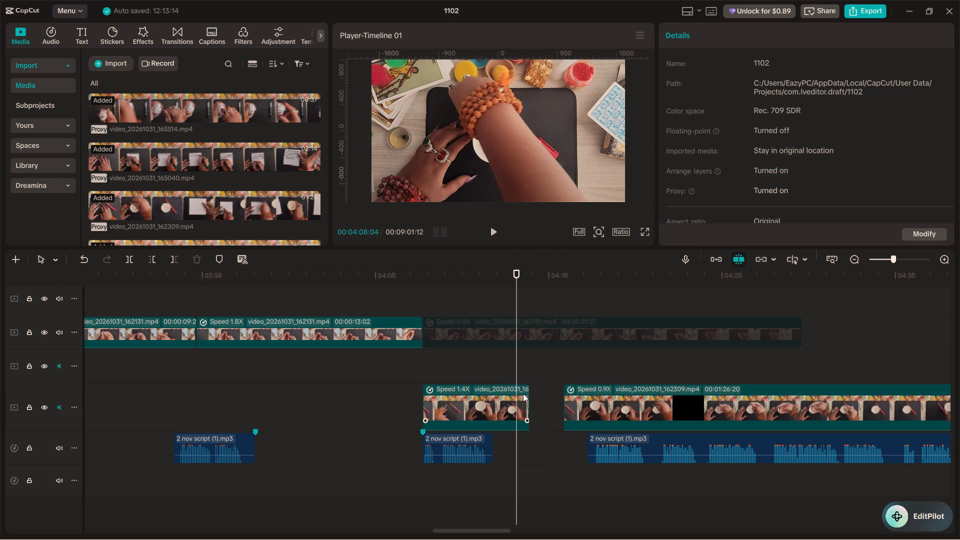
# Move the long narration clip earlier to start at 00:04:07:24, where the hand lets go of the cup, and play it.
pyautogui.moveTo(514, 372); pyautogui.dragTo(501, 370)
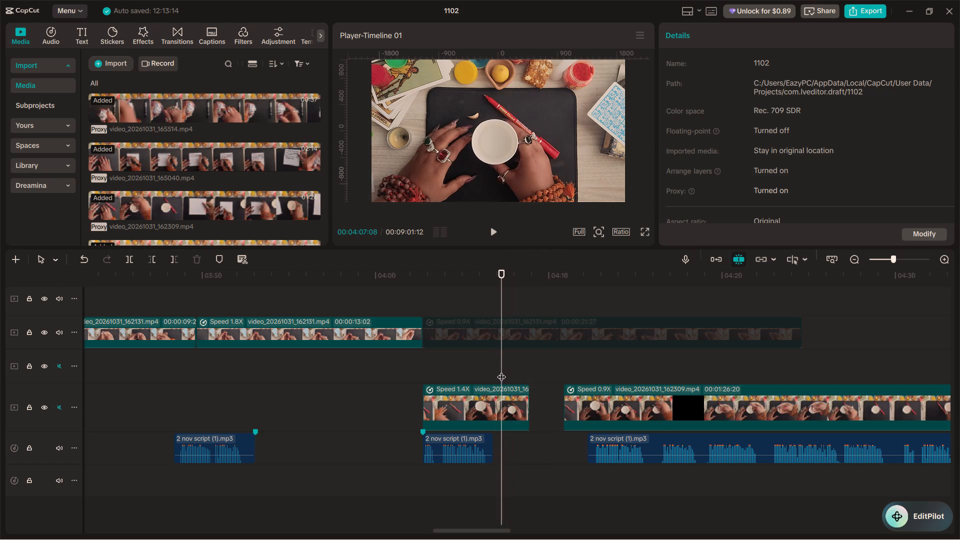
pyautogui.press('space')
pyautogui.press('space')
pyautogui.press('space')
pyautogui.press('space')
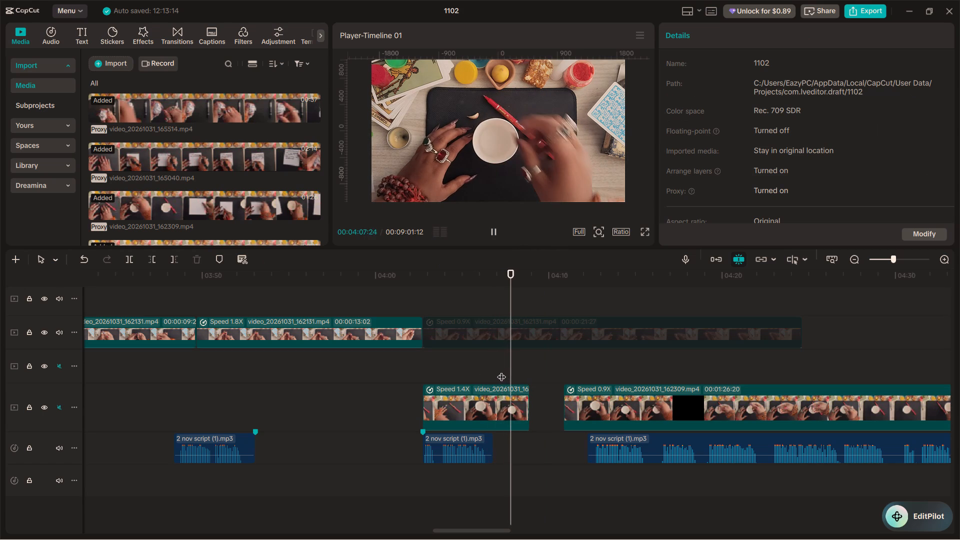
pyautogui.moveTo(628, 442); pyautogui.dragTo(542, 441)
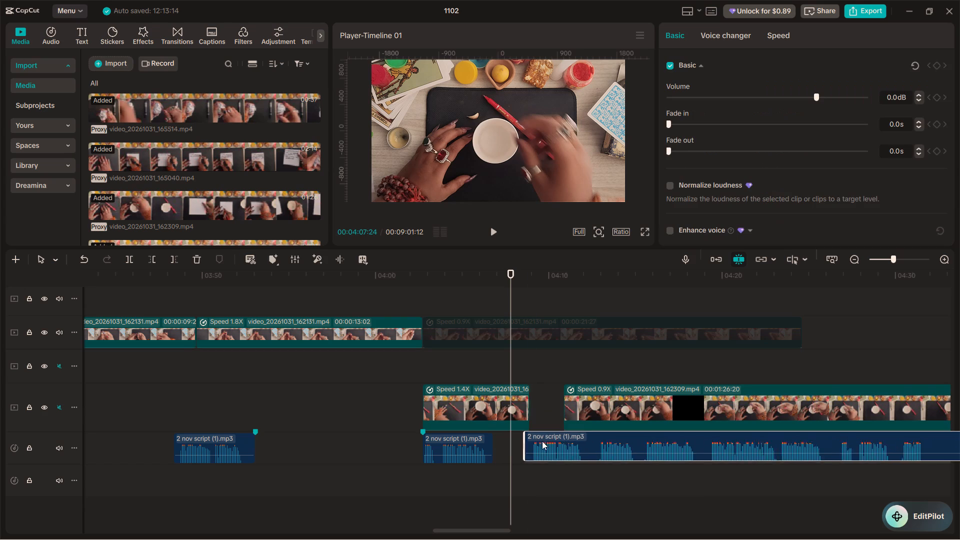
pyautogui.moveTo(542, 441); pyautogui.dragTo(550, 441)
pyautogui.press('space')
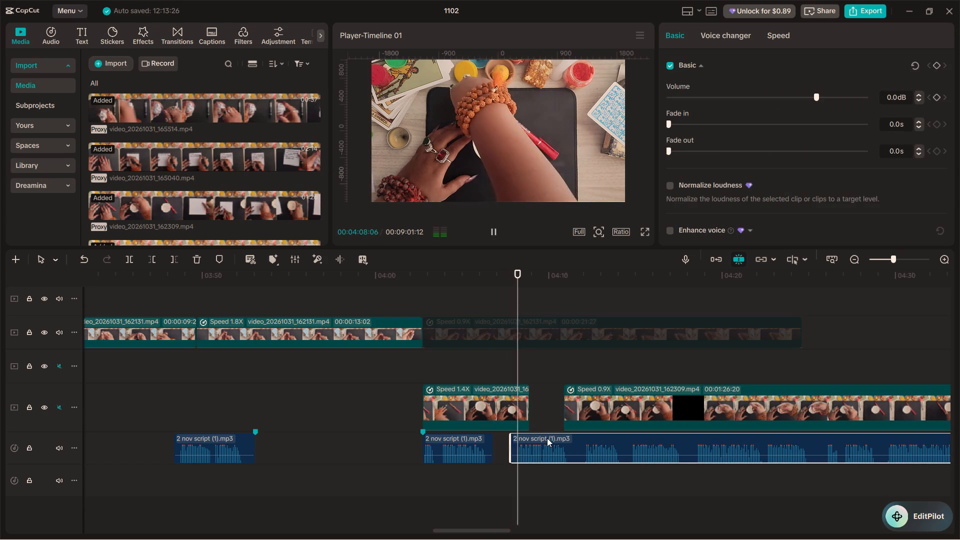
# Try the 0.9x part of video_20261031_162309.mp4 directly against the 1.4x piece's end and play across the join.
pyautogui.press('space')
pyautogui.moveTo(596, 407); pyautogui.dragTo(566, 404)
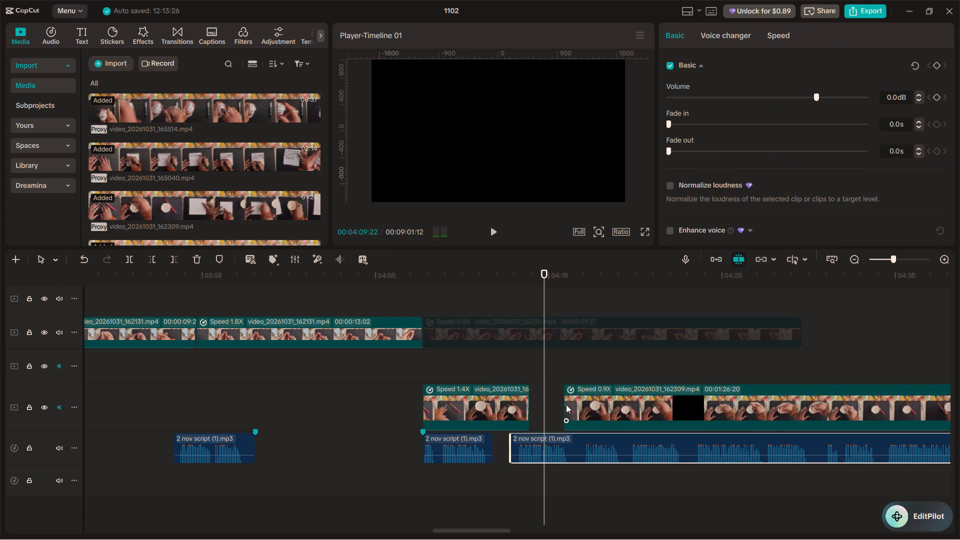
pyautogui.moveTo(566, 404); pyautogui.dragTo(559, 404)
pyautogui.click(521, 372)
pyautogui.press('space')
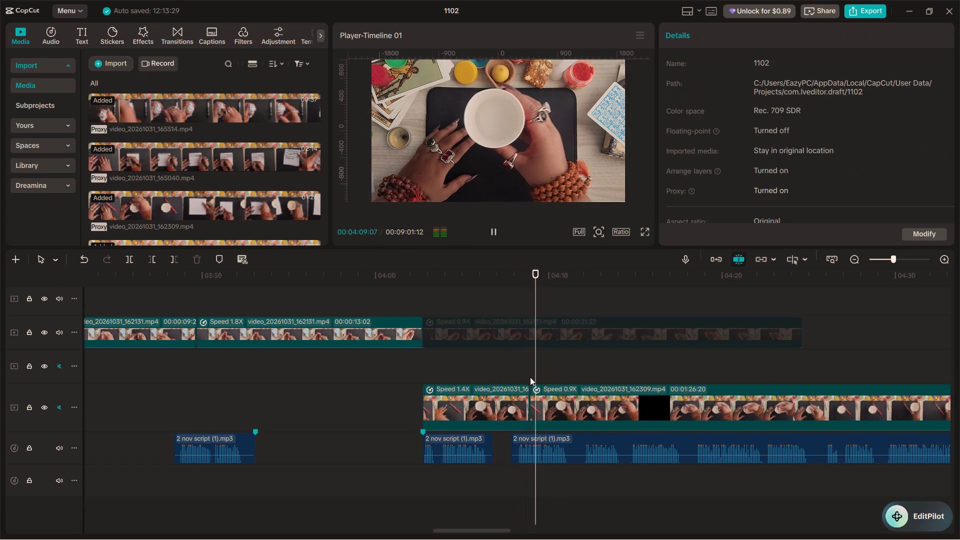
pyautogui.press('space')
# Trim the beginning of the 0.9x part down to a length of 00:01:20:26 and move it to start at about 00:04:12.
pyautogui.click(553, 392)
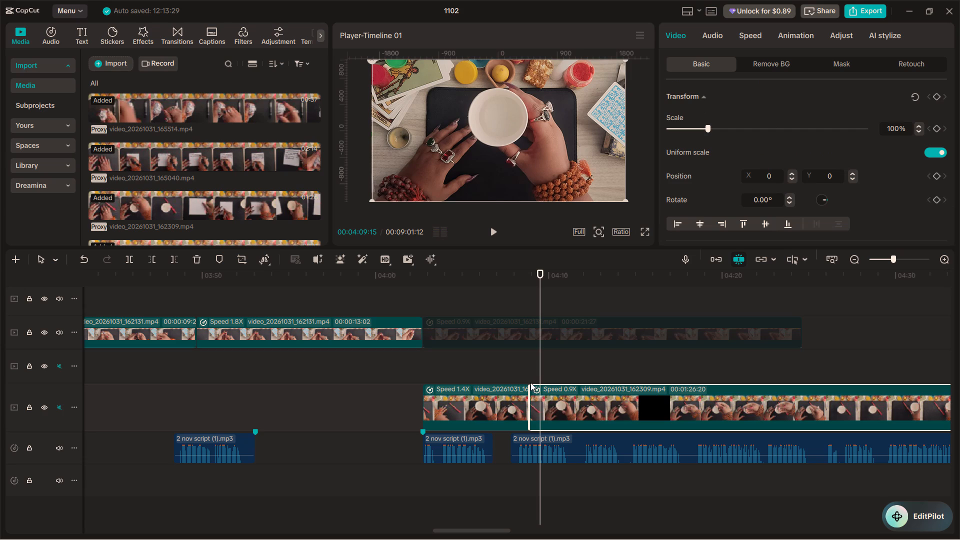
pyautogui.moveTo(532, 393); pyautogui.dragTo(578, 400)
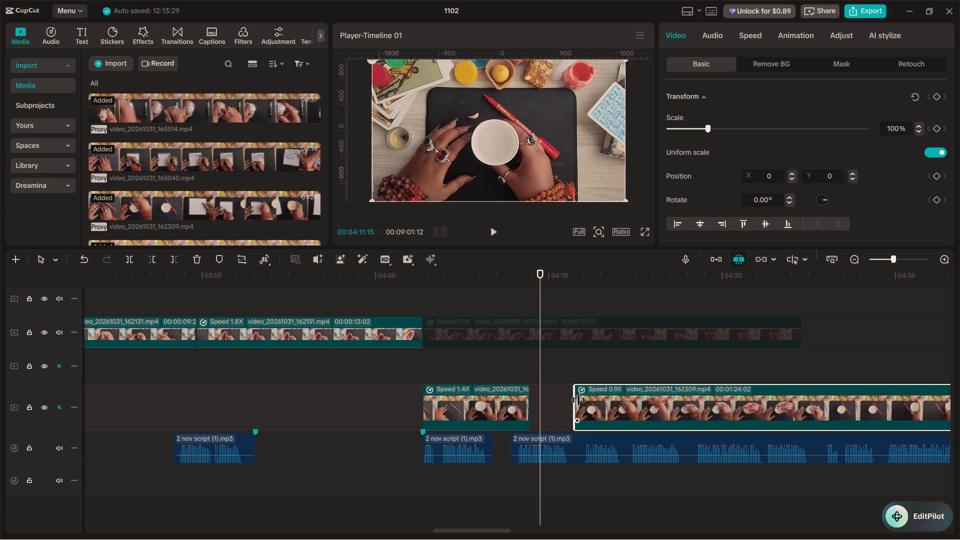
pyautogui.moveTo(578, 400); pyautogui.dragTo(632, 414)
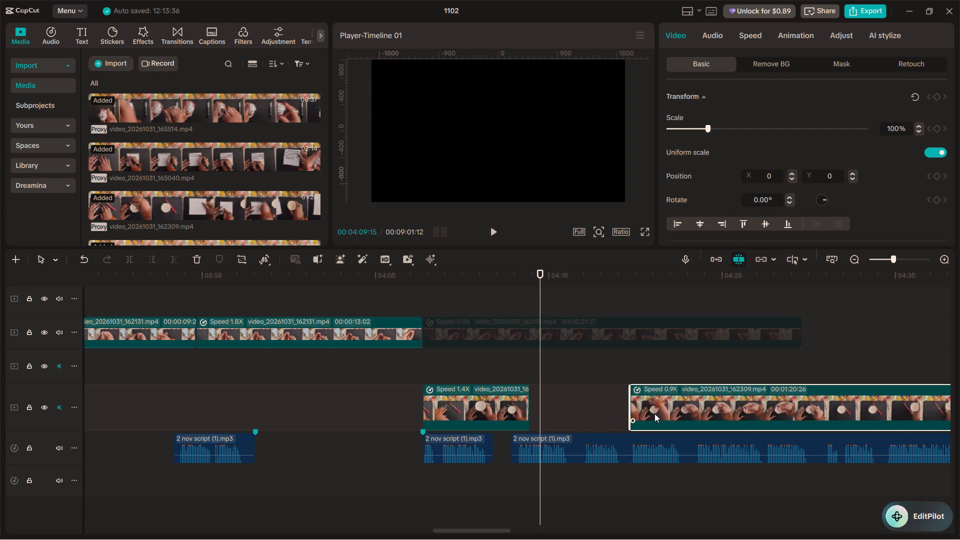
pyautogui.moveTo(653, 412); pyautogui.dragTo(613, 411)
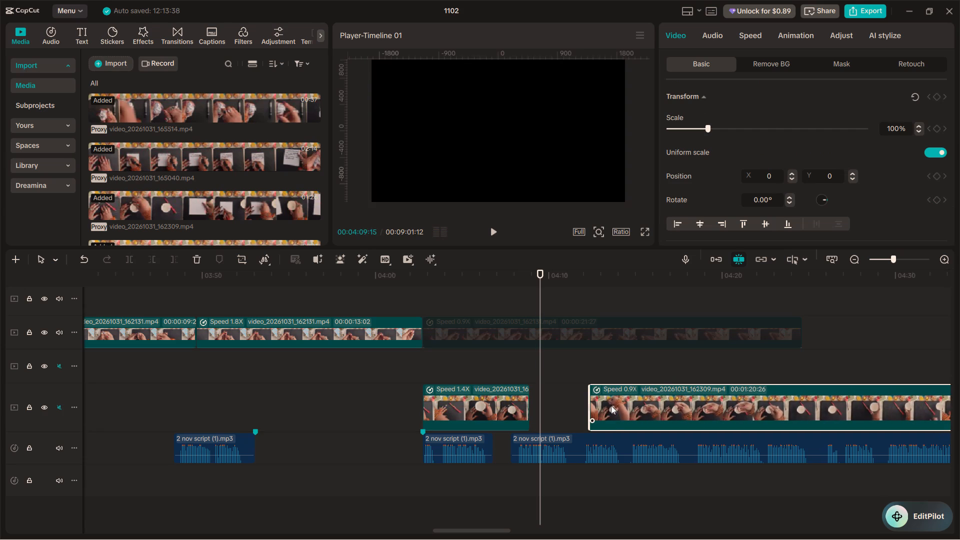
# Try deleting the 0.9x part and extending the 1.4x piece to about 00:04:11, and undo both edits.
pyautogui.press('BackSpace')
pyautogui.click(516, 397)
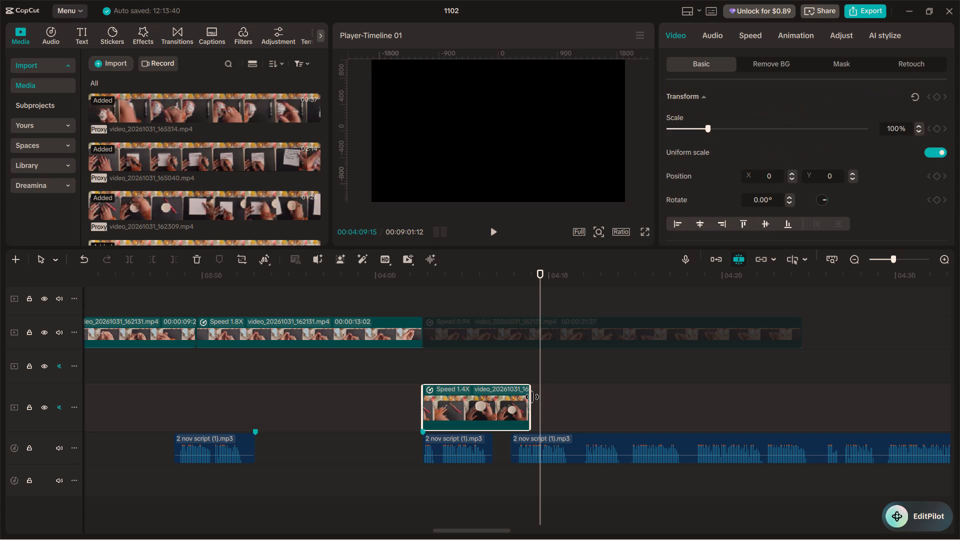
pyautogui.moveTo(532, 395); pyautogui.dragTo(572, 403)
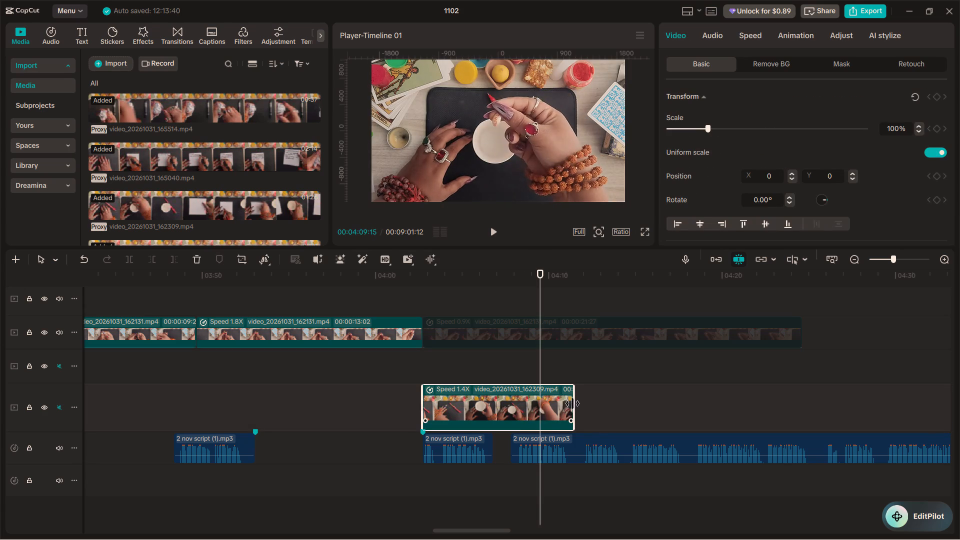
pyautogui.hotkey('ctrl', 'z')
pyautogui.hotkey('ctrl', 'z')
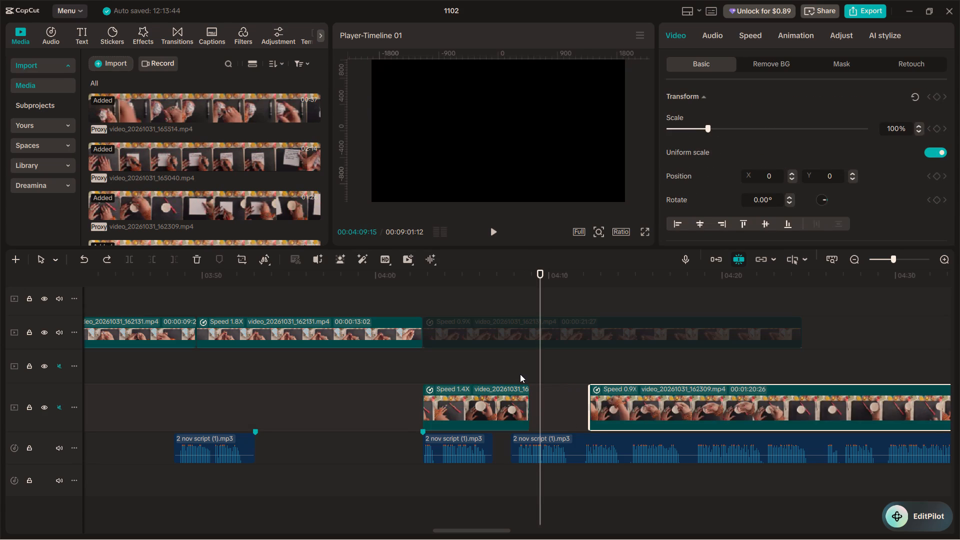
# Extend the end of the 1.4x piece until it meets the 0.9x part at about 00:04:12, and play across the join.
pyautogui.click(509, 401)
pyautogui.click(501, 368)
pyautogui.press('space')
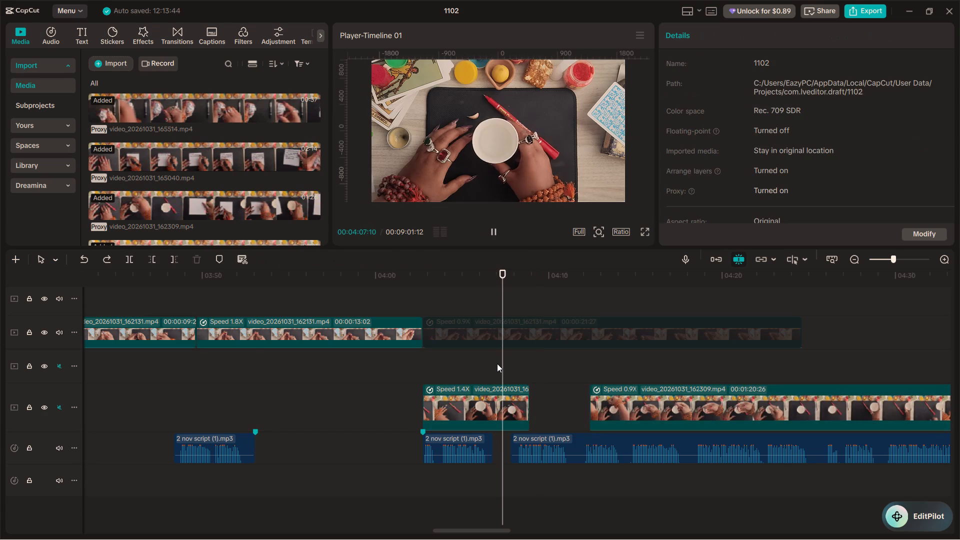
pyautogui.press('space')
pyautogui.click(513, 394)
pyautogui.moveTo(532, 398); pyautogui.dragTo(598, 413)
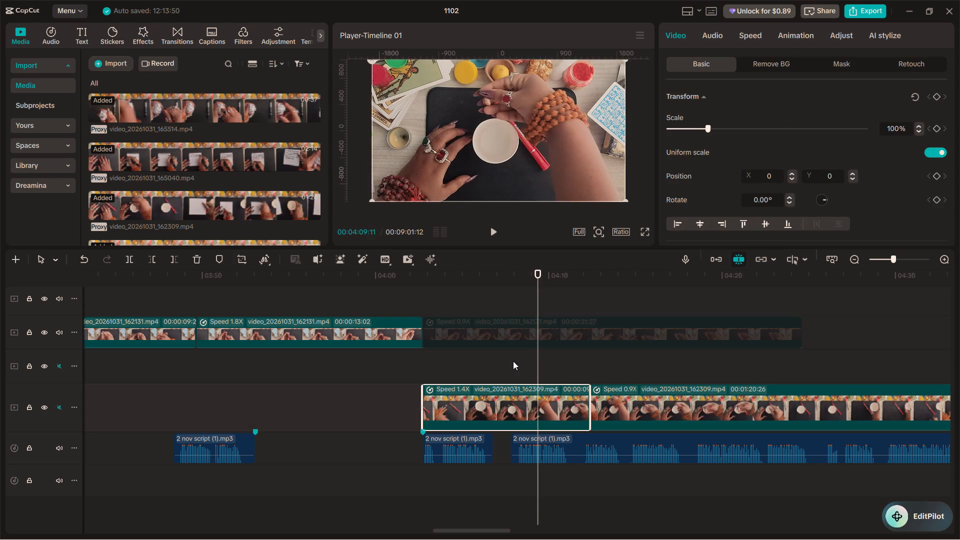
pyautogui.click(513, 361)
pyautogui.press('space')
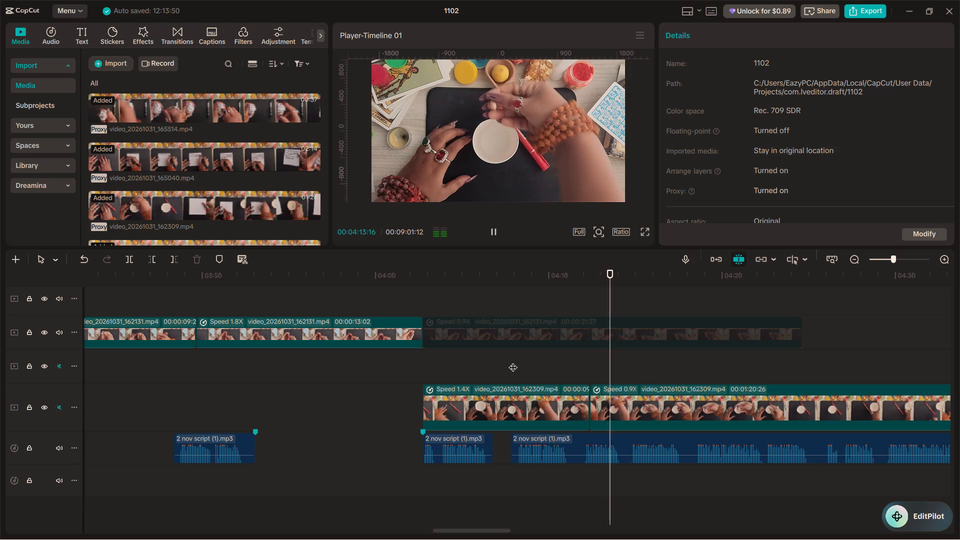
pyautogui.press('space')
# Move the 0.9x part later to about 00:04:17, extend the 1.4x piece to a length of 00:00:12:15, and play it.
pyautogui.click(609, 421)
pyautogui.moveTo(609, 405); pyautogui.dragTo(687, 404)
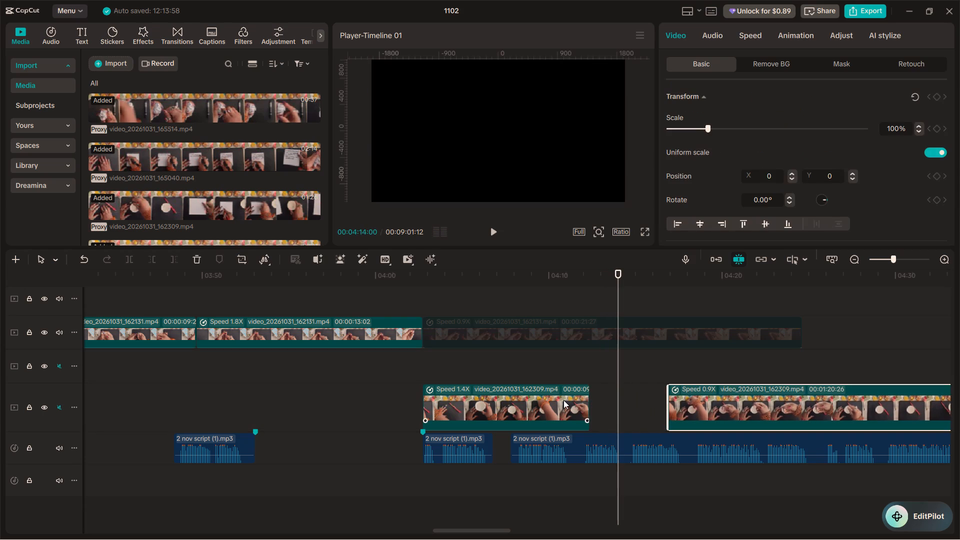
pyautogui.click(563, 400)
pyautogui.moveTo(588, 407); pyautogui.dragTo(638, 414)
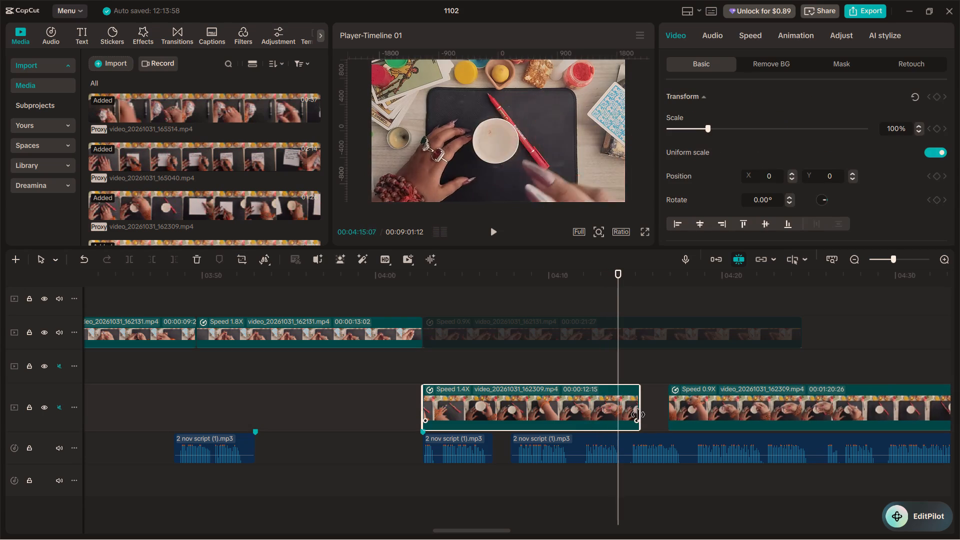
pyautogui.click(554, 365)
pyautogui.press('space')
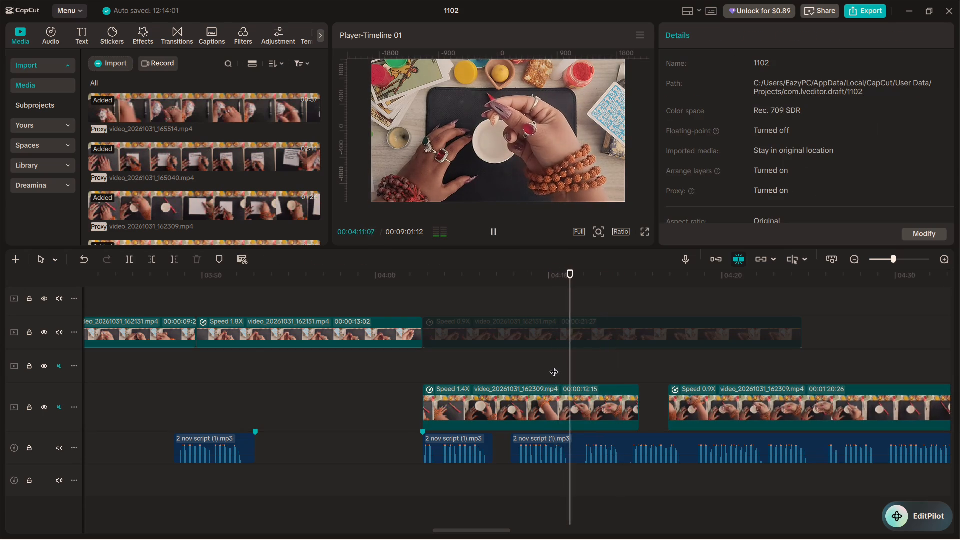
pyautogui.press('space')
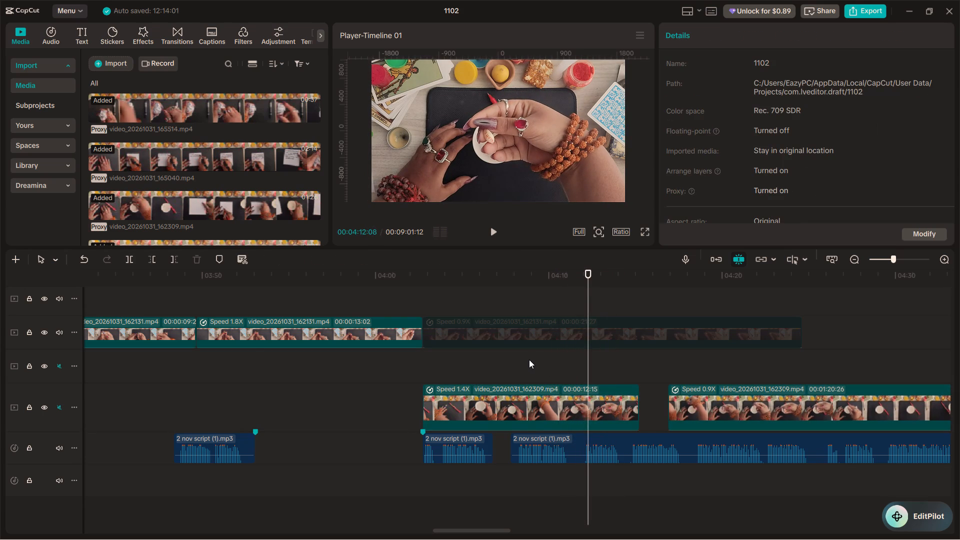
# Play the extended 1.4x piece over the narration and split it at 00:04:10:12.
pyautogui.click(526, 359)
pyautogui.press('space')
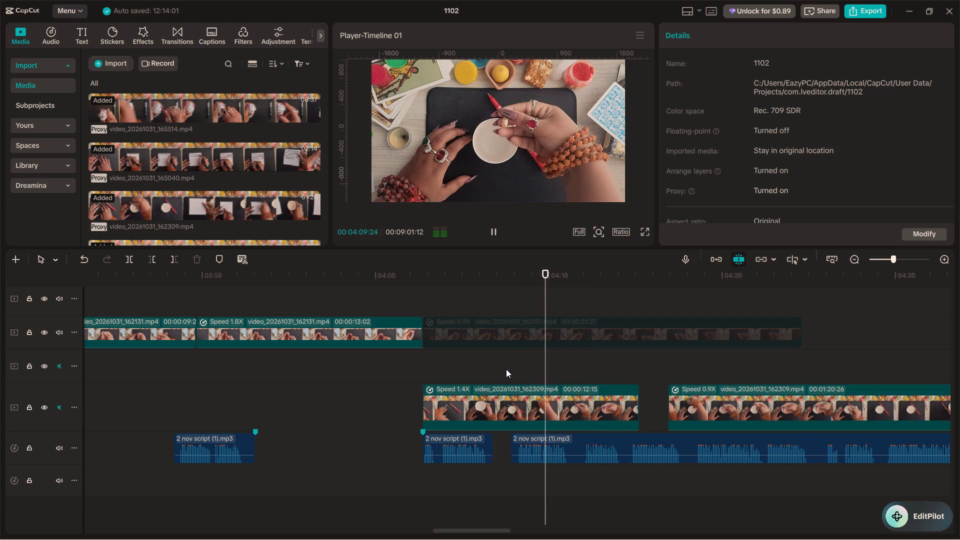
pyautogui.press('space')
pyautogui.press('space')
pyautogui.press('space')
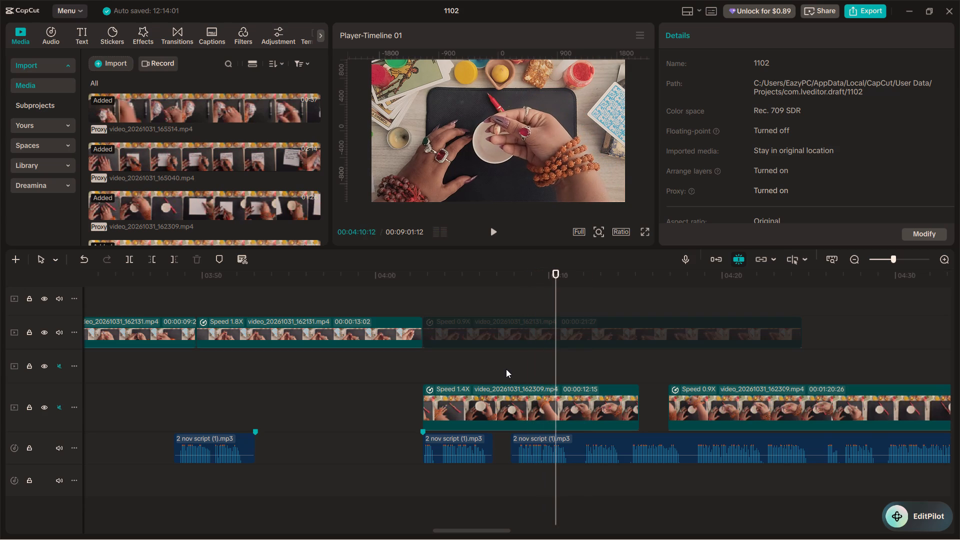
pyautogui.keyDown('ctrl'); pyautogui.scroll(11, 550, 416); pyautogui.keyUp('ctrl')
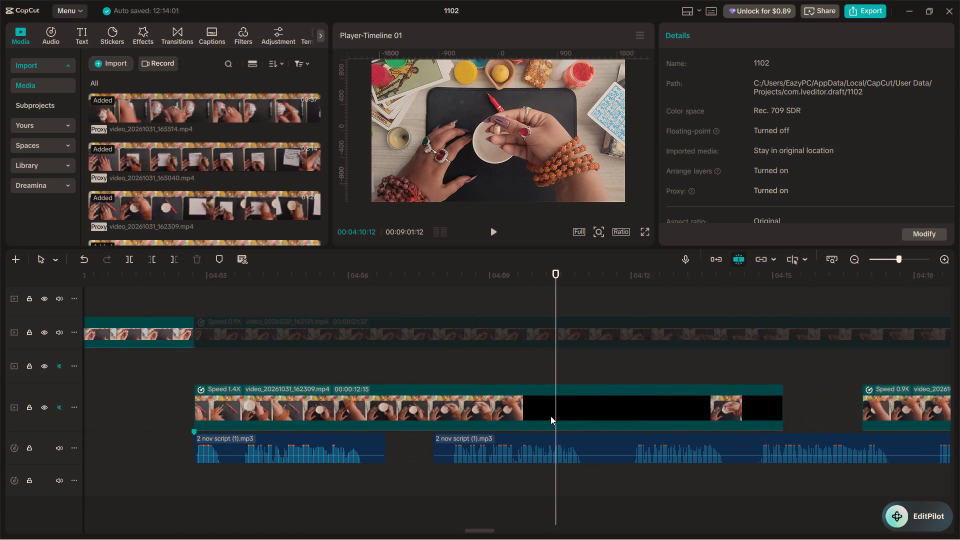
pyautogui.click(558, 402)
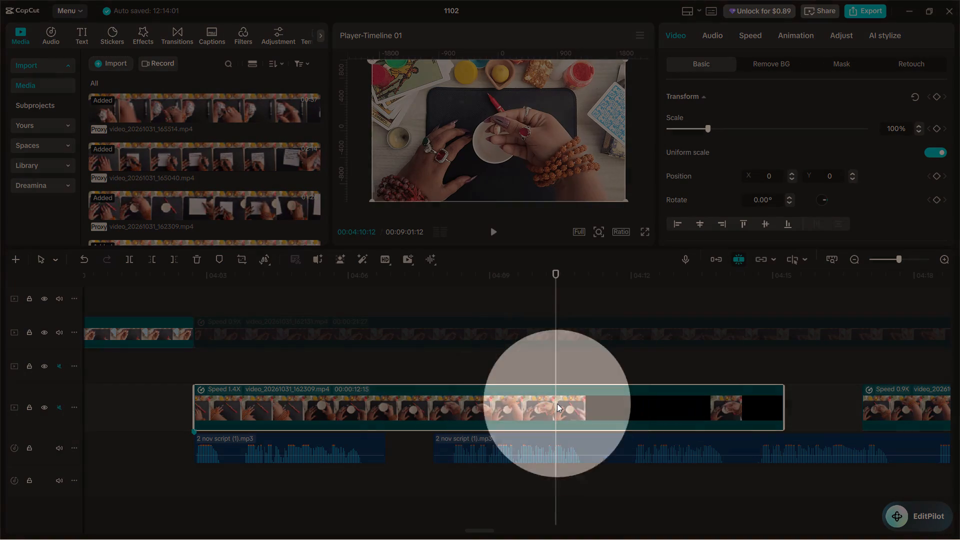
pyautogui.hotkey('ctrl', 'b')
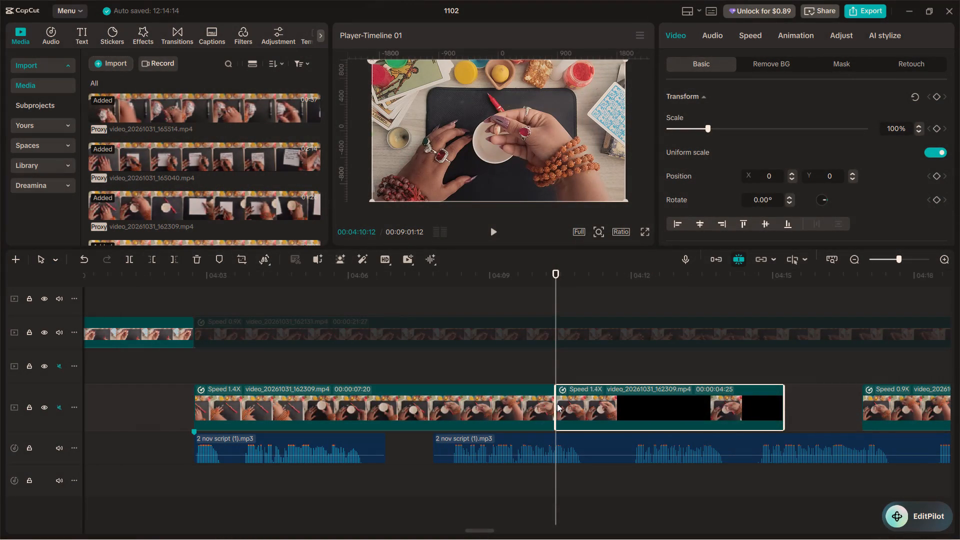
# Split the second 1.4x piece at 00:04:14:07 and delete the section between the two cuts.
pyautogui.moveTo(556, 368); pyautogui.dragTo(593, 368)
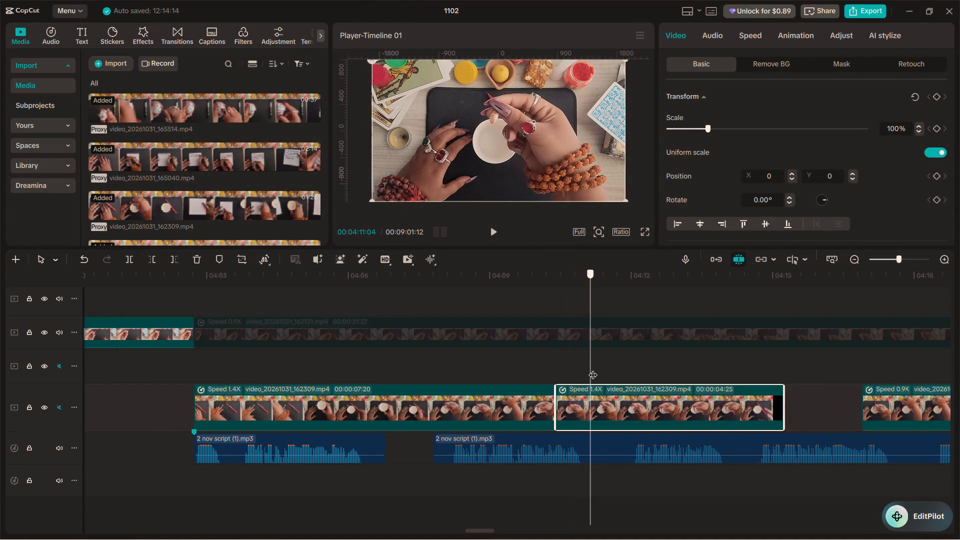
pyautogui.moveTo(593, 368); pyautogui.dragTo(677, 378)
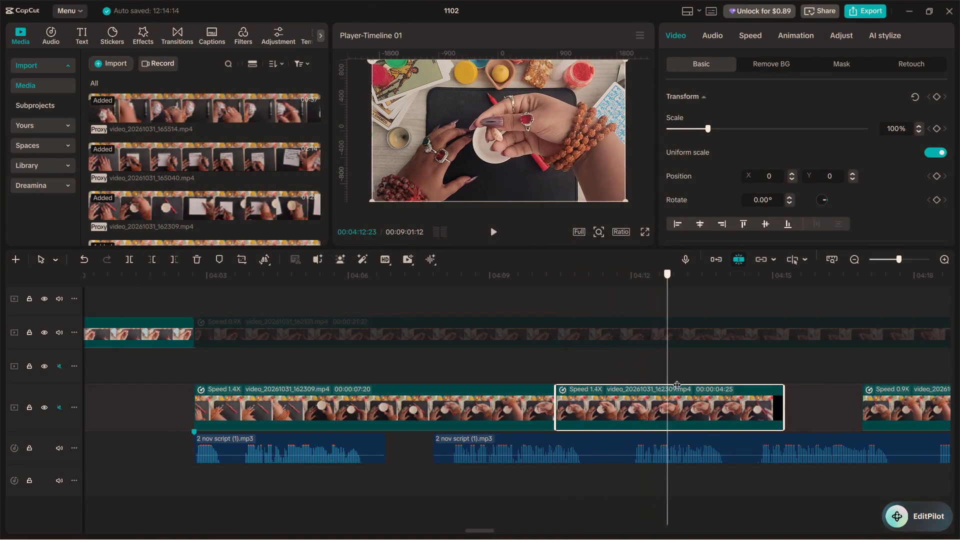
pyautogui.moveTo(677, 378); pyautogui.dragTo(732, 388)
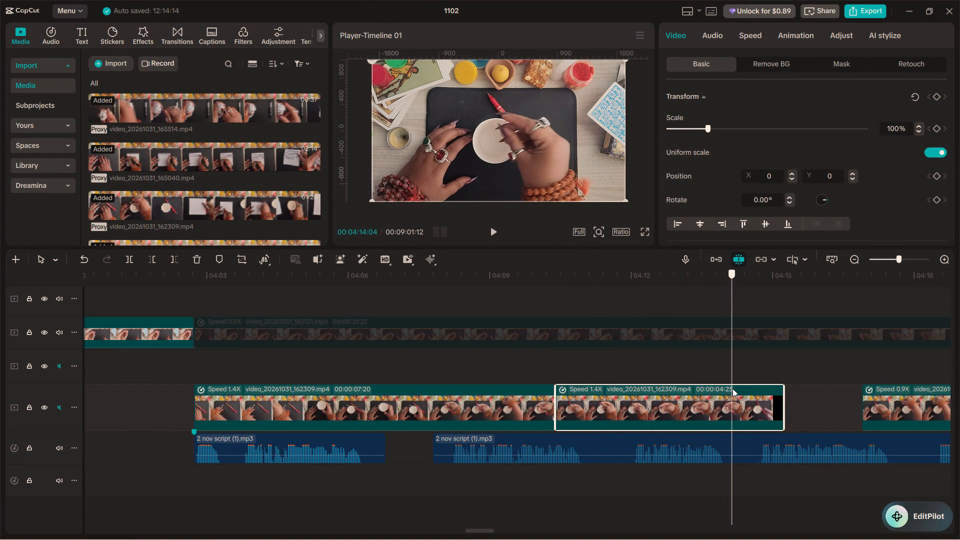
pyautogui.moveTo(732, 388); pyautogui.dragTo(734, 387)
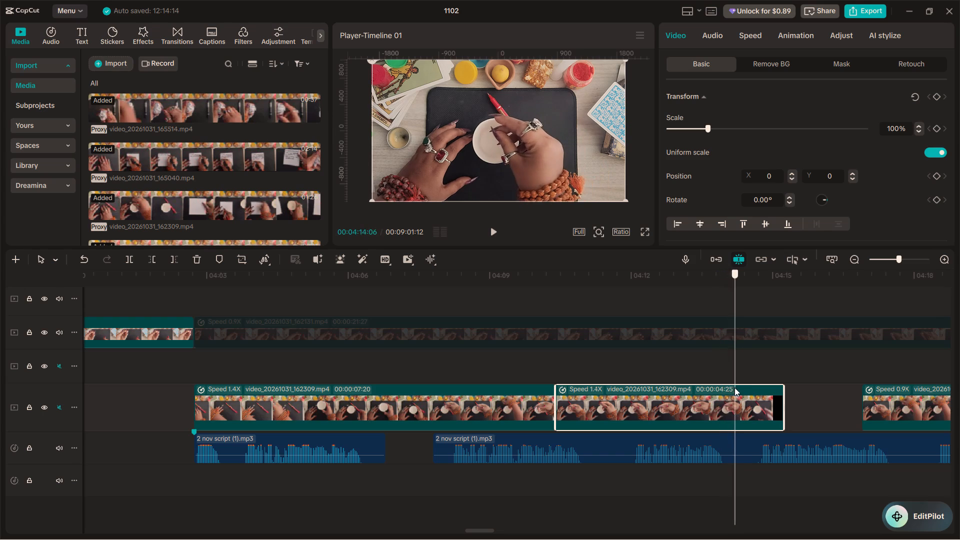
pyautogui.moveTo(734, 387); pyautogui.dragTo(736, 388)
pyautogui.hotkey('ctrl', 'b')
pyautogui.click(703, 387)
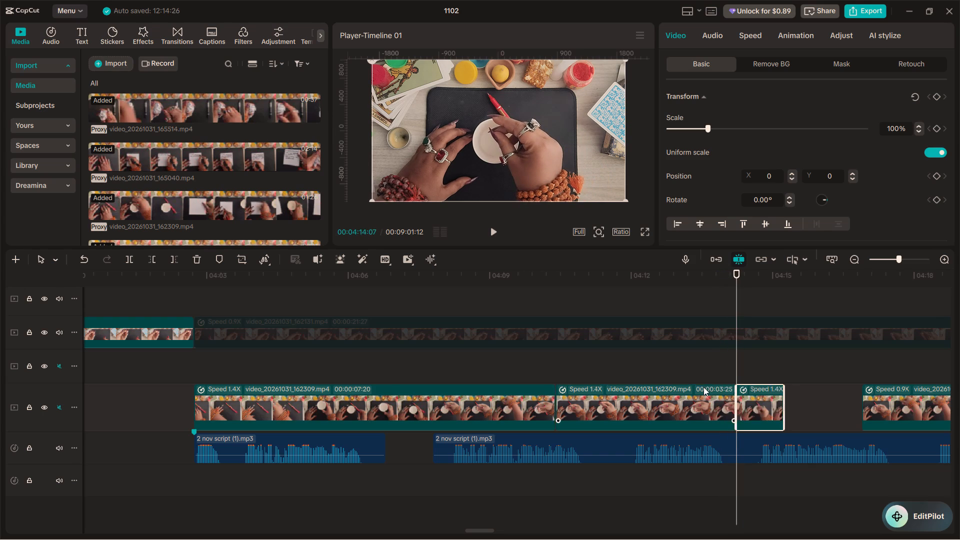
pyautogui.press('BackSpace')
# Move the short leftover 1.4x piece directly against the first 1.4x piece's end and play across the join.
pyautogui.moveTo(767, 393); pyautogui.dragTo(590, 392)
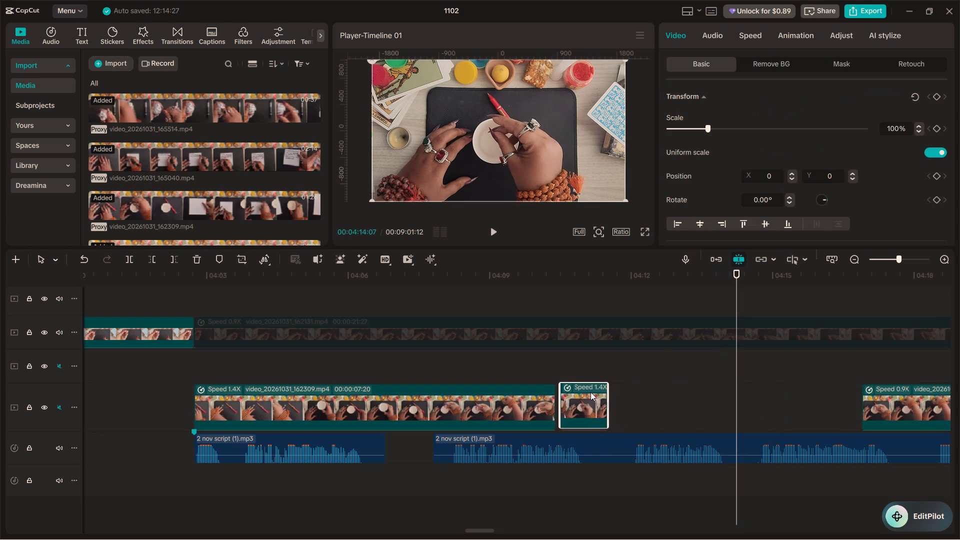
pyautogui.moveTo(590, 392); pyautogui.dragTo(589, 392)
pyautogui.click(535, 367)
pyautogui.press('space')
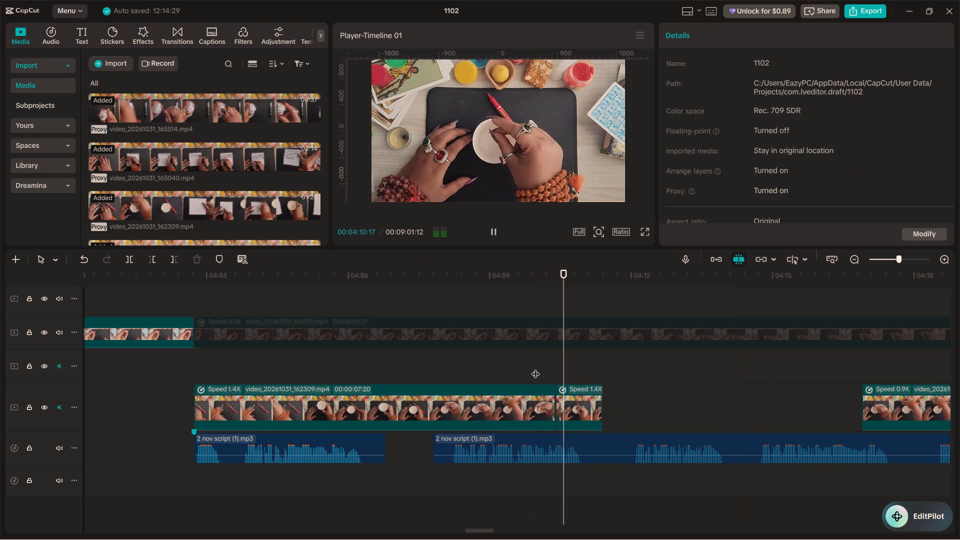
pyautogui.press('space')
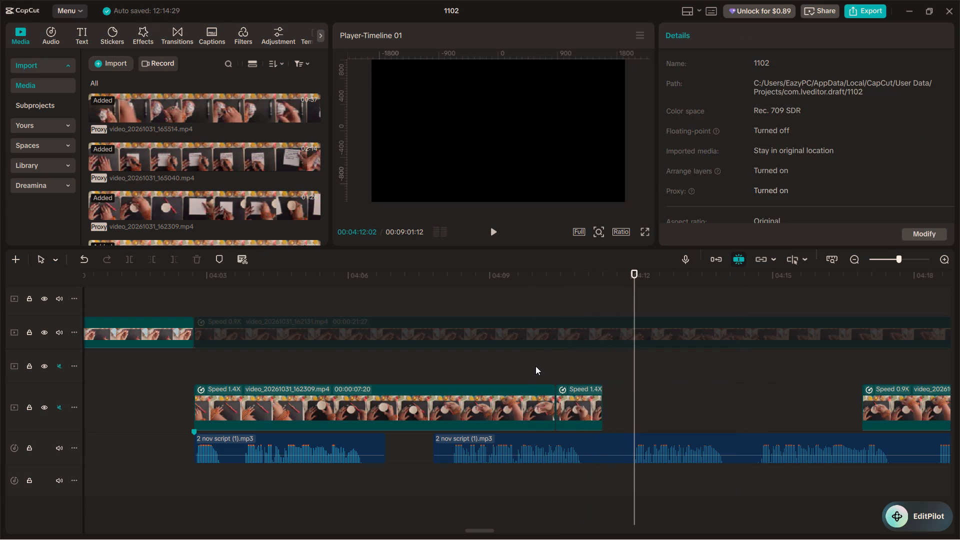
# Listen to the following narration and move the 0.9x part earlier to about 00:04:12, where the next spoken phrase begins.
pyautogui.keyDown('ctrl'); pyautogui.scroll(-5, 535, 366); pyautogui.keyUp('ctrl')
pyautogui.press('space')
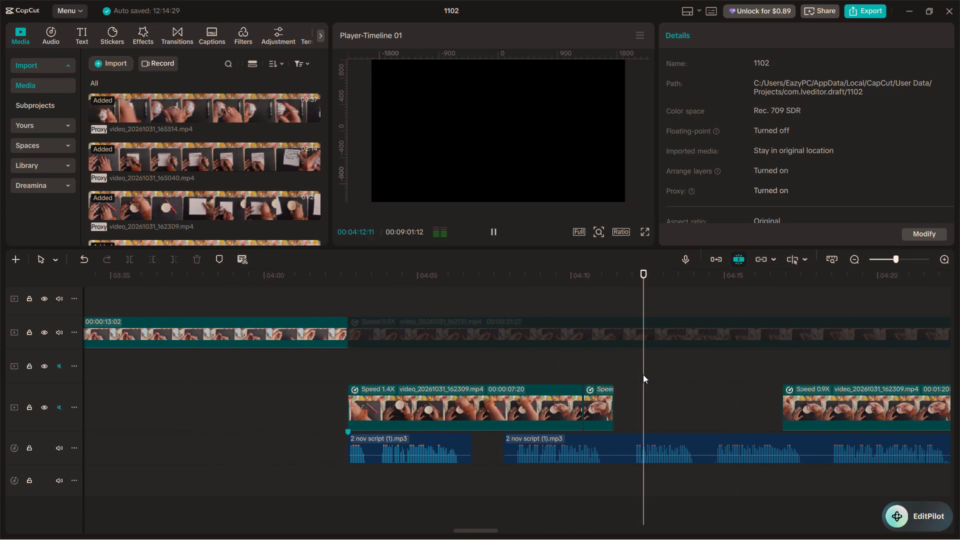
pyautogui.keyDown('alt'); pyautogui.scroll(-4, 643, 374); pyautogui.keyUp('alt')
pyautogui.press('space')
pyautogui.moveTo(562, 397); pyautogui.dragTo(416, 397)
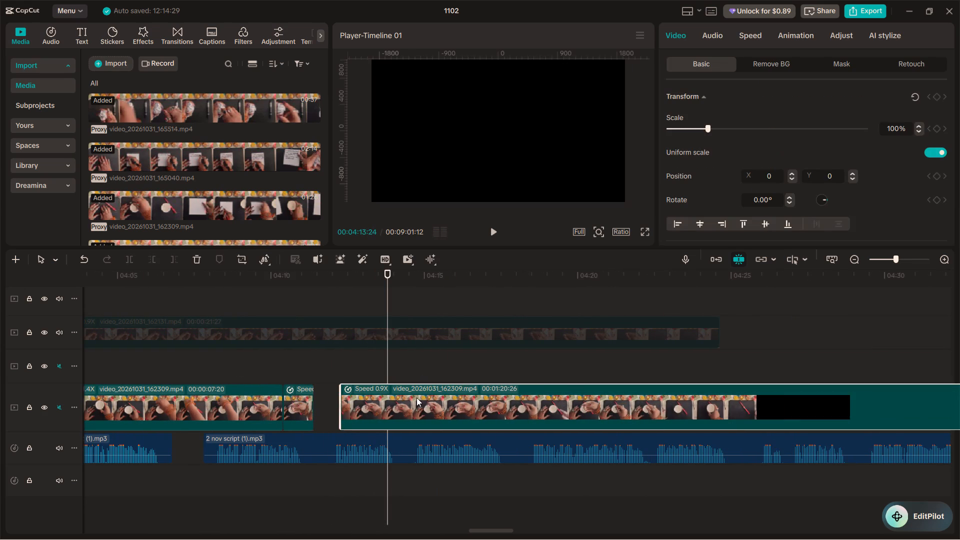
pyautogui.moveTo(416, 397); pyautogui.dragTo(412, 399)
# Split the 0.9x part at about 00:04:22:22, once the hands have left the frame, and delete the section before the cut.
pyautogui.click(338, 358)
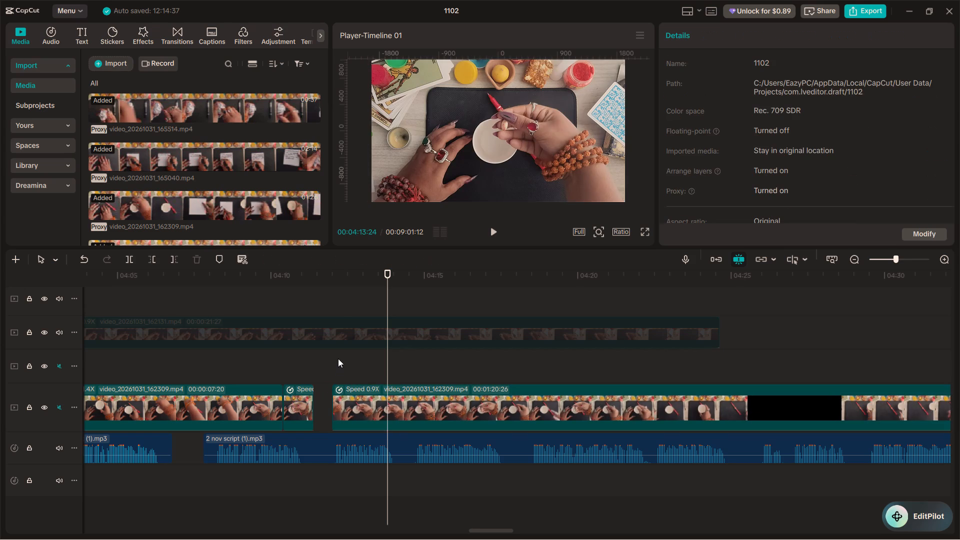
pyautogui.moveTo(338, 358); pyautogui.dragTo(445, 358)
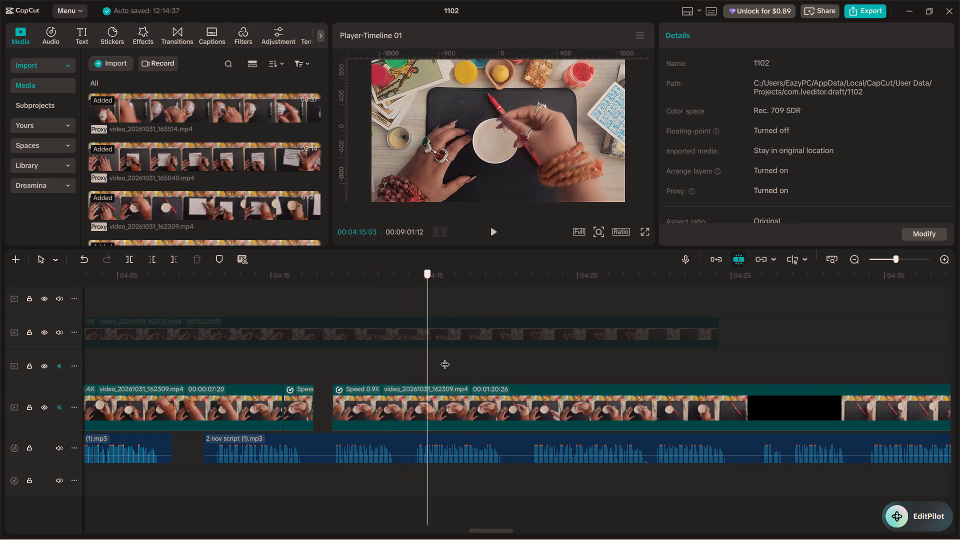
pyautogui.moveTo(445, 358); pyautogui.dragTo(633, 366)
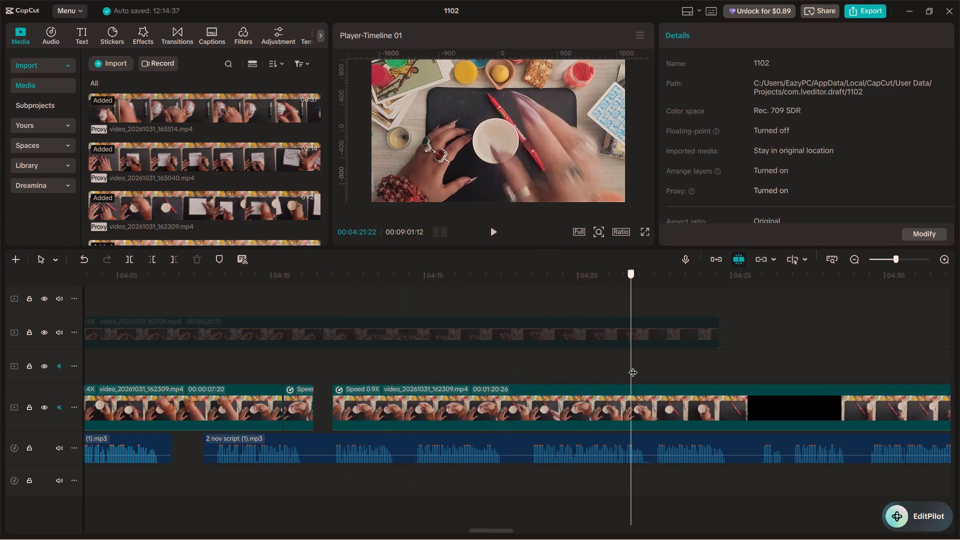
pyautogui.moveTo(633, 366); pyautogui.dragTo(657, 368)
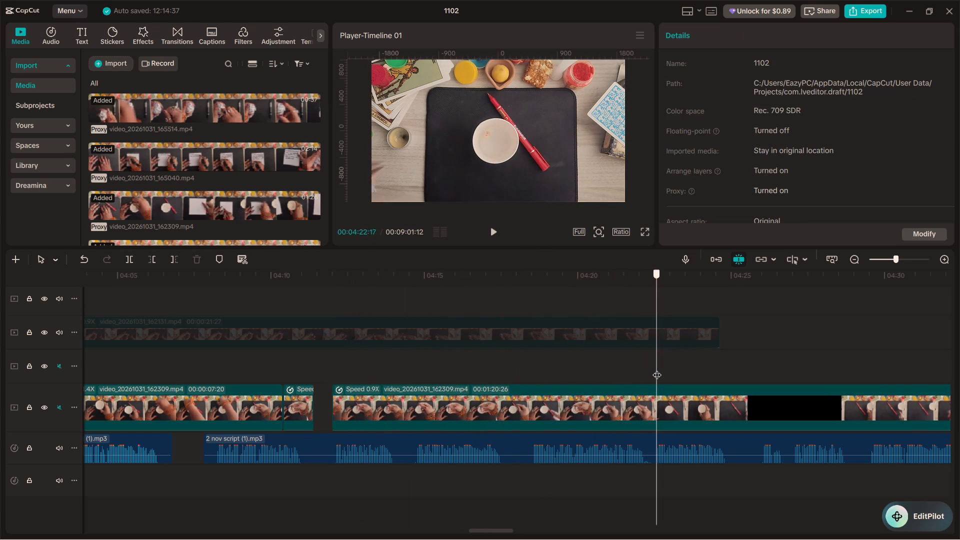
pyautogui.moveTo(657, 368); pyautogui.dragTo(643, 363)
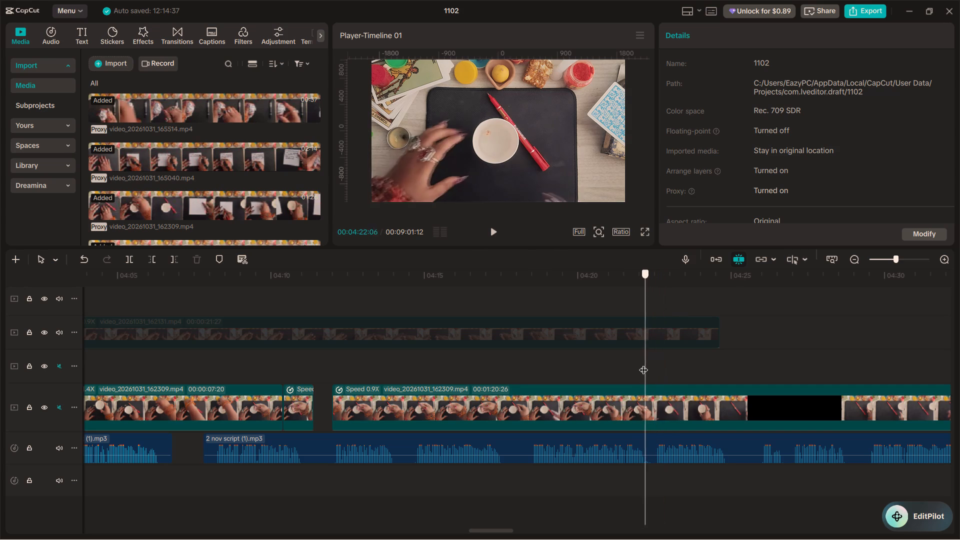
pyautogui.moveTo(643, 363); pyautogui.dragTo(638, 362)
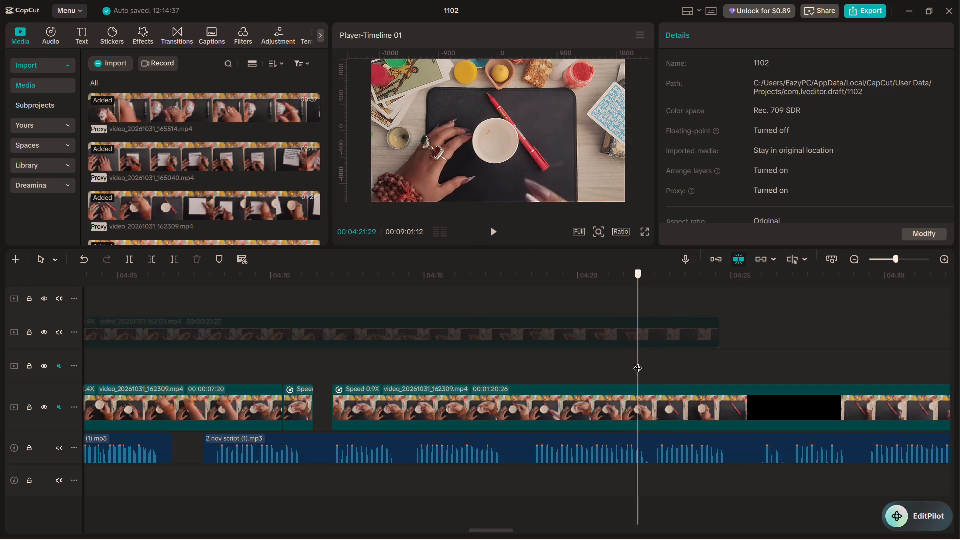
pyautogui.moveTo(638, 362); pyautogui.dragTo(653, 369)
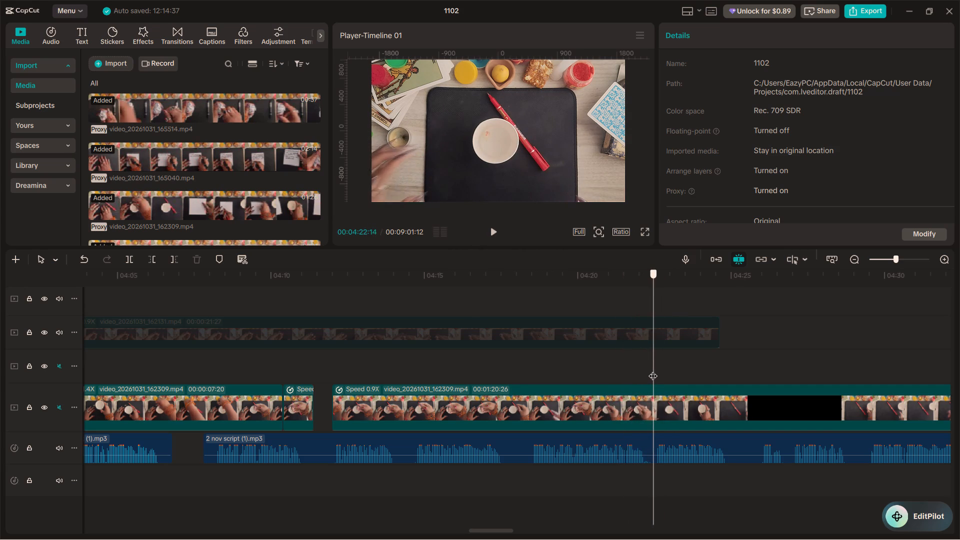
pyautogui.moveTo(653, 369); pyautogui.dragTo(655, 371)
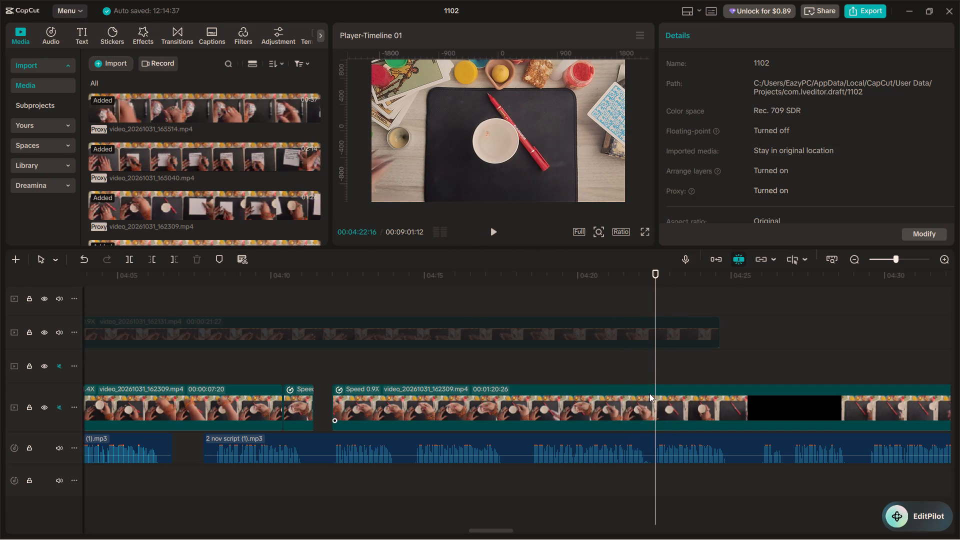
pyautogui.click(649, 393)
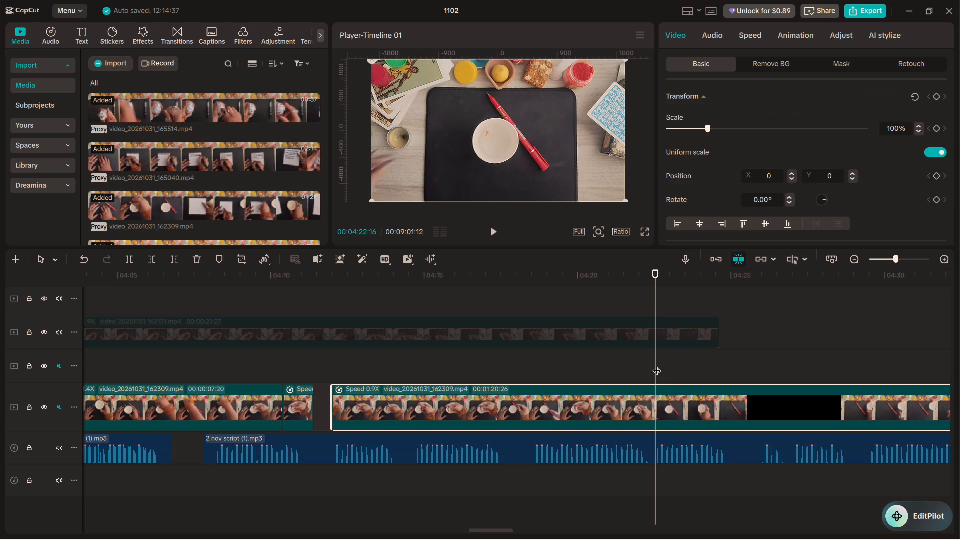
pyautogui.moveTo(657, 364); pyautogui.dragTo(662, 366)
pyautogui.hotkey('ctrl', 'b')
pyautogui.click(614, 374)
pyautogui.click(599, 404)
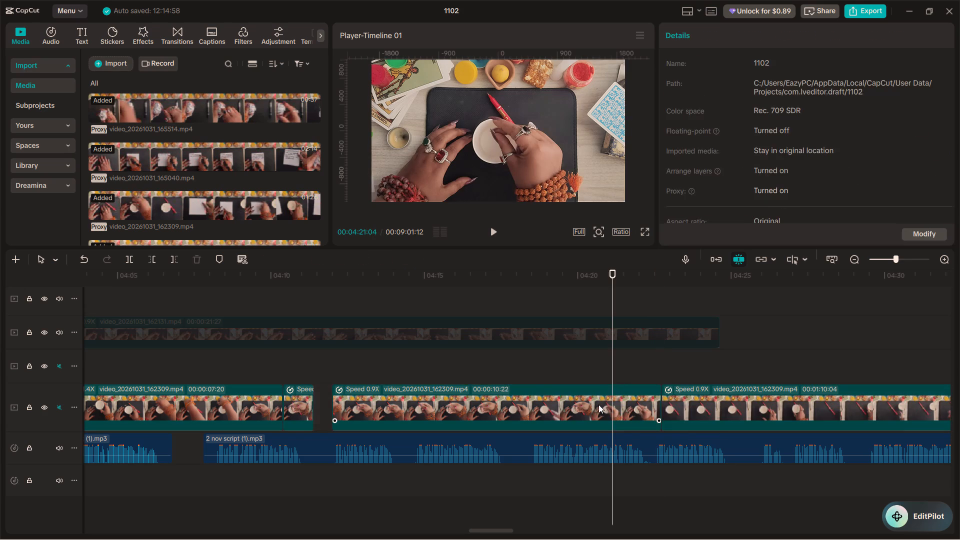
pyautogui.press('BackSpace')
# Move the remaining 0.9x part directly against the end of the short 1.4x piece and play from the join.
pyautogui.moveTo(703, 398); pyautogui.dragTo(363, 396)
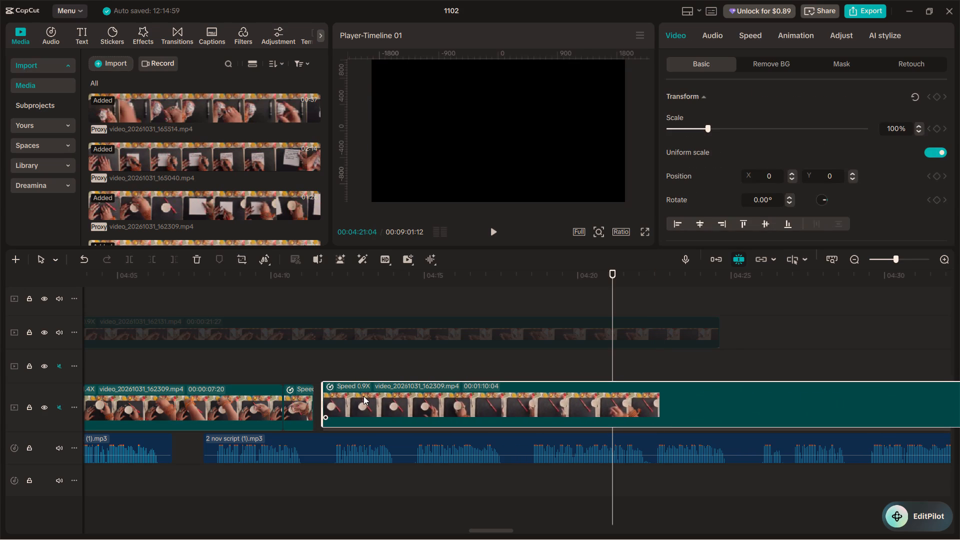
pyautogui.moveTo(363, 396); pyautogui.dragTo(358, 397)
pyautogui.click(323, 356)
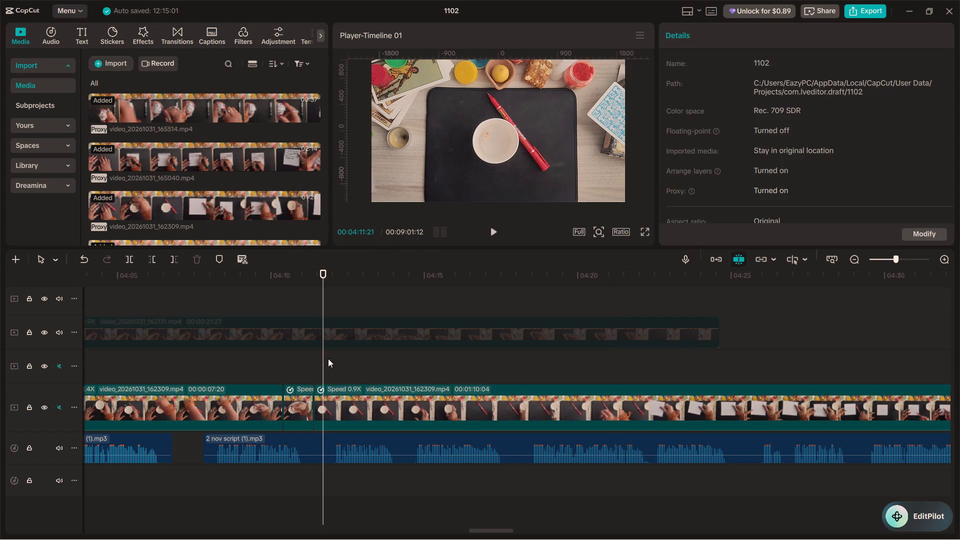
pyautogui.press('space')
# Change the 0.9x part's smooth slow-mo method to Optical flow.
pyautogui.click(347, 404)
pyautogui.press('space')
pyautogui.click(756, 37)
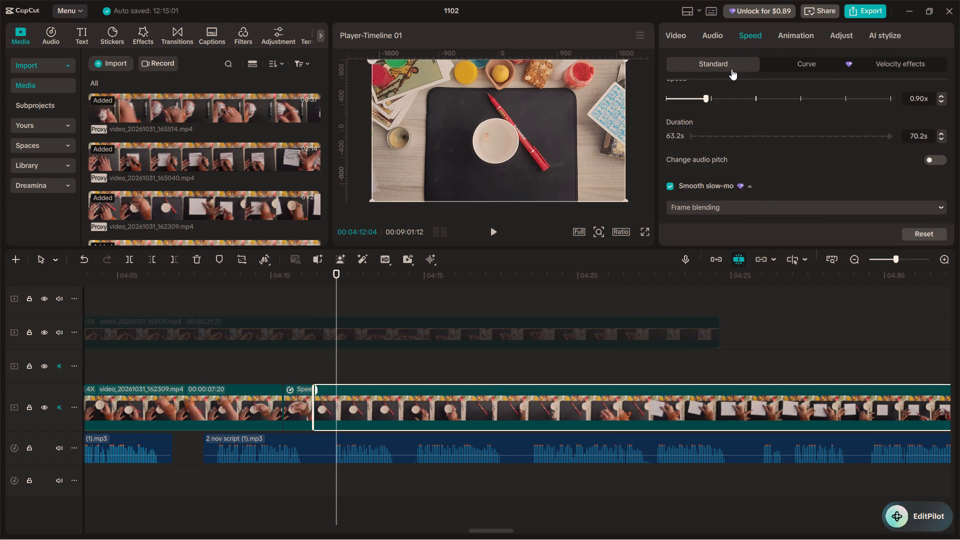
pyautogui.scroll(-6, 697, 181)
pyautogui.click(686, 184)
pyautogui.click(697, 231)
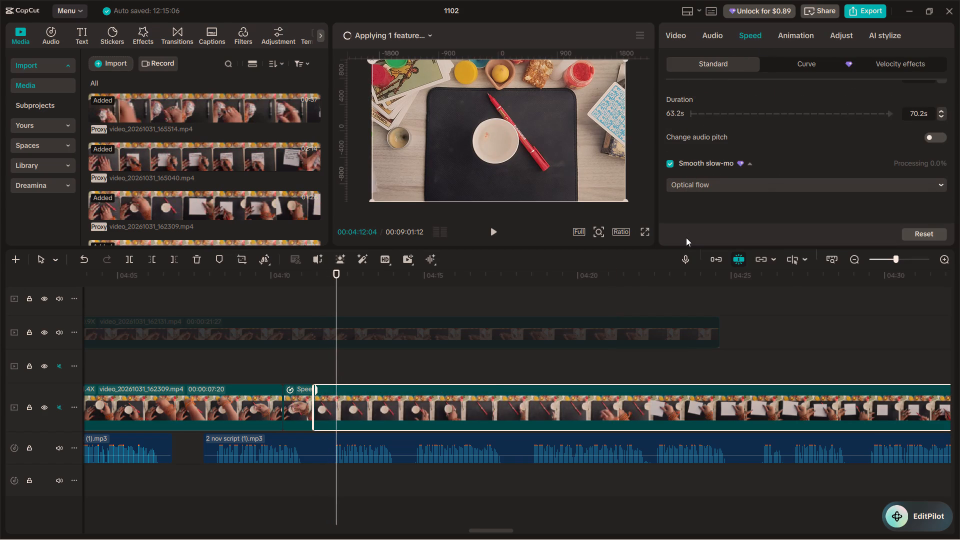
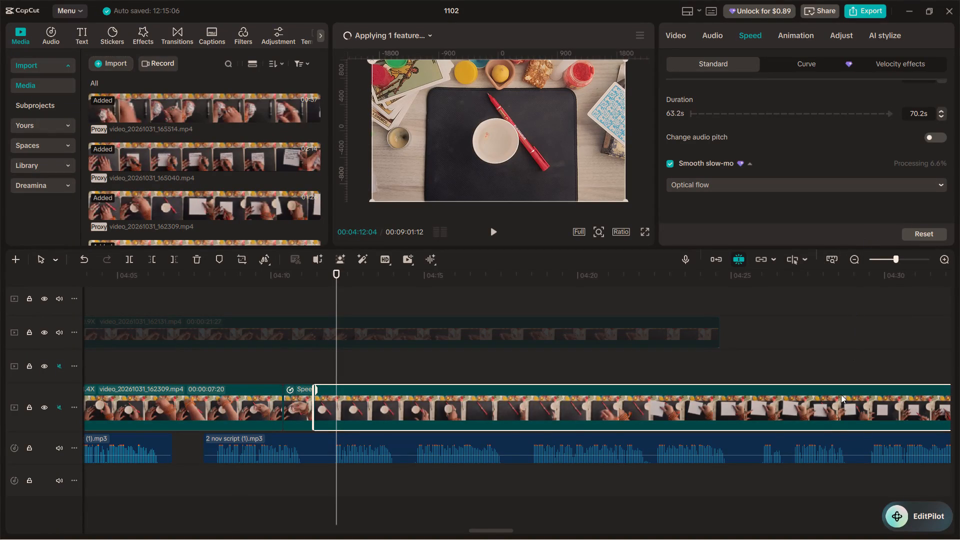
# Show the hidden background-app icons in the Windows system tray.
pyautogui.click(633, 522)
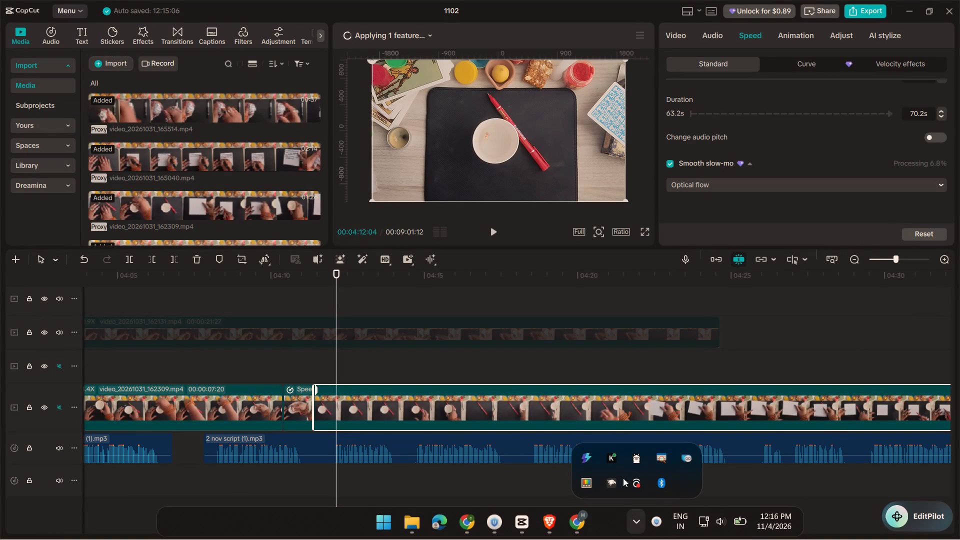
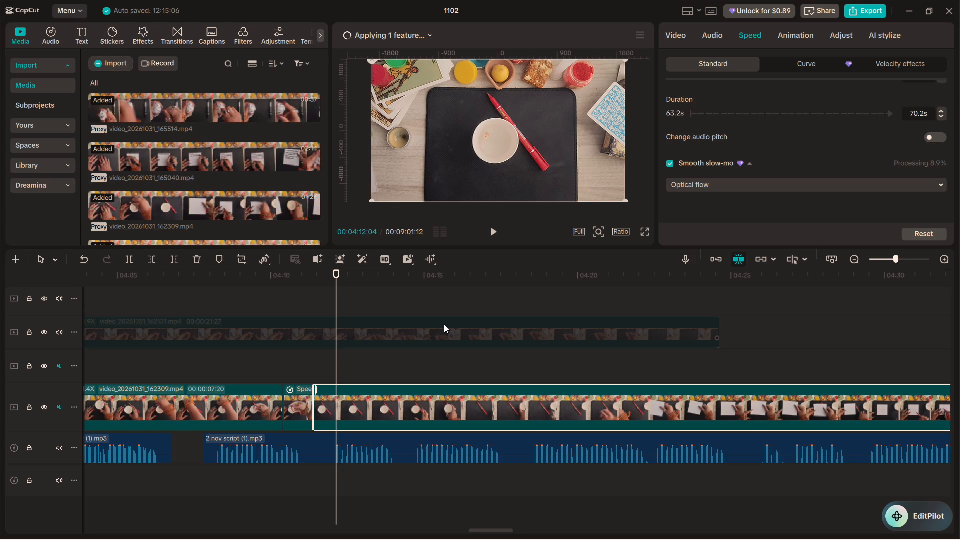
# Play back the stretch from about 00:04:12 to 00:04:22 to check the narration against the hand footage.
pyautogui.click(307, 362)
pyautogui.press('v')
pyautogui.press('space')
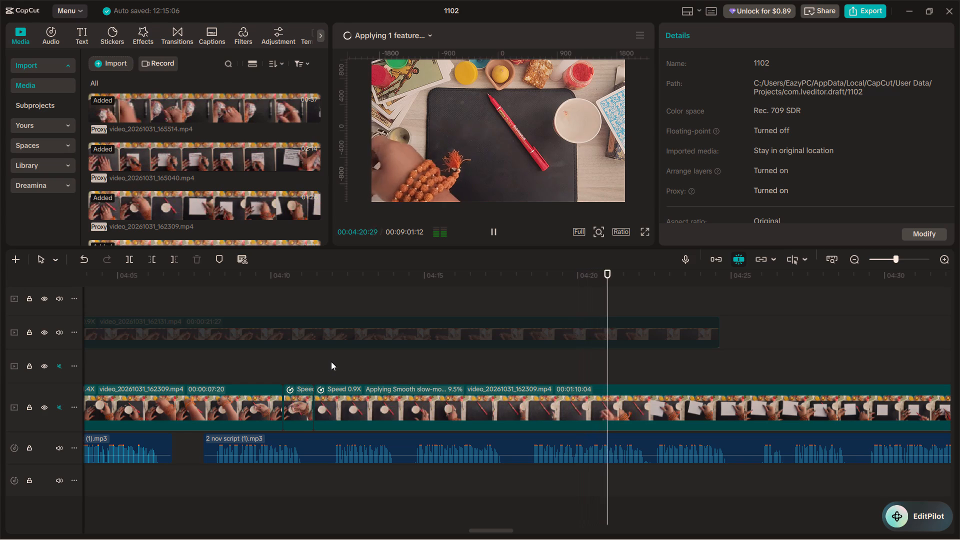
pyautogui.press('space')
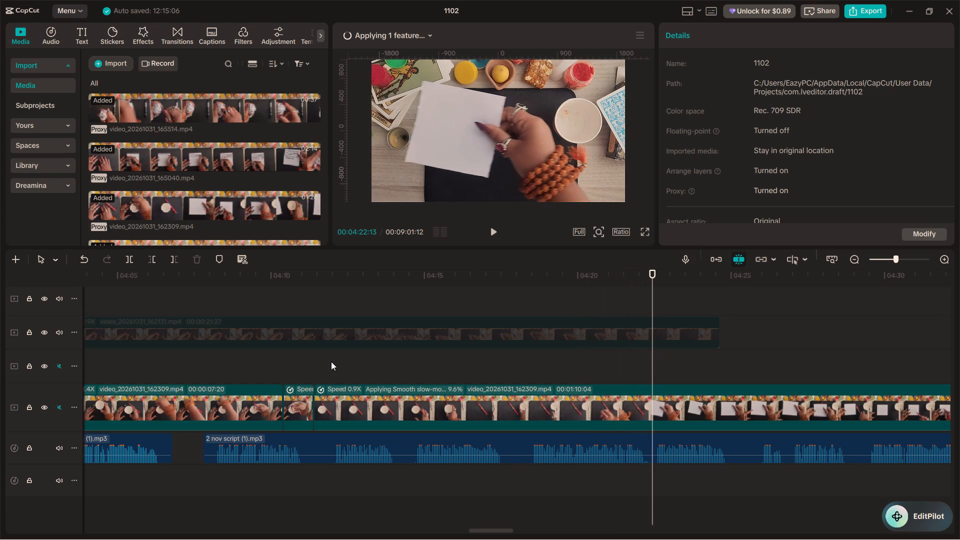
pyautogui.click(313, 372)
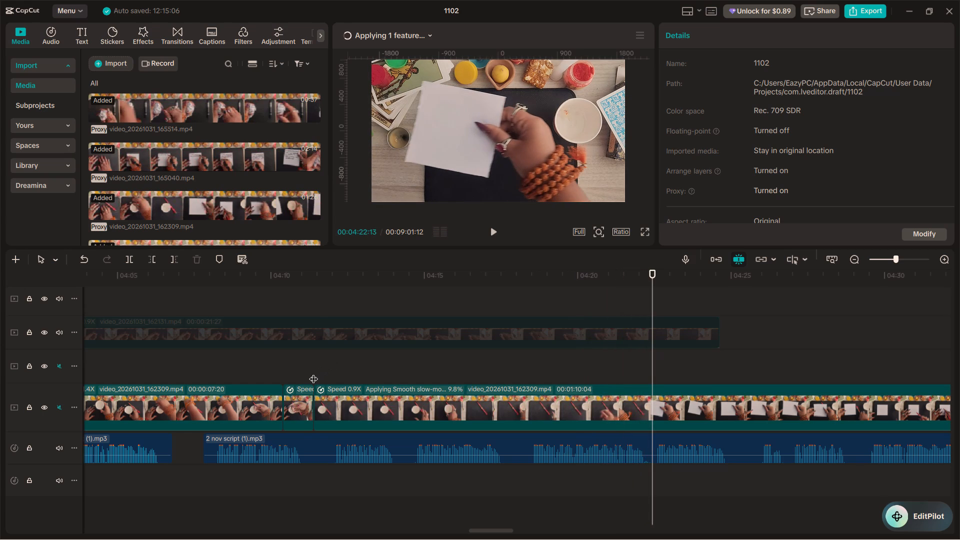
pyautogui.press('space')
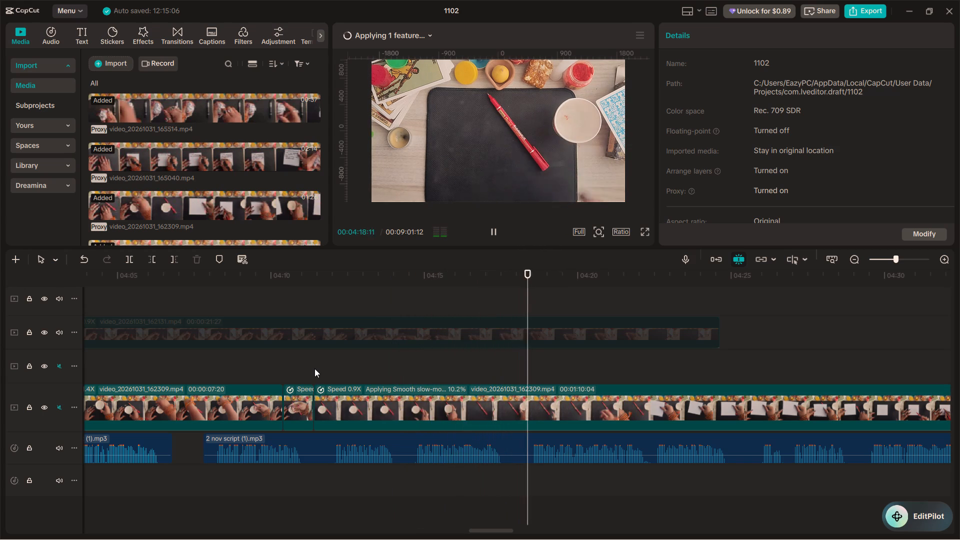
pyautogui.press('space')
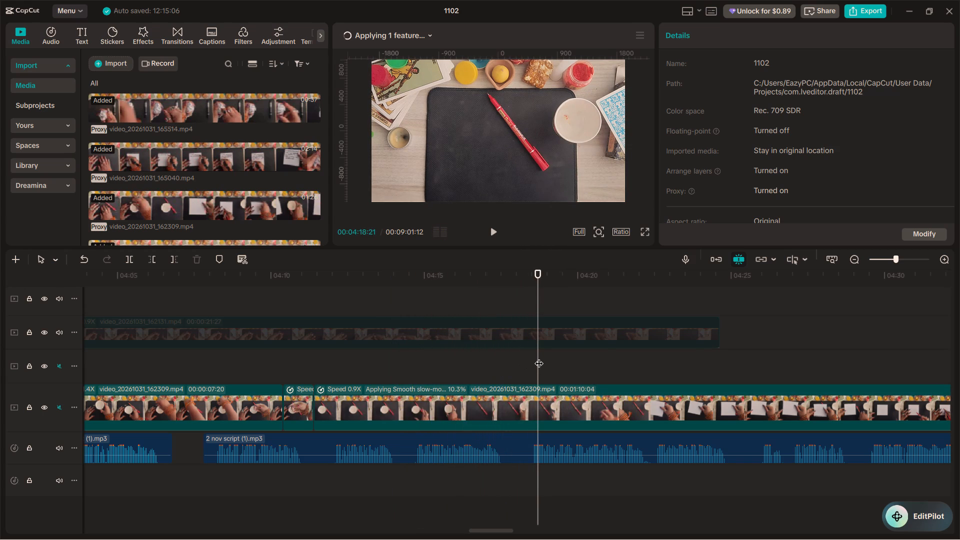
pyautogui.moveTo(535, 355); pyautogui.dragTo(333, 362)
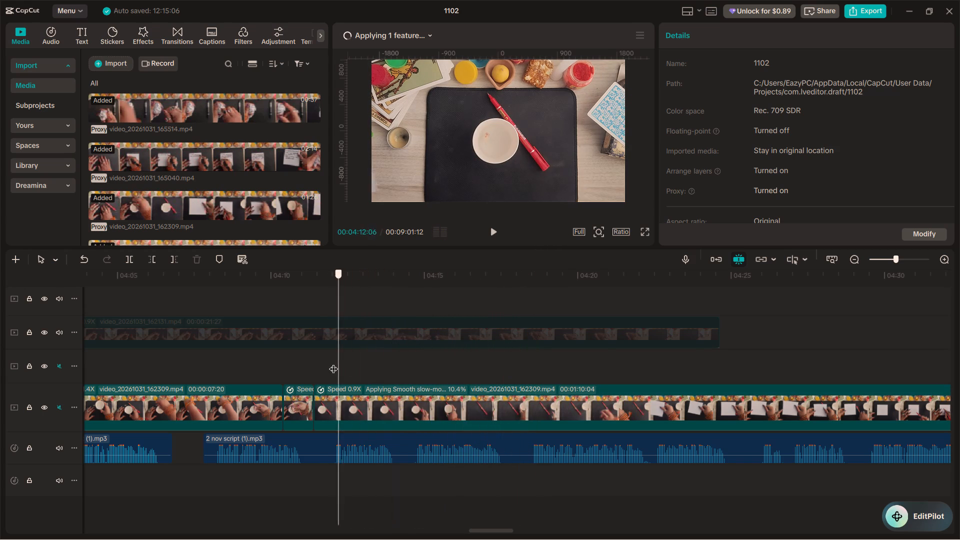
pyautogui.moveTo(333, 362); pyautogui.dragTo(328, 360)
pyautogui.press('space')
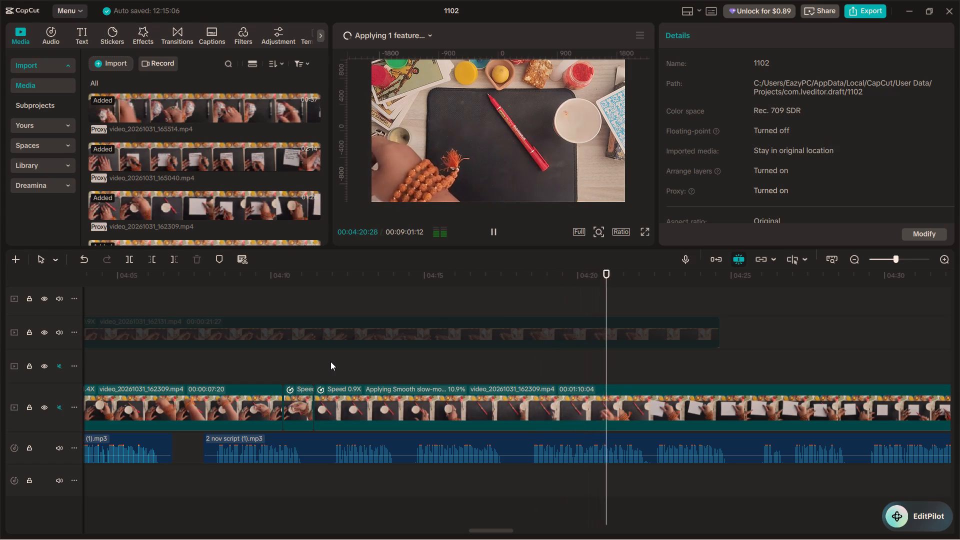
pyautogui.press('space')
pyautogui.click(382, 374)
pyautogui.moveTo(382, 371); pyautogui.dragTo(381, 370)
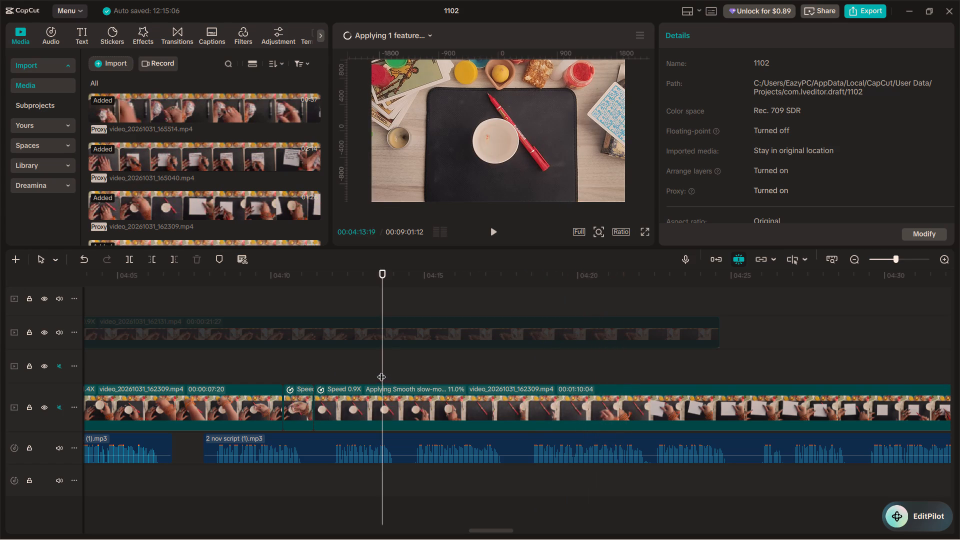
pyautogui.moveTo(381, 370); pyautogui.dragTo(327, 357)
pyautogui.press('space')
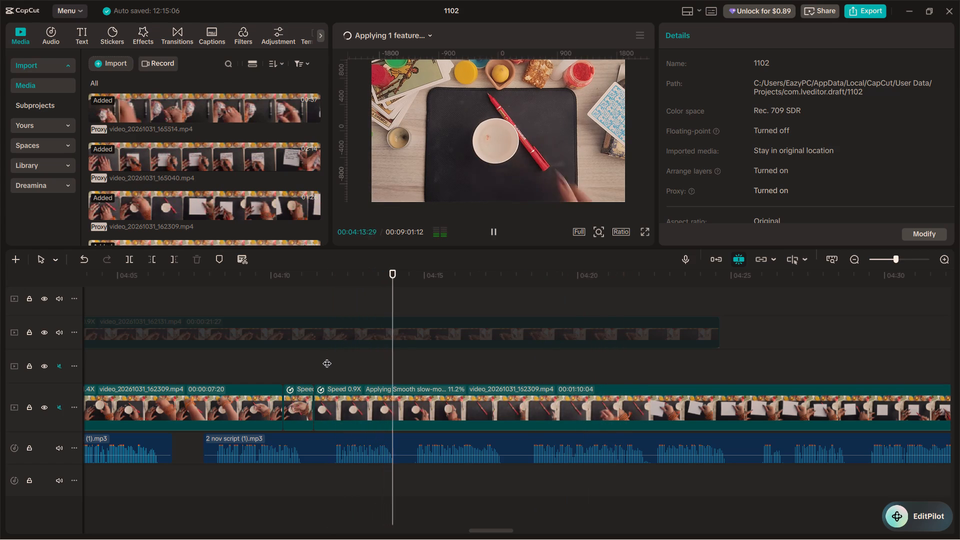
pyautogui.press('space')
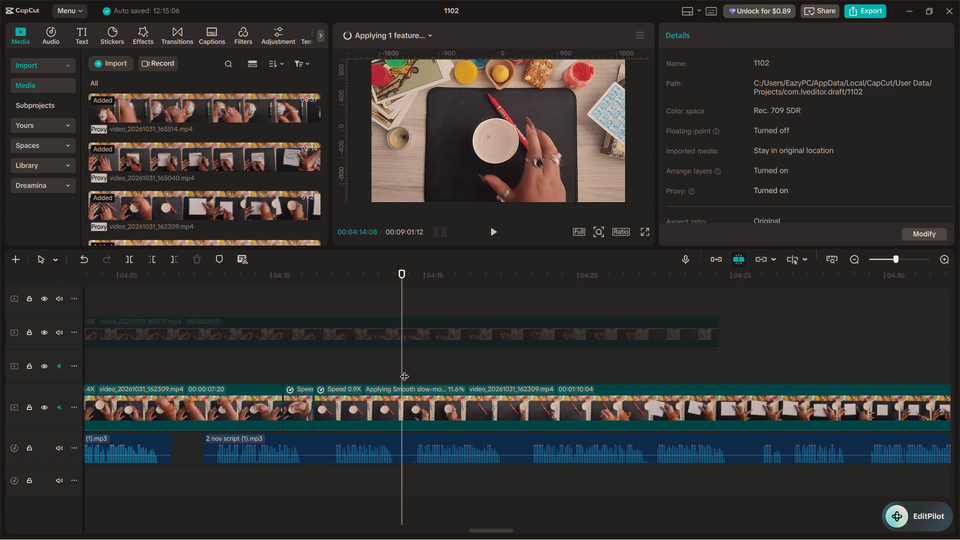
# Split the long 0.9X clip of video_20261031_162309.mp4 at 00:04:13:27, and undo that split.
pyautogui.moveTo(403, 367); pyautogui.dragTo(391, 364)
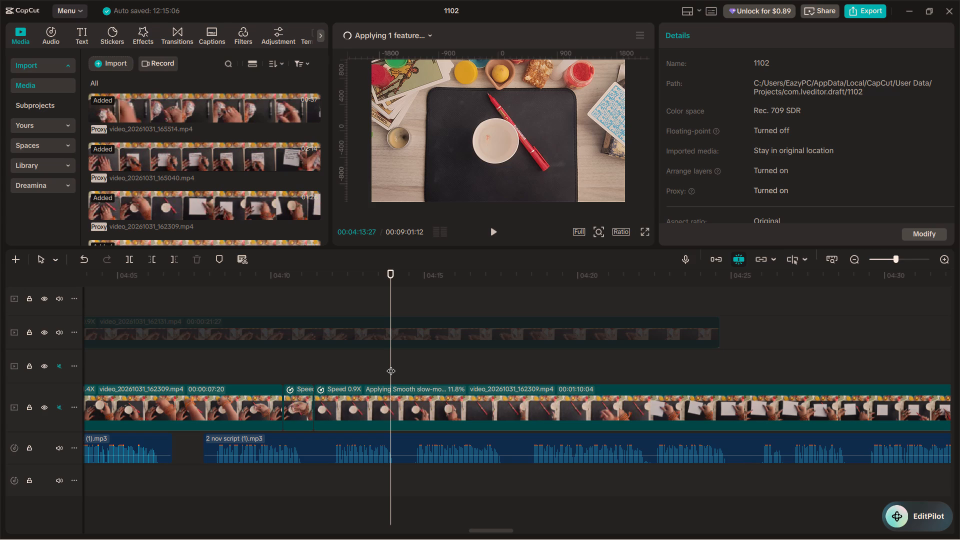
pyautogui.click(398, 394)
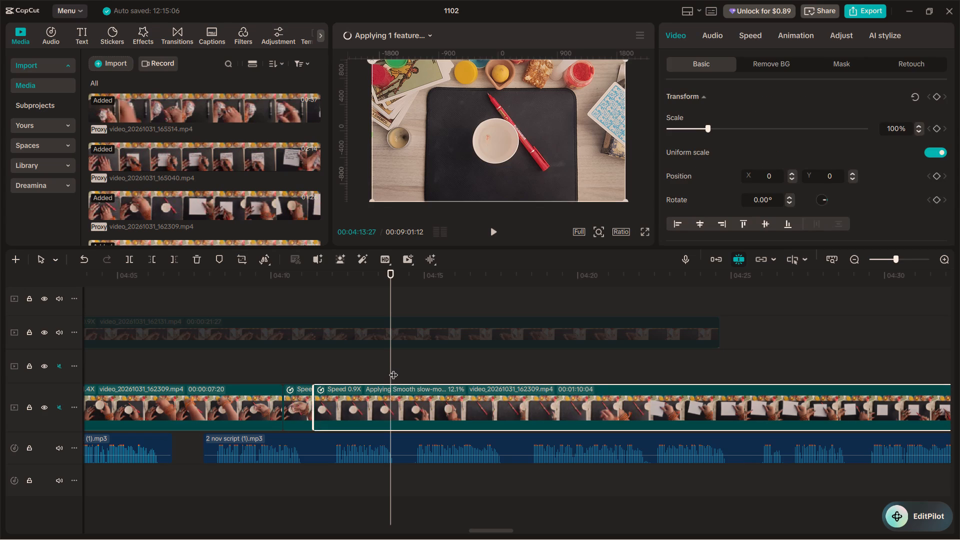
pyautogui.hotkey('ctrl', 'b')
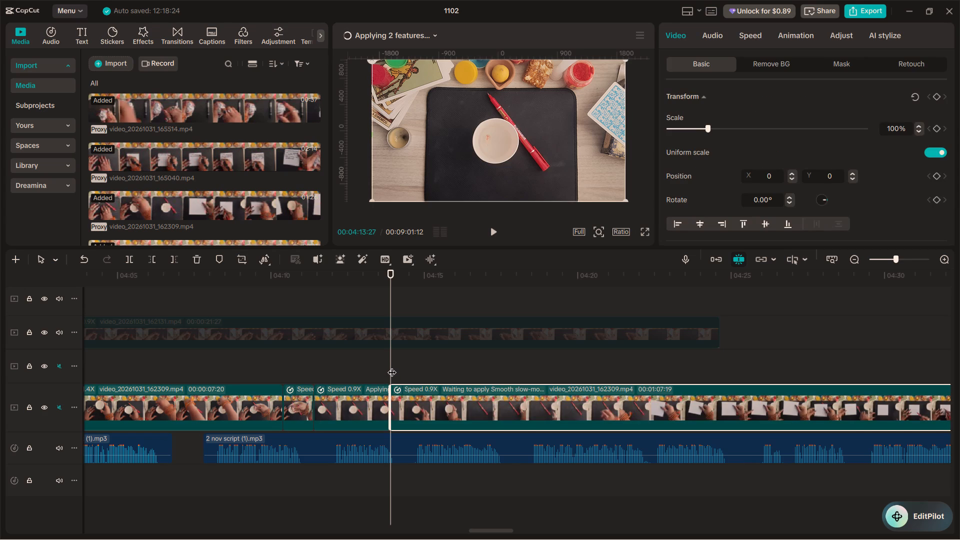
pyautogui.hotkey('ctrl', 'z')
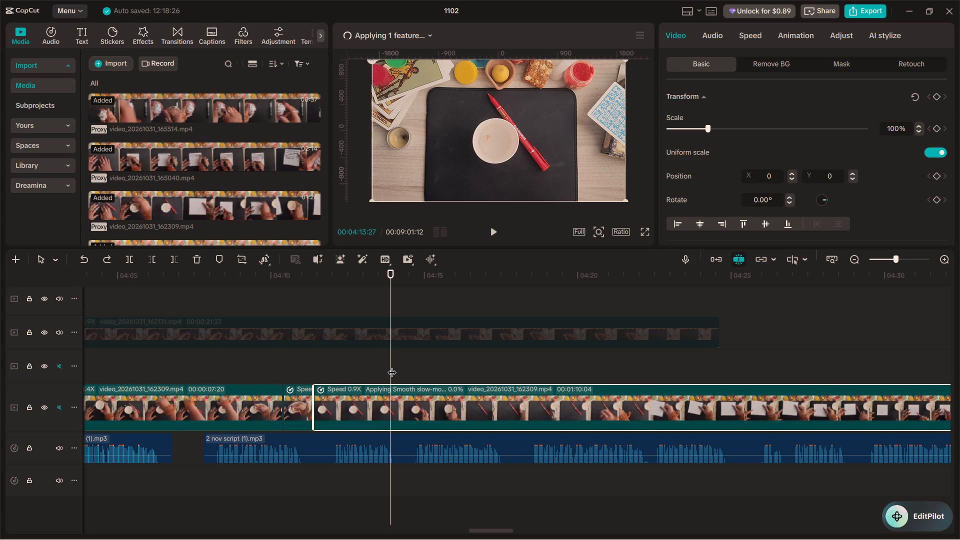
# Split the long 0.9X clip at 00:04:13:29, just before the hand enters to take the cup.
pyautogui.press('Right')
pyautogui.press('Right')
pyautogui.press('Right')
pyautogui.press('Left')
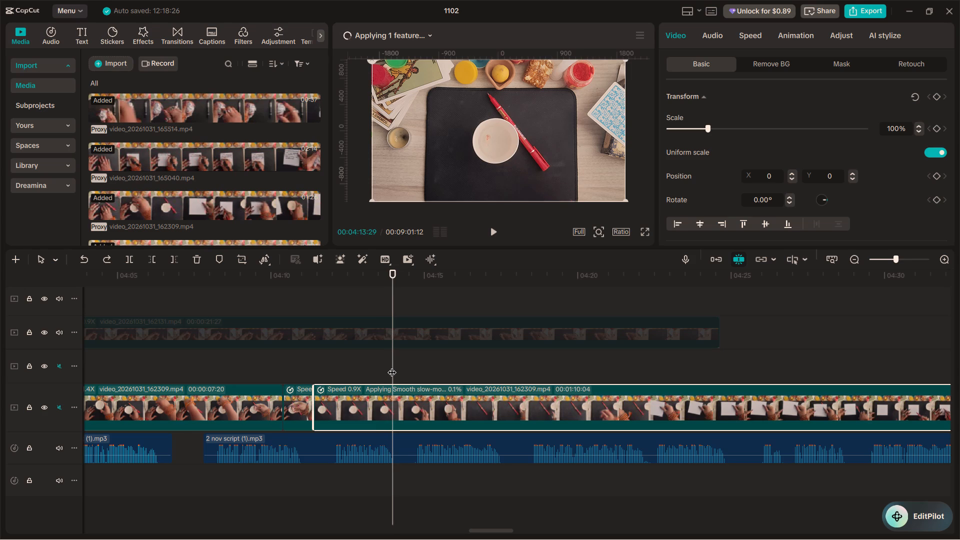
pyautogui.hotkey('ctrl', 'b')
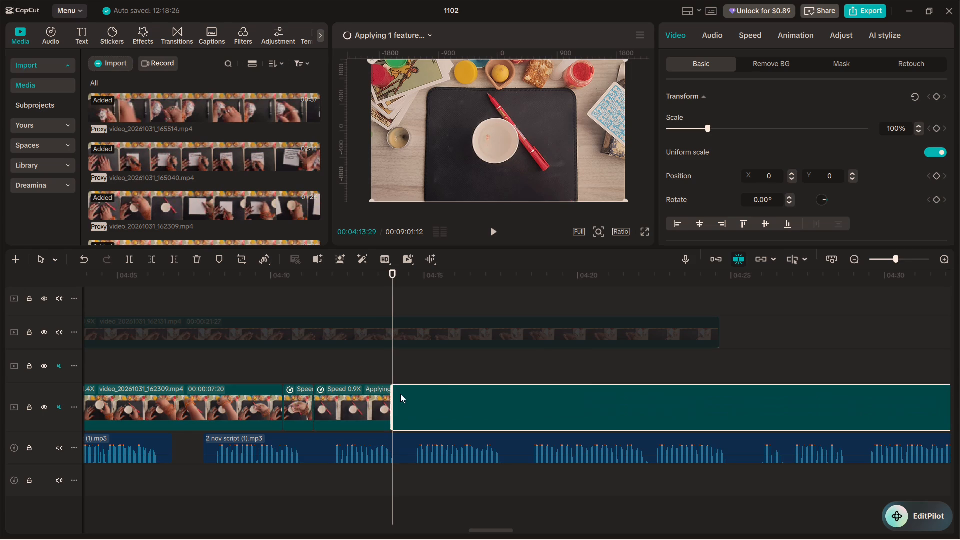
# Replay the footage around the new cut up to about 00:04:22 to check its timing against the narration.
pyautogui.click(374, 368)
pyautogui.press('space')
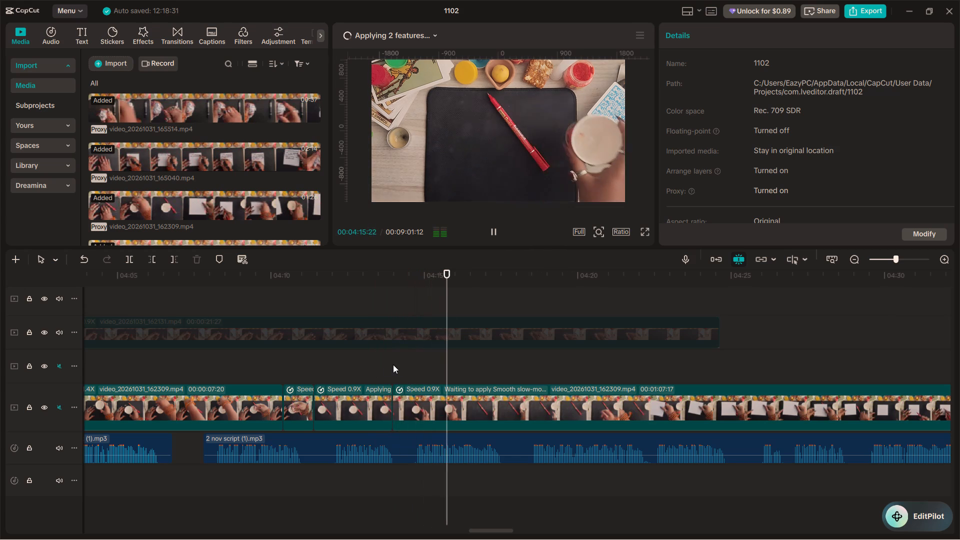
pyautogui.press('space')
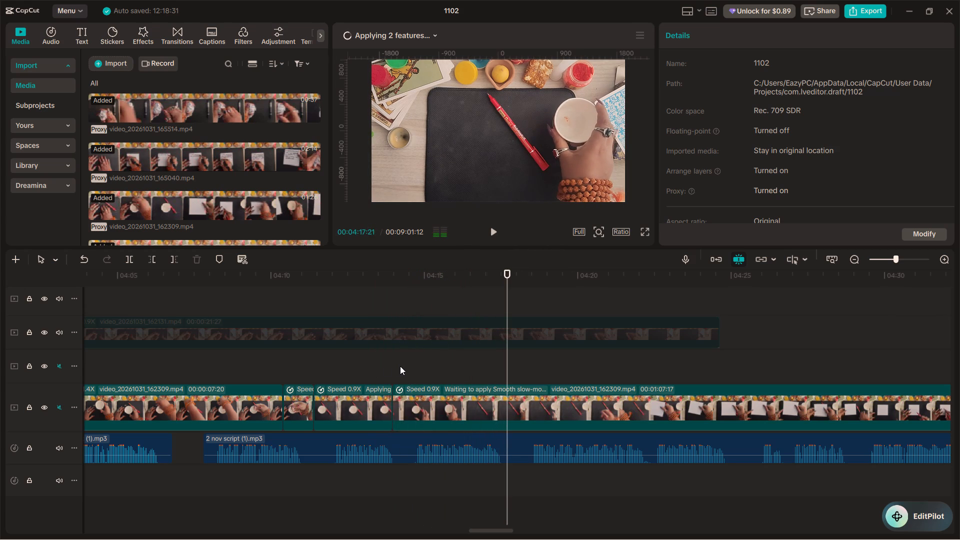
pyautogui.press('space')
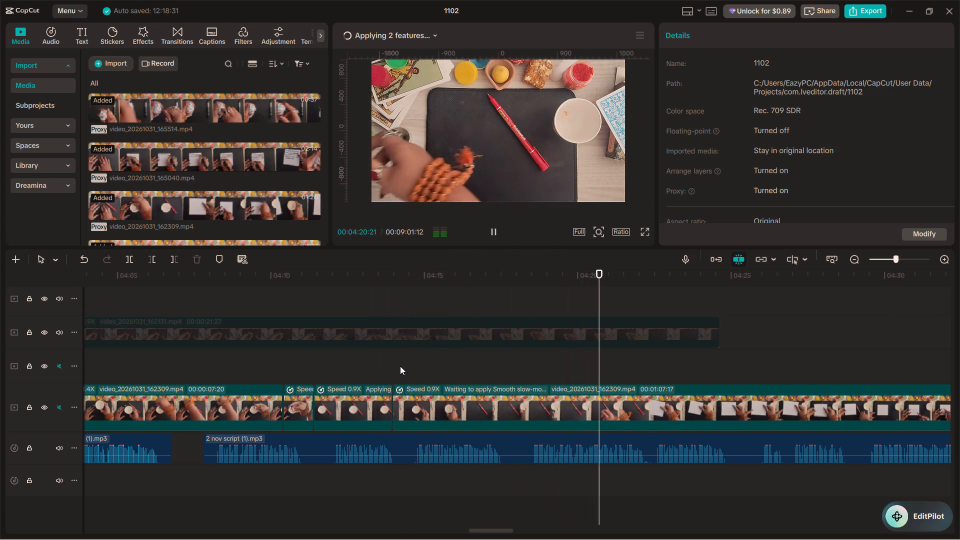
pyautogui.press('space')
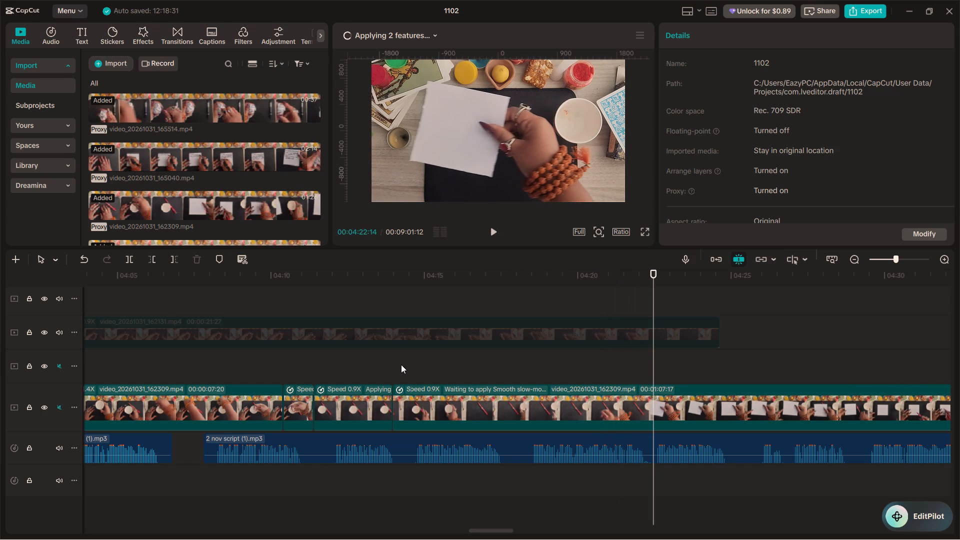
pyautogui.click(376, 368)
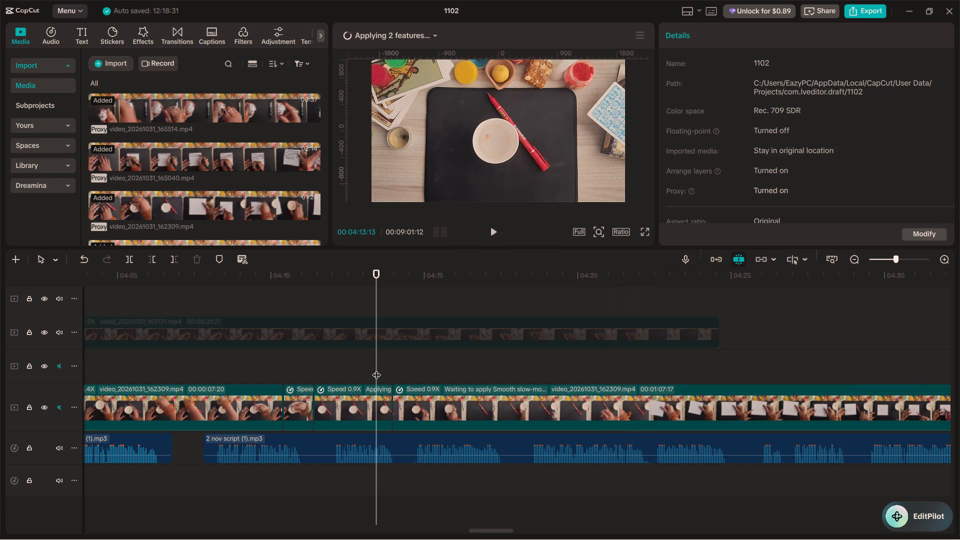
pyautogui.press('space')
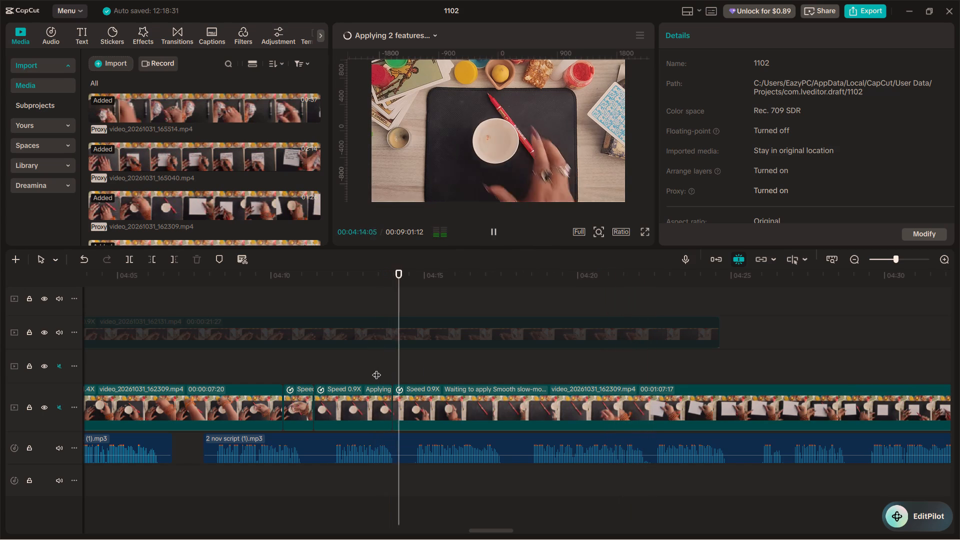
pyautogui.press('space')
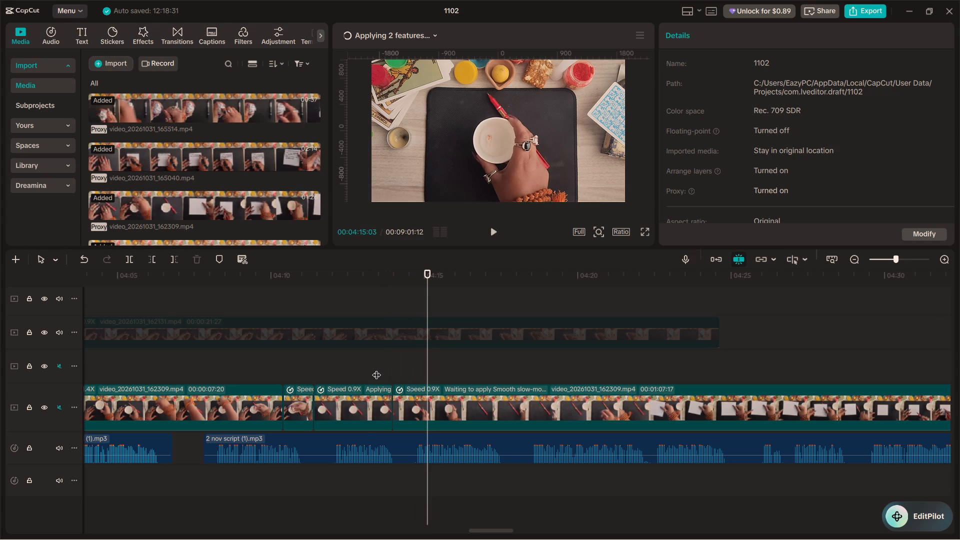
pyautogui.scroll(3, 376, 368)
pyautogui.press('space')
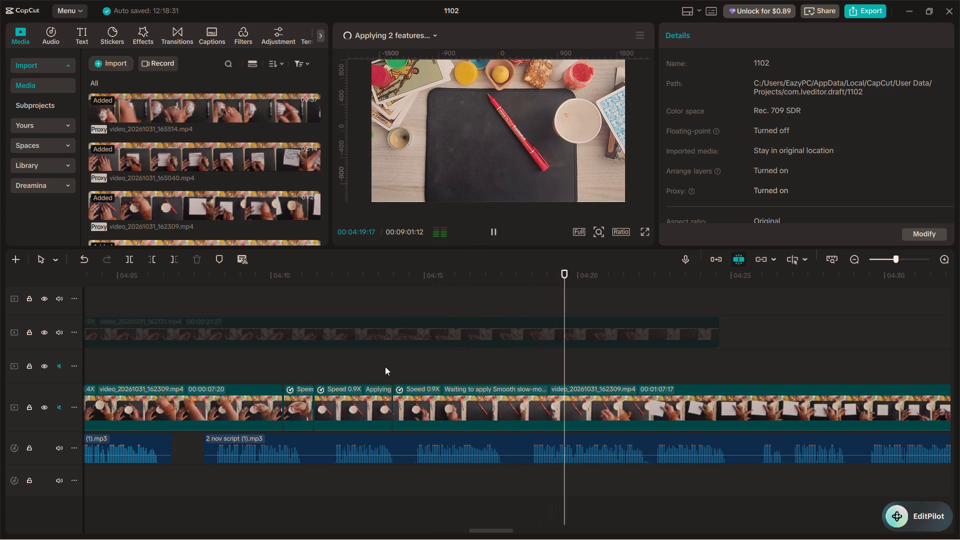
pyautogui.scroll(1, 385, 366)
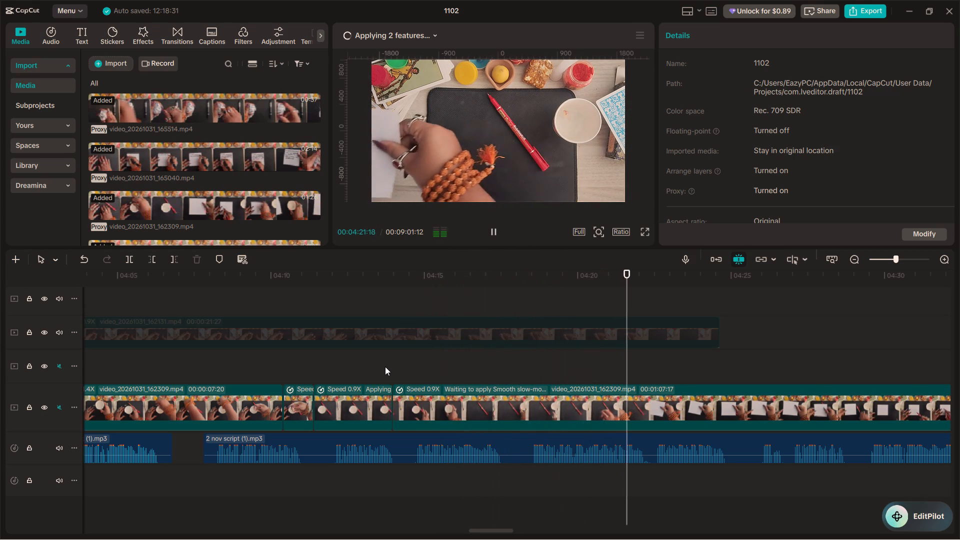
pyautogui.press('space')
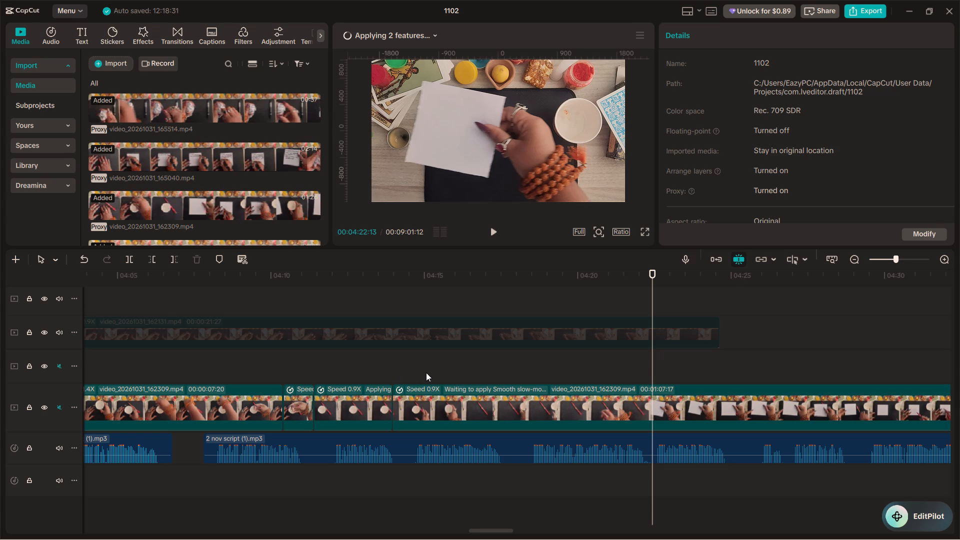
pyautogui.click(374, 368)
pyautogui.click(360, 367)
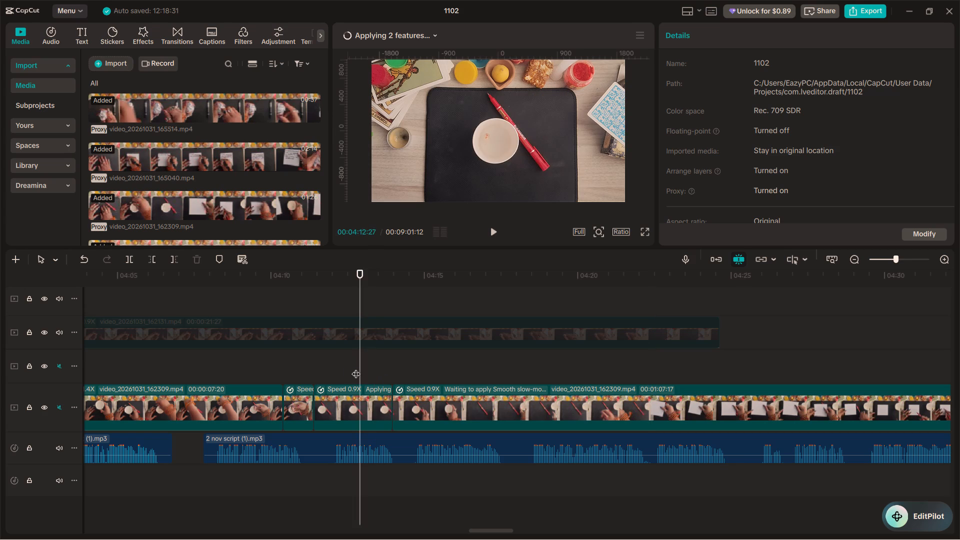
pyautogui.doubleClick(340, 367)
pyautogui.click(327, 366)
pyautogui.moveTo(326, 366); pyautogui.dragTo(316, 366)
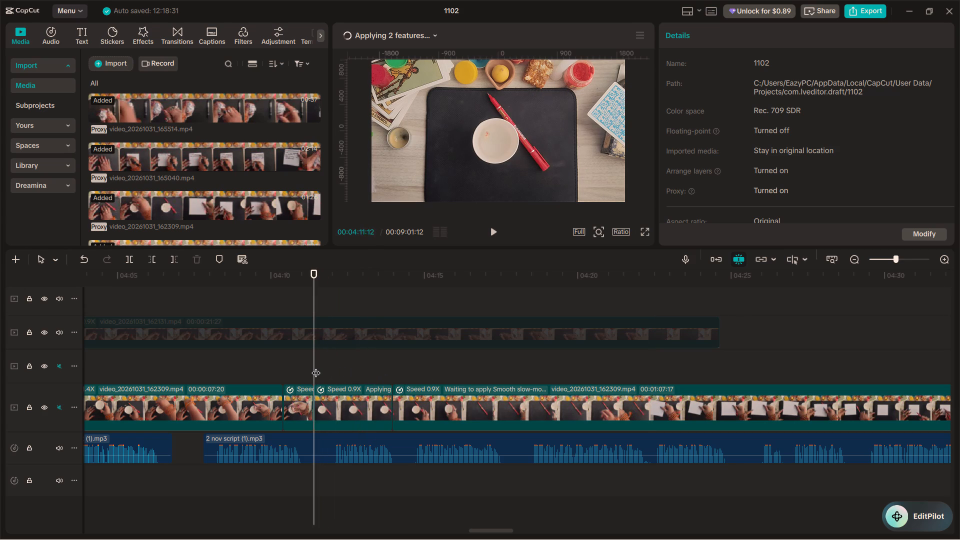
pyautogui.press('space')
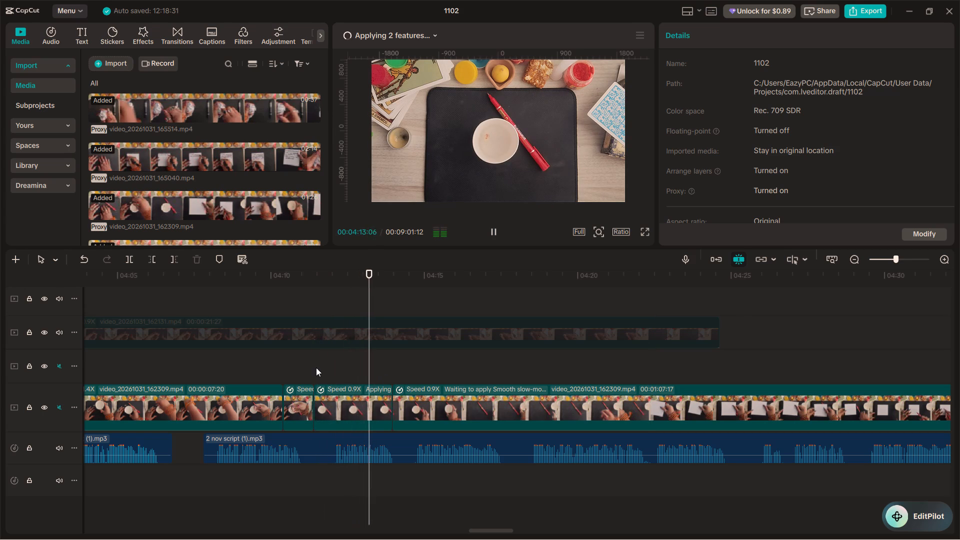
pyautogui.press('space')
# Move the long 0.9X clip after the cut about 0.8 s forward in time, opening a gap at 00:04:13:29.
pyautogui.click(413, 403)
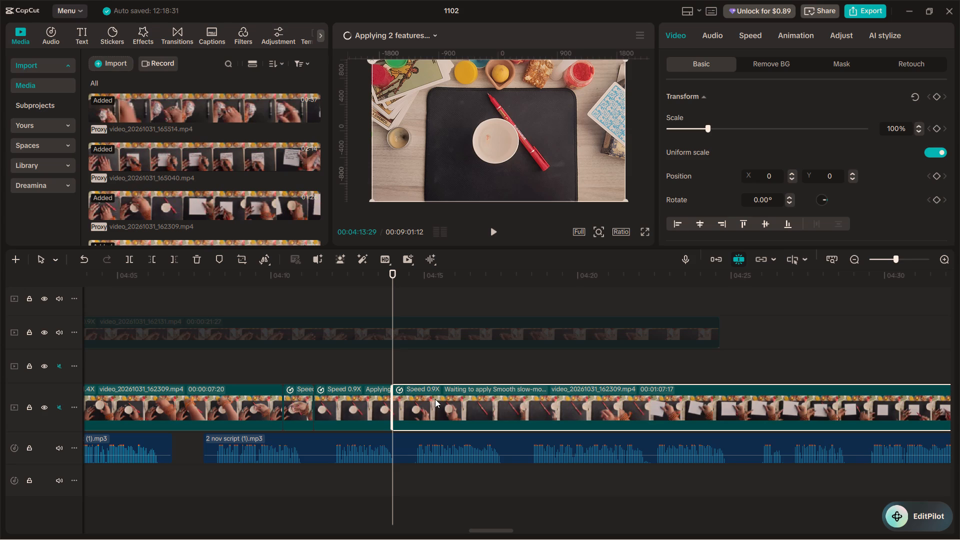
pyautogui.moveTo(442, 402); pyautogui.dragTo(461, 401)
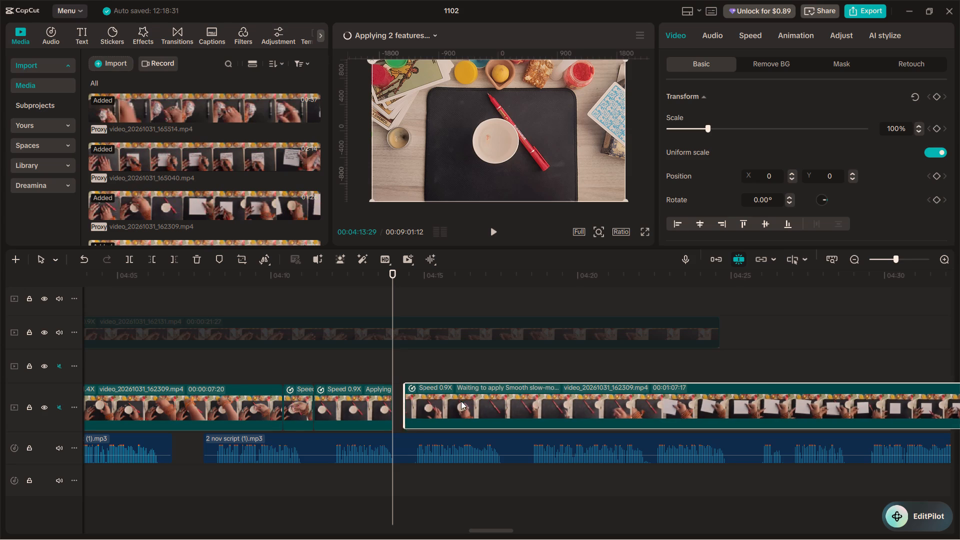
pyautogui.moveTo(461, 401); pyautogui.dragTo(467, 401)
# Move the long 0.9X clip about 1.5 s further forward, widening the gap after the short 0.9X cup-and-pen clip.
pyautogui.click(380, 398)
pyautogui.click(371, 398)
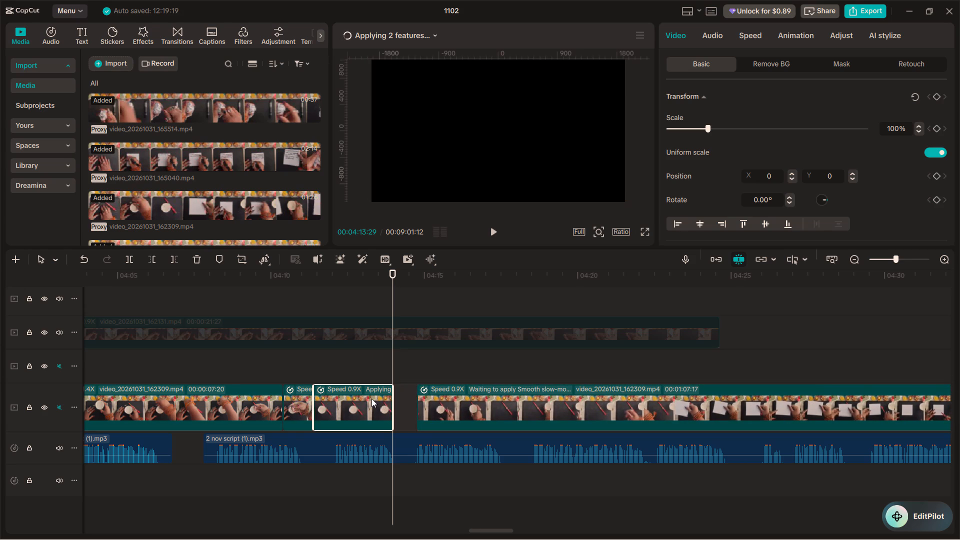
pyautogui.click(467, 397)
pyautogui.moveTo(468, 397); pyautogui.dragTo(522, 397)
pyautogui.scroll(1, 517, 397)
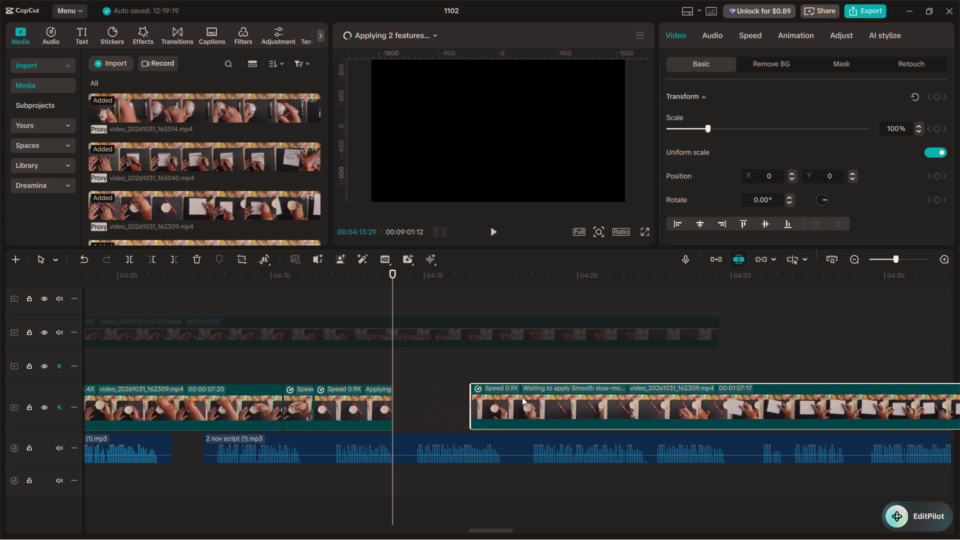
pyautogui.moveTo(522, 397); pyautogui.dragTo(513, 397)
# Duplicate the short 0.9X cup-and-pen clip onto the track above, starting at 00:04:13:29, and play through it to check the timing.
pyautogui.click(366, 403)
pyautogui.keyDown('alt'); pyautogui.moveTo(363, 403); pyautogui.dragTo(440, 404); pyautogui.keyUp('alt')
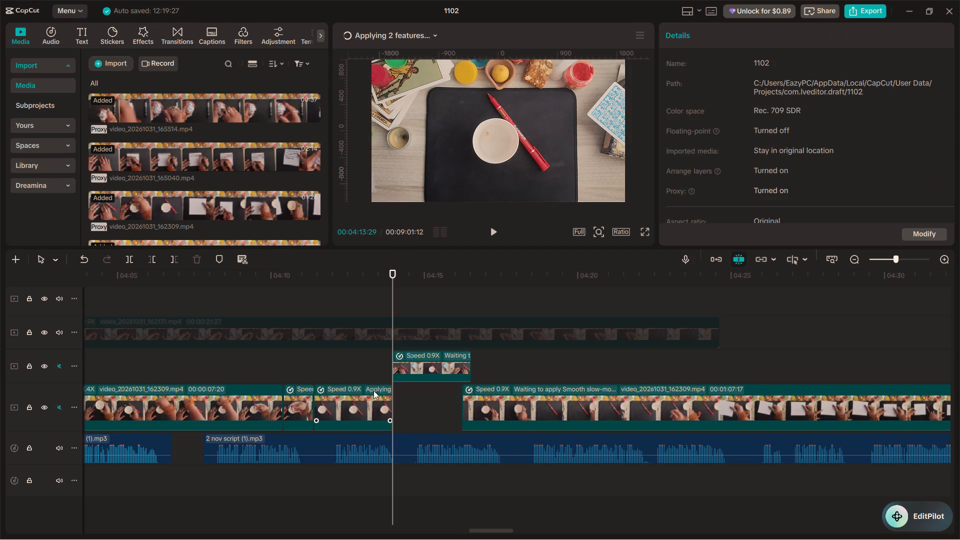
pyautogui.press('space')
pyautogui.click(378, 368)
pyautogui.press('space')
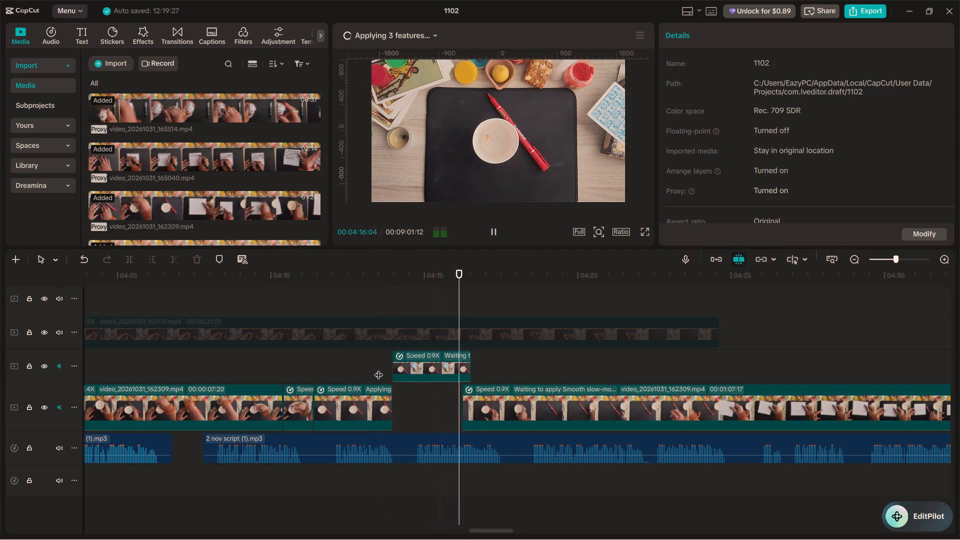
pyautogui.press('space')
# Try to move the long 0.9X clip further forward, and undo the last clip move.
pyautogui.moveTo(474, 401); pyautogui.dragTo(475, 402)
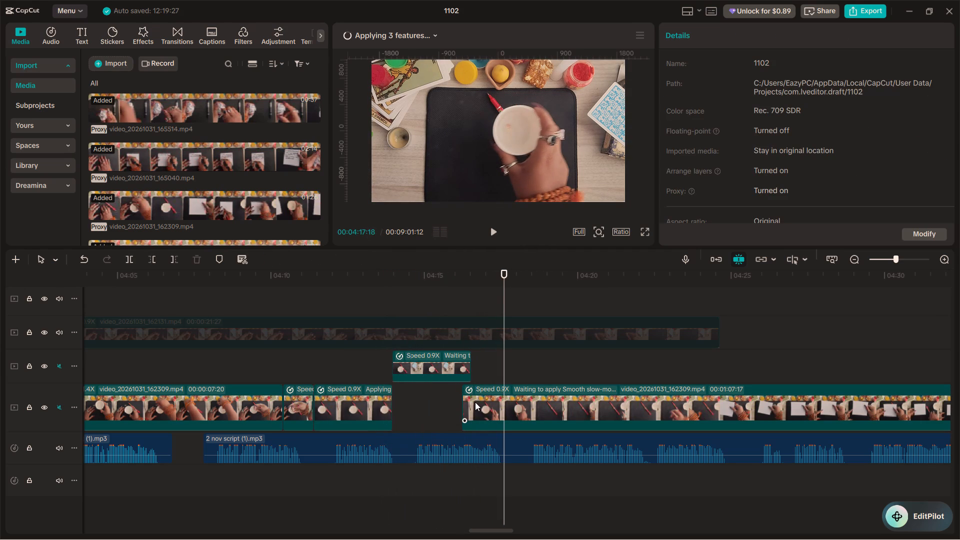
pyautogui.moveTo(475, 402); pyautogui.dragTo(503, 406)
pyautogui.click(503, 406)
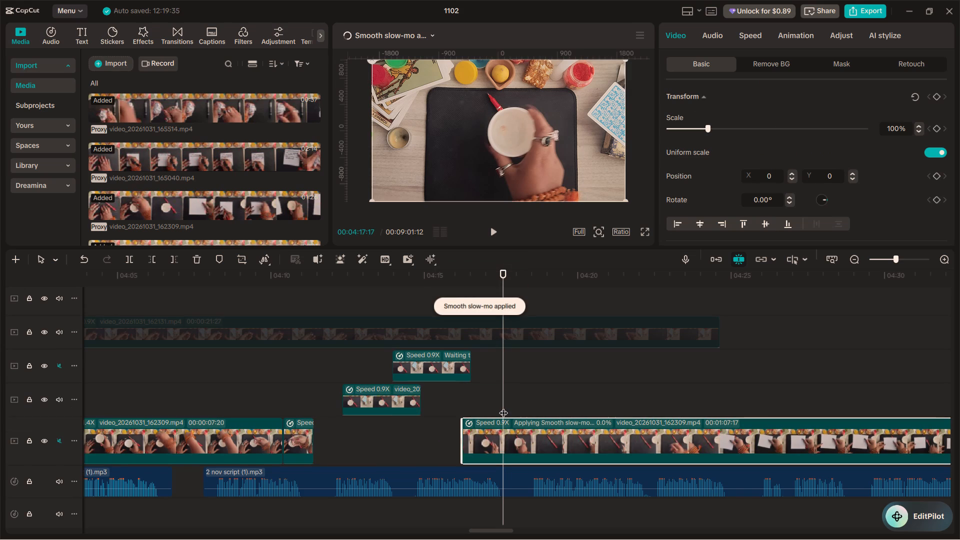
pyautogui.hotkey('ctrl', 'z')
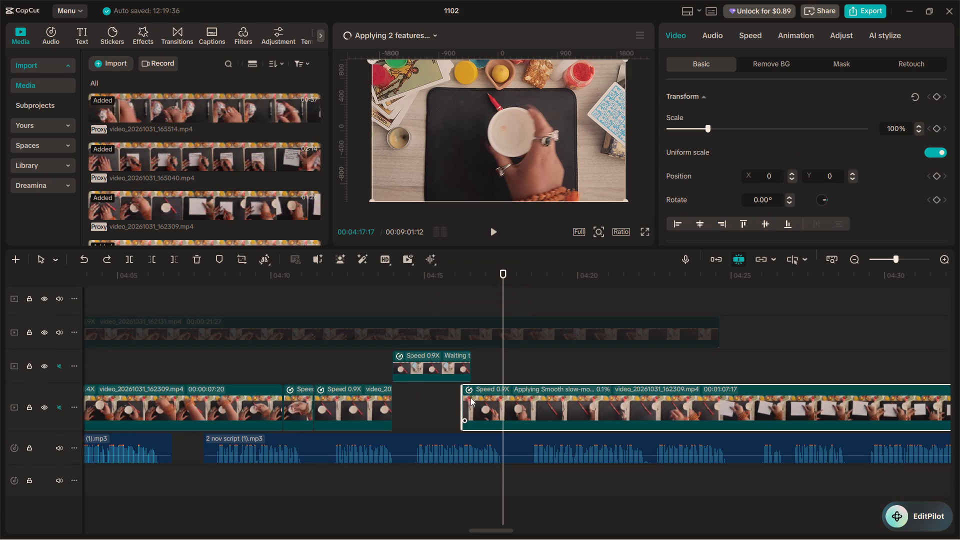
# Move the long 0.9X clip about 1 s further forward and place the duplicate on the main track directly after the original short clip.
pyautogui.click(480, 362)
pyautogui.moveTo(479, 401); pyautogui.dragTo(510, 397)
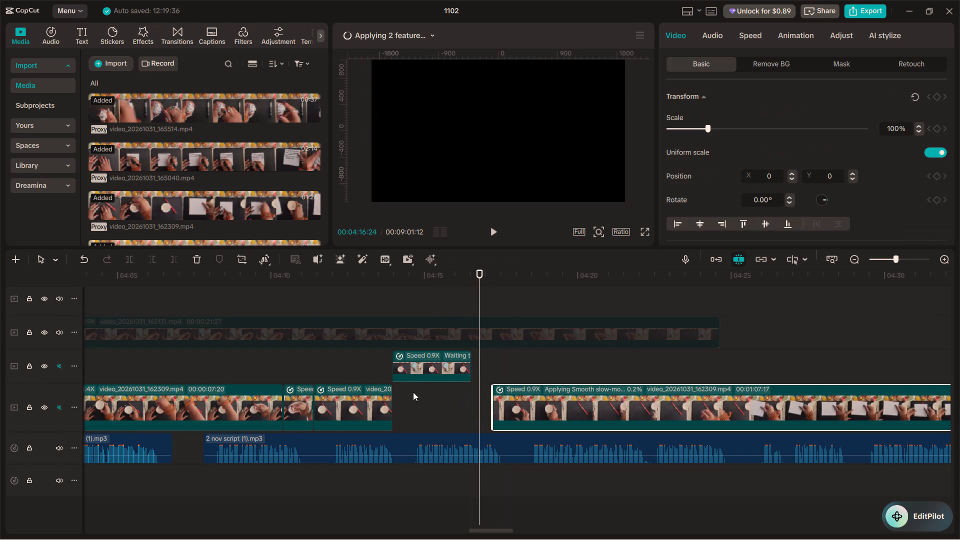
pyautogui.moveTo(418, 363); pyautogui.dragTo(419, 414)
# Play the edit up to about 00:04:18:16 and move the long 0.9X clip about 1.6 s further forward.
pyautogui.click(381, 372)
pyautogui.press('space')
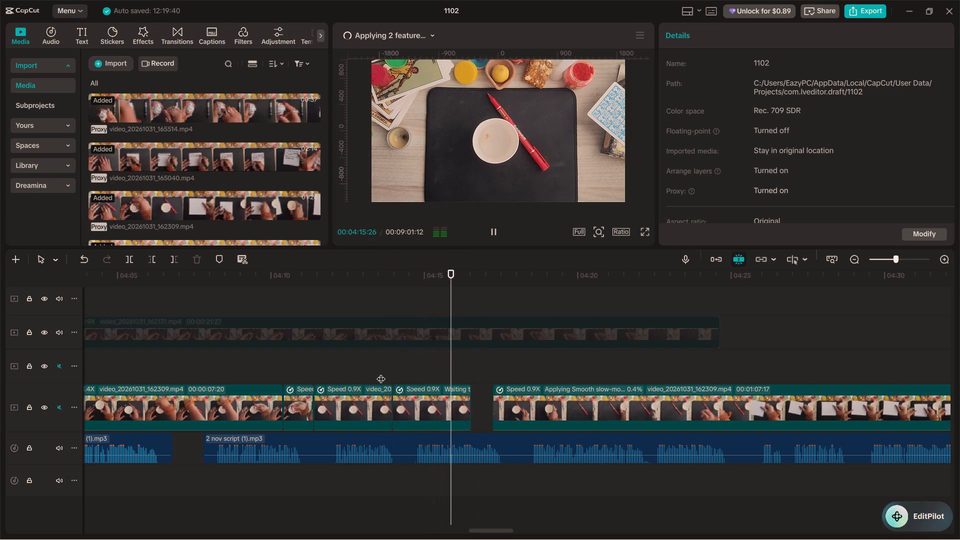
pyautogui.press('space')
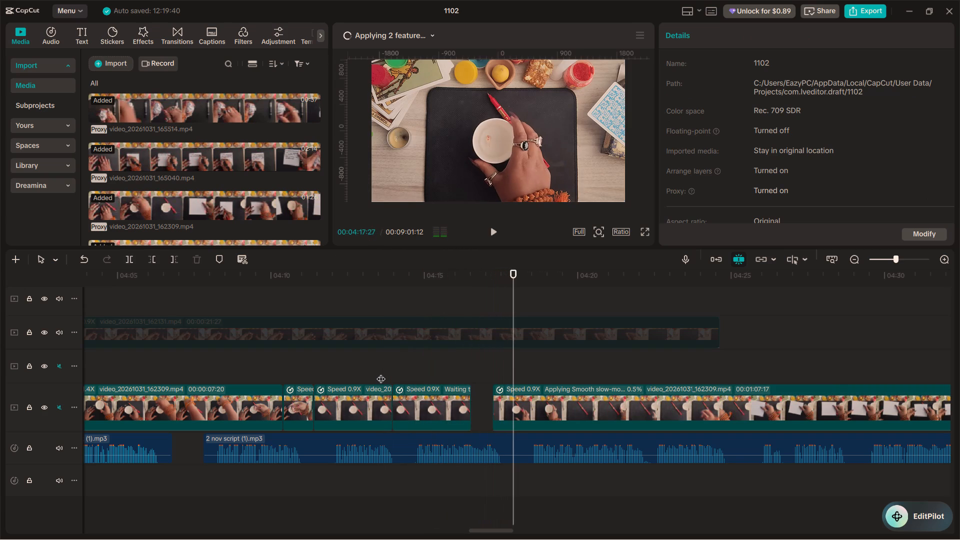
pyautogui.press('space')
pyautogui.press('space')
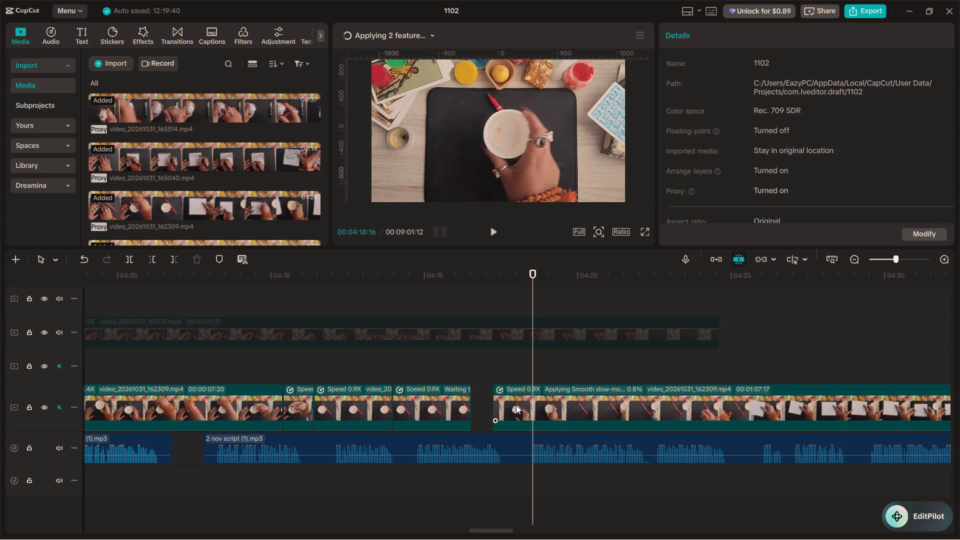
pyautogui.click(516, 405)
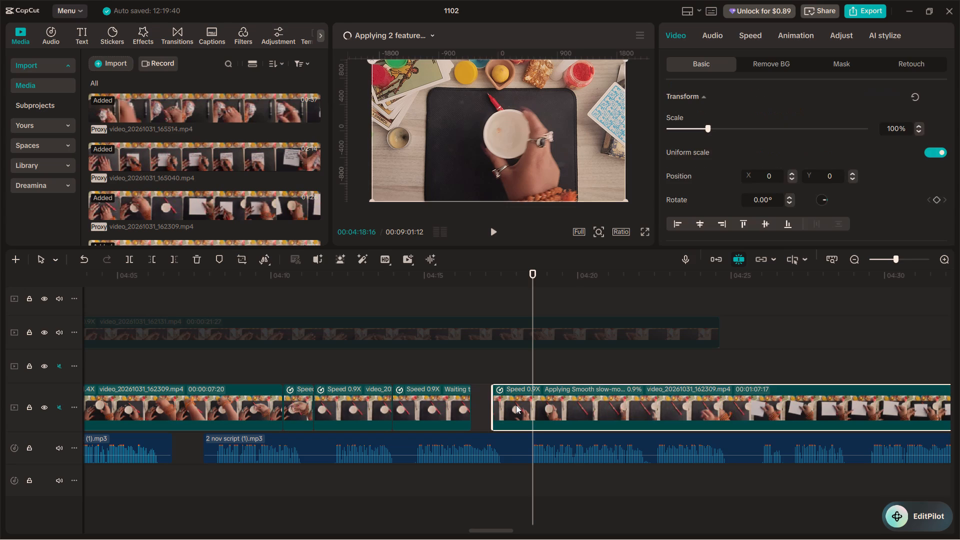
pyautogui.moveTo(520, 405); pyautogui.dragTo(562, 416)
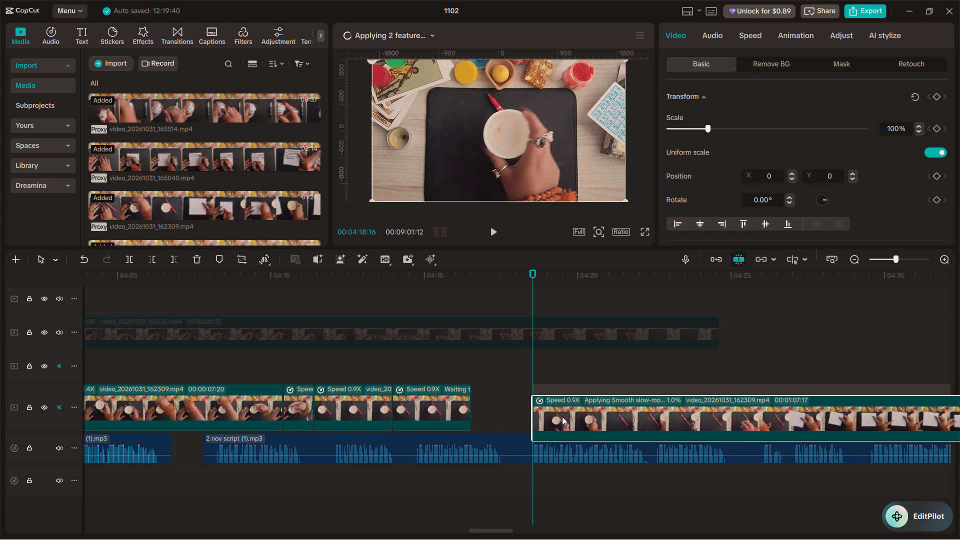
pyautogui.moveTo(562, 416); pyautogui.dragTo(570, 416)
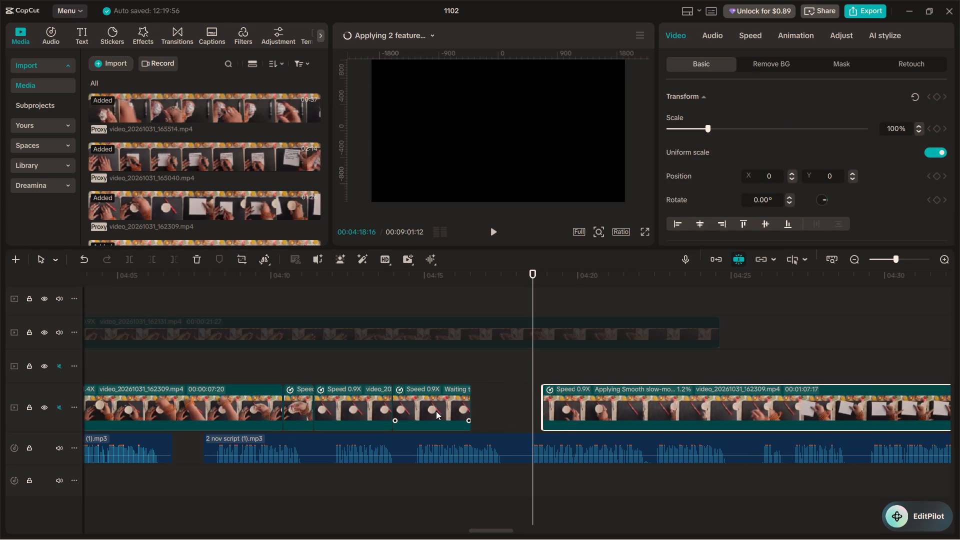
# Add another copy of the short 0.9X clip directly after the first copy, moving the long clip about 1.2 s further forward for room.
pyautogui.keyDown('alt'); pyautogui.click(436, 411); pyautogui.keyUp('alt')
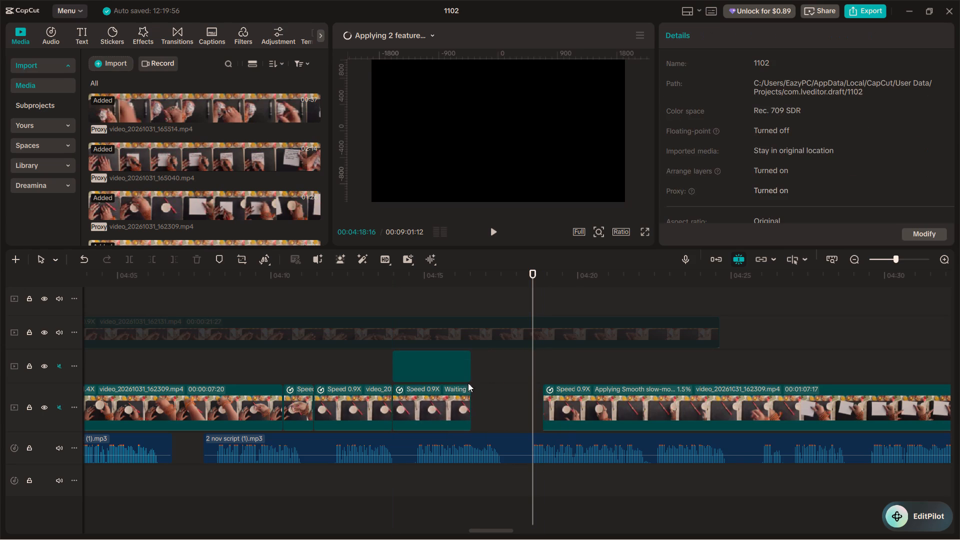
pyautogui.click(431, 364)
pyautogui.moveTo(431, 364); pyautogui.dragTo(457, 369)
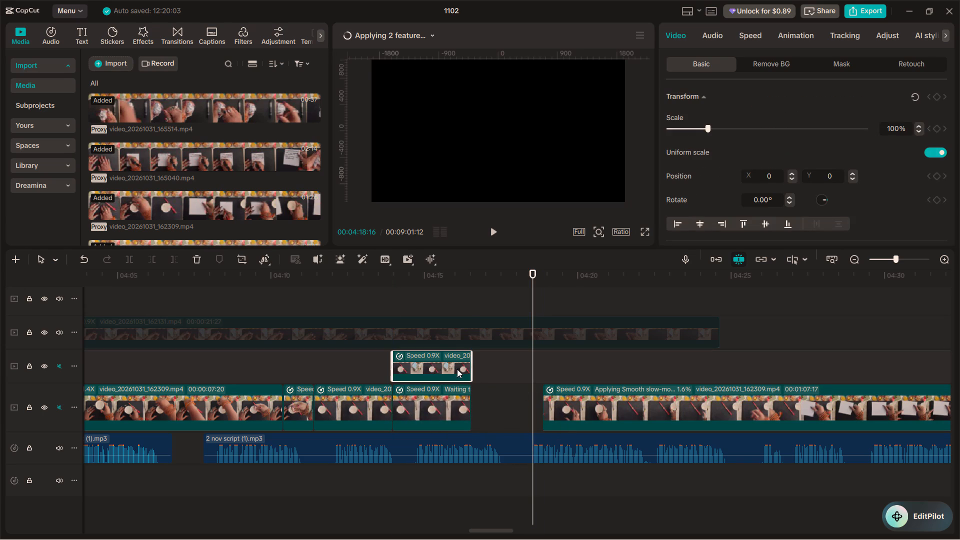
pyautogui.moveTo(457, 369); pyautogui.dragTo(510, 383)
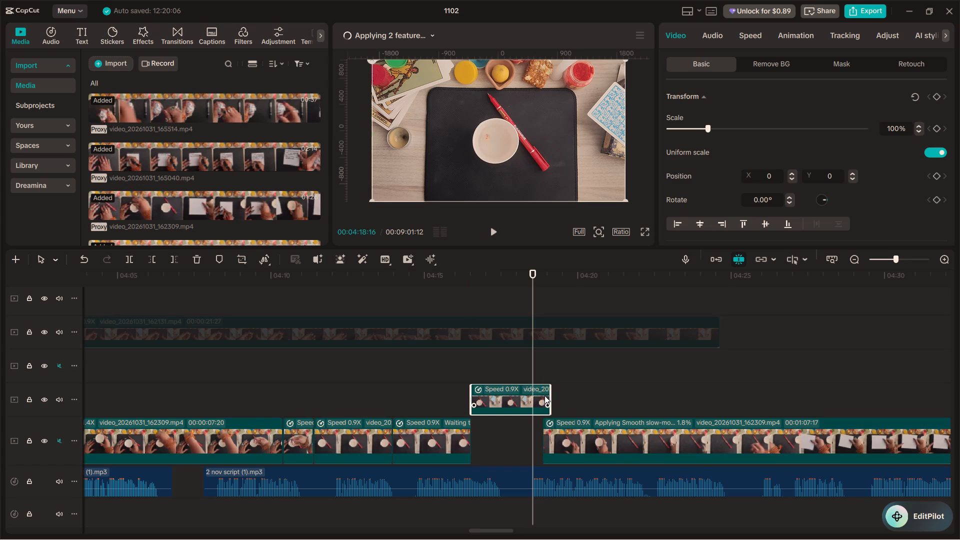
pyautogui.moveTo(558, 429); pyautogui.dragTo(595, 429)
pyautogui.moveTo(531, 409); pyautogui.dragTo(515, 451)
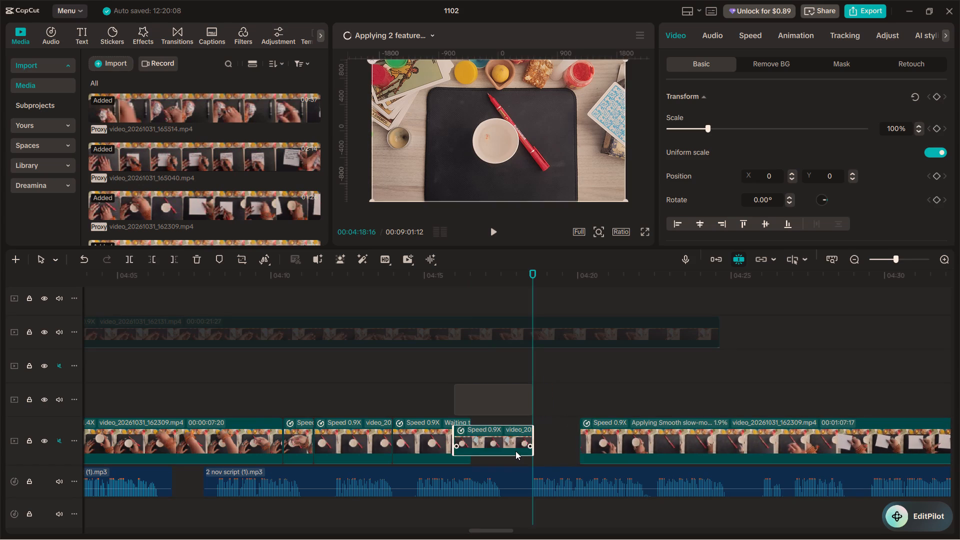
pyautogui.moveTo(489, 398); pyautogui.dragTo(506, 442)
pyautogui.click(460, 400)
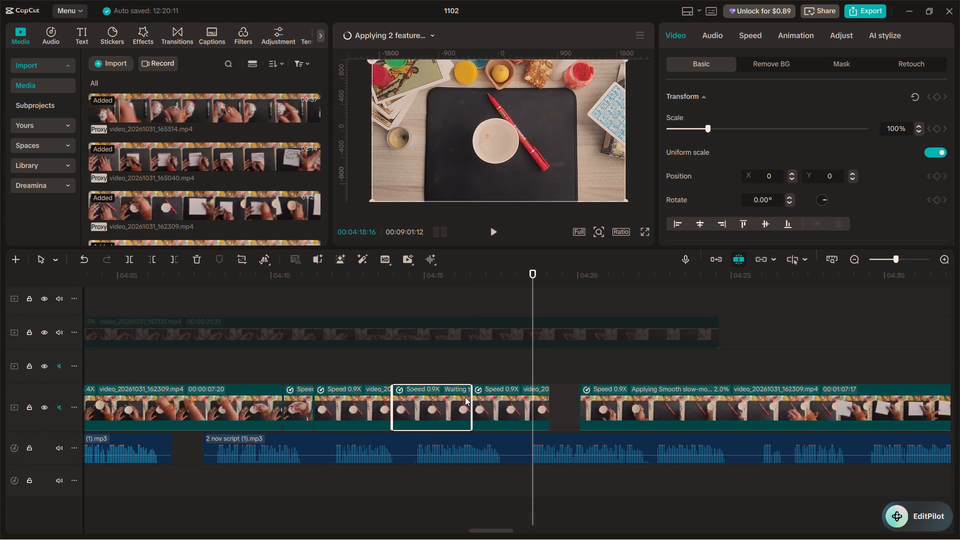
# Play through the second added copy and return the playhead to 00:04:18:15, where the next narration phrase starts.
pyautogui.click(467, 368)
pyautogui.press('space')
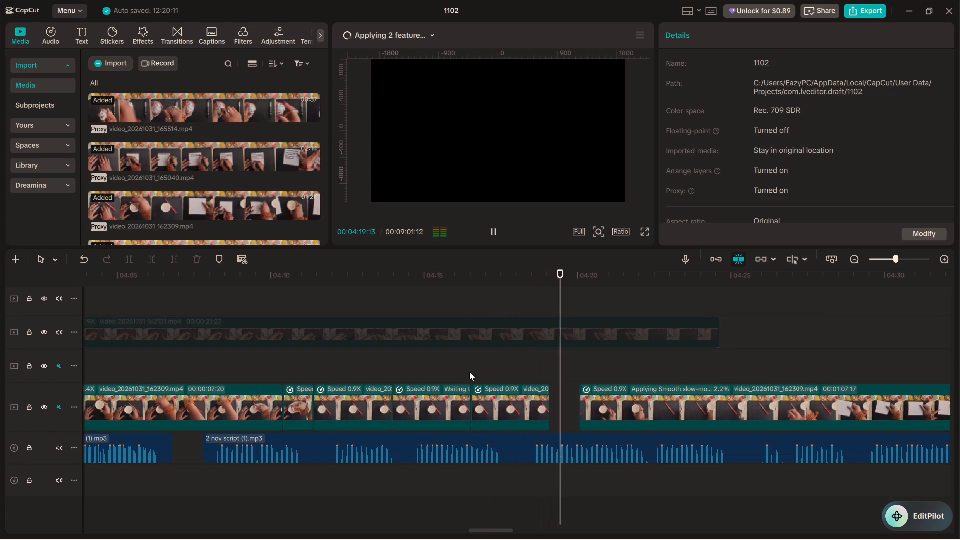
pyautogui.press('space')
pyautogui.moveTo(587, 359); pyautogui.dragTo(532, 358)
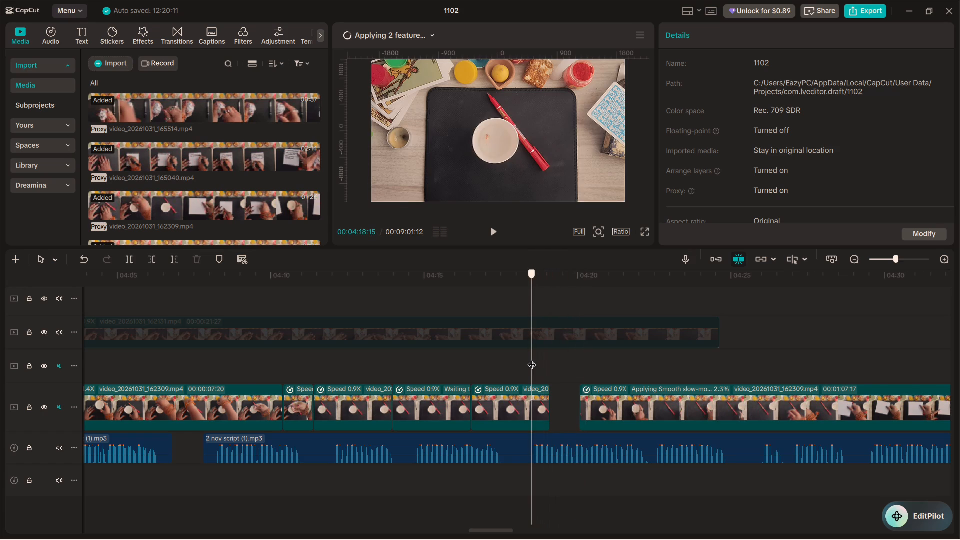
pyautogui.moveTo(532, 358); pyautogui.dragTo(531, 358)
# Switch to the Brave browser with the YouTube garlic video open.
pyautogui.click(555, 531)
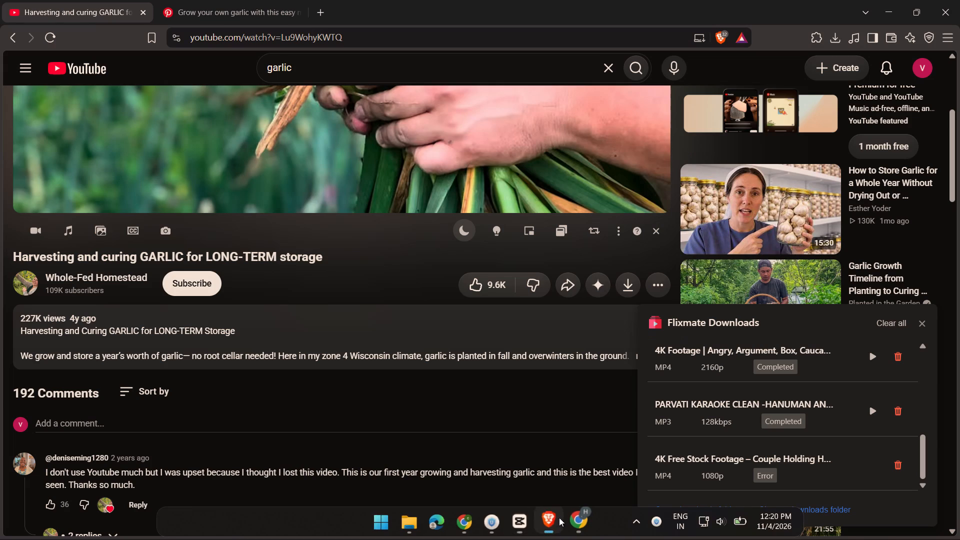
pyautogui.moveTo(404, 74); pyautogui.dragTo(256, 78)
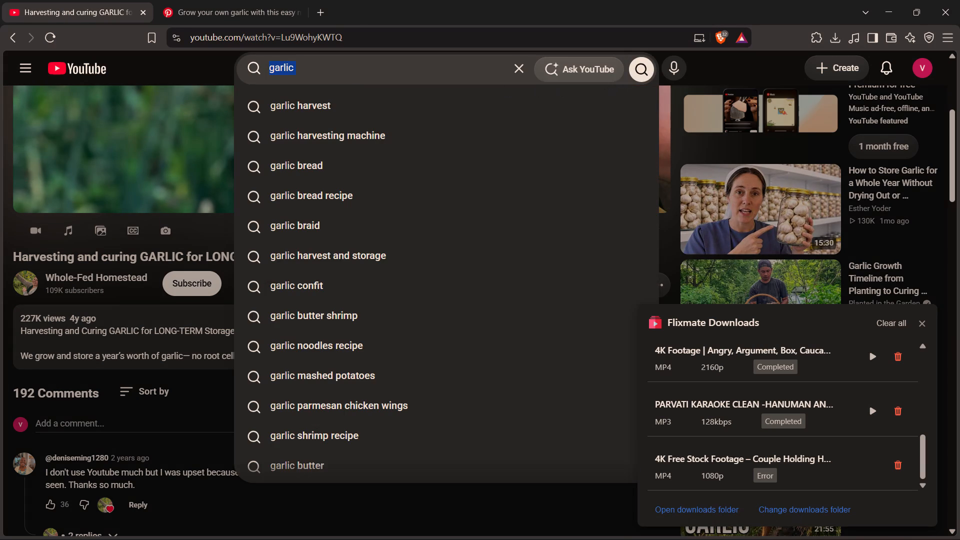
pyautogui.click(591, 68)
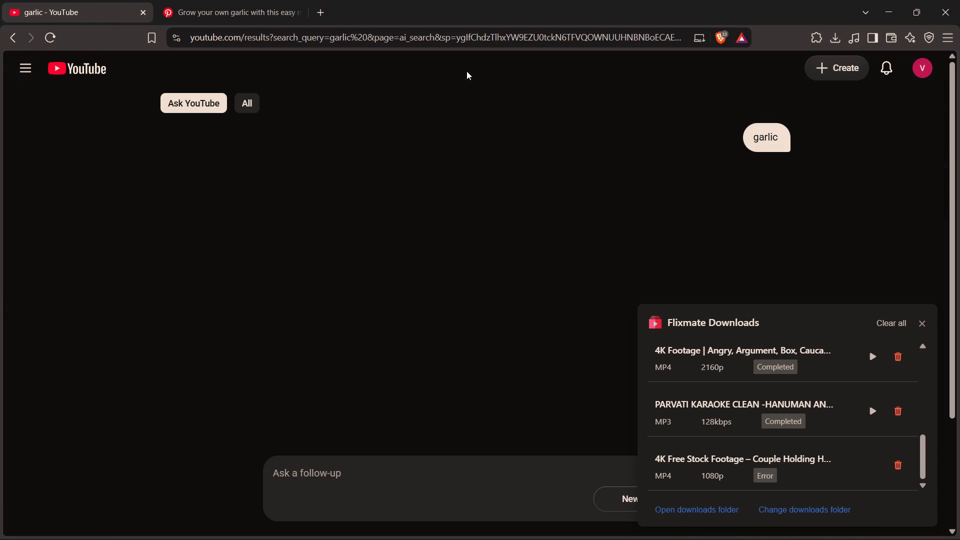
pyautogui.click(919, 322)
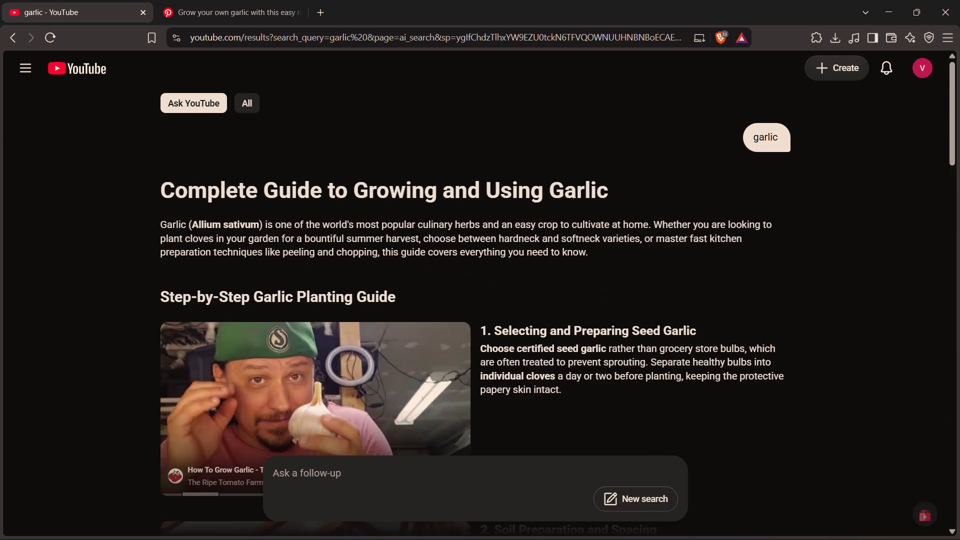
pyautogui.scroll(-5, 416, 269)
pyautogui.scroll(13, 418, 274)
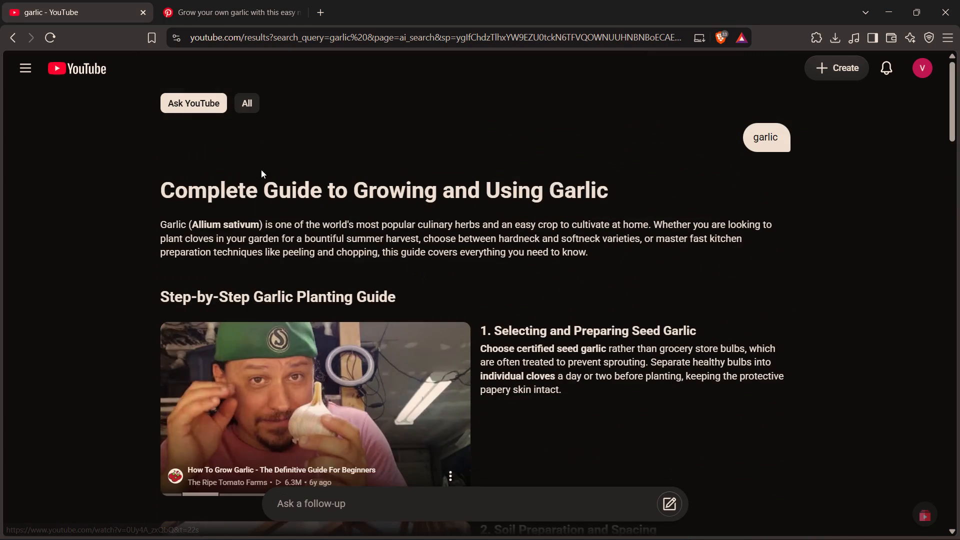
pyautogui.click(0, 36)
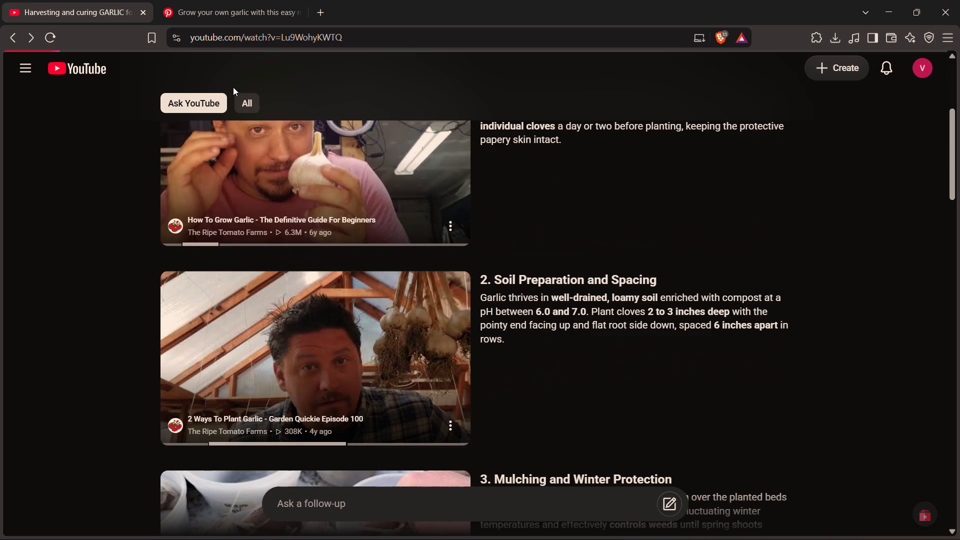
# Replace the YouTube search term garlic and search for "bullying stock video".
pyautogui.click(331, 70)
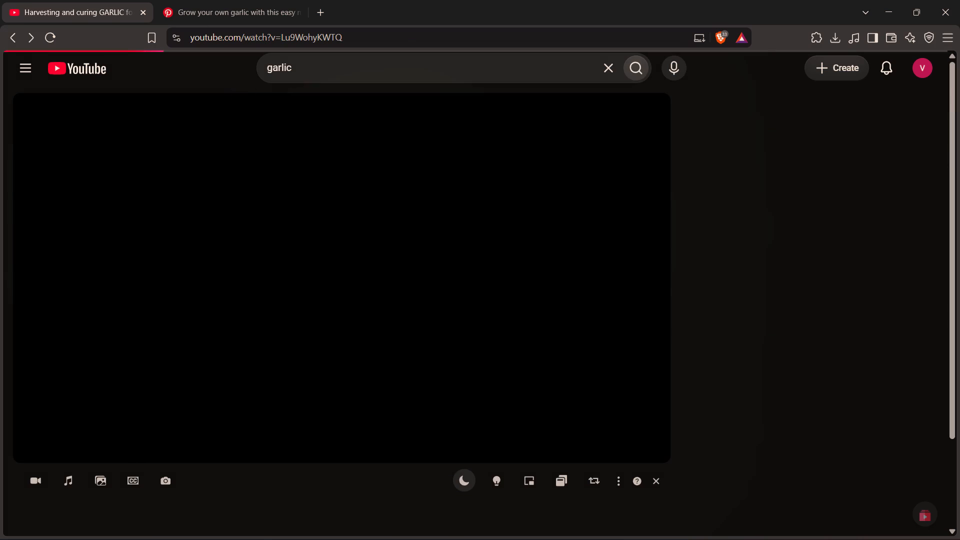
pyautogui.moveTo(328, 70); pyautogui.dragTo(268, 65)
pyautogui.moveTo(297, 67); pyautogui.dragTo(247, 62)
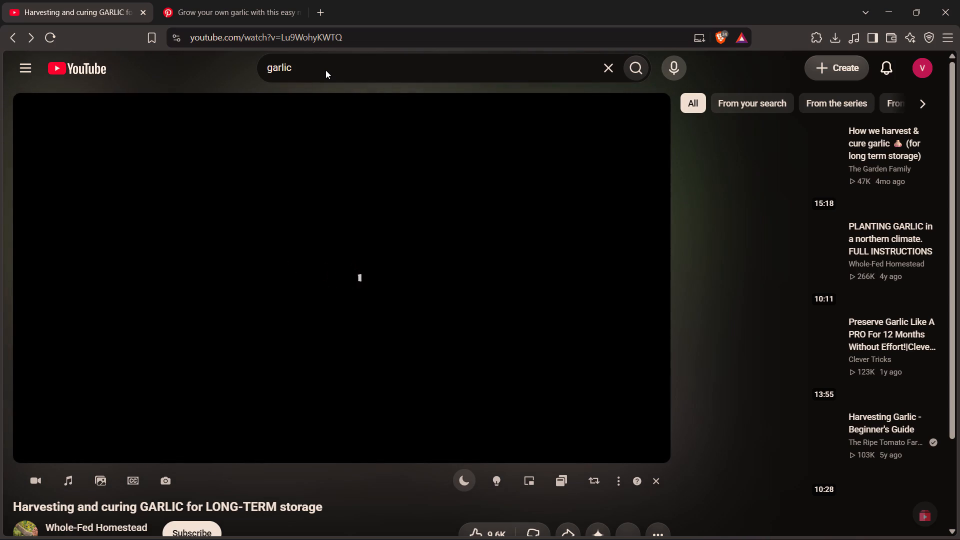
pyautogui.moveTo(325, 70); pyautogui.dragTo(316, 68)
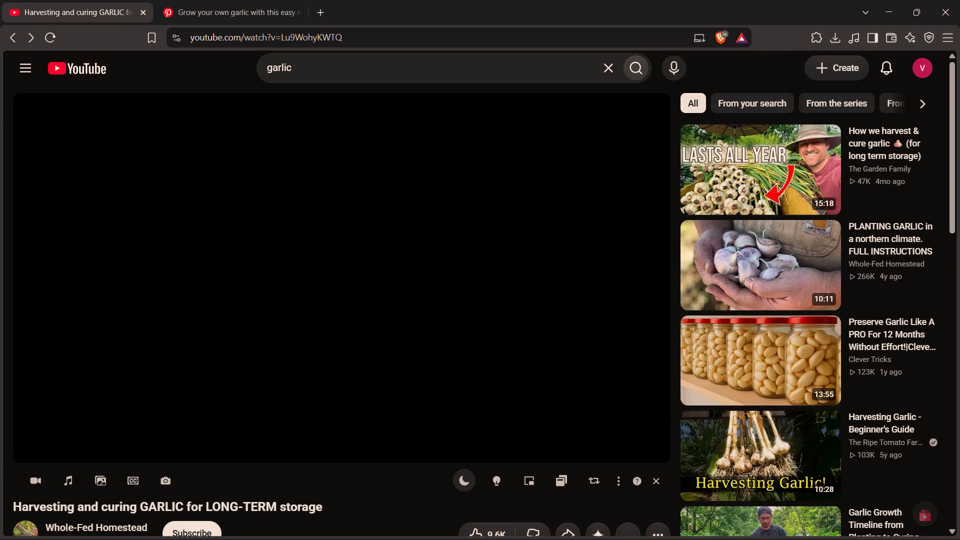
pyautogui.moveTo(316, 68); pyautogui.dragTo(261, 65)
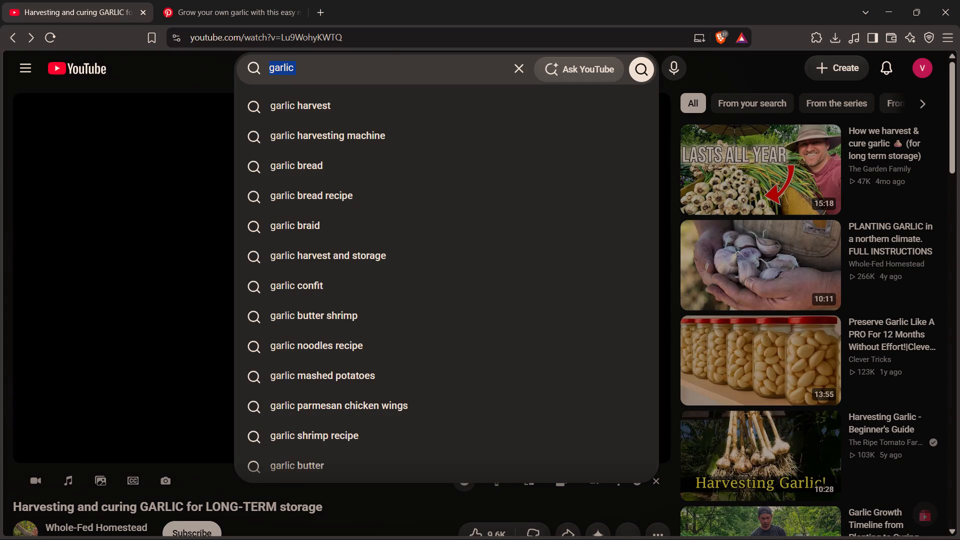
pyautogui.write('bully')
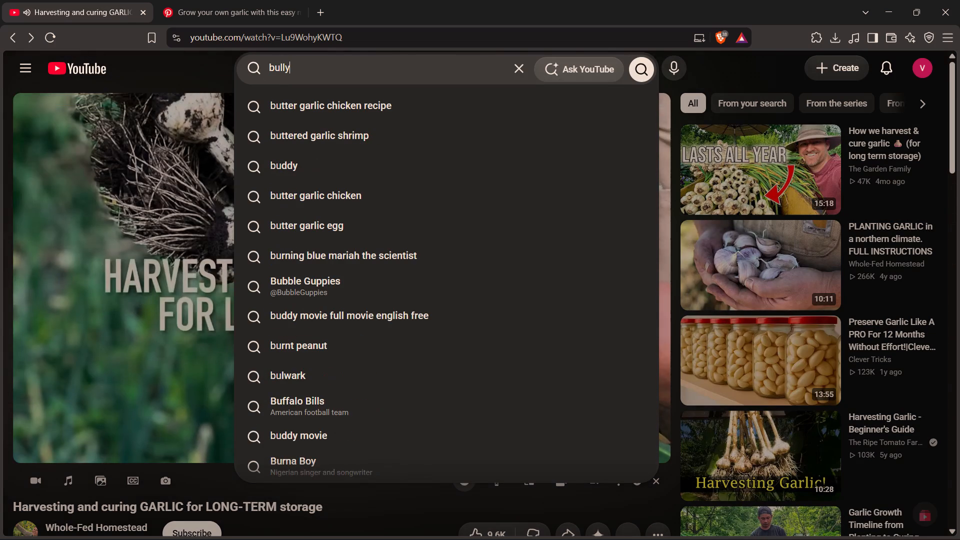
pyautogui.write('ing')
pyautogui.press('space')
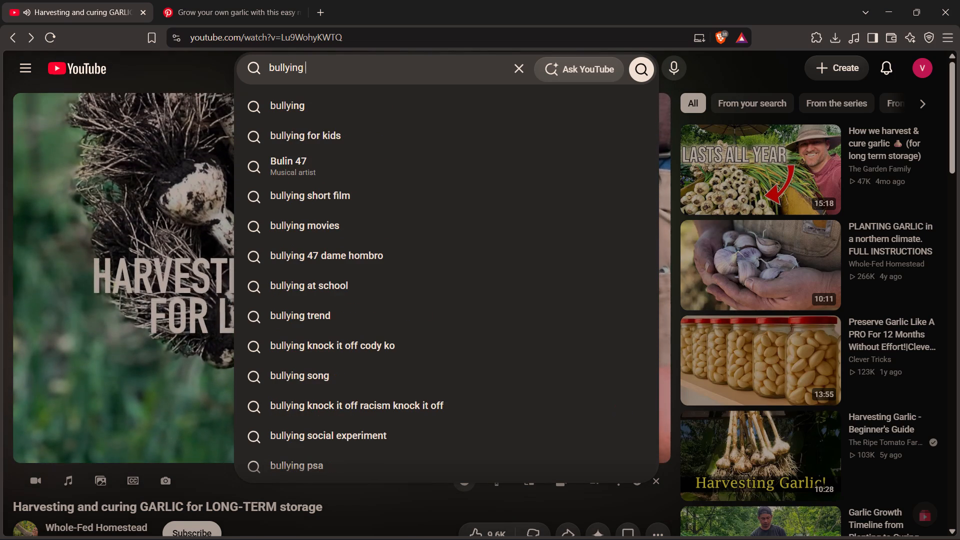
pyautogui.write('sato')
pyautogui.press('BackSpace')
pyautogui.press('BackSpace')
pyautogui.press('BackSpace')
pyautogui.write('tock video')
pyautogui.press('Return')
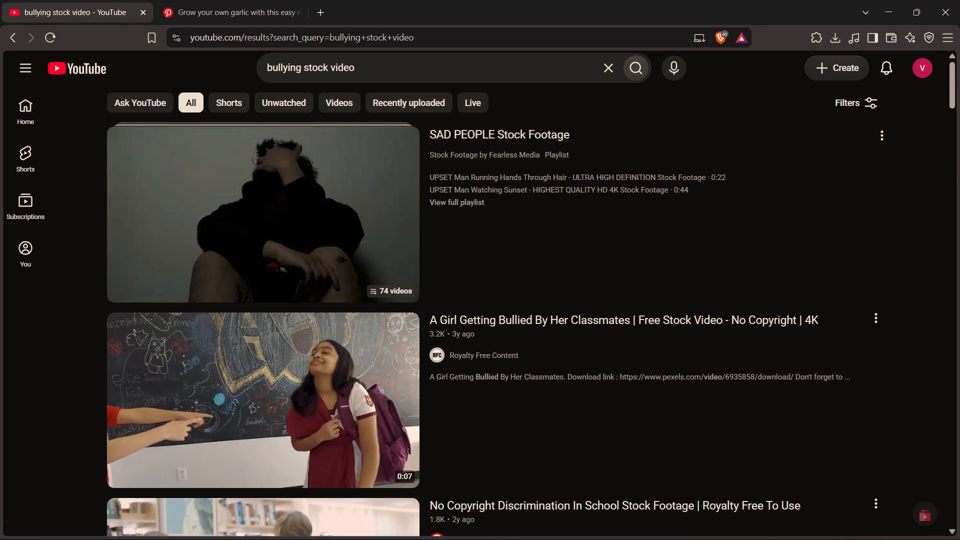
pyautogui.scroll(2, 260, 63)
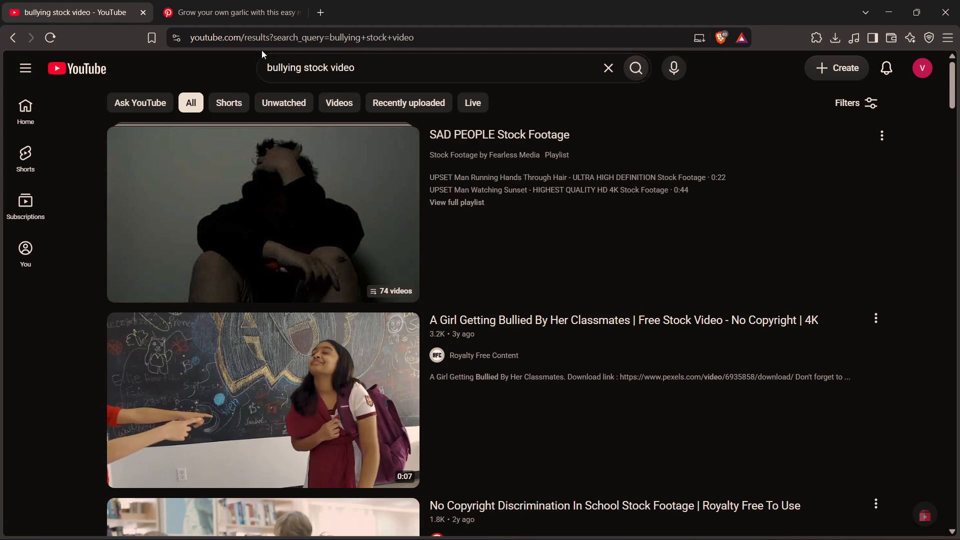
# Look through the bullying stock video search results and their previews for footage that suits the narration.
pyautogui.scroll(-1, 262, 53)
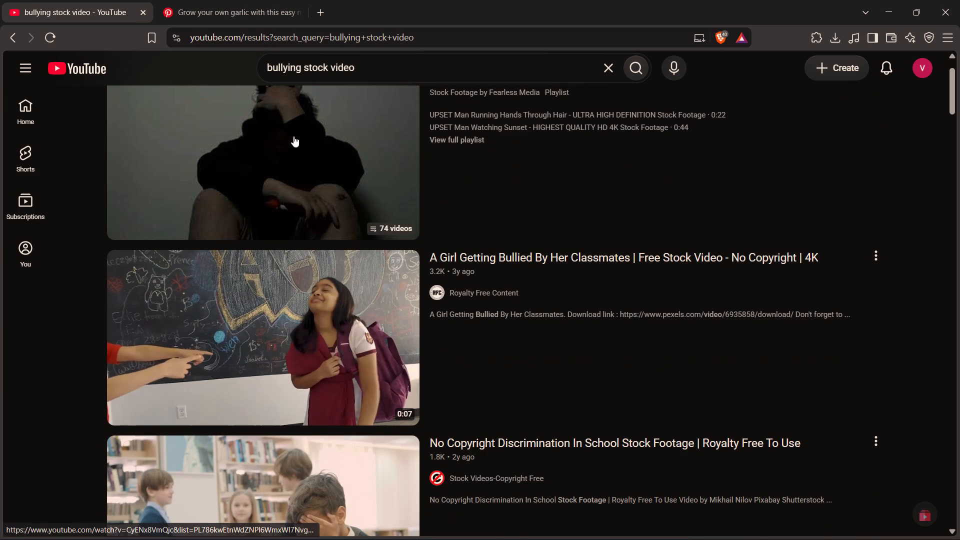
pyautogui.scroll(-4, 284, 215)
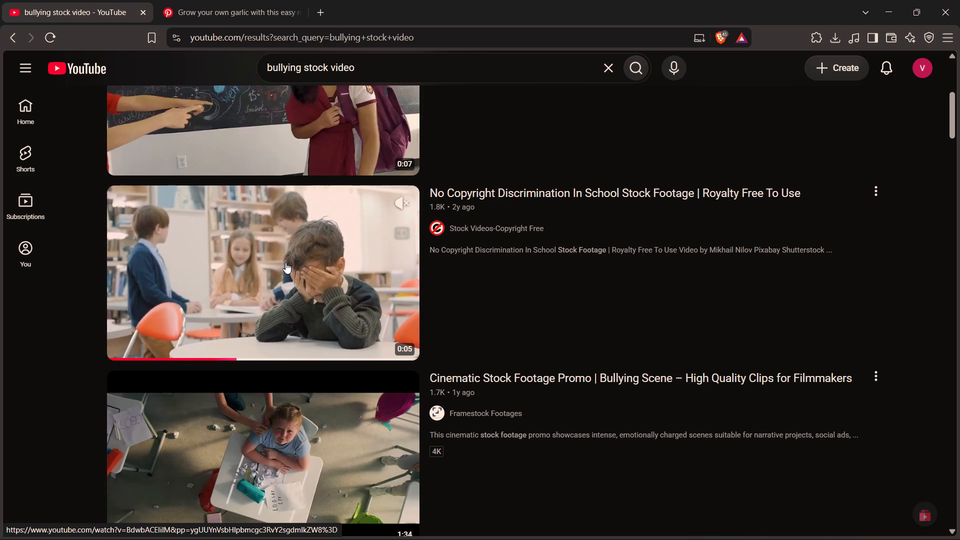
pyautogui.scroll(-4, 279, 255)
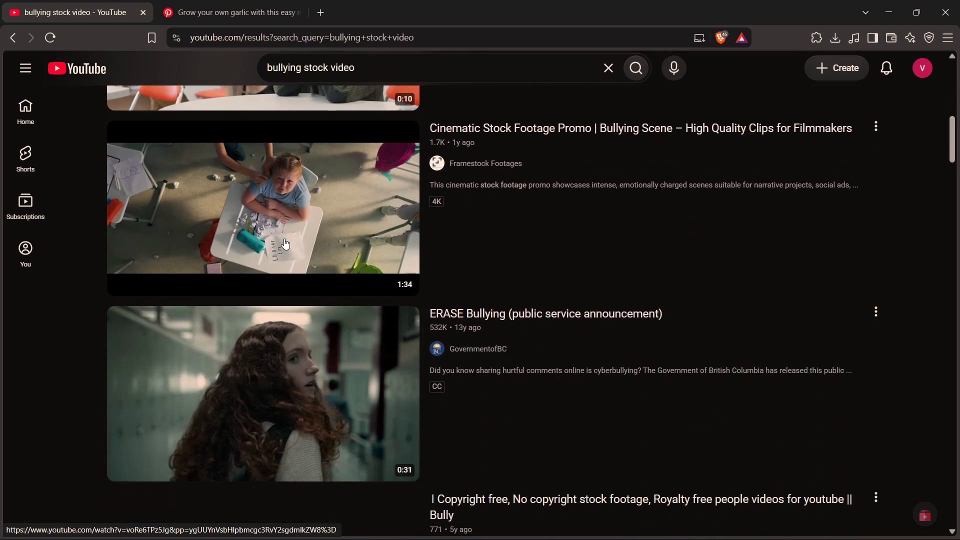
pyautogui.scroll(-2, 284, 238)
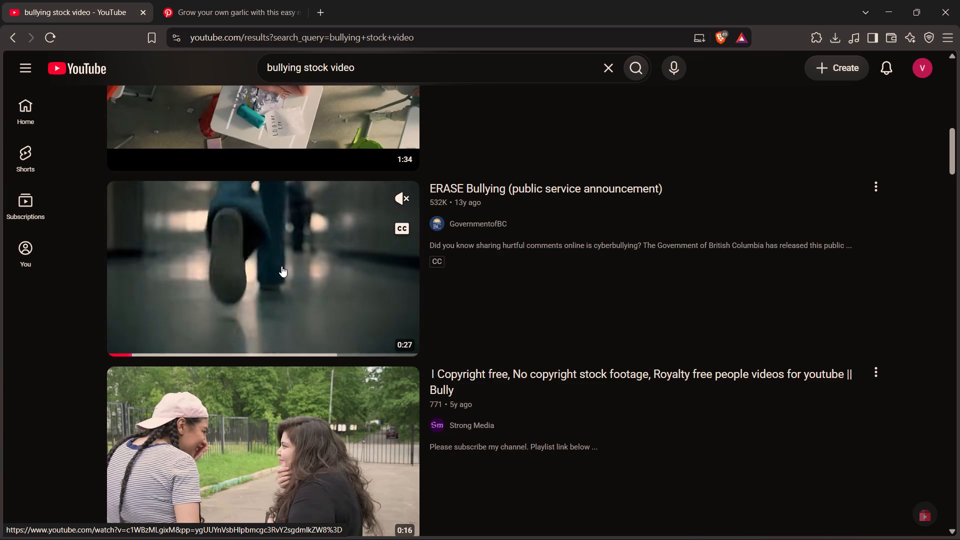
pyautogui.scroll(-2, 281, 266)
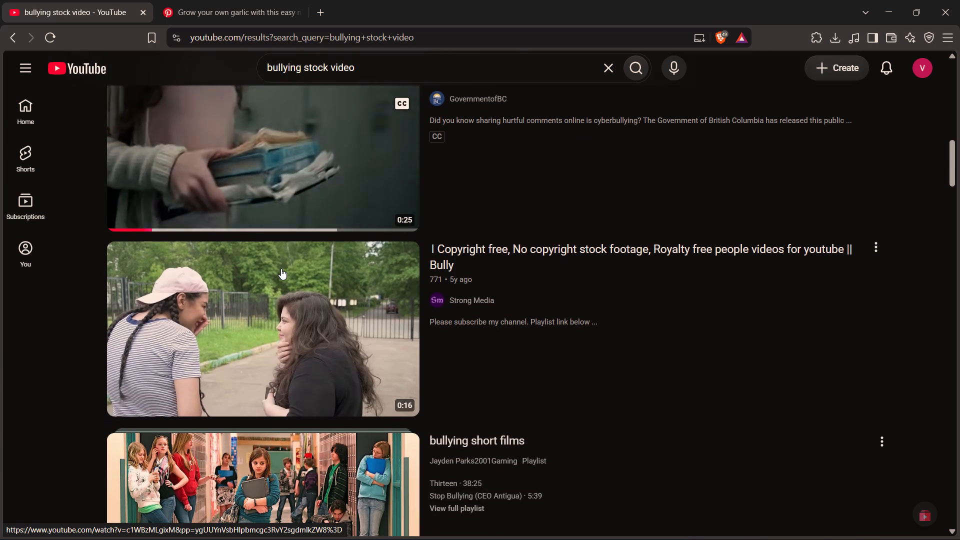
pyautogui.scroll(-9, 281, 268)
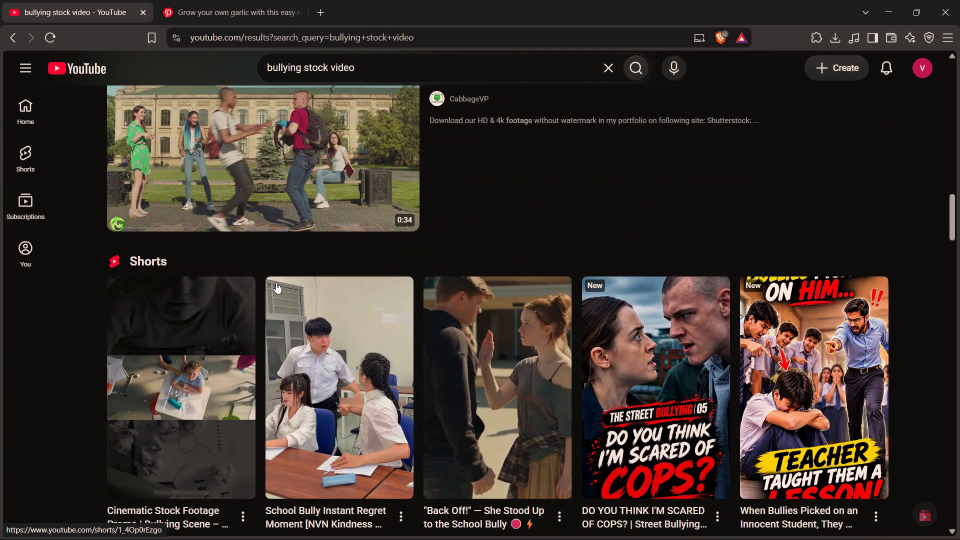
pyautogui.scroll(-1, 276, 282)
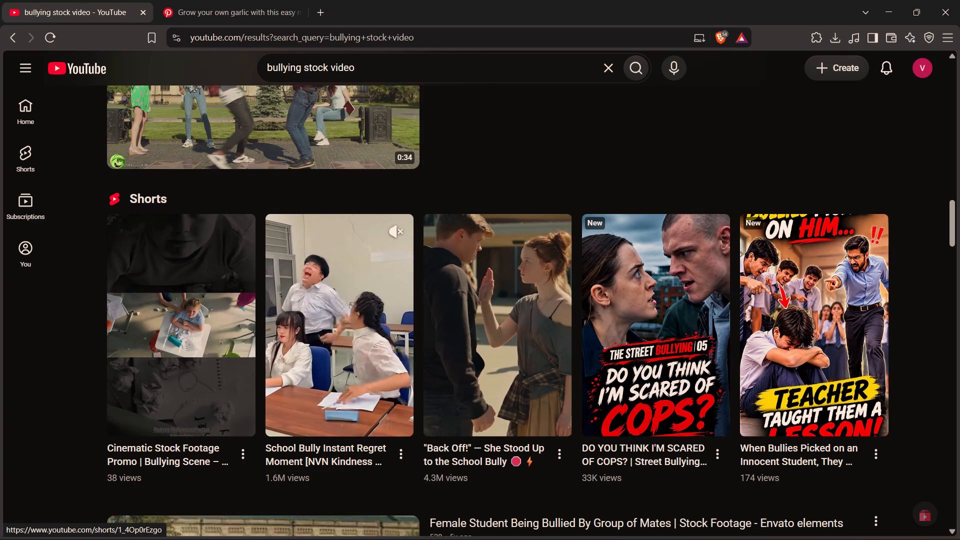
pyautogui.scroll(-4, 274, 285)
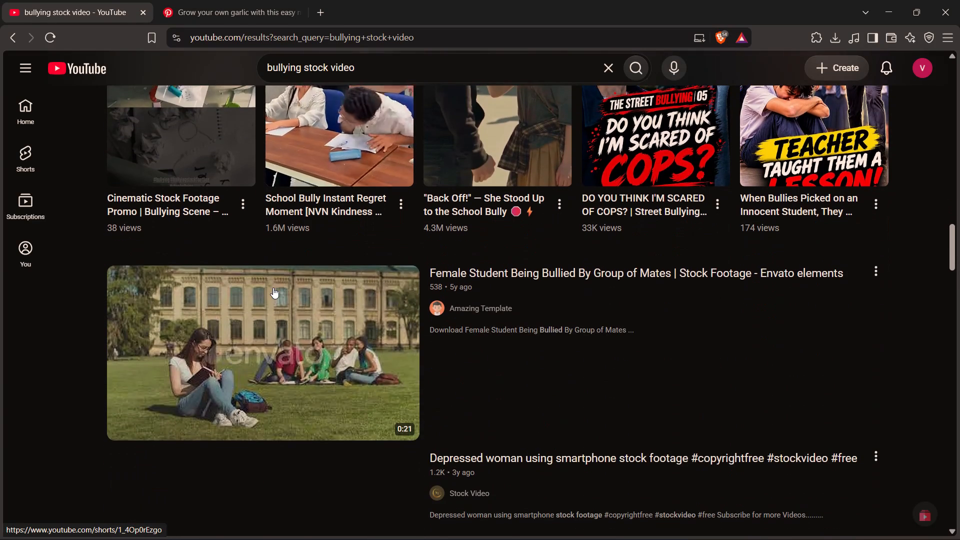
pyautogui.scroll(-5, 273, 287)
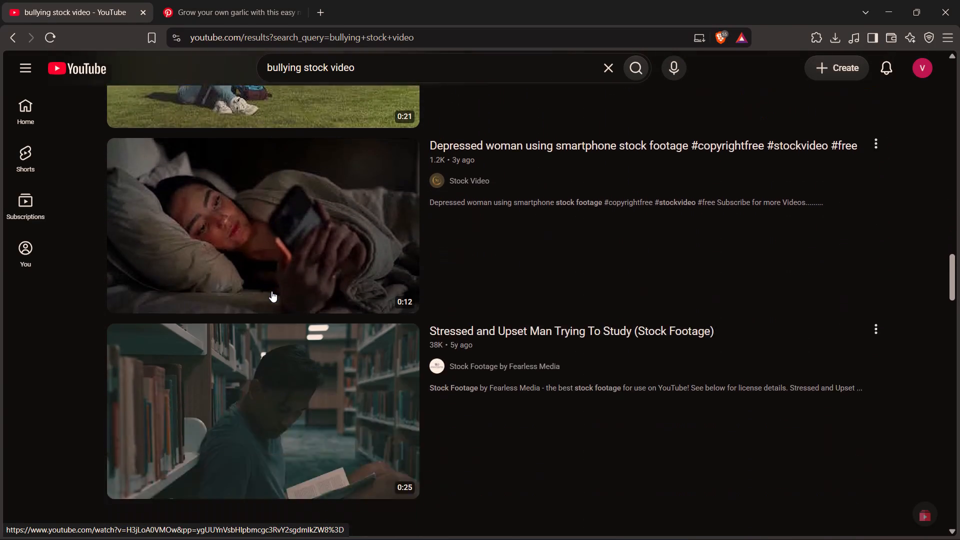
pyautogui.scroll(-5, 271, 291)
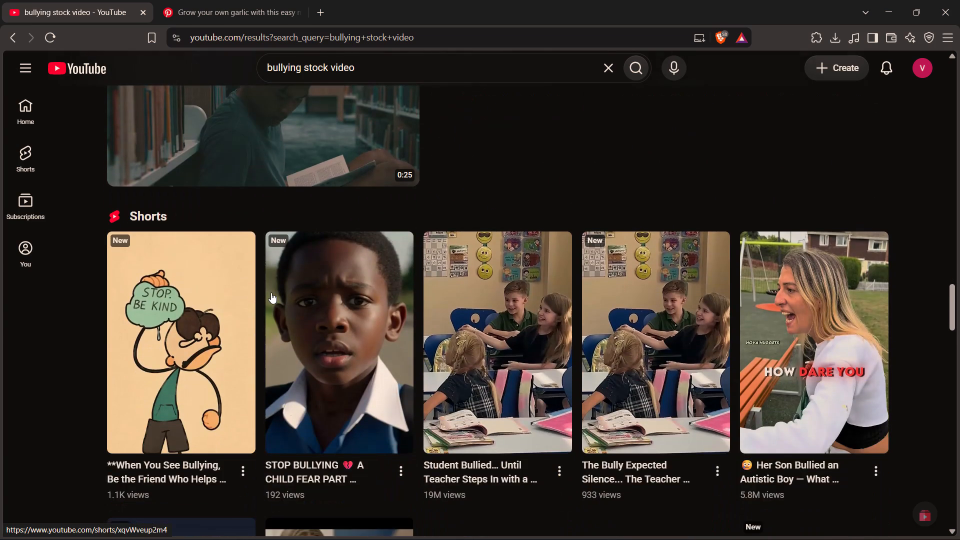
pyautogui.scroll(-6, 271, 292)
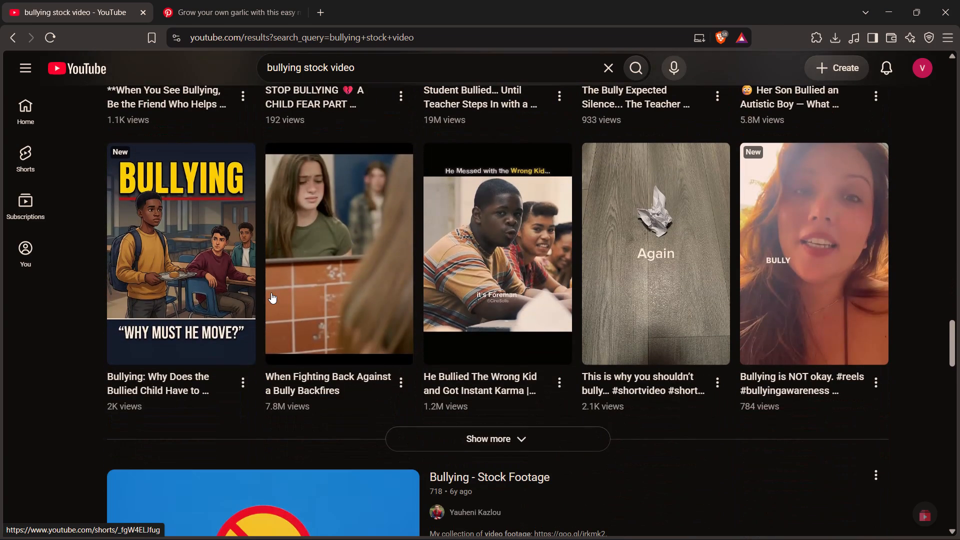
pyautogui.scroll(-6, 271, 292)
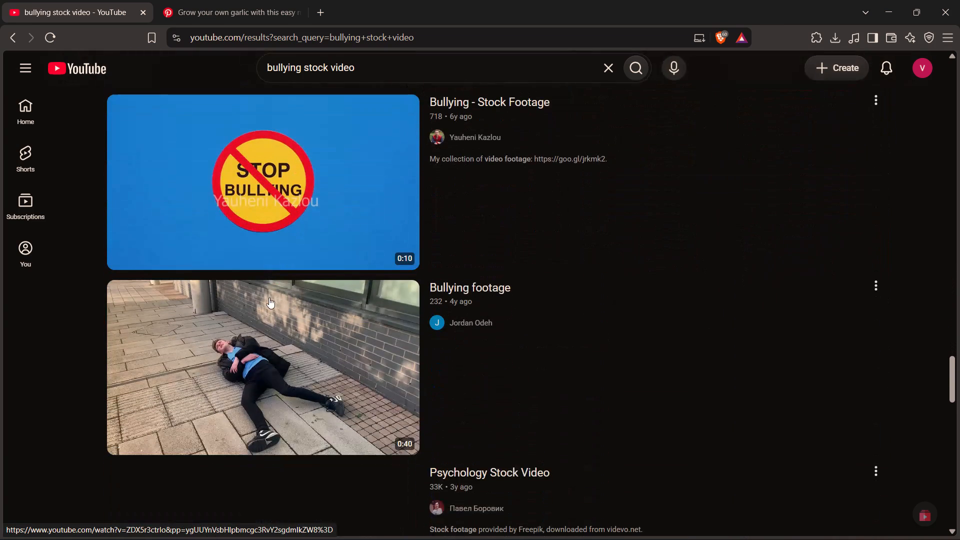
pyautogui.scroll(-1, 269, 297)
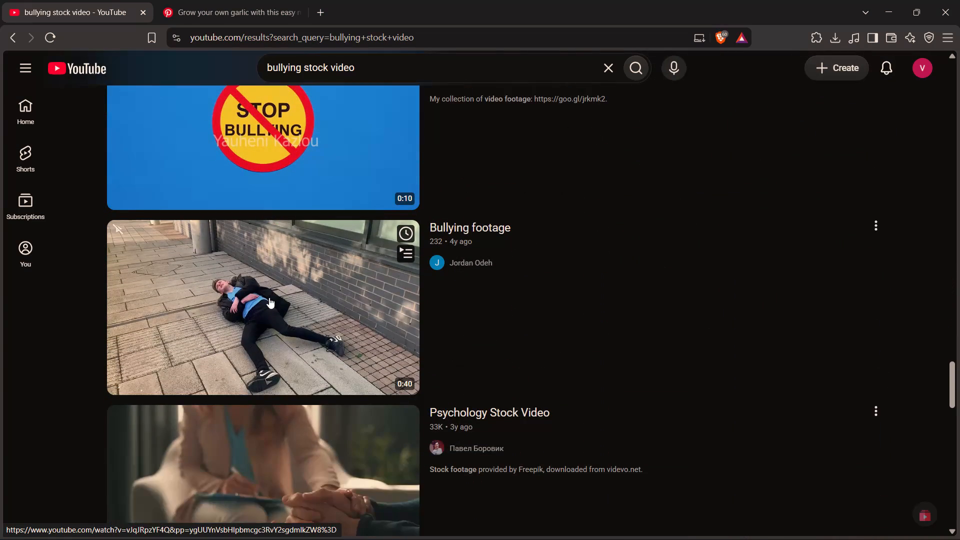
pyautogui.scroll(-3, 269, 297)
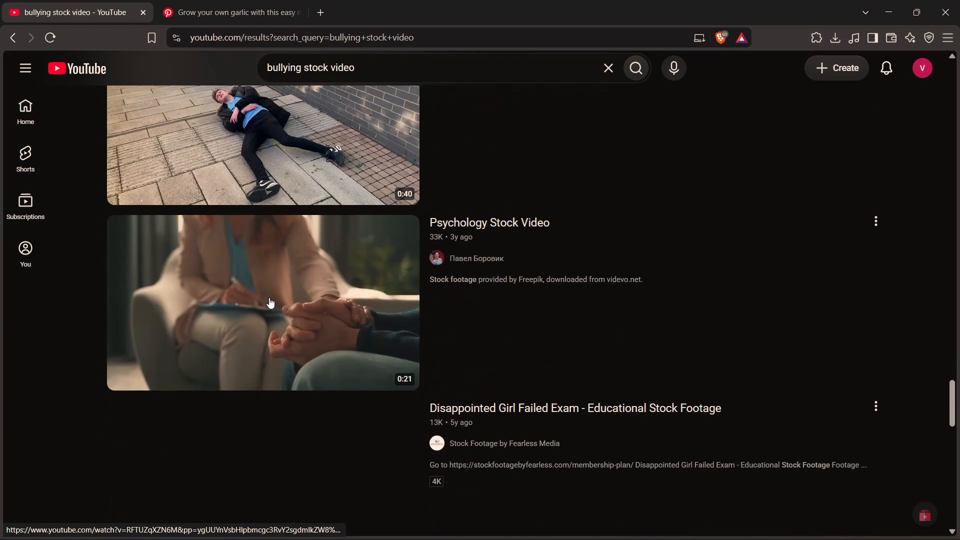
pyautogui.scroll(-5, 269, 297)
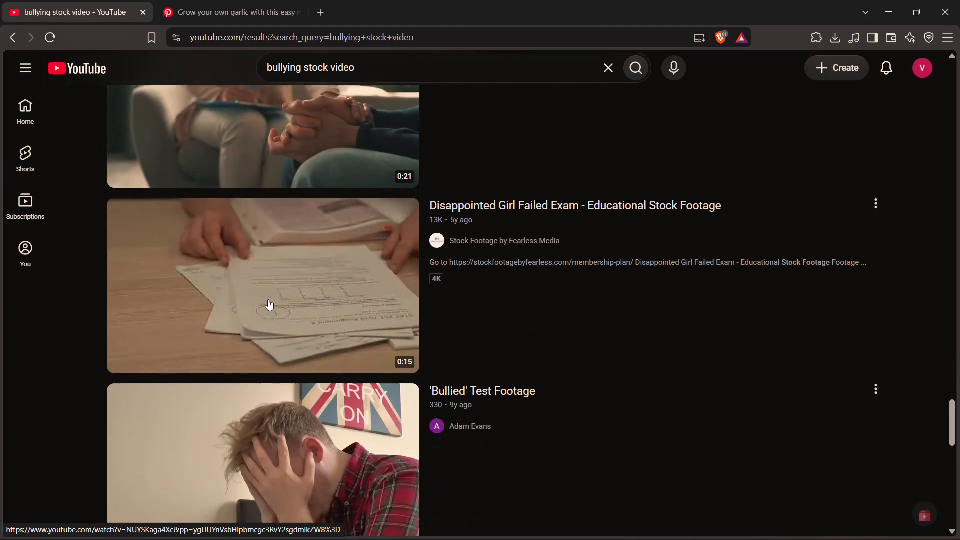
pyautogui.scroll(-2, 268, 299)
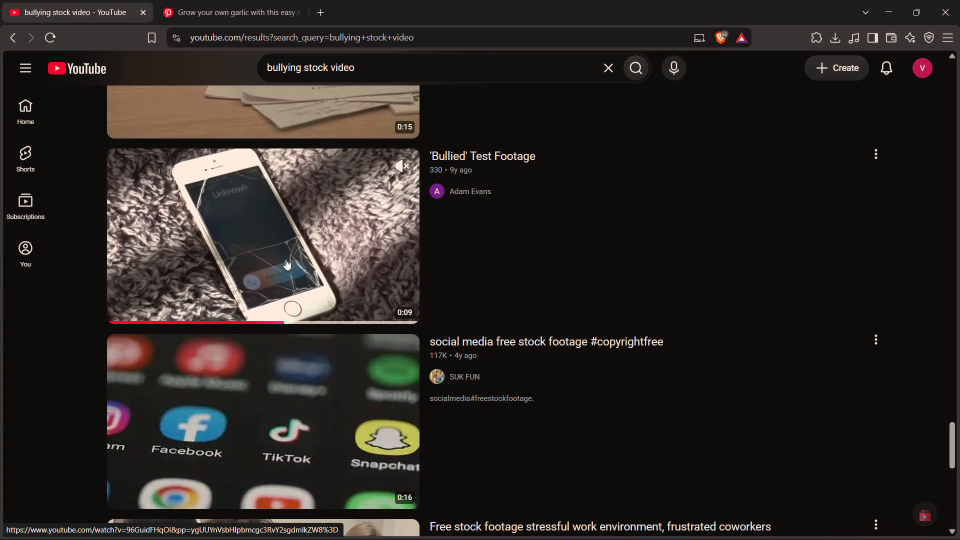
# Open the 'Bullied' Test Footage video from the results and play its opening.
pyautogui.click(285, 259)
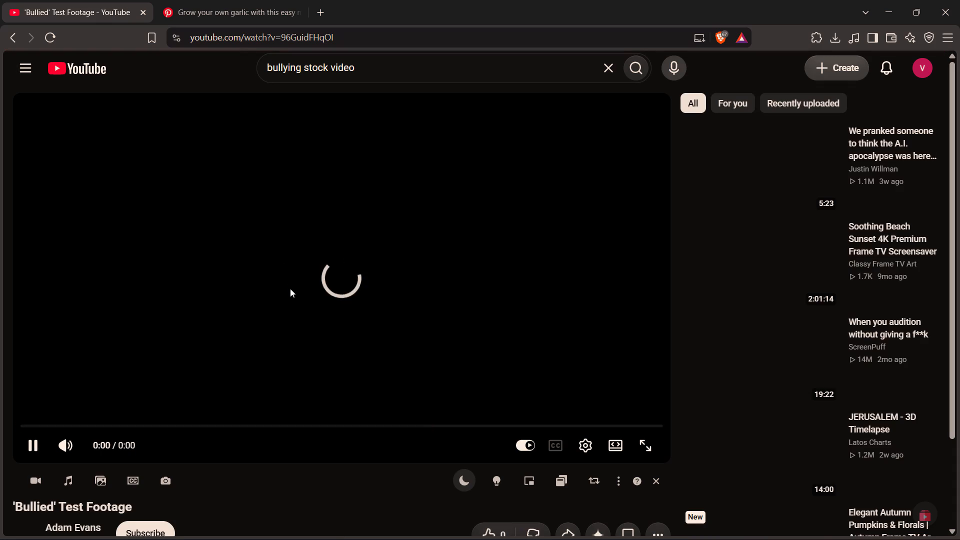
pyautogui.click(290, 288)
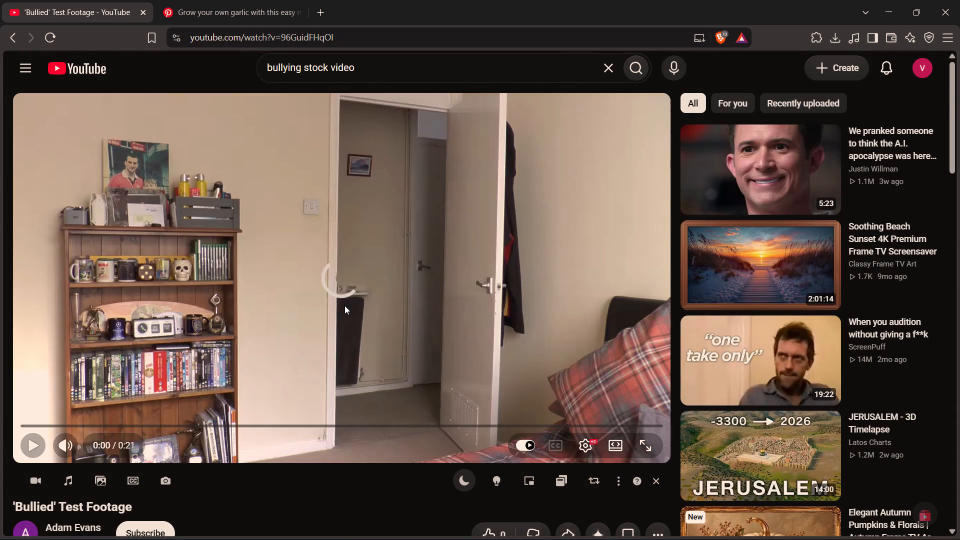
pyautogui.click(344, 305)
pyautogui.click(344, 305)
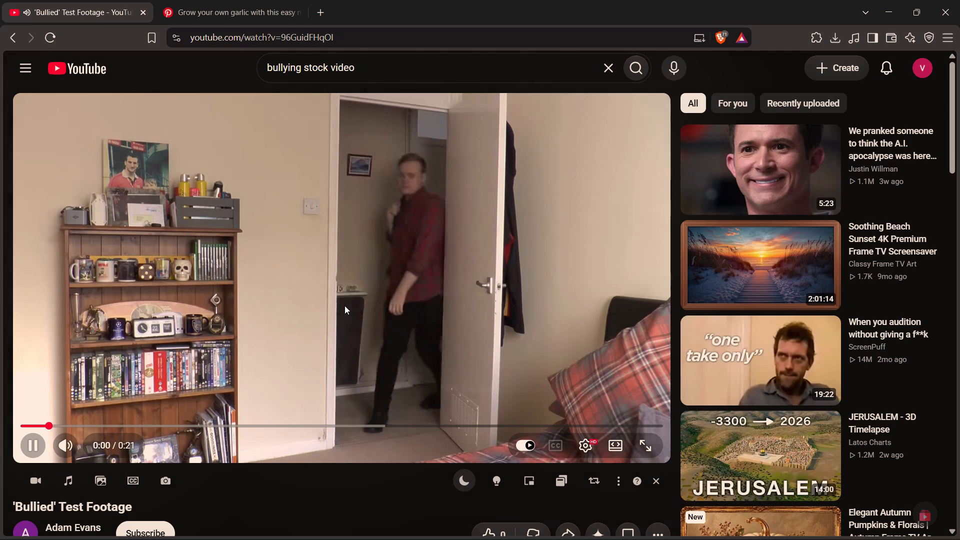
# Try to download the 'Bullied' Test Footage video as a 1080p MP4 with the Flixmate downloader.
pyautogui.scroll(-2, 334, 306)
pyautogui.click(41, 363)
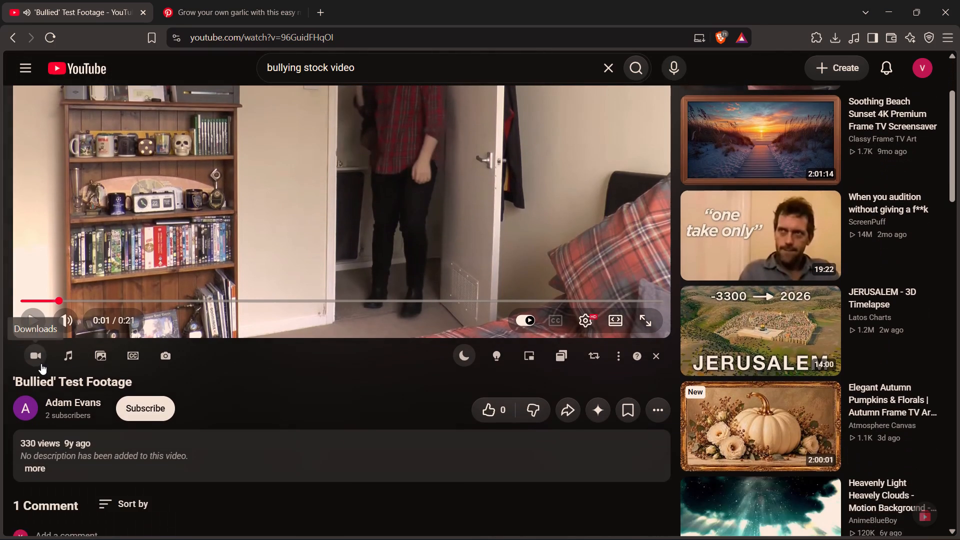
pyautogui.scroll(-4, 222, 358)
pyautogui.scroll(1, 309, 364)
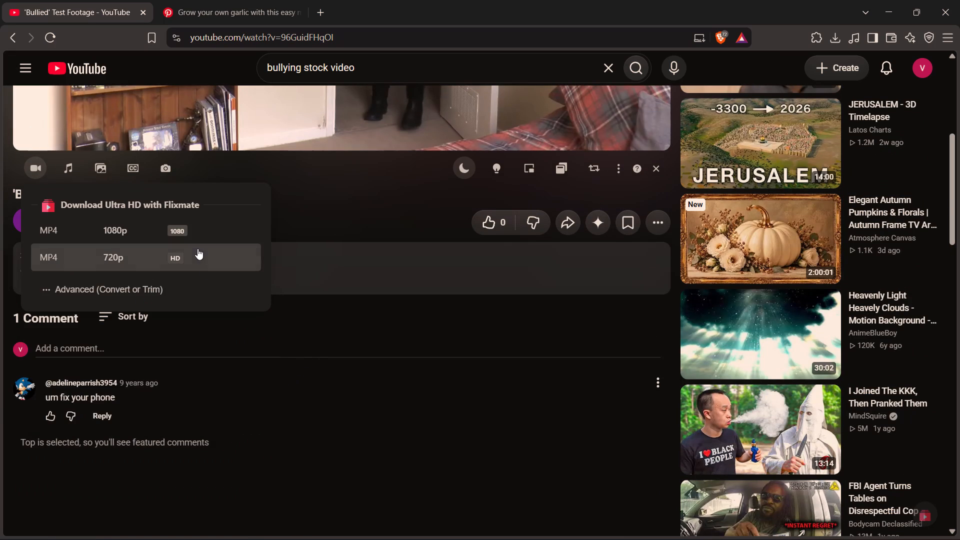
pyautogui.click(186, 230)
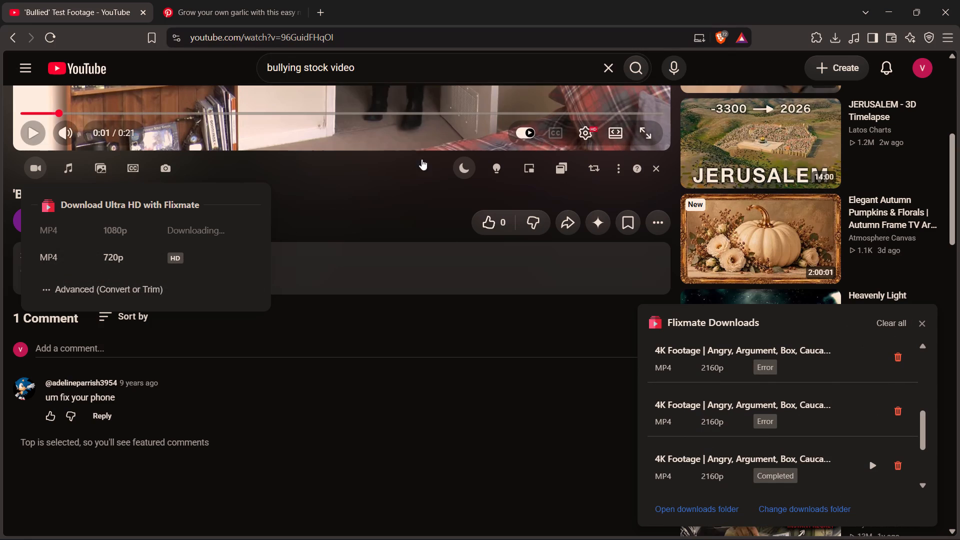
# Copy the share link of the 'Bullied' Test Footage video.
pyautogui.click(569, 229)
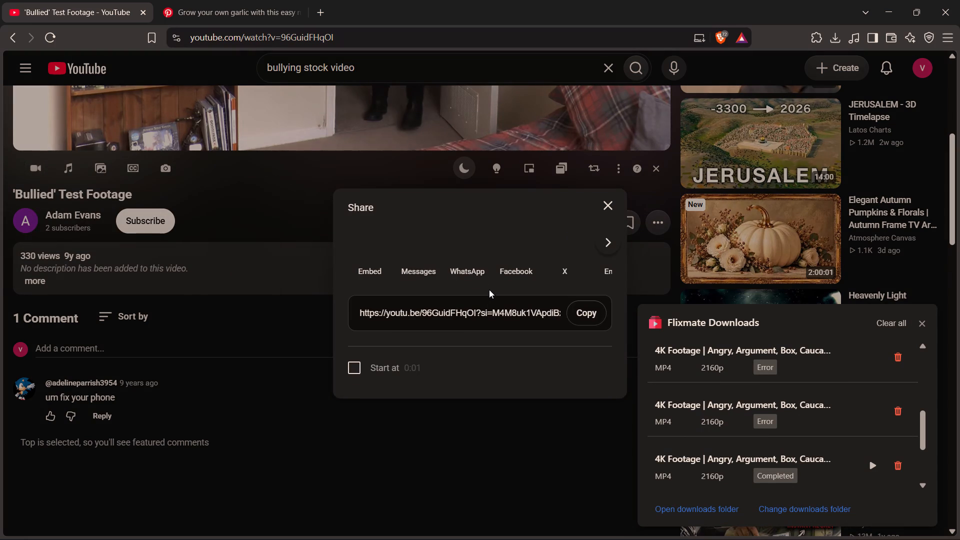
pyautogui.click(587, 312)
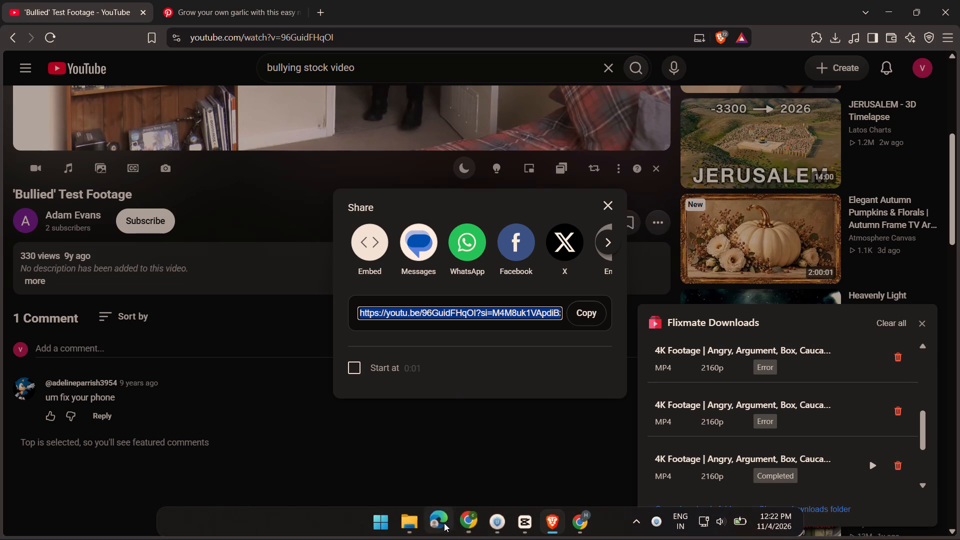
# Switch to the yt downloads folder in File Explorer and open a Command Prompt (cmd) at that location.
pyautogui.click(411, 523)
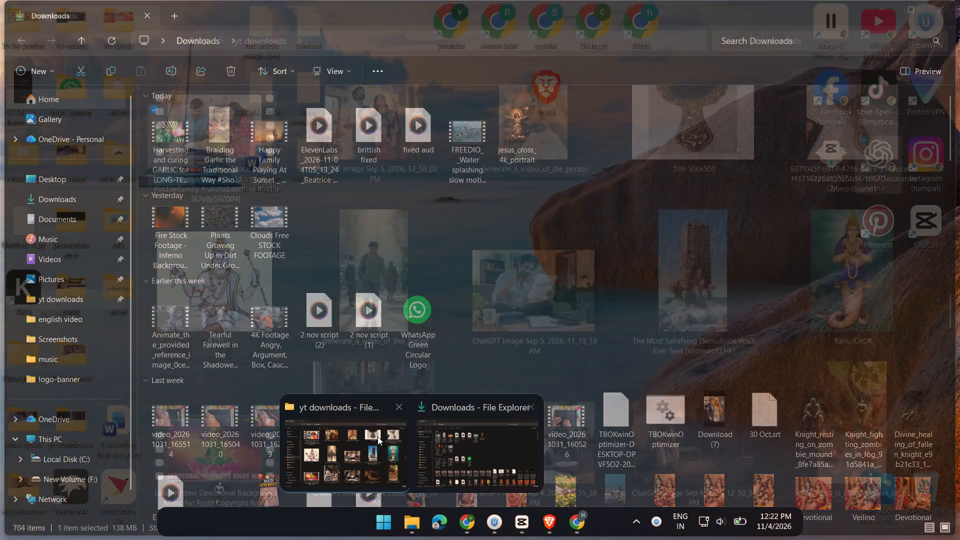
pyautogui.click(377, 436)
pyautogui.click(340, 41)
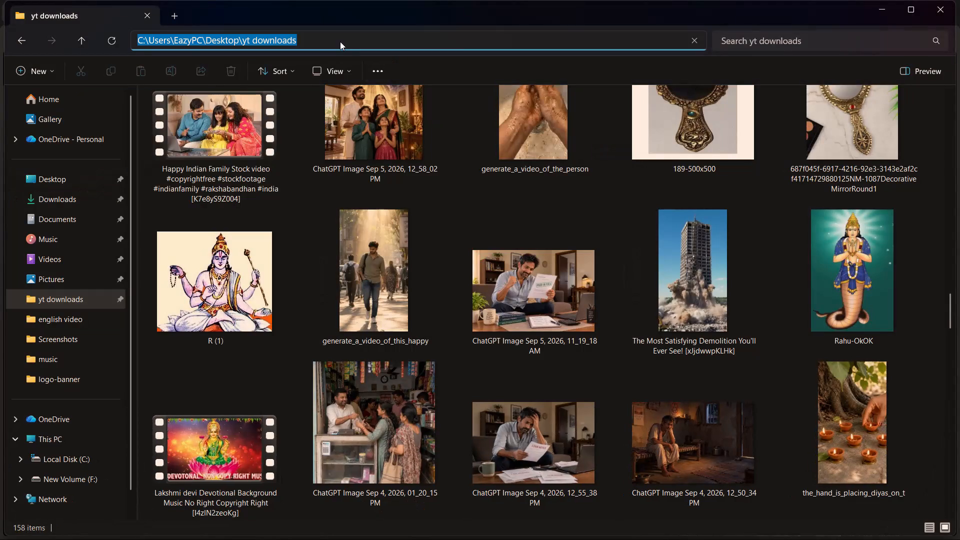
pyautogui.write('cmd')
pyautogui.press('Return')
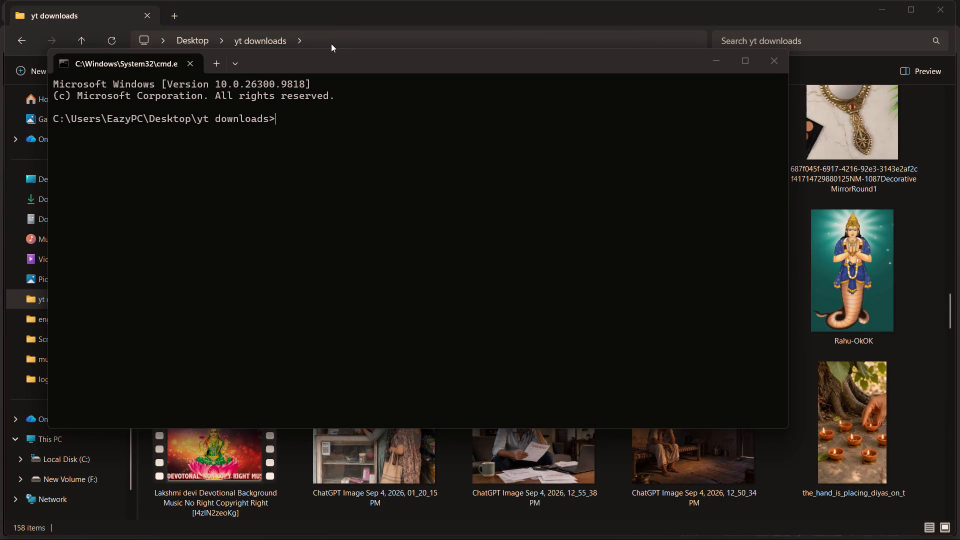
# Run yt-dlp -t mp4 with the copied YouTube link to download the 'Bullied' Test Footage video.
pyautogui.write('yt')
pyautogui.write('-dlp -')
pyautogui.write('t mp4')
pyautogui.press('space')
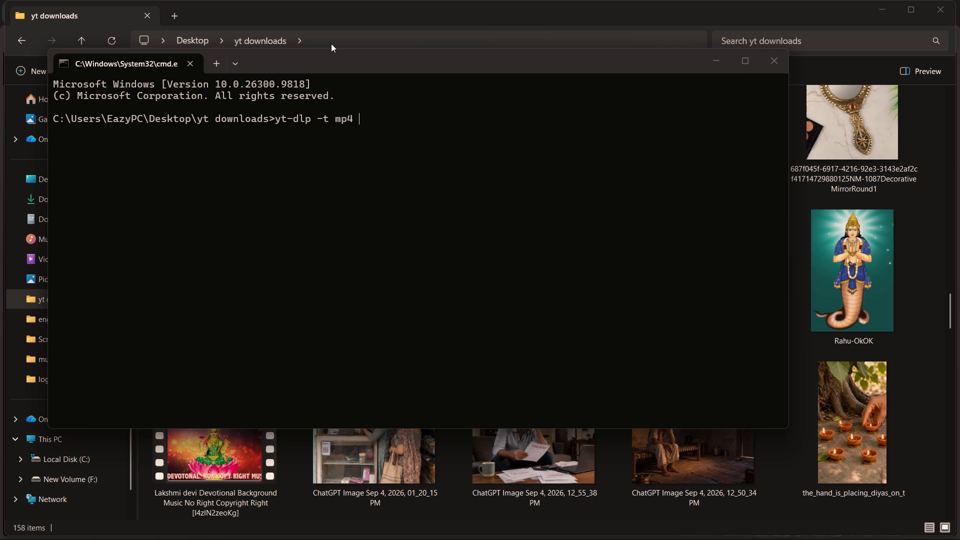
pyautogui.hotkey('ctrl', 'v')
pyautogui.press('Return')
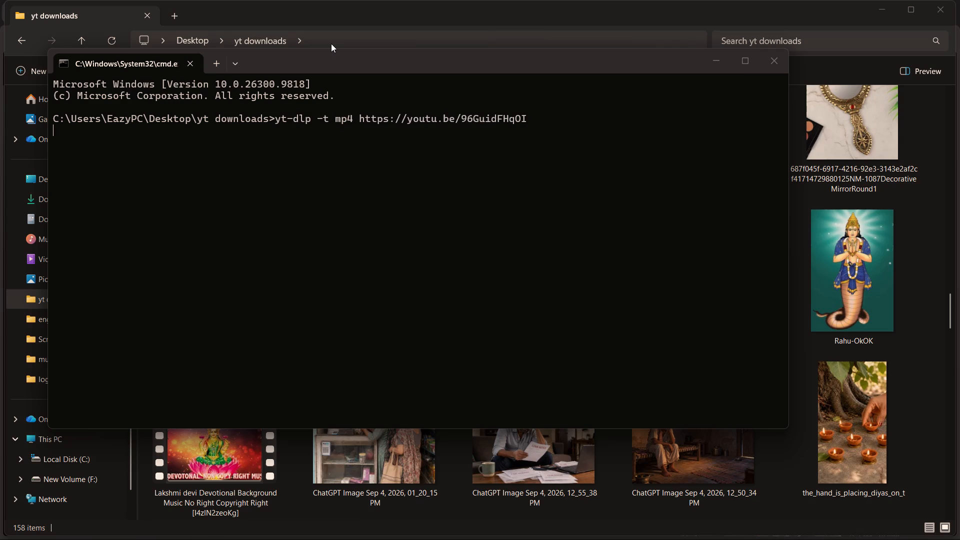
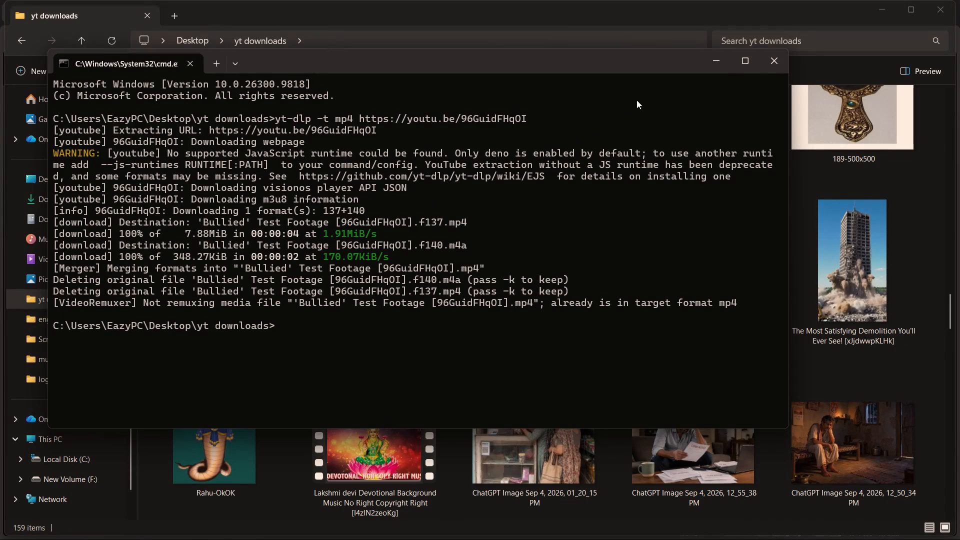
# Close the command prompt window used for the yt-dlp download.
pyautogui.click(770, 65)
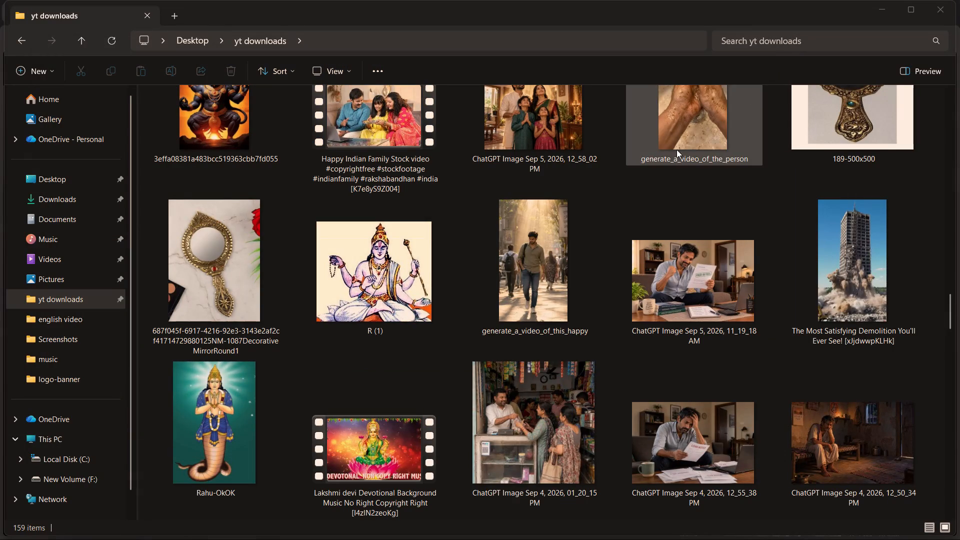
pyautogui.click(506, 524)
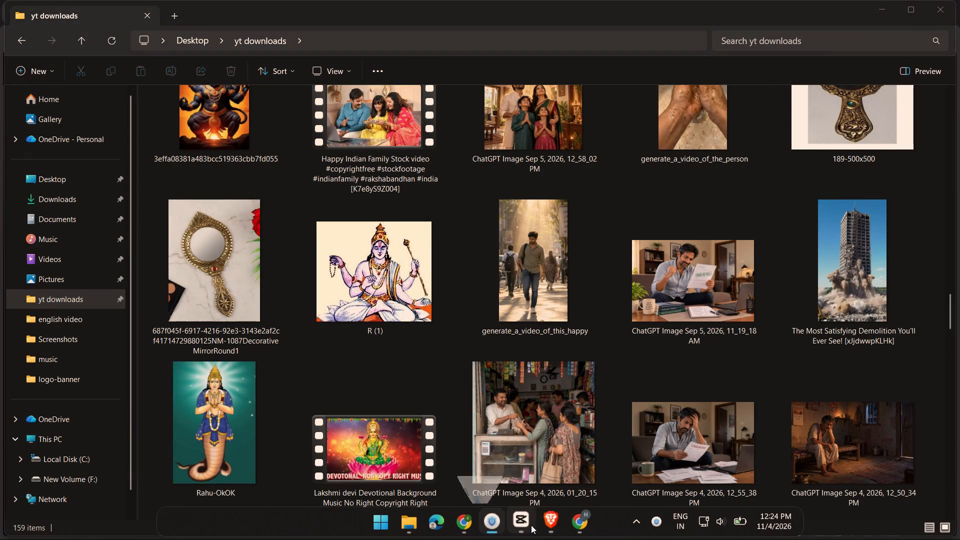
pyautogui.click(524, 525)
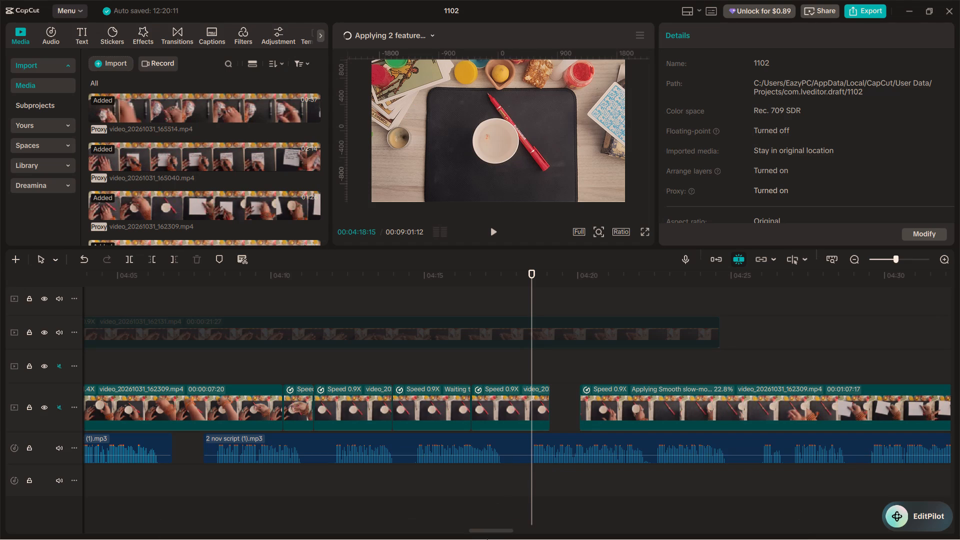
pyautogui.click(411, 518)
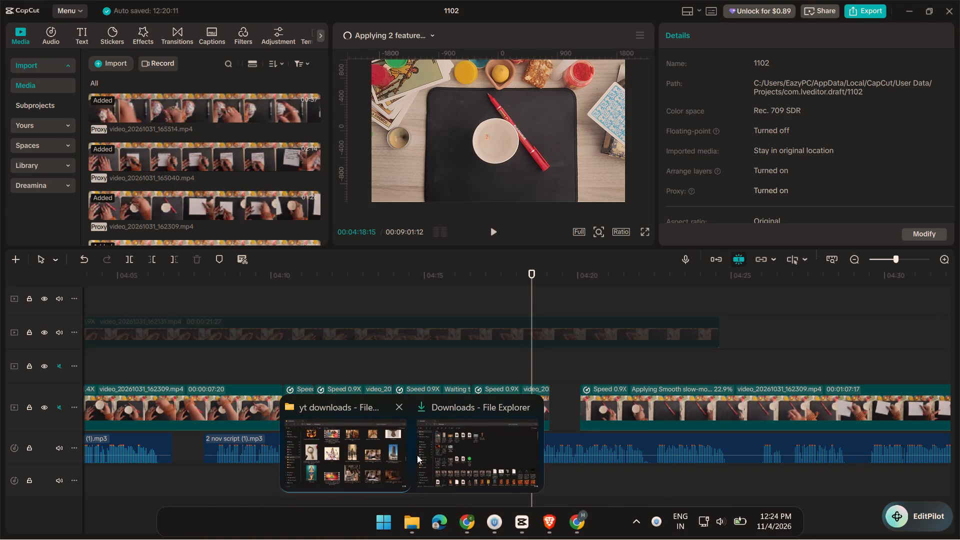
pyautogui.click(362, 439)
pyautogui.scroll(11, 405, 216)
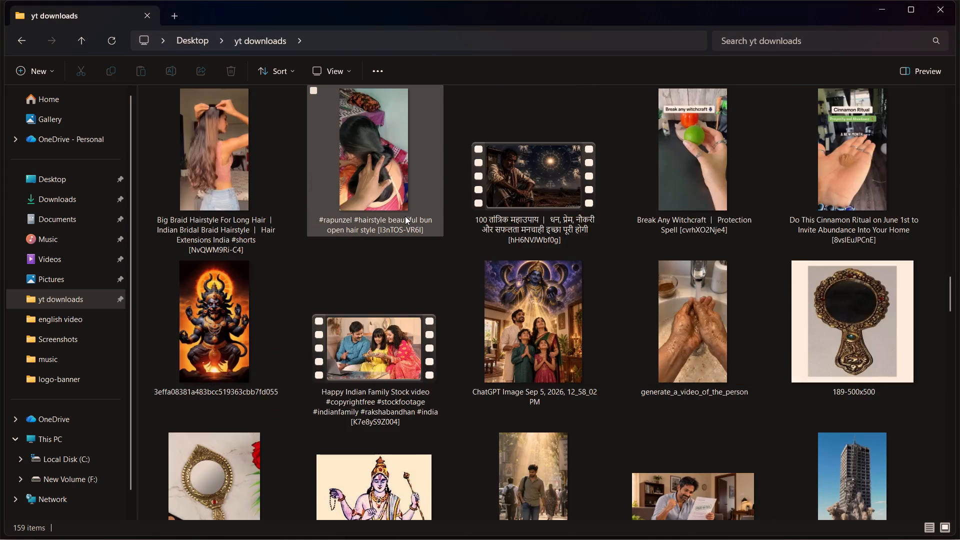
pyautogui.scroll(13, 405, 216)
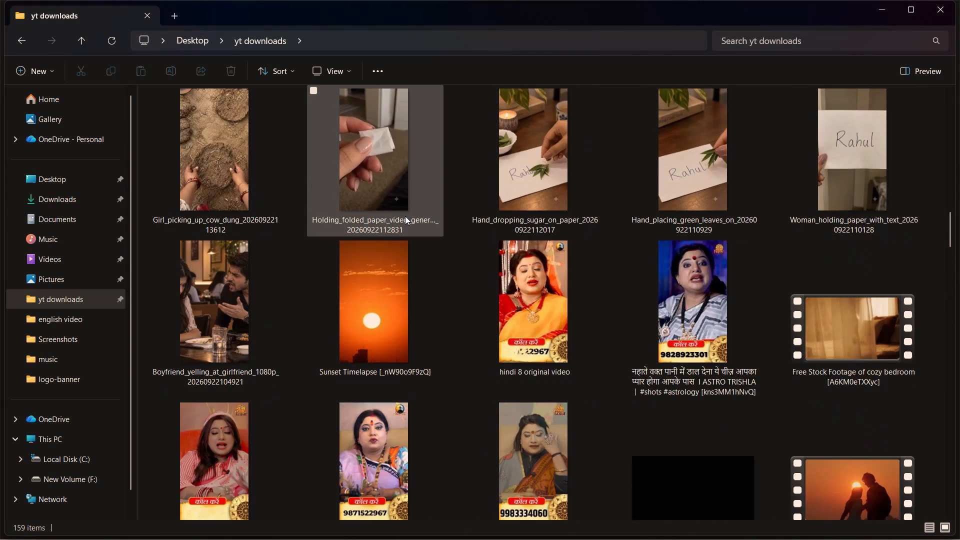
pyautogui.scroll(18, 405, 216)
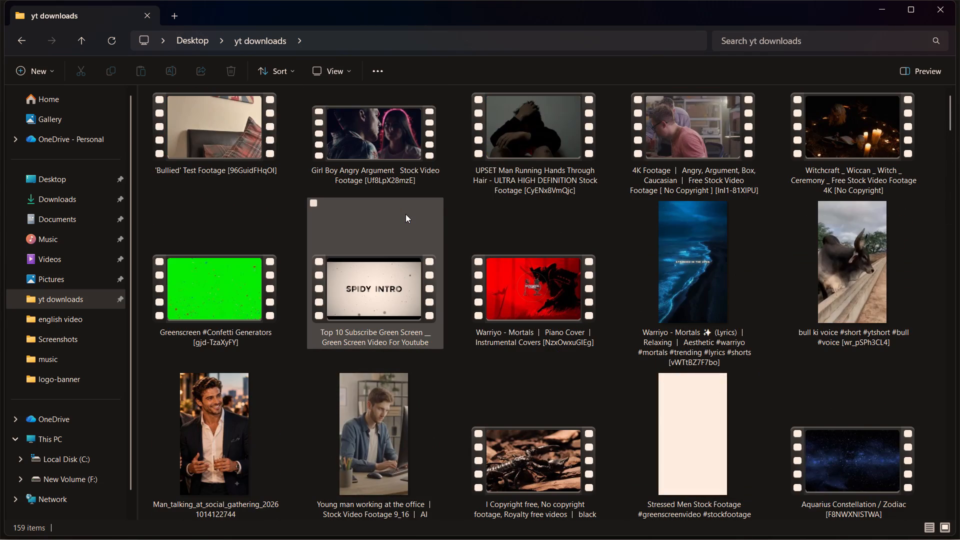
pyautogui.scroll(4, 405, 214)
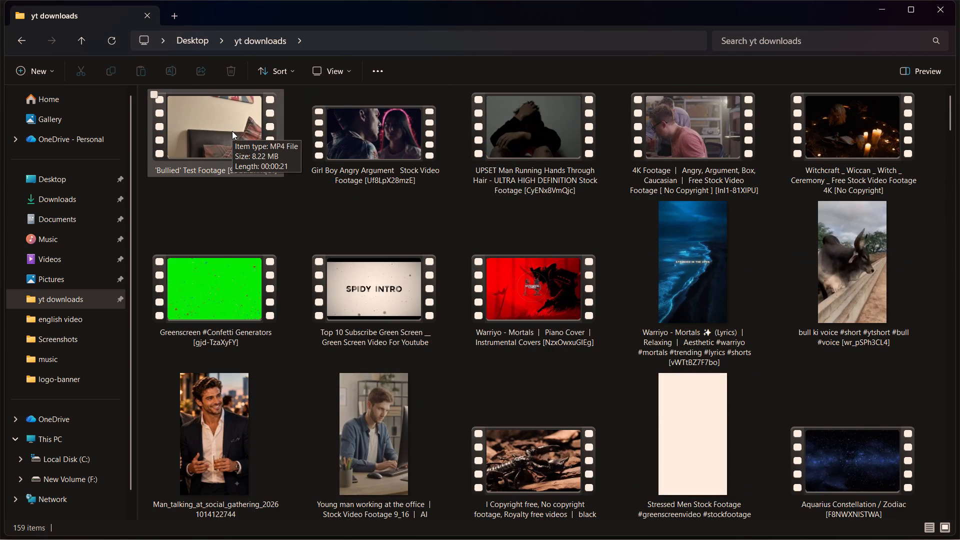
pyautogui.moveTo(232, 131); pyautogui.dragTo(573, 512)
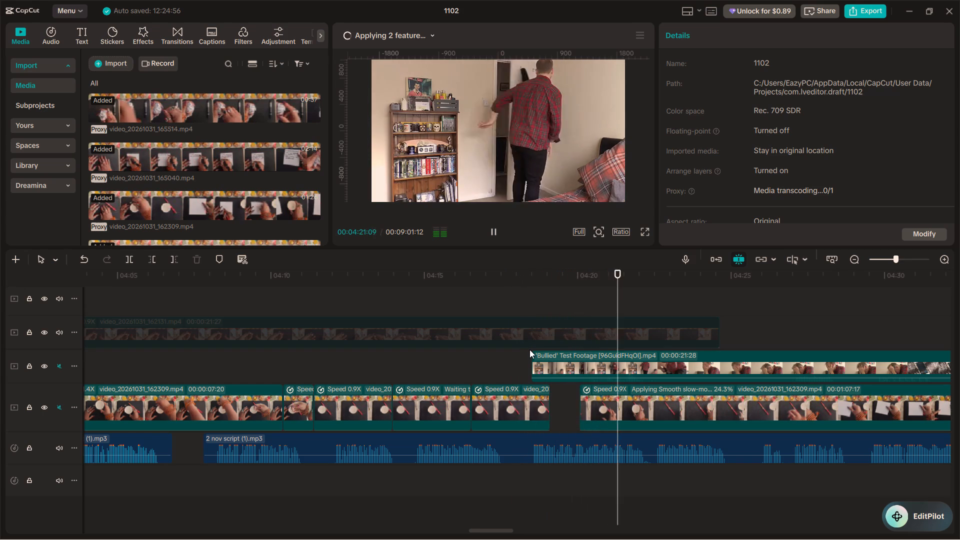
pyautogui.press('space')
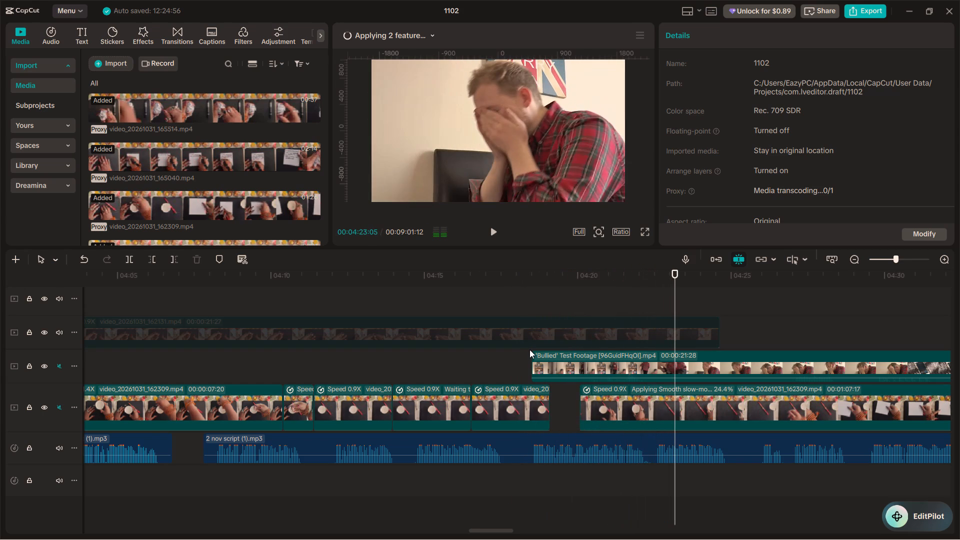
pyautogui.click(541, 314)
pyautogui.press('space')
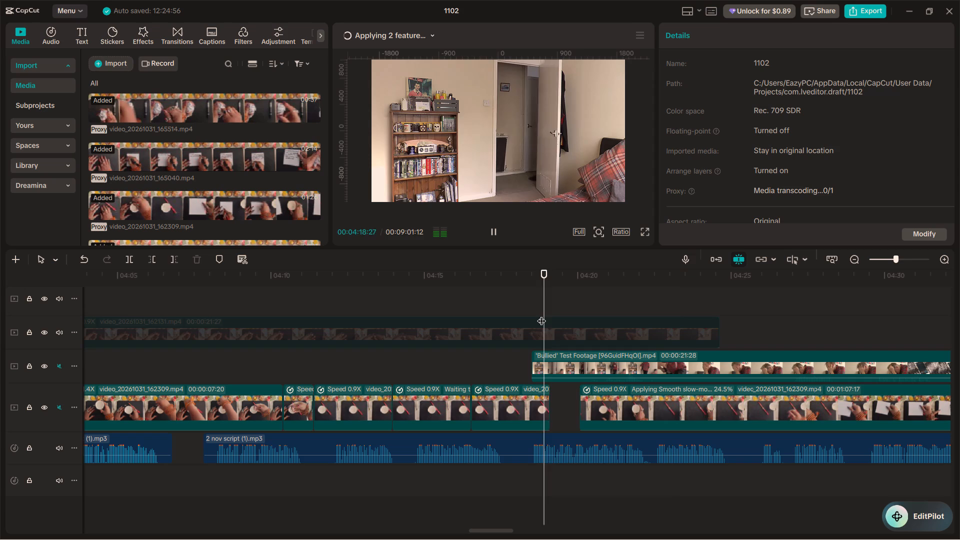
pyautogui.press('space')
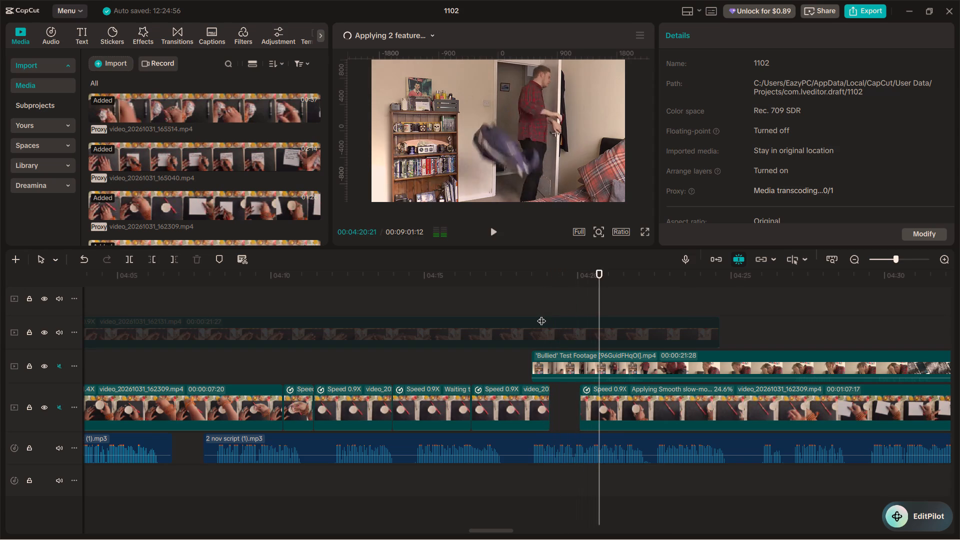
pyautogui.press('space')
pyautogui.press('space')
pyautogui.press('space')
pyautogui.press('space')
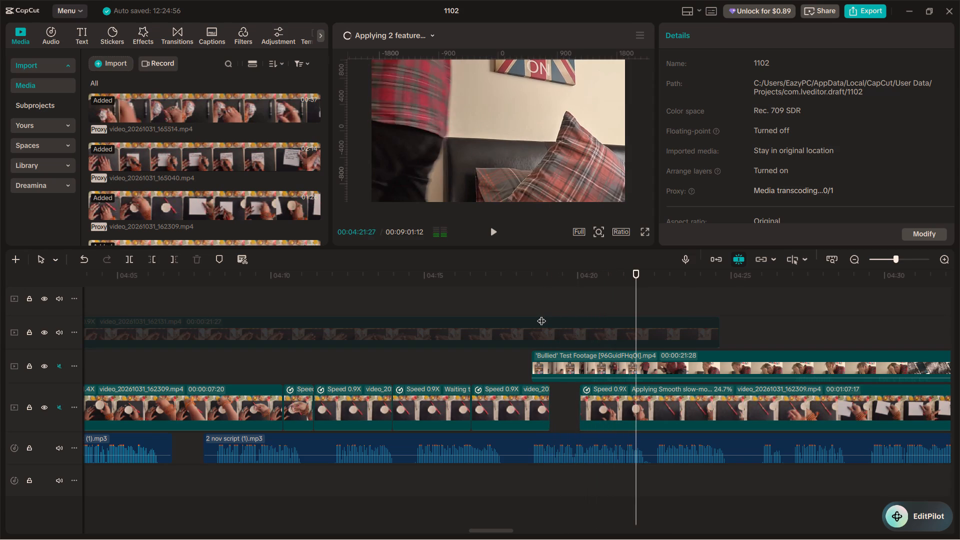
pyautogui.press('space')
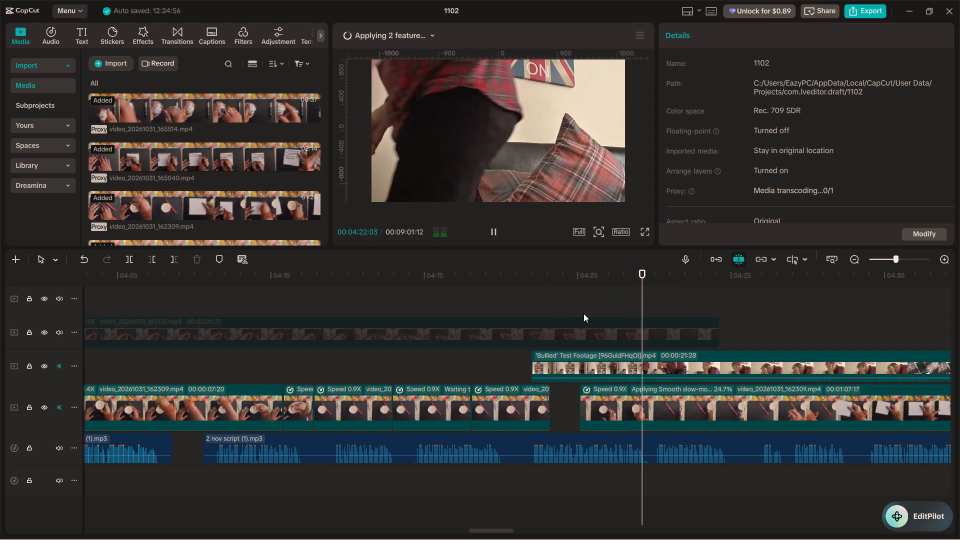
pyautogui.press('space')
pyautogui.press('space')
pyautogui.press('space')
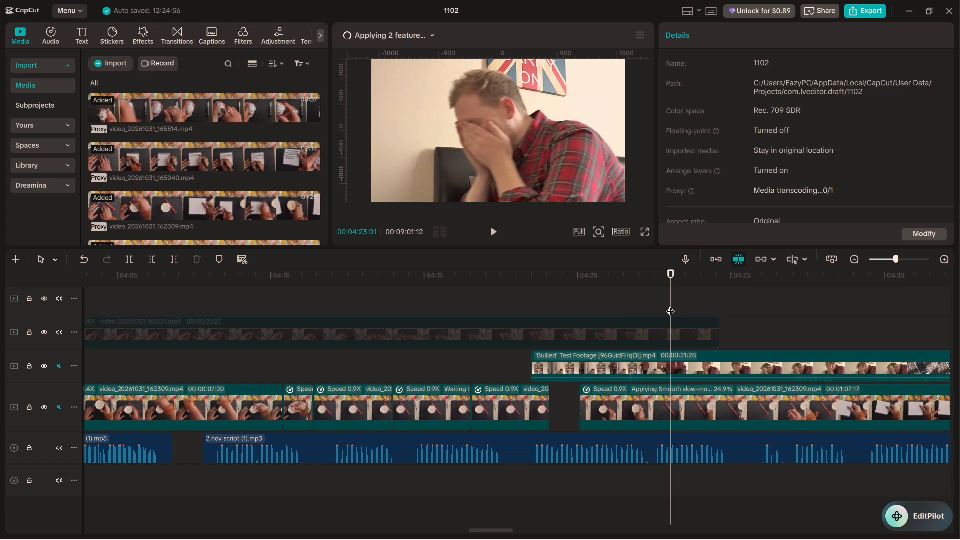
# Split the 'Bullied' Test Footage clip at 00:04:23:08 and delete its first part.
pyautogui.moveTo(670, 305); pyautogui.dragTo(677, 304)
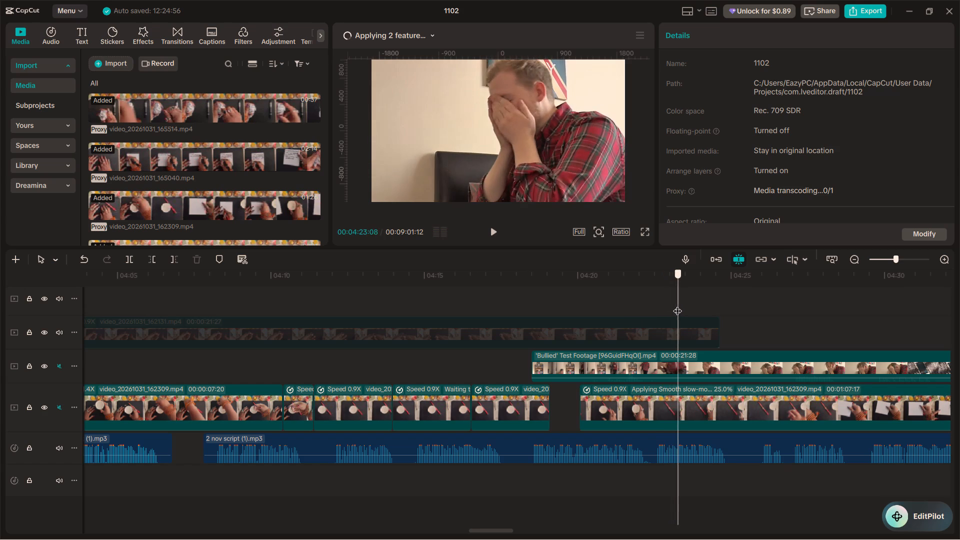
pyautogui.click(679, 304)
pyautogui.moveTo(682, 304); pyautogui.dragTo(668, 305)
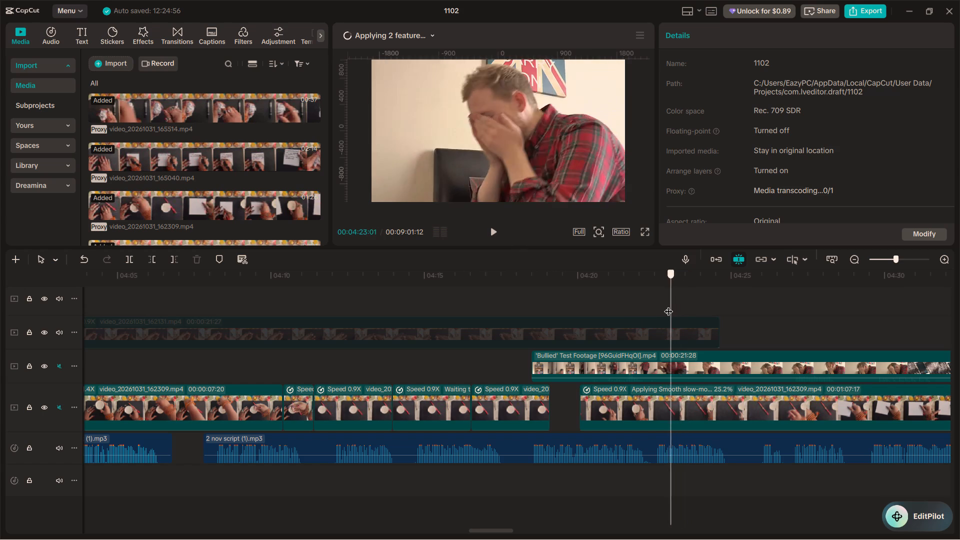
pyautogui.moveTo(668, 305); pyautogui.dragTo(677, 308)
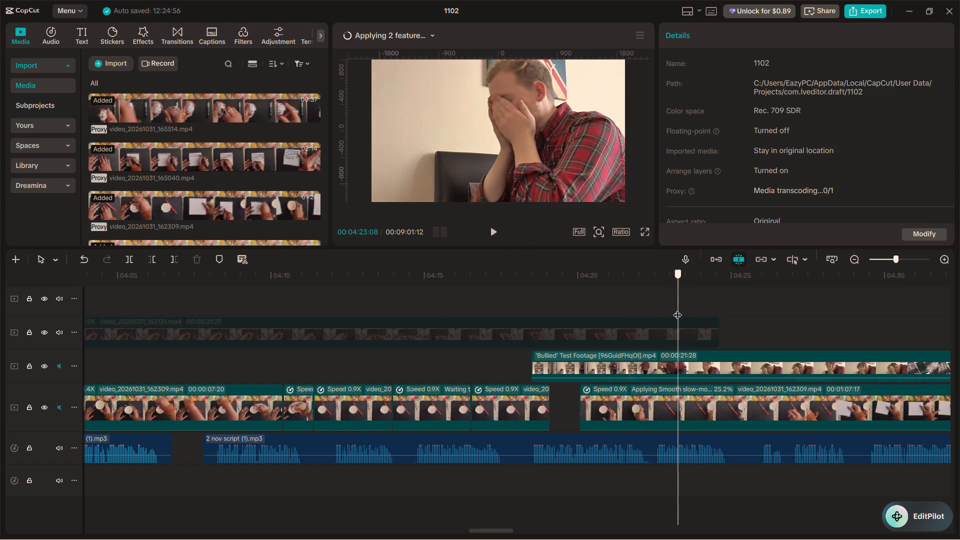
pyautogui.click(674, 365)
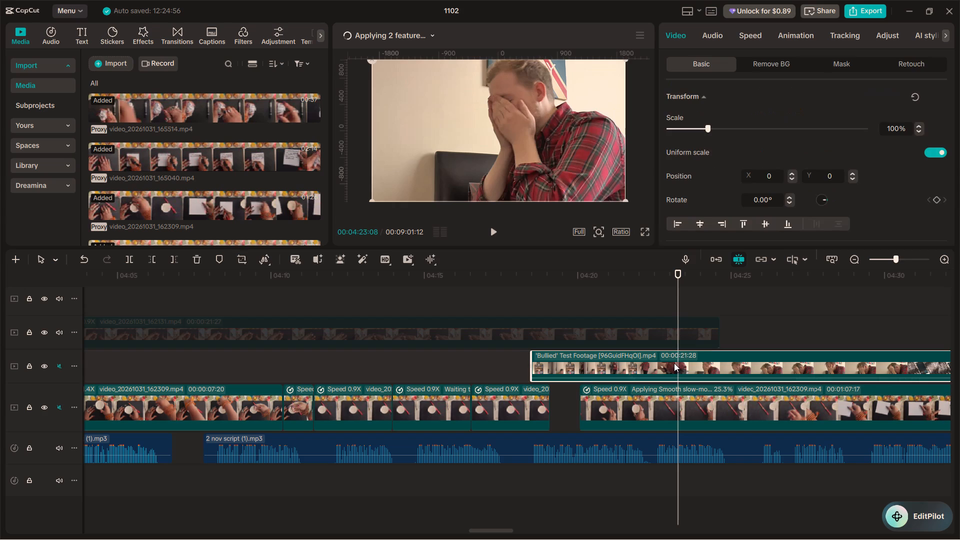
pyautogui.hotkey('ctrl', 'b')
pyautogui.click(636, 366)
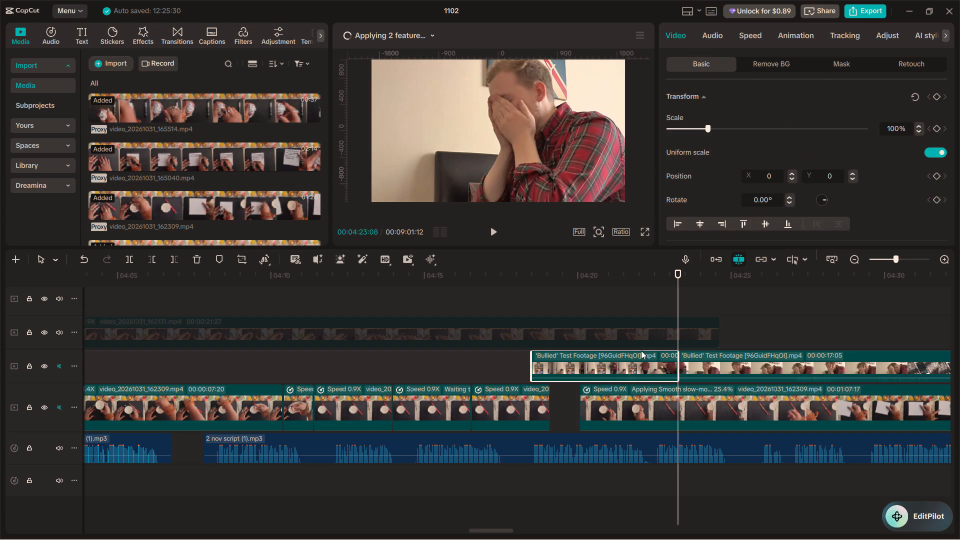
pyautogui.press('BackSpace')
# Move the remaining 'Bullied' footage earlier so it starts where the gap in the main video track begins, at about 04:19.
pyautogui.moveTo(707, 368); pyautogui.dragTo(604, 366)
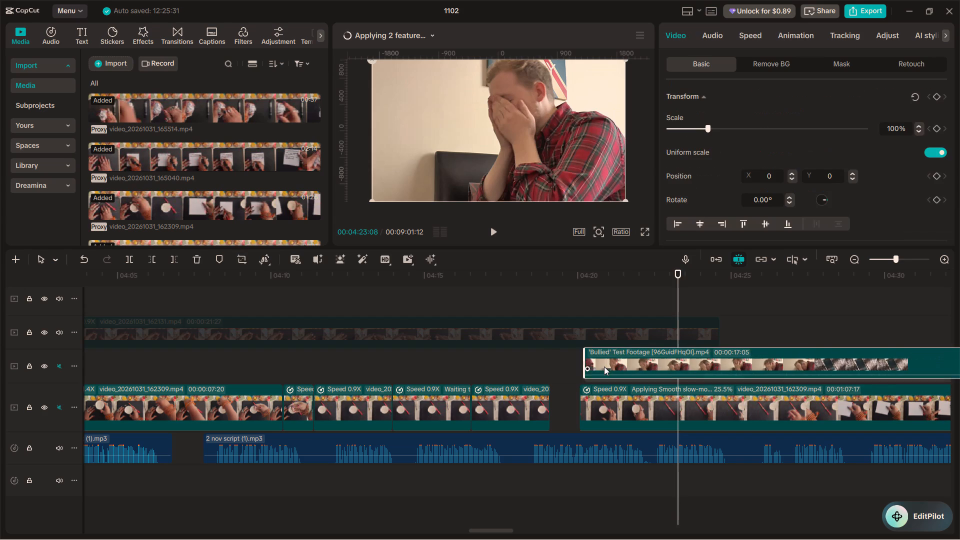
pyautogui.moveTo(604, 366); pyautogui.dragTo(581, 367)
# Preview the moved 'Bullied' footage, split it at 00:04:21:01 and delete everything after the split.
pyautogui.click(544, 313)
pyautogui.press('space')
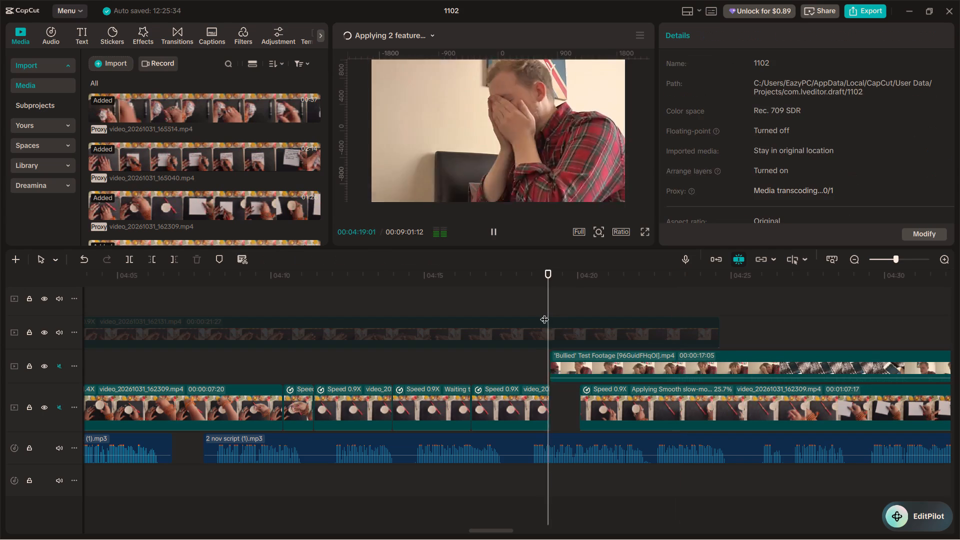
pyautogui.press('space')
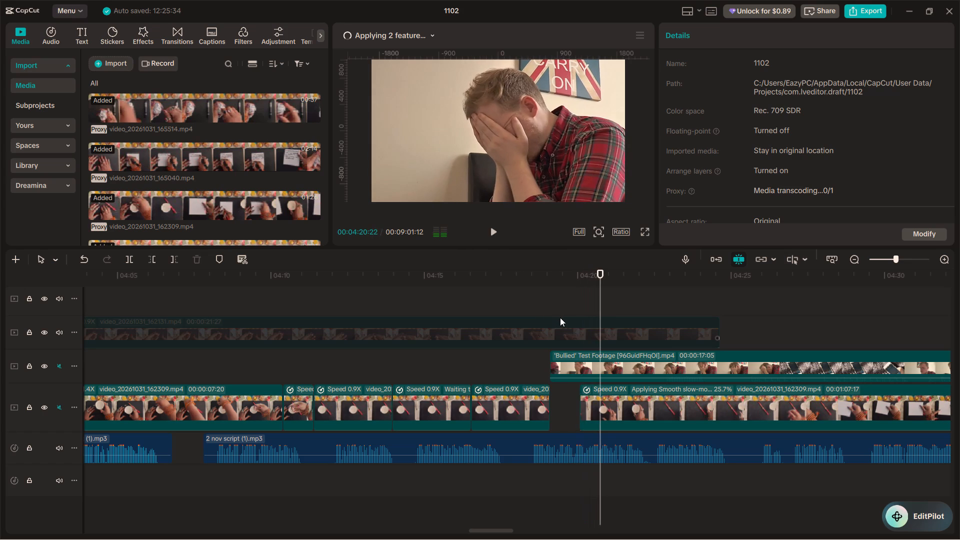
pyautogui.press('space')
pyautogui.press('space')
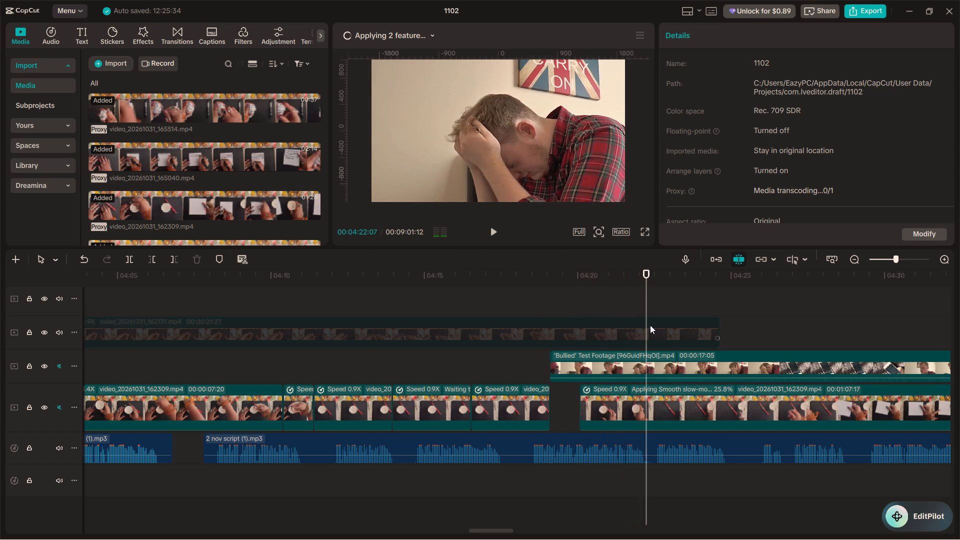
pyautogui.moveTo(648, 303); pyautogui.dragTo(615, 300)
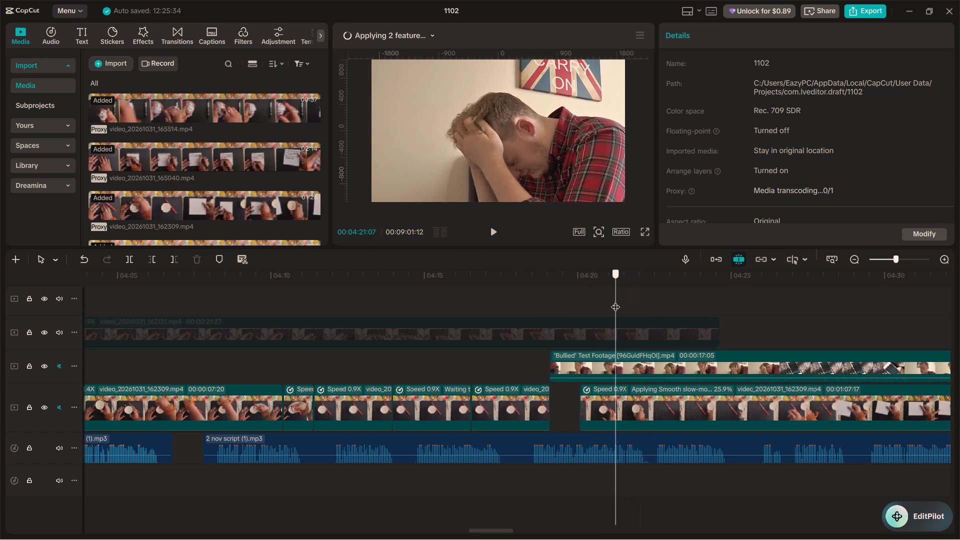
pyautogui.moveTo(615, 300); pyautogui.dragTo(609, 298)
pyautogui.click(613, 357)
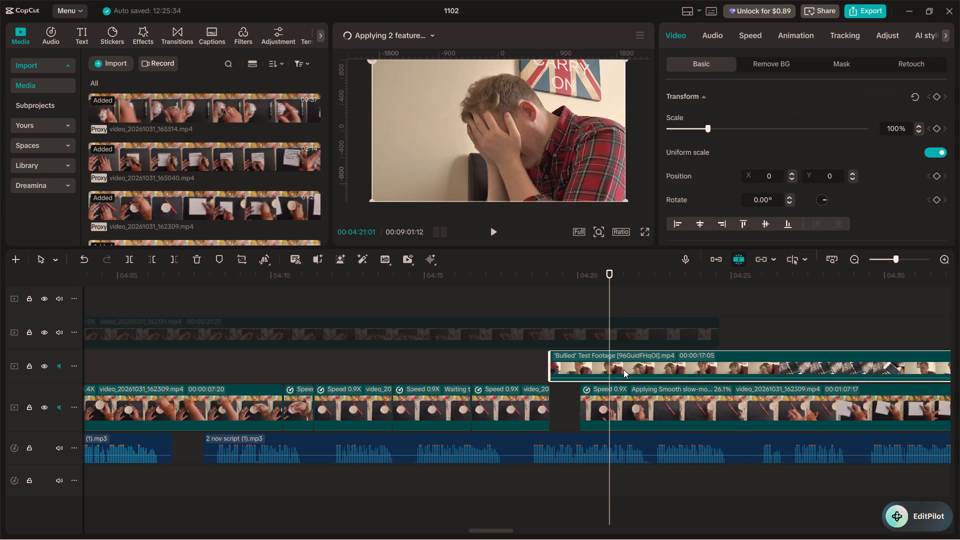
pyautogui.hotkey('ctrl', 'b')
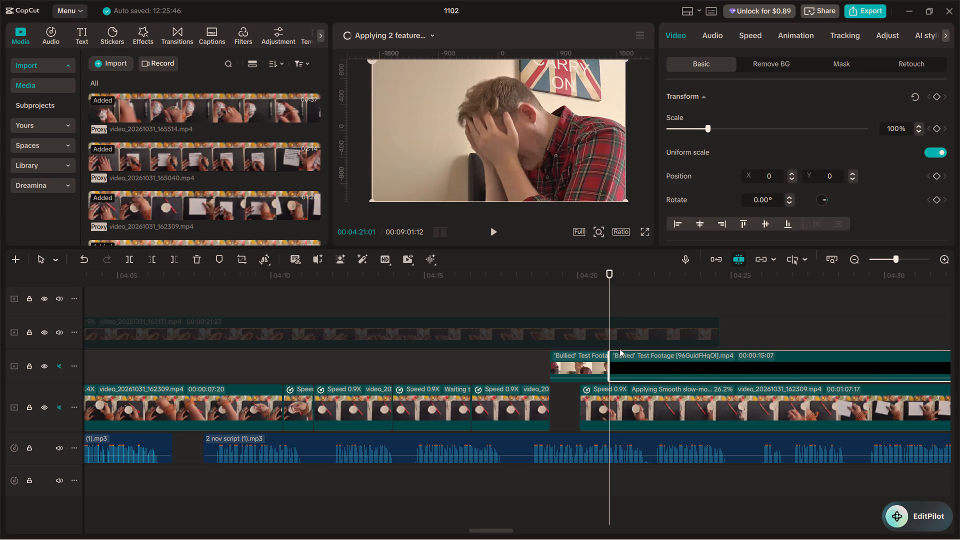
pyautogui.press('BackSpace')
# Play back the section from the short 'Bullied' clip into the following main clip to check the edit.
pyautogui.click(588, 363)
pyautogui.click(559, 302)
pyautogui.press('space')
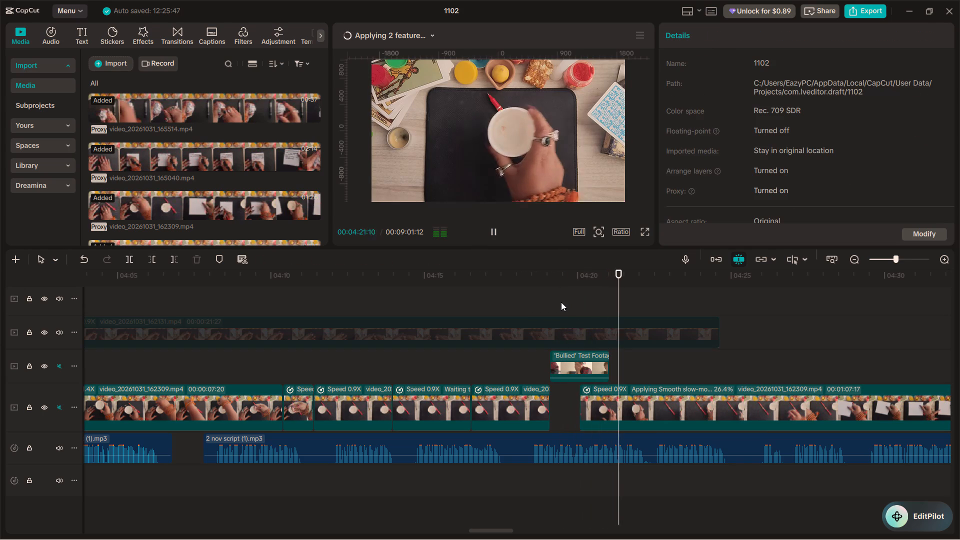
pyautogui.press('space')
pyautogui.press('space')
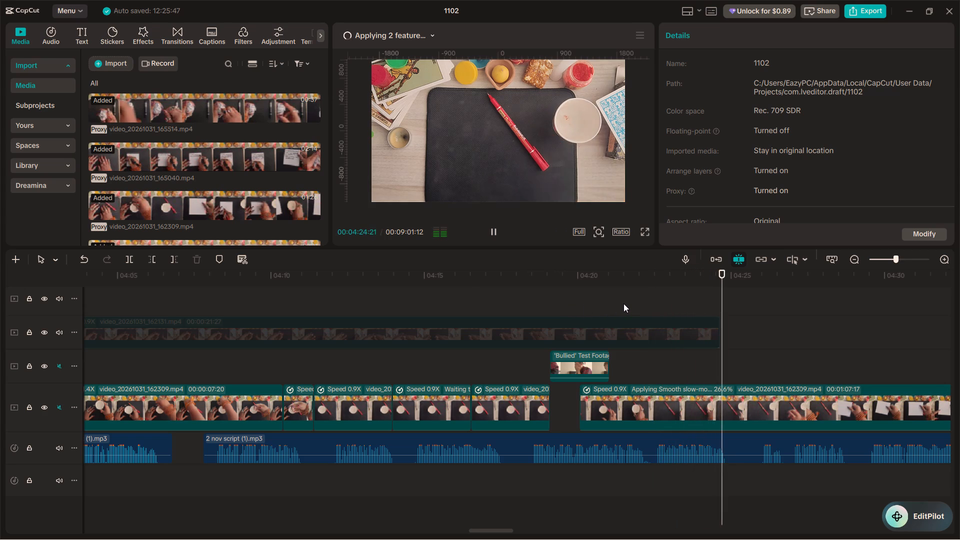
pyautogui.press('space')
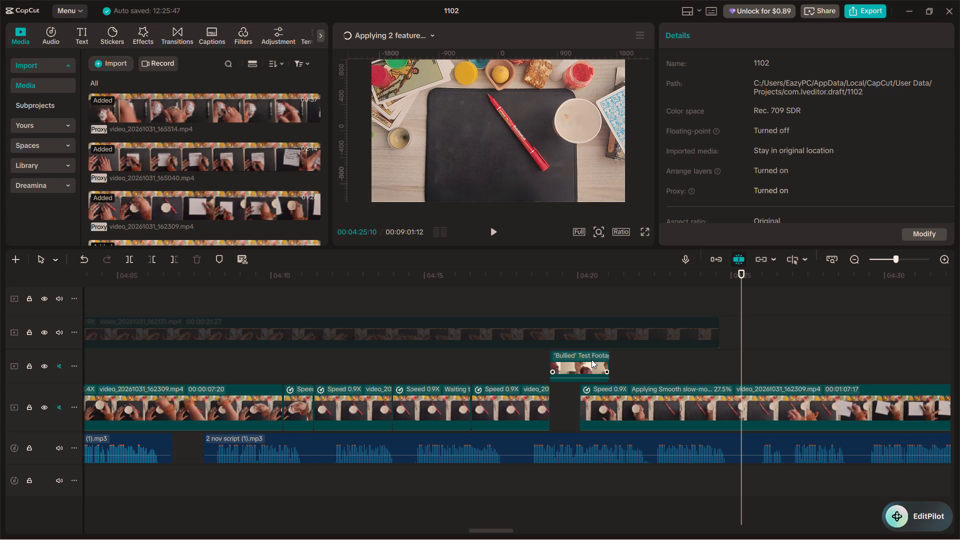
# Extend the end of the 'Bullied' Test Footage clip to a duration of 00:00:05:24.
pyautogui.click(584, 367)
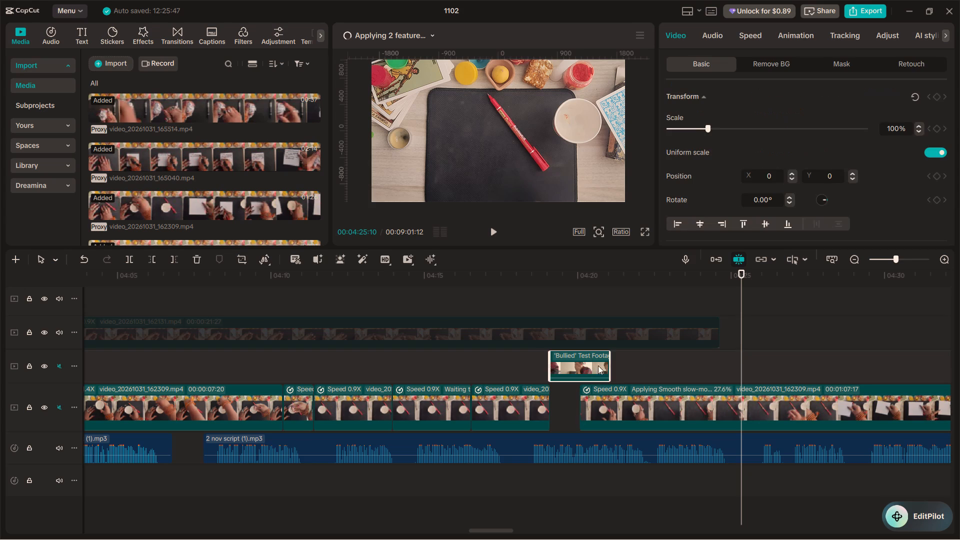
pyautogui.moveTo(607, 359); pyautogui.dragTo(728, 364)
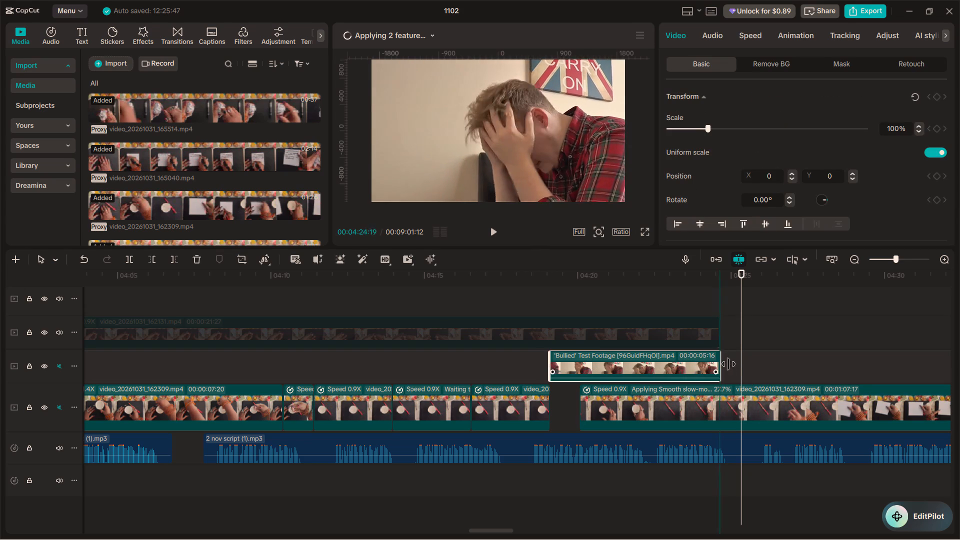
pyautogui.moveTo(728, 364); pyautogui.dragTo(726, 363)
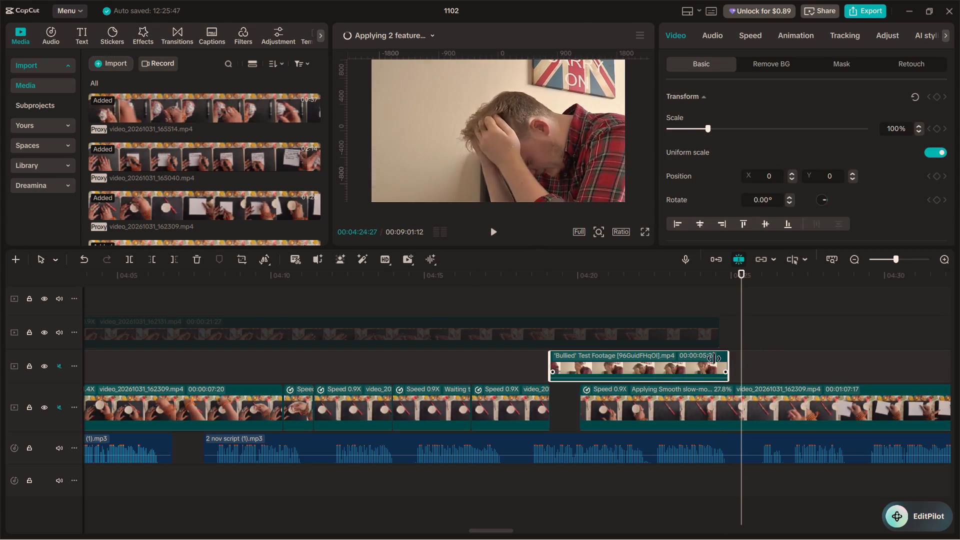
# Play back the extended 'Bullied' clip from about 04:19 several times to judge where it should end against the narration.
pyautogui.click(556, 313)
pyautogui.press('space')
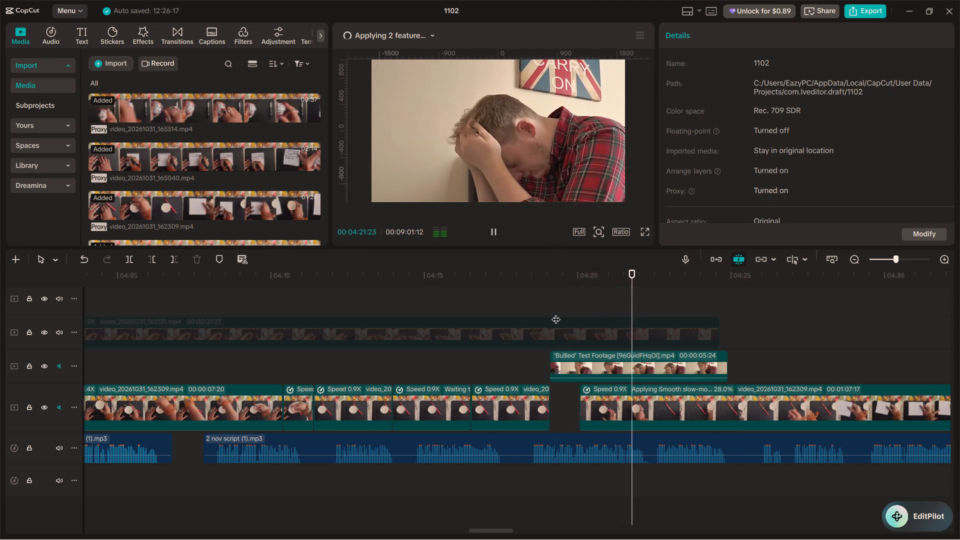
pyautogui.press('space')
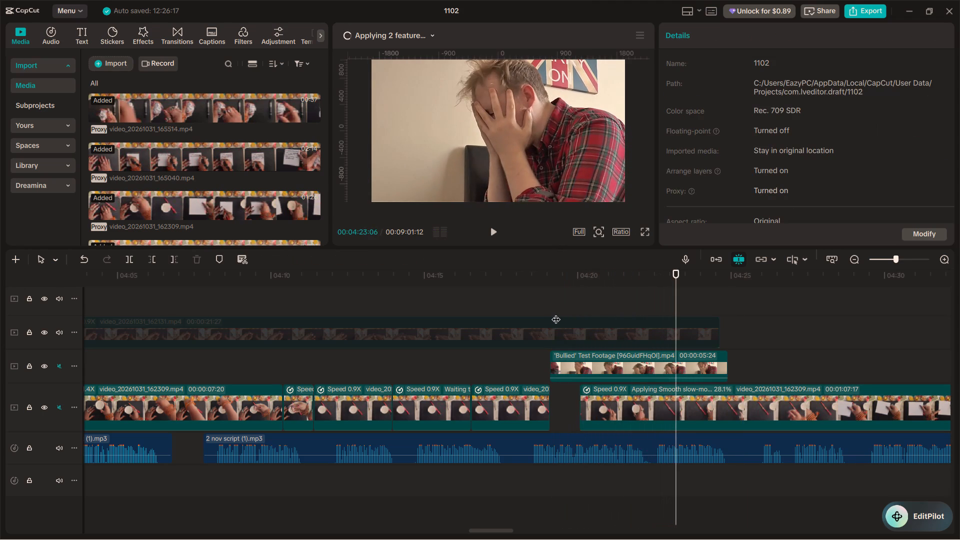
pyautogui.press('space')
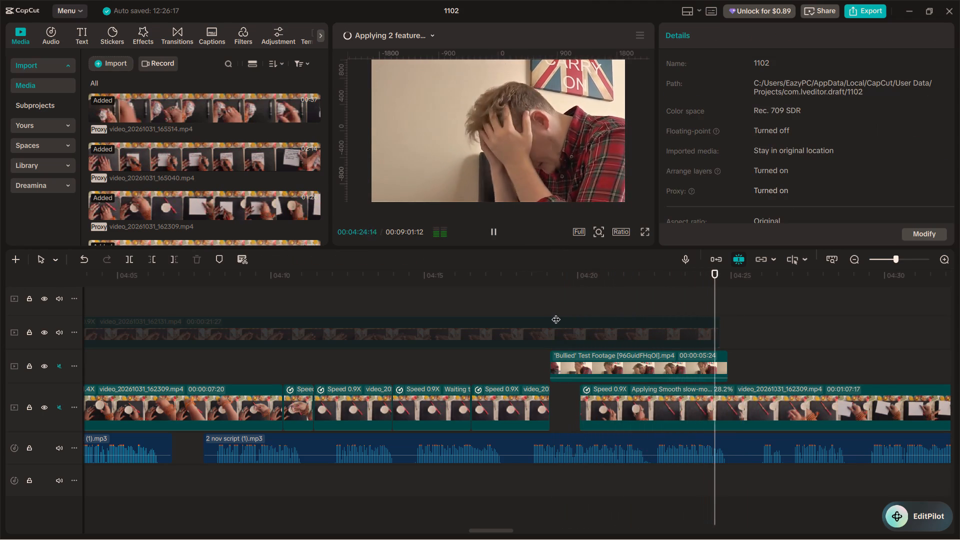
pyautogui.press('space')
pyautogui.click(583, 296)
pyautogui.press('space')
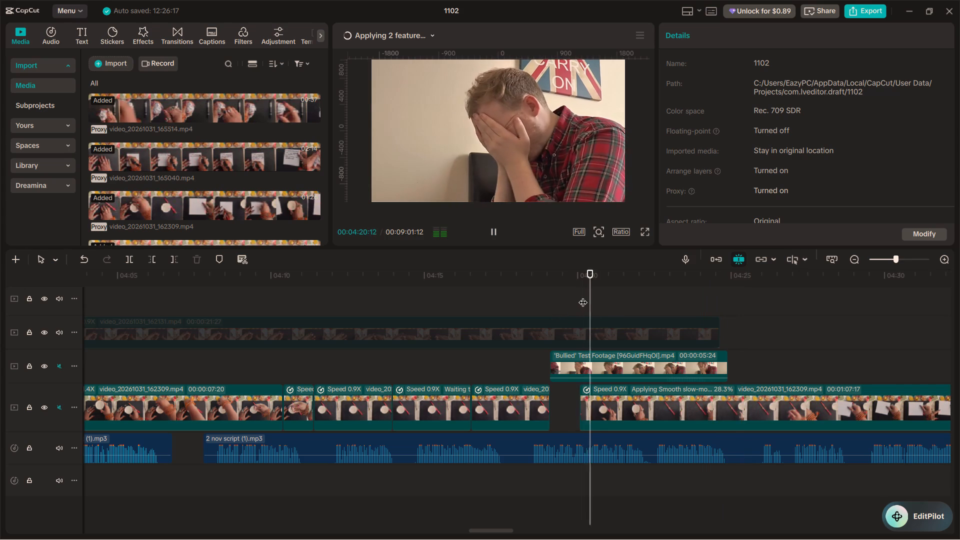
pyautogui.press('space')
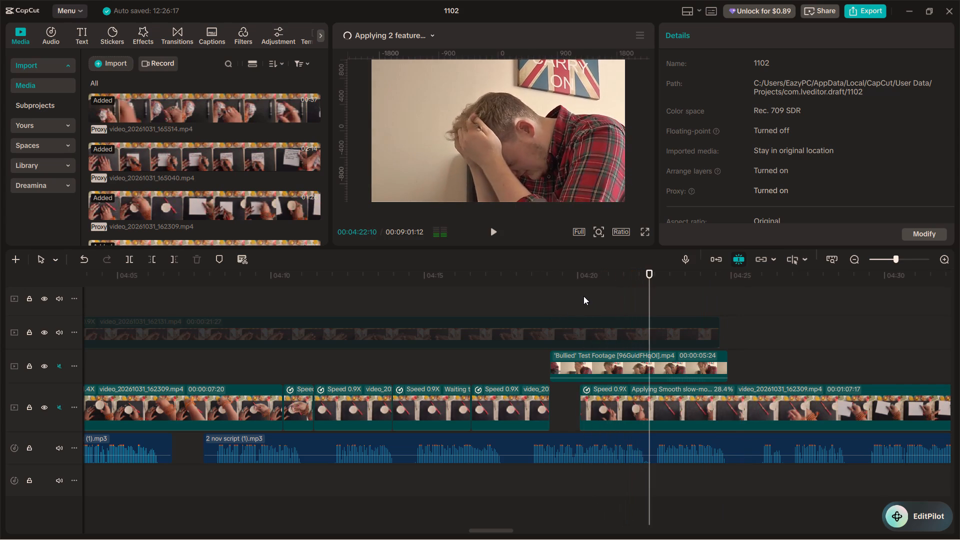
pyautogui.press('space')
pyautogui.press('space')
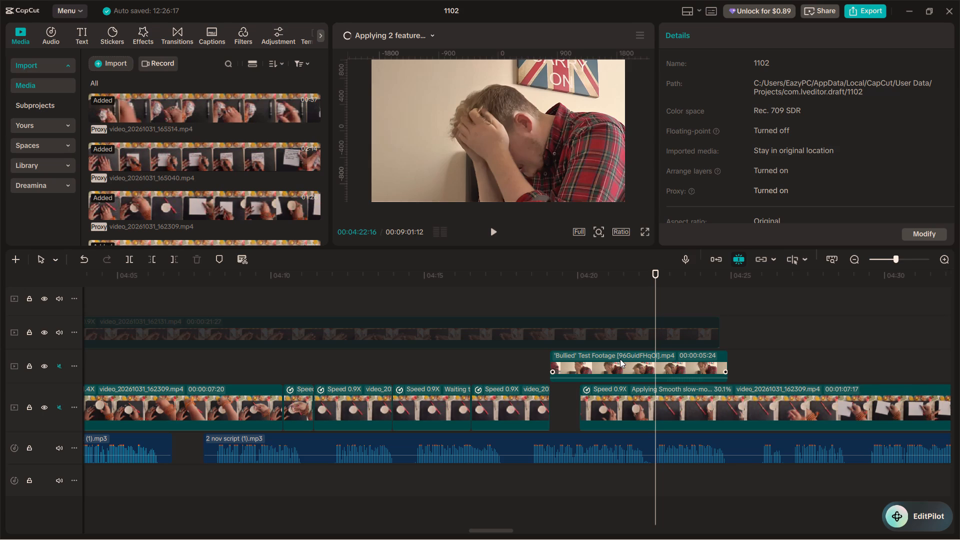
pyautogui.click(621, 320)
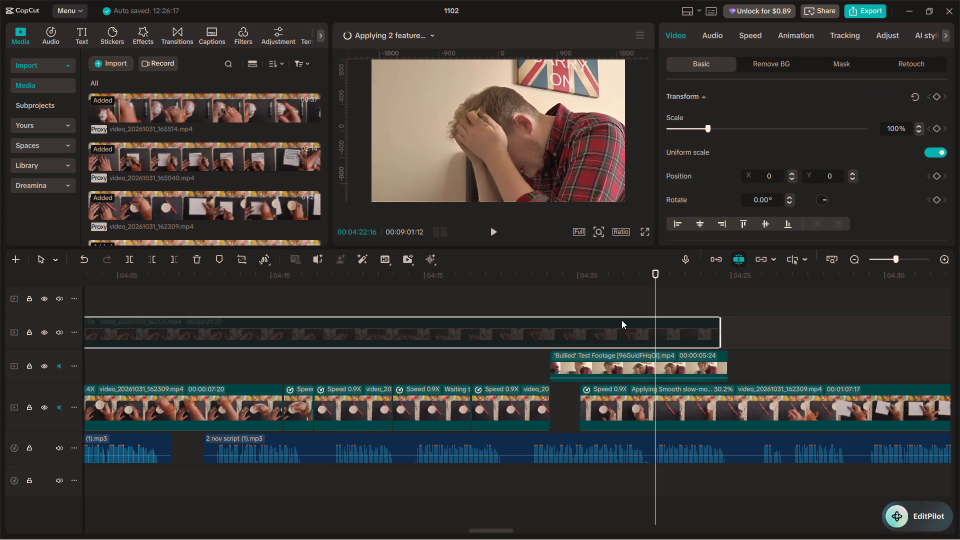
pyautogui.press('space')
pyautogui.click(622, 301)
pyautogui.press('space')
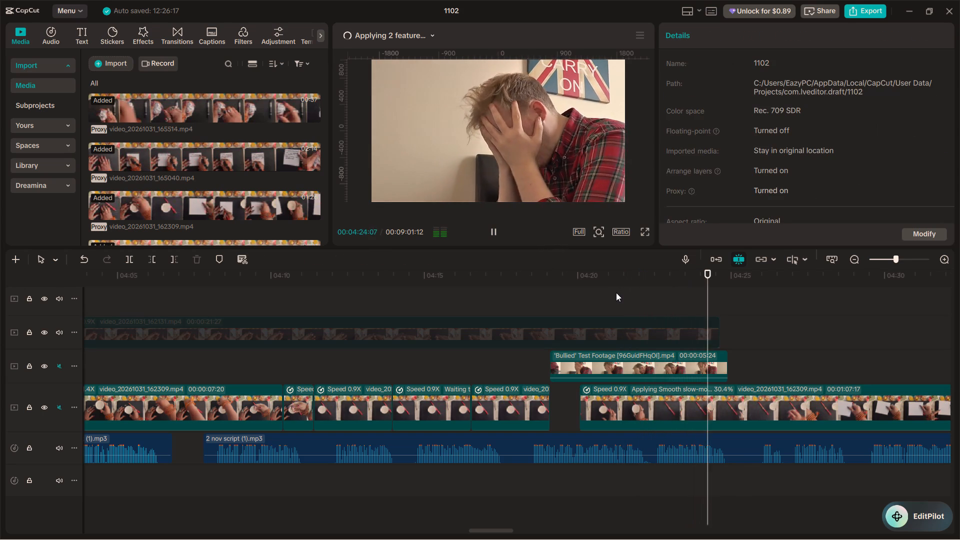
pyautogui.press('space')
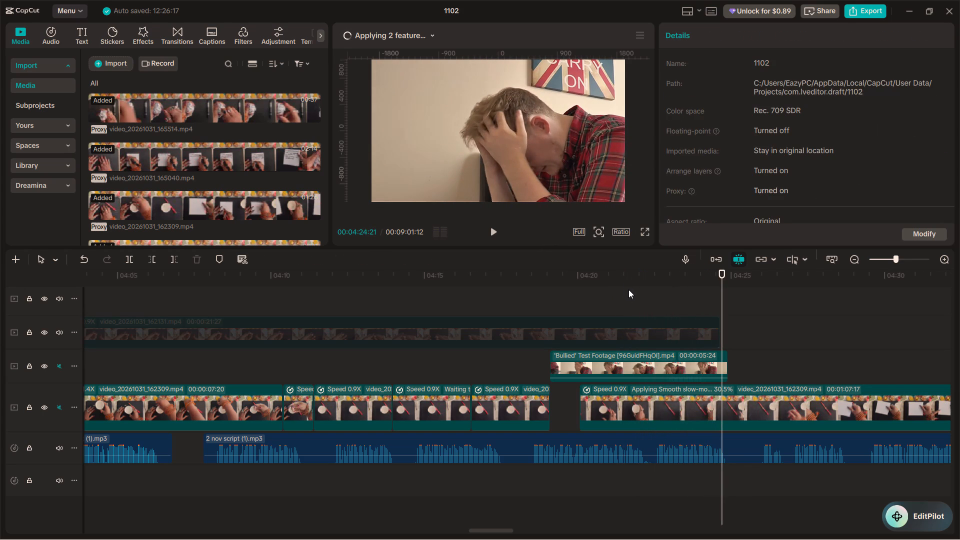
pyautogui.click(616, 291)
pyautogui.press('space')
pyautogui.press('space')
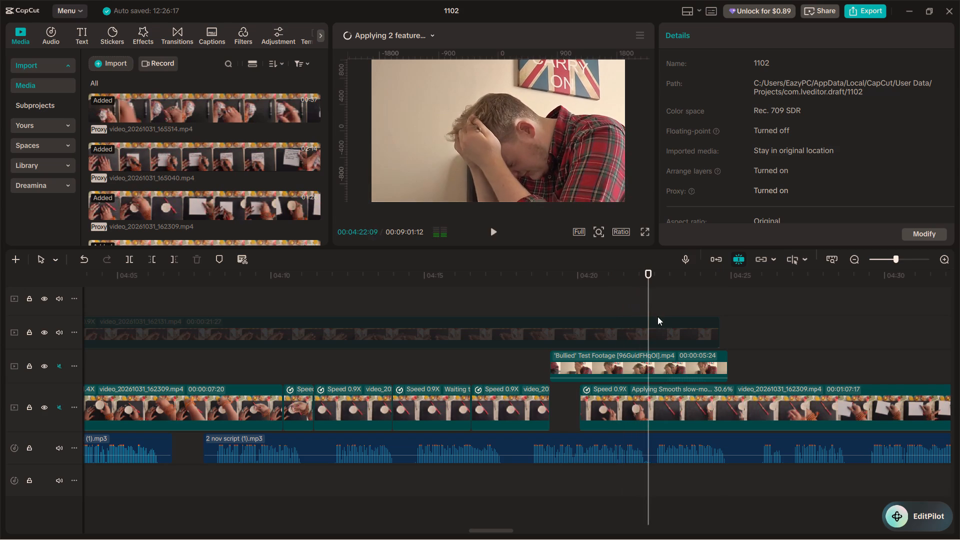
pyautogui.press('space')
pyautogui.press('space')
# Split the 'Bullied' Test Footage clip at 00:04:21:00 and delete the part after the split.
pyautogui.moveTo(653, 305); pyautogui.dragTo(639, 305)
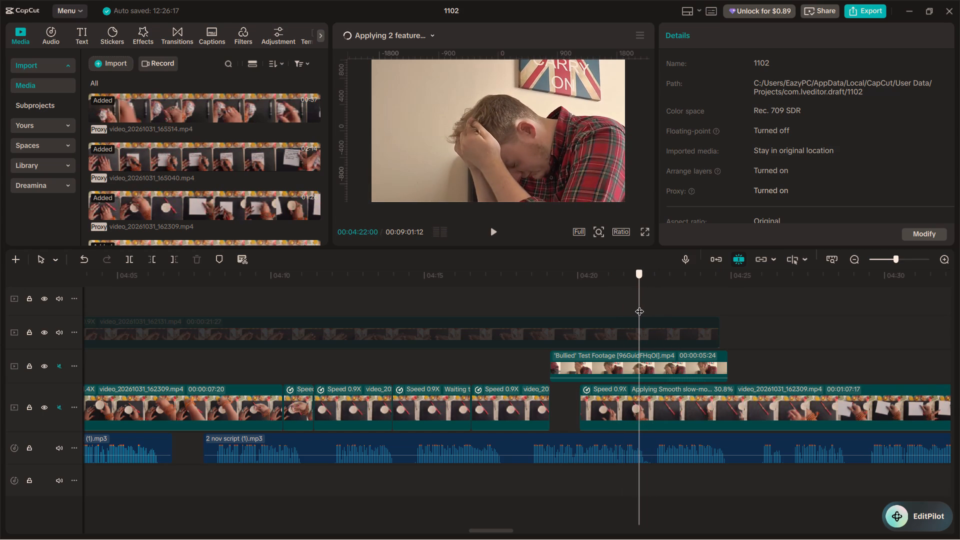
pyautogui.moveTo(639, 305); pyautogui.dragTo(606, 298)
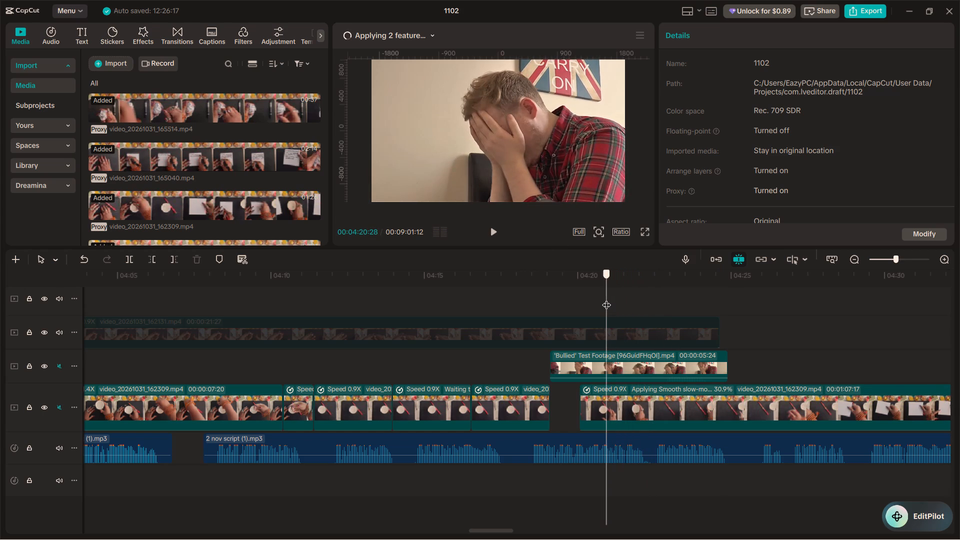
pyautogui.moveTo(606, 298); pyautogui.dragTo(608, 300)
pyautogui.click(627, 362)
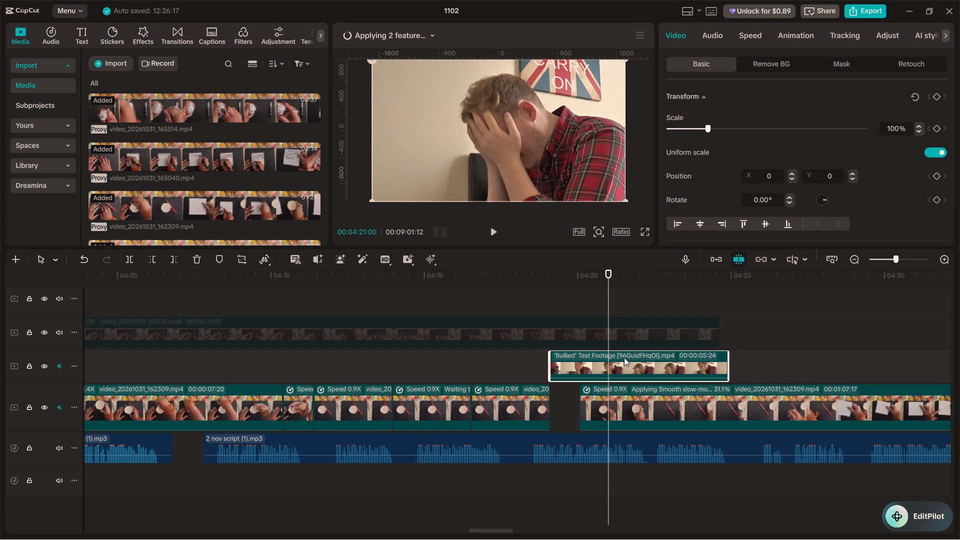
pyautogui.hotkey('ctrl', 'b')
pyautogui.click(638, 362)
pyautogui.press('BackSpace')
# Slow the remaining 'Bullied' clip to 0.61x, stretching it to 3.1 s.
pyautogui.click(584, 364)
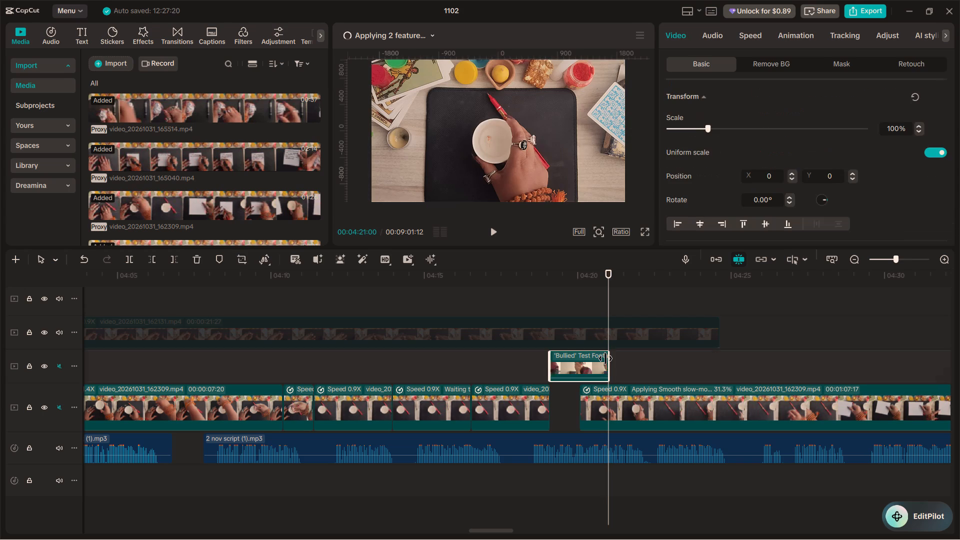
pyautogui.click(735, 45)
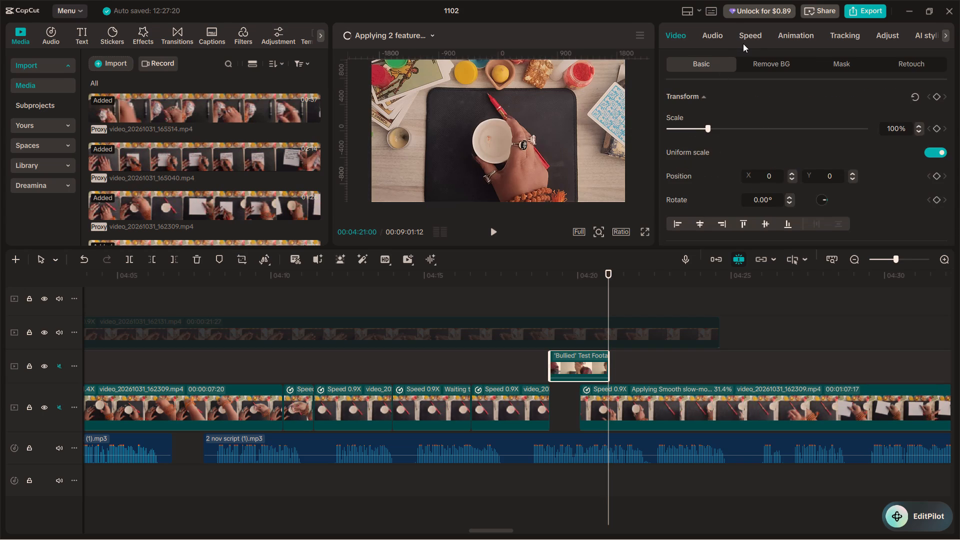
pyautogui.click(743, 43)
pyautogui.moveTo(604, 357); pyautogui.dragTo(607, 355)
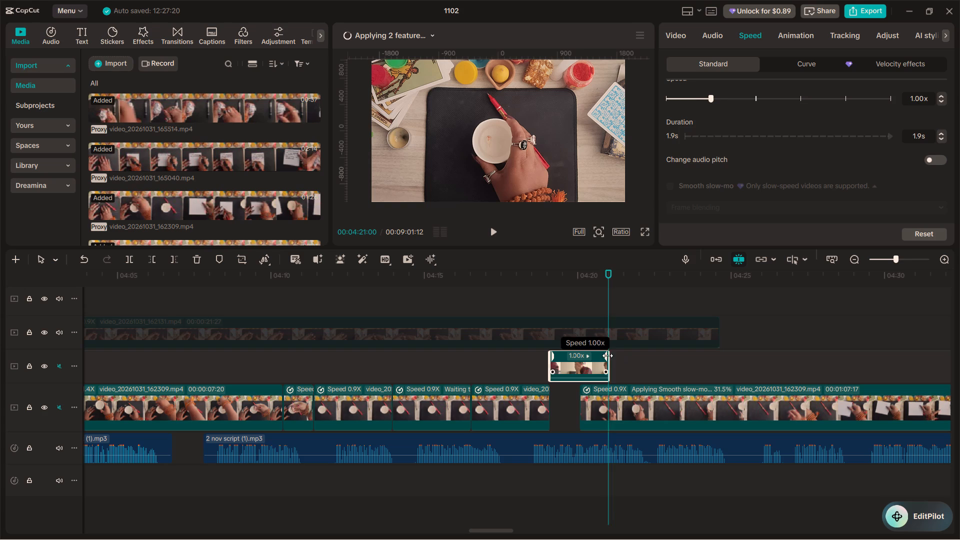
pyautogui.moveTo(607, 355); pyautogui.dragTo(640, 359)
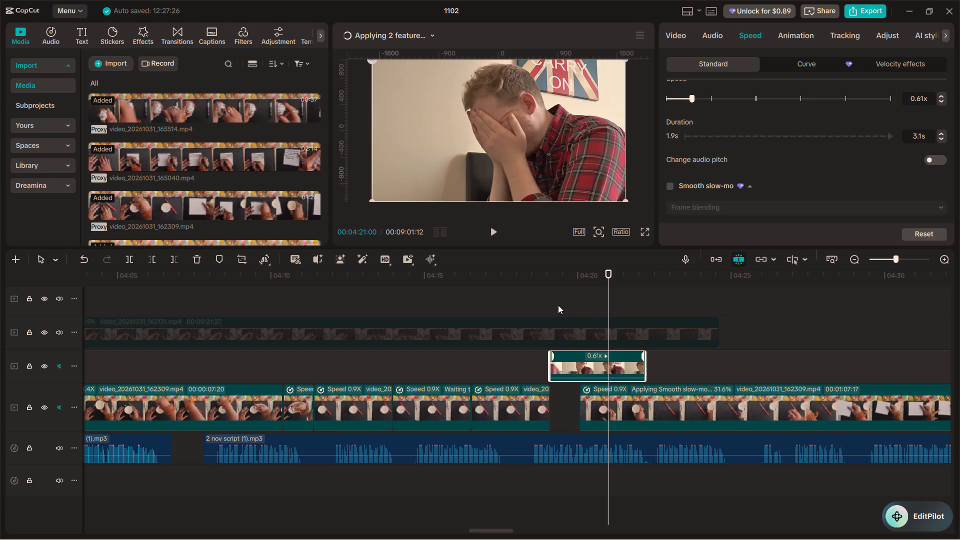
# Play back the slowed 'Bullied' clip and the main footage after it up to about 04:25 to check the timing.
pyautogui.click(558, 305)
pyautogui.press('space')
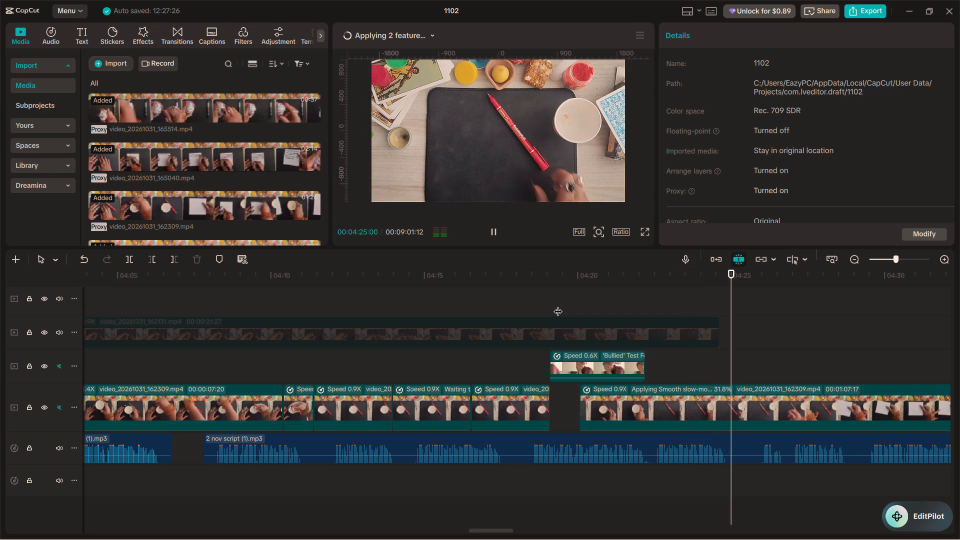
pyautogui.press('space')
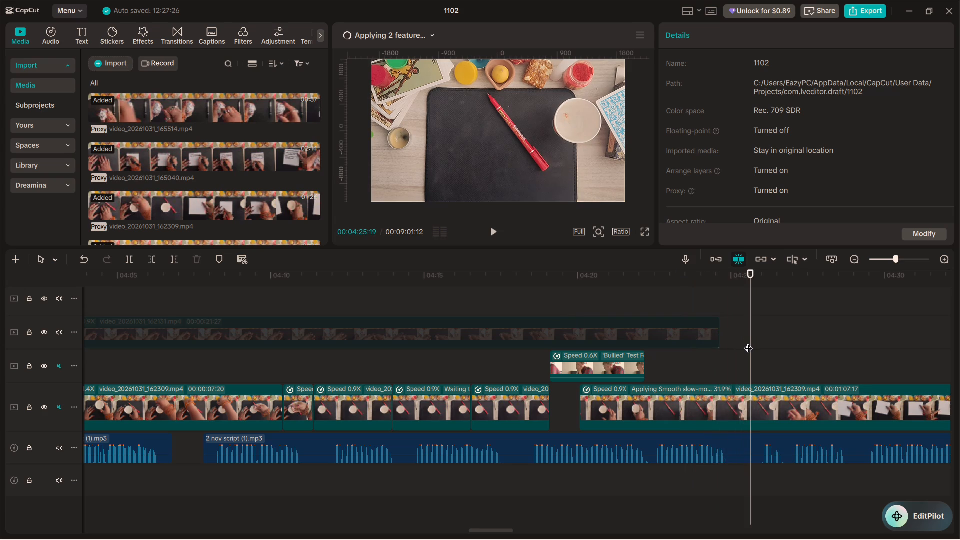
pyautogui.moveTo(748, 342); pyautogui.dragTo(658, 283)
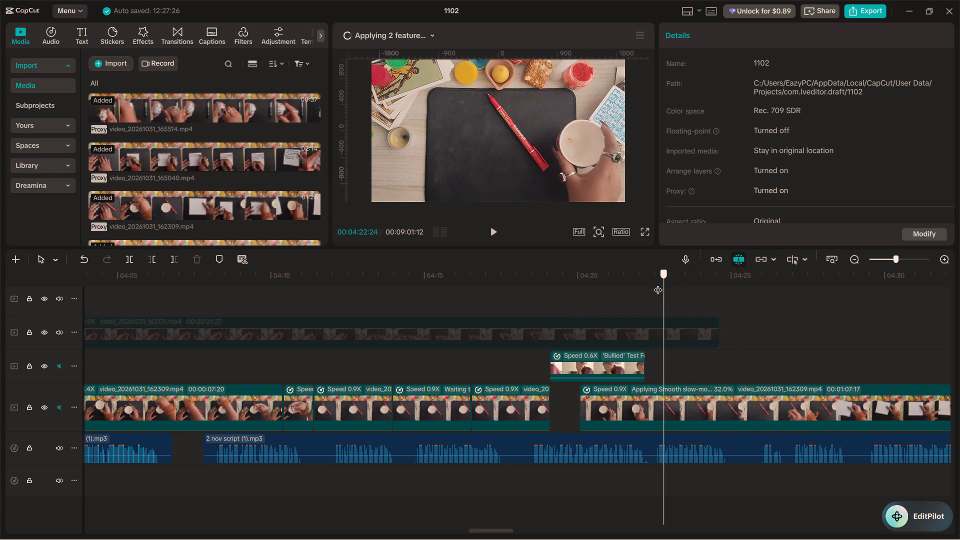
pyautogui.moveTo(658, 283); pyautogui.dragTo(648, 278)
pyautogui.press('space')
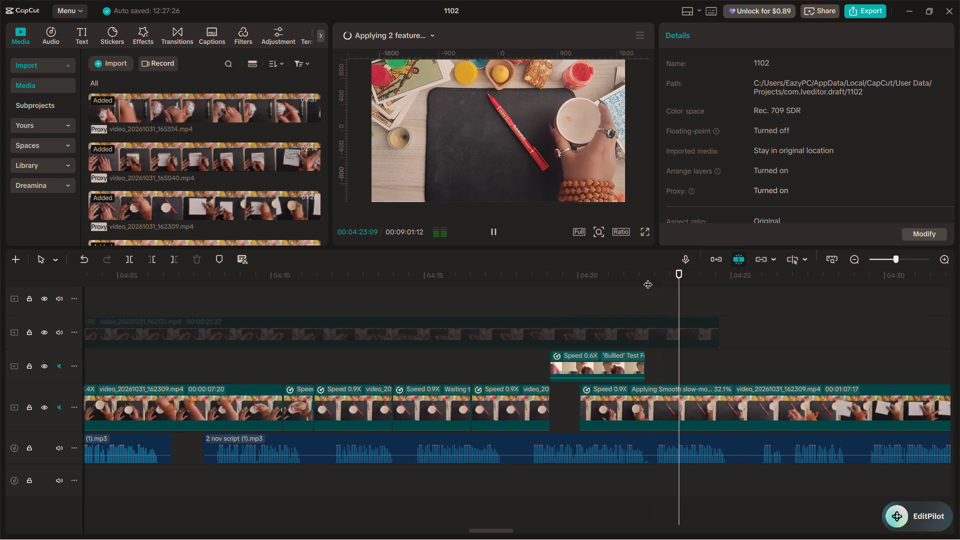
pyautogui.press('space')
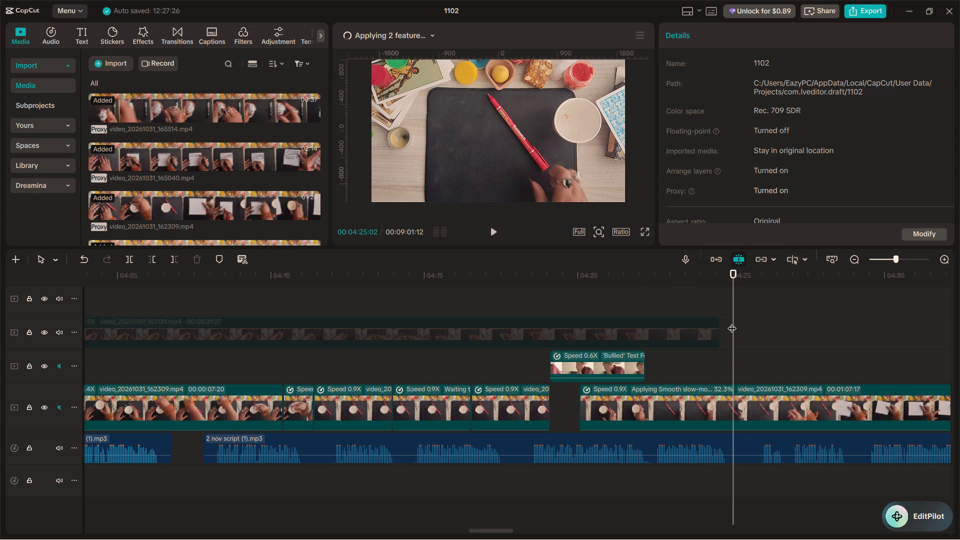
pyautogui.moveTo(732, 322); pyautogui.dragTo(731, 320)
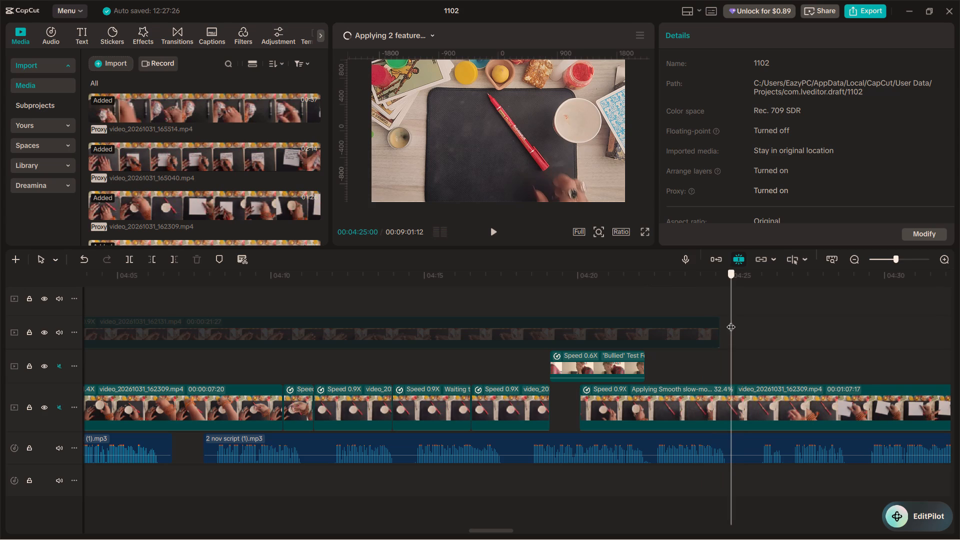
pyautogui.moveTo(731, 320); pyautogui.dragTo(722, 313)
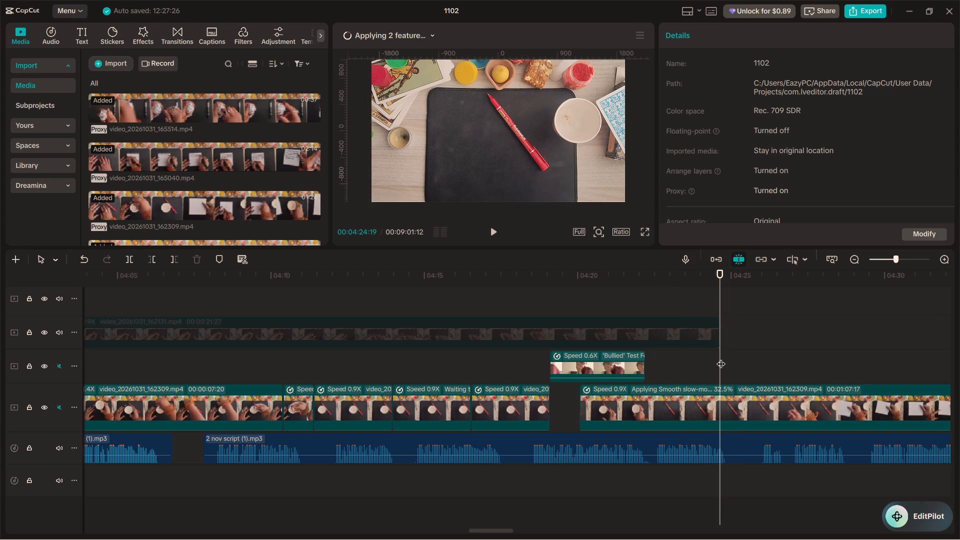
# Split the main video_20261031_162309 clip at 00:04:22:06, where the 'Bullied' clip ends.
pyautogui.moveTo(721, 357); pyautogui.dragTo(646, 359)
pyautogui.click(656, 402)
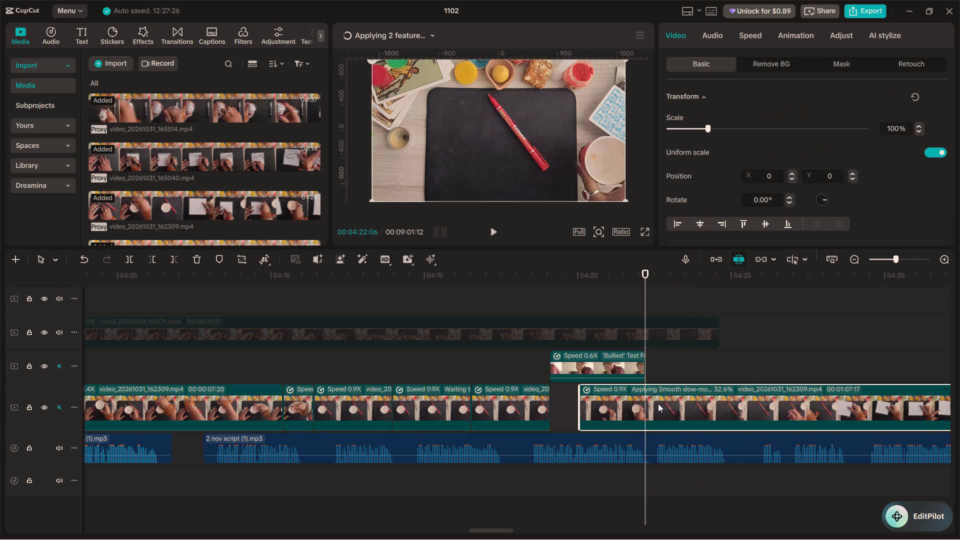
pyautogui.hotkey('ctrl', 'b')
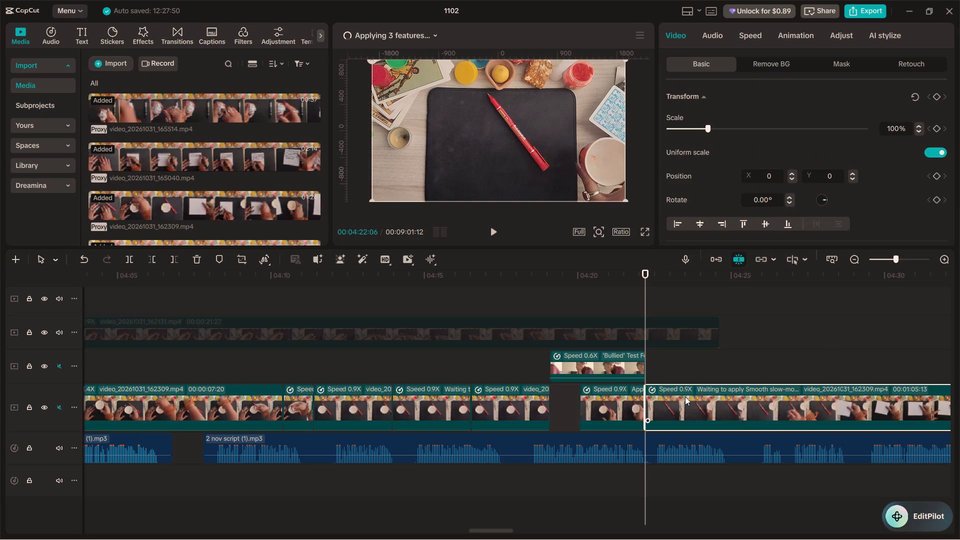
# Split the main clip again at 00:04:24:19 and move the part after the split later, to start at about 04:25.
pyautogui.moveTo(643, 302); pyautogui.dragTo(672, 296)
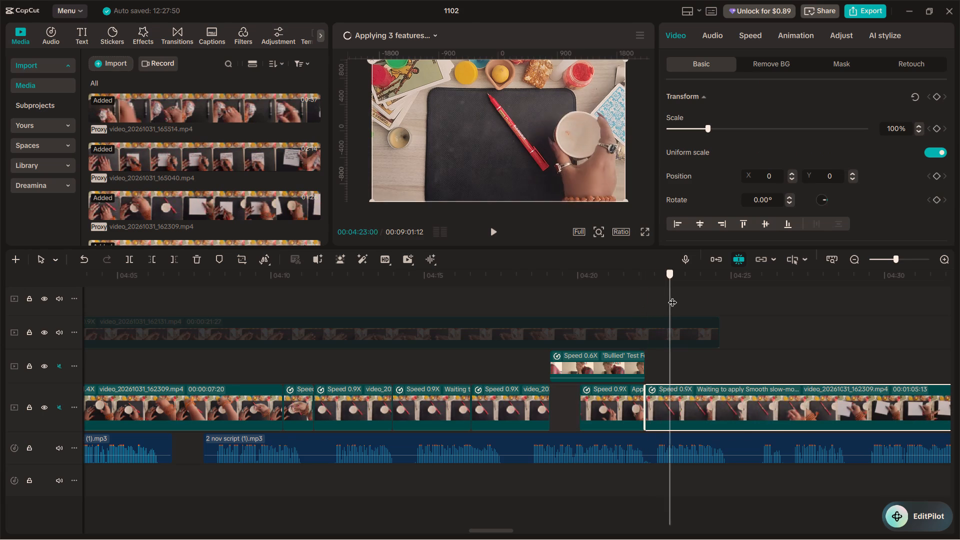
pyautogui.moveTo(672, 296); pyautogui.dragTo(720, 305)
pyautogui.click(722, 405)
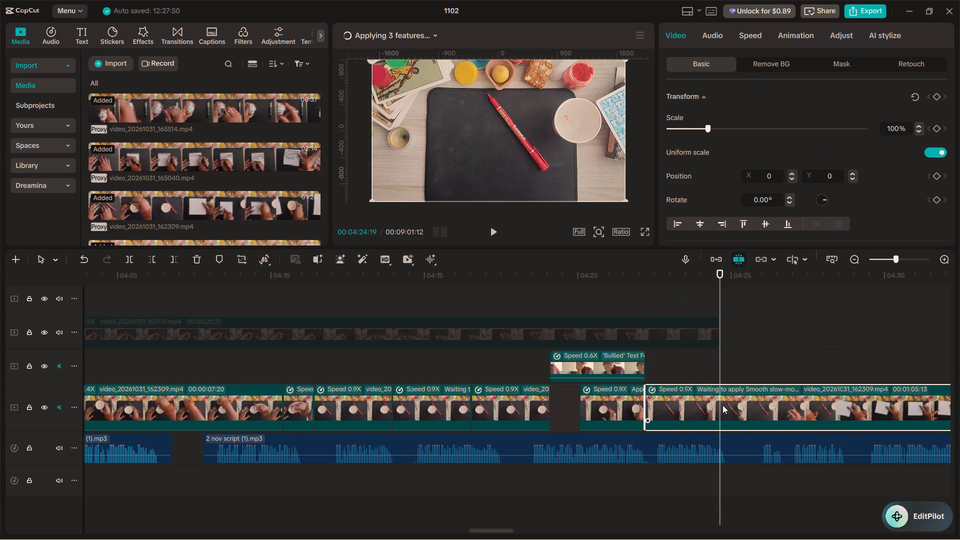
pyautogui.hotkey('ctrl', 'b')
pyautogui.moveTo(740, 400); pyautogui.dragTo(754, 398)
# Slow the main clip section between the two new splits to 0.84x, lasting 2.6 s, and play back the result.
pyautogui.click(711, 401)
pyautogui.click(748, 37)
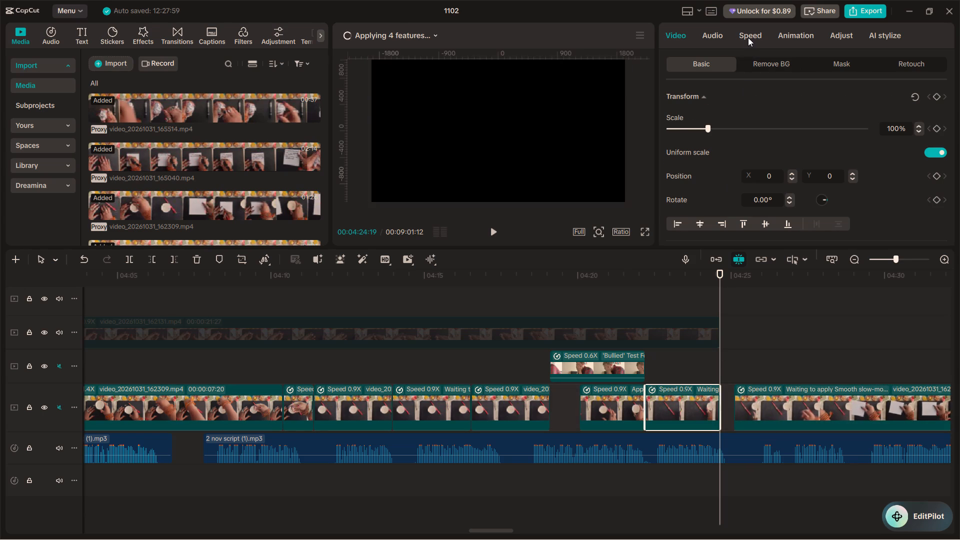
pyautogui.moveTo(714, 391); pyautogui.dragTo(720, 391)
pyautogui.click(720, 391)
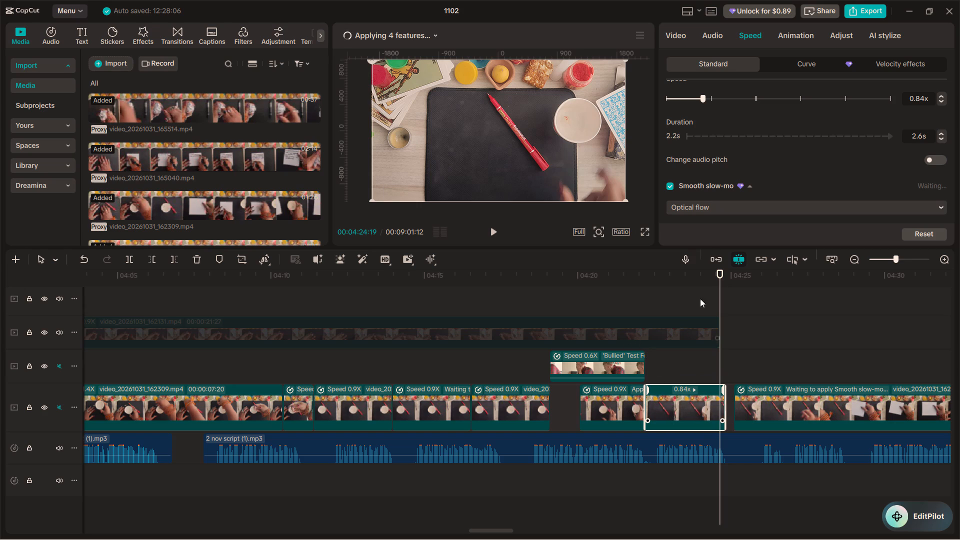
pyautogui.click(628, 307)
pyautogui.press('space')
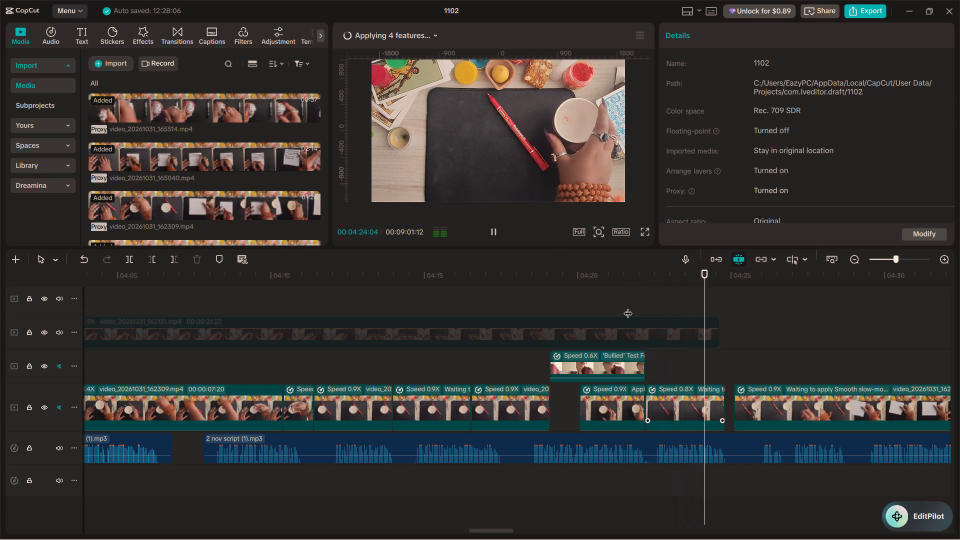
pyautogui.press('space')
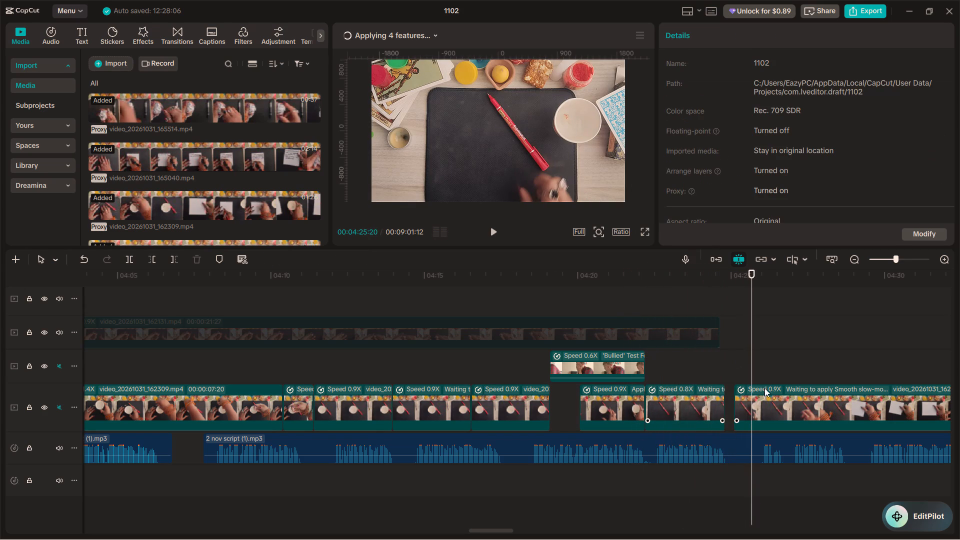
# Move the final 0.9X main clip back against the 0.8X section to close the gap, and play back to about 04:28.
pyautogui.moveTo(761, 396); pyautogui.dragTo(749, 395)
pyautogui.click(715, 368)
pyautogui.press('space')
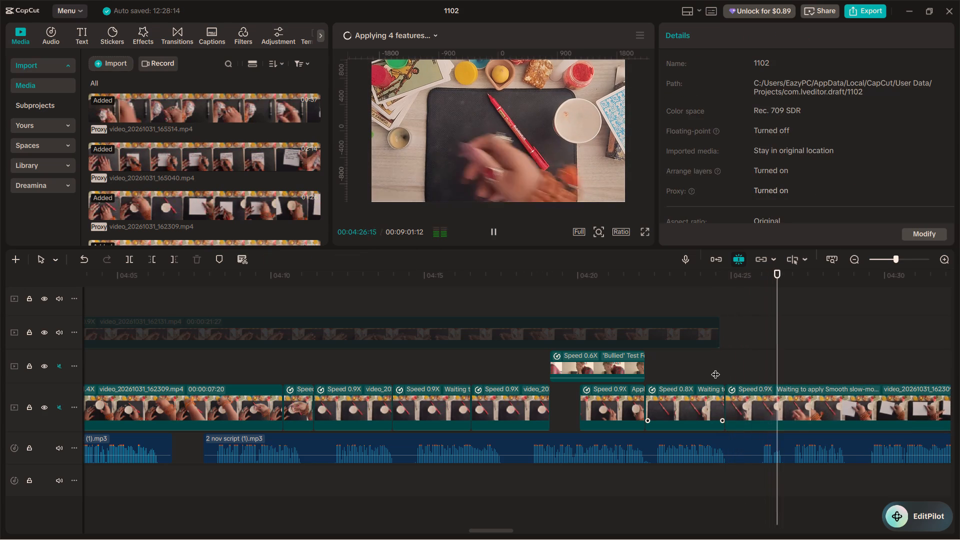
pyautogui.press('space')
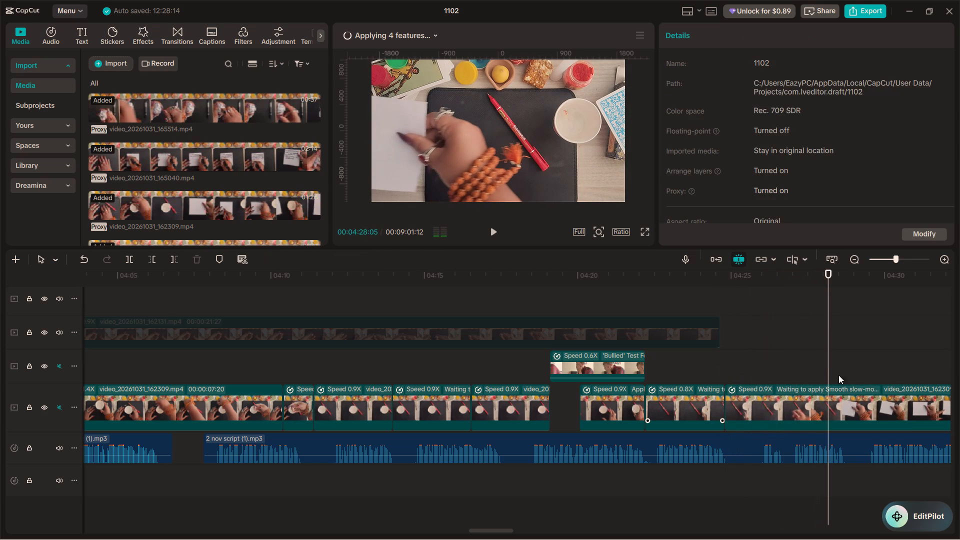
# Cut off the start of the last main clip up to 00:04:25:28 and move the remainder back against the 0.8X section.
pyautogui.moveTo(829, 365); pyautogui.dragTo(764, 360)
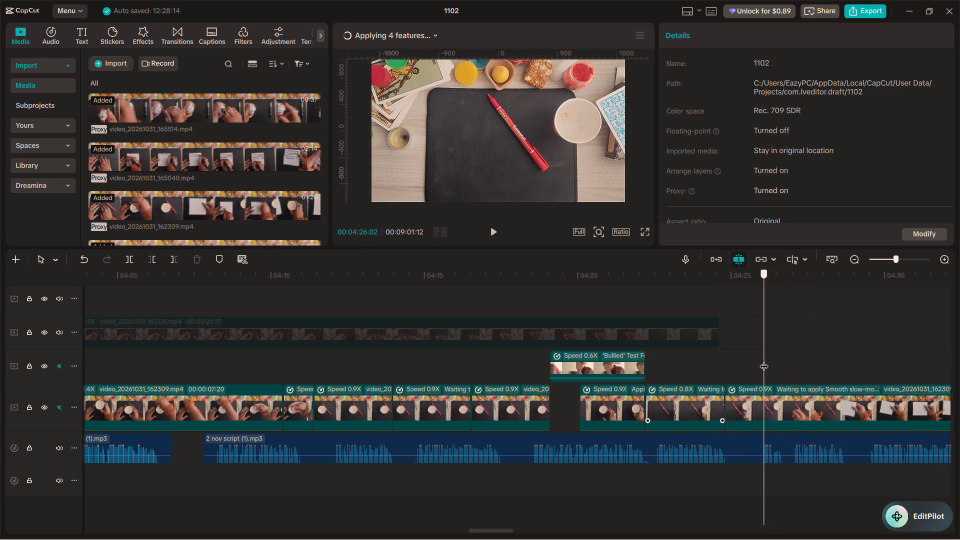
pyautogui.moveTo(764, 360); pyautogui.dragTo(759, 359)
pyautogui.click(761, 406)
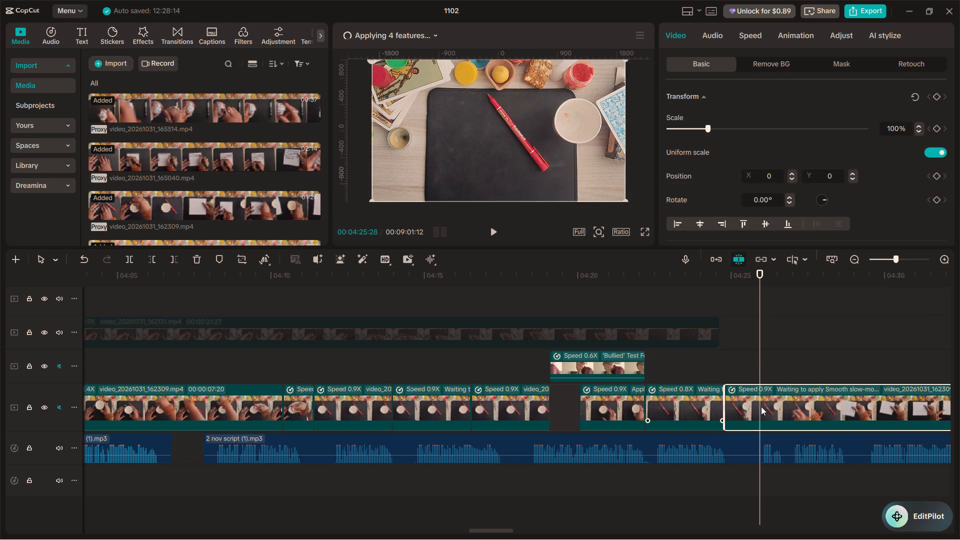
pyautogui.hotkey('ctrl', 'b')
pyautogui.click(745, 407)
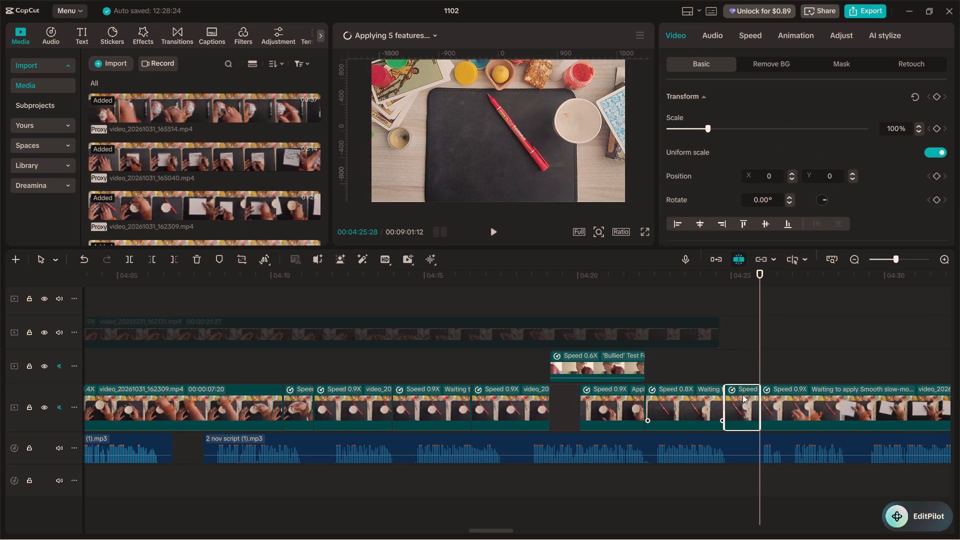
pyautogui.press('BackSpace')
pyautogui.moveTo(786, 396); pyautogui.dragTo(748, 397)
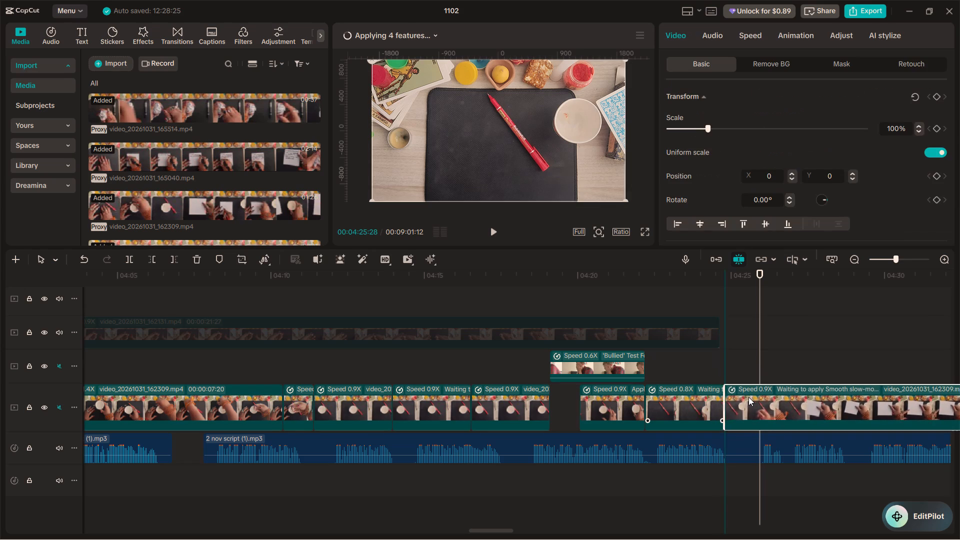
pyautogui.moveTo(748, 397); pyautogui.dragTo(750, 397)
# Play back the 'Bullied' clip and the rejoined main sections between about 04:19 and 04:30 to check the timing.
pyautogui.click(712, 372)
pyautogui.press('space')
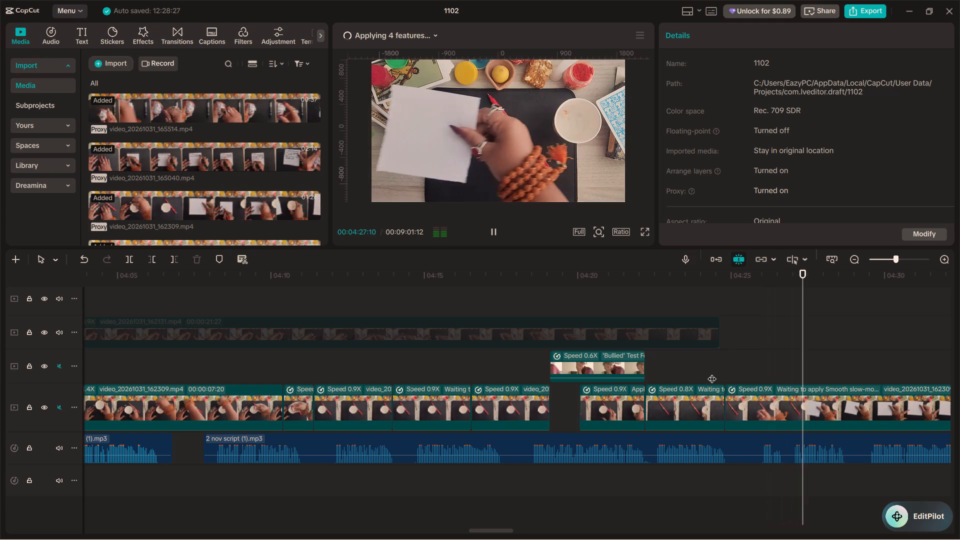
pyautogui.press('space')
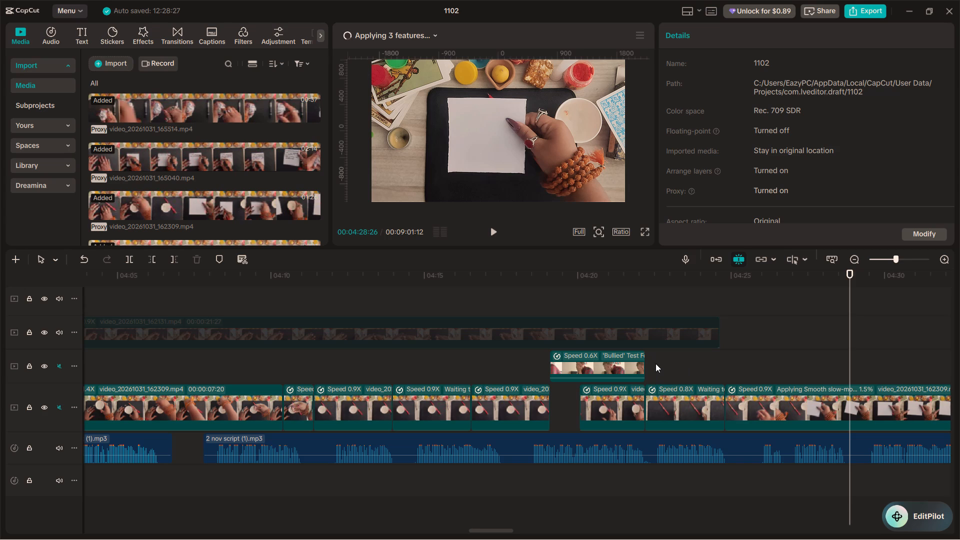
pyautogui.click(555, 318)
pyautogui.press('space')
pyautogui.click(563, 298)
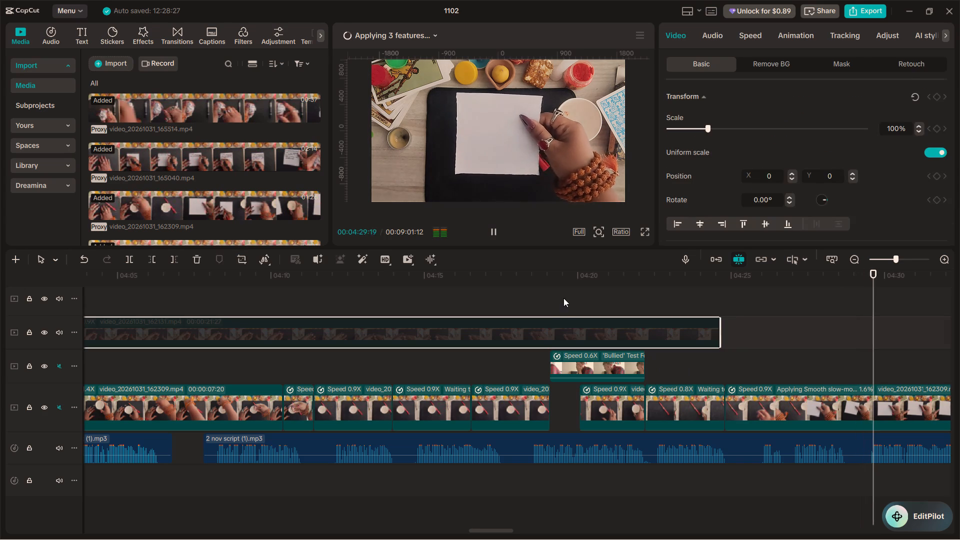
pyautogui.press('space')
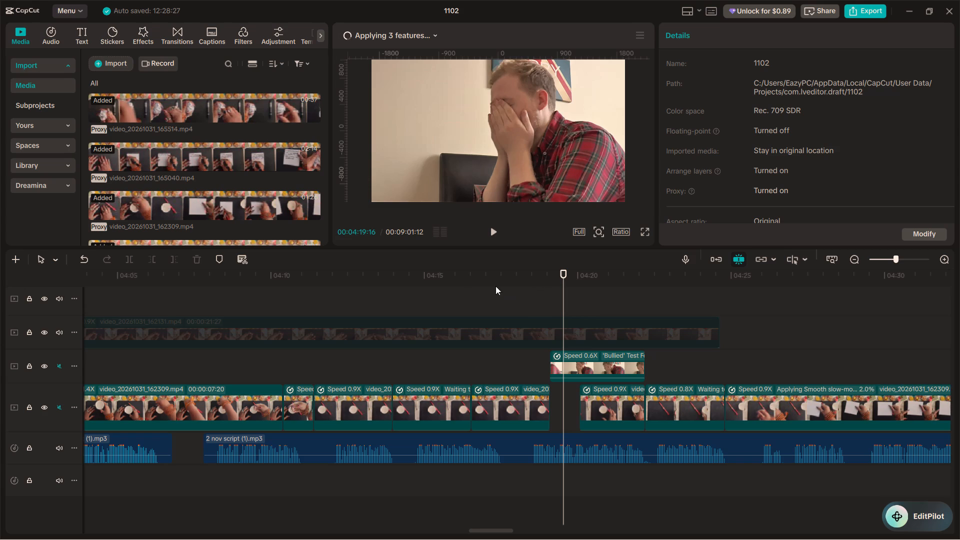
pyautogui.keyDown('ctrl'); pyautogui.scroll(-6, 496, 319); pyautogui.keyUp('ctrl')
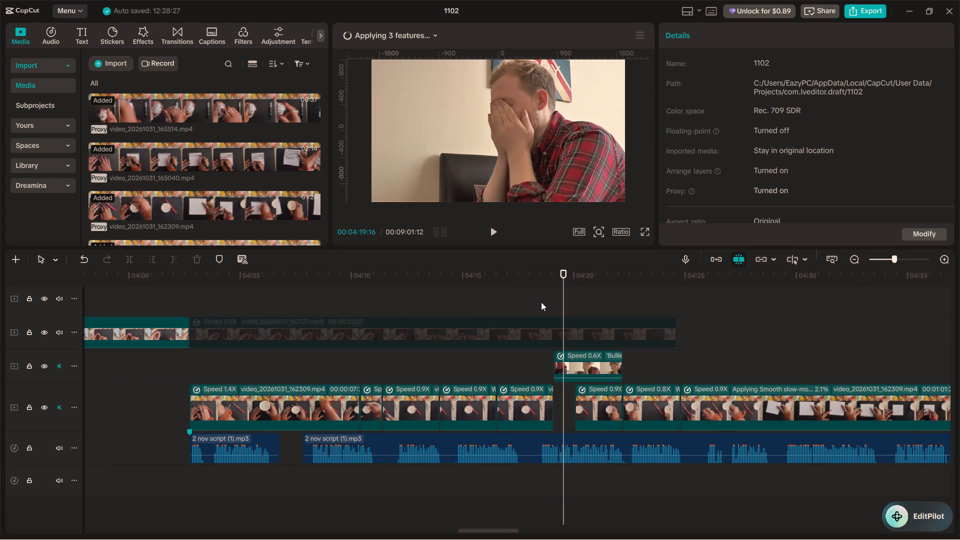
pyautogui.click(553, 295)
pyautogui.press('space')
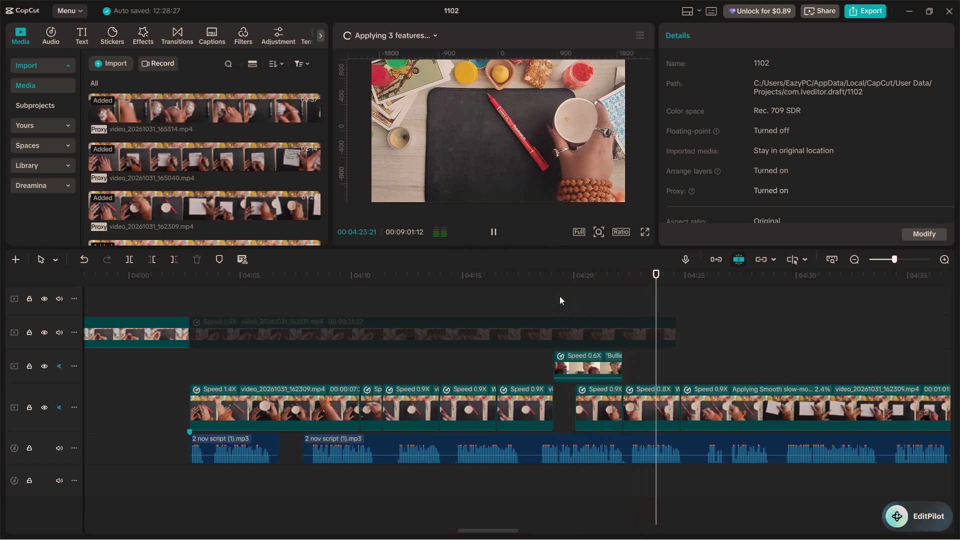
pyautogui.press('space')
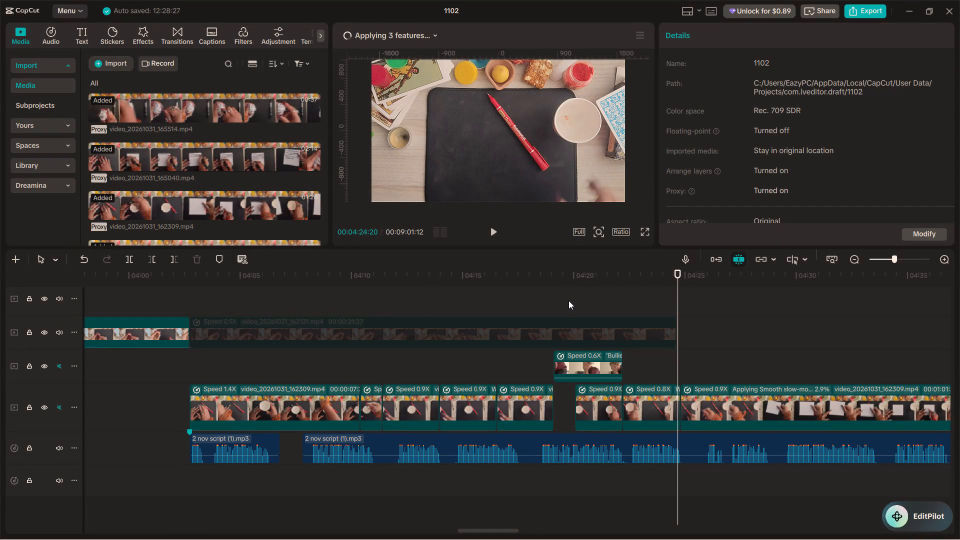
# Play back the long main clip against the narration up to about 04:45, and recheck the stretch before 04:28.
pyautogui.keyDown('ctrl'); pyautogui.scroll(-4, 568, 300); pyautogui.keyUp('ctrl')
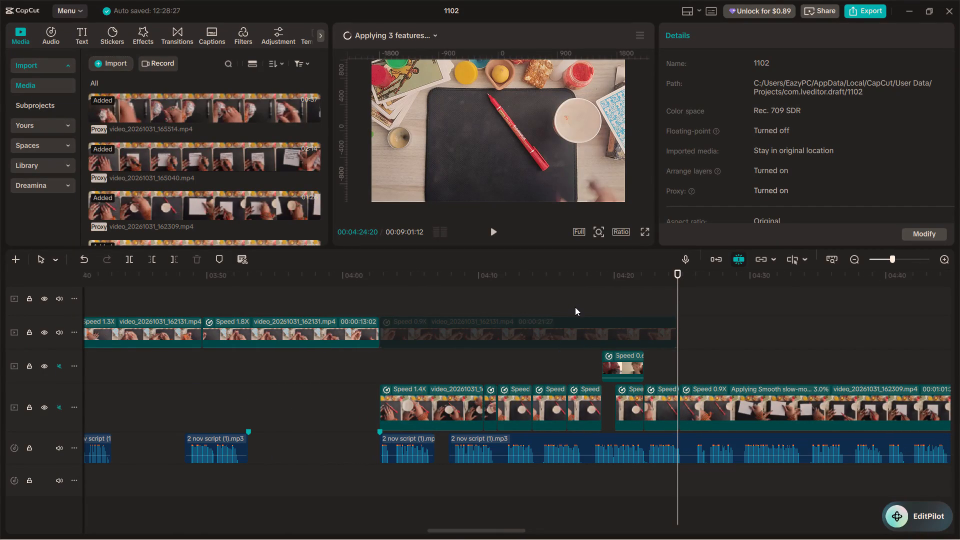
pyautogui.keyDown('alt'); pyautogui.scroll(-3, 575, 307); pyautogui.keyUp('alt')
pyautogui.click(401, 305)
pyautogui.press('space')
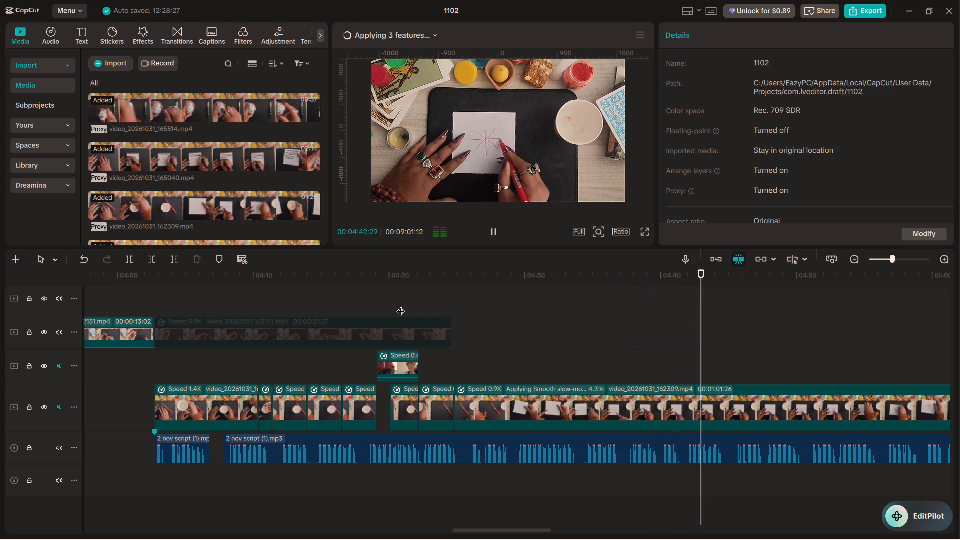
pyautogui.press('space')
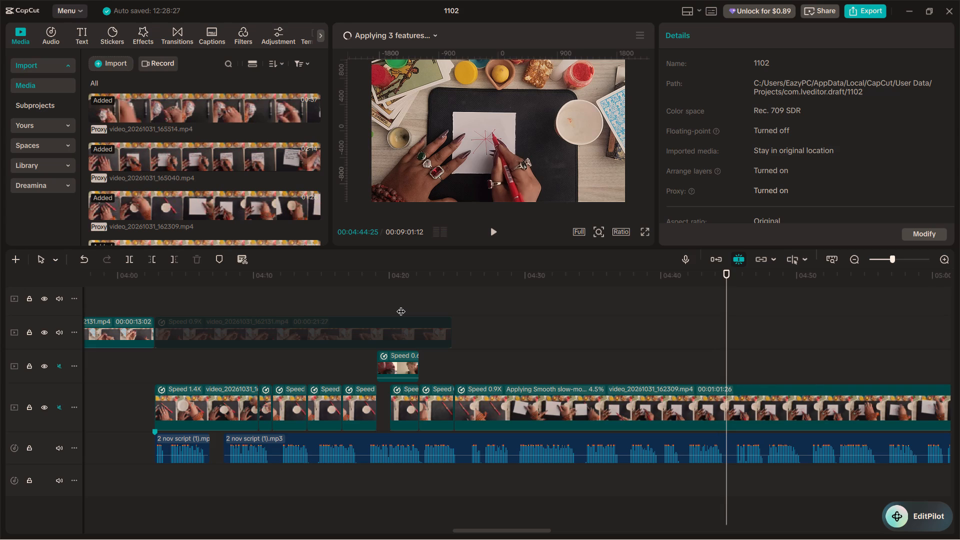
pyautogui.click(434, 286)
pyautogui.press('space')
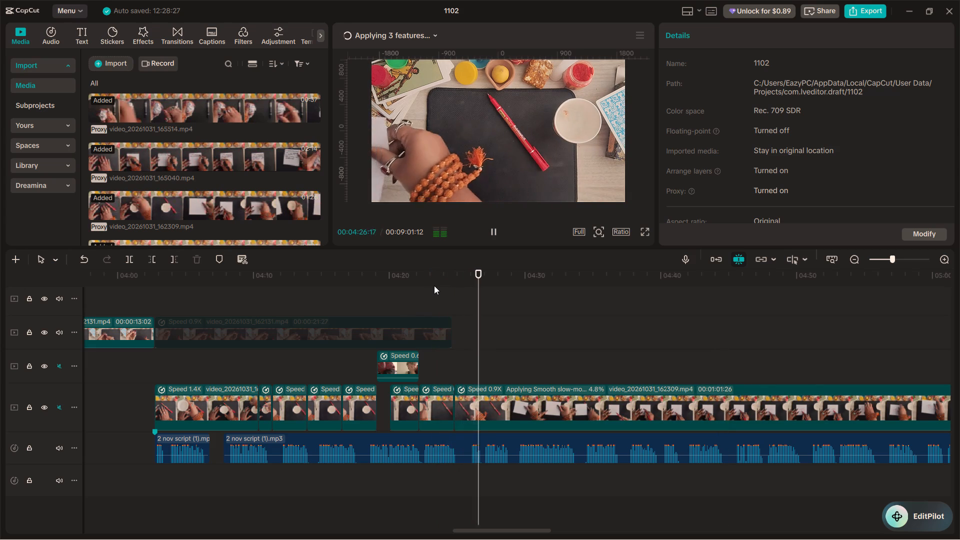
pyautogui.press('space')
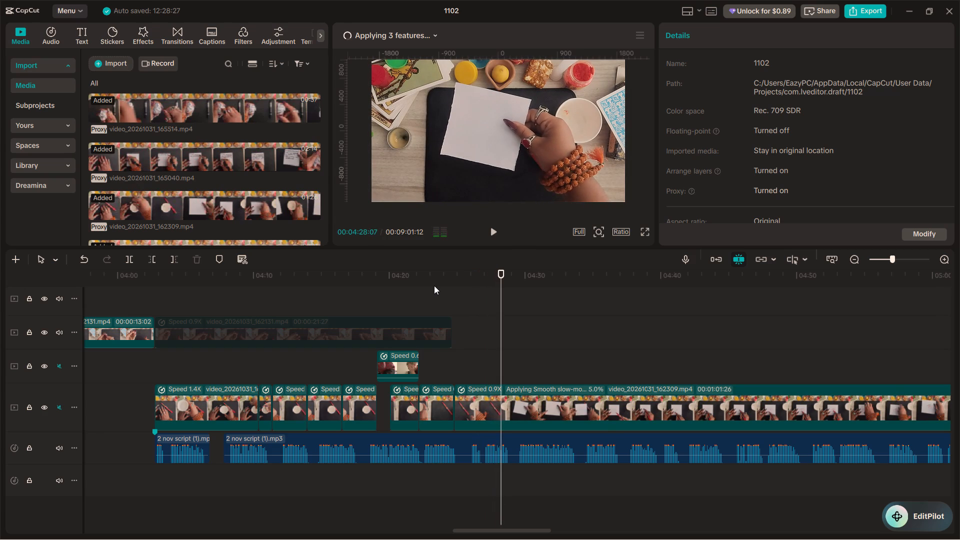
# Replay the narration between about 04:25 and 04:36 to find the pause near 04:29.
pyautogui.click(536, 392)
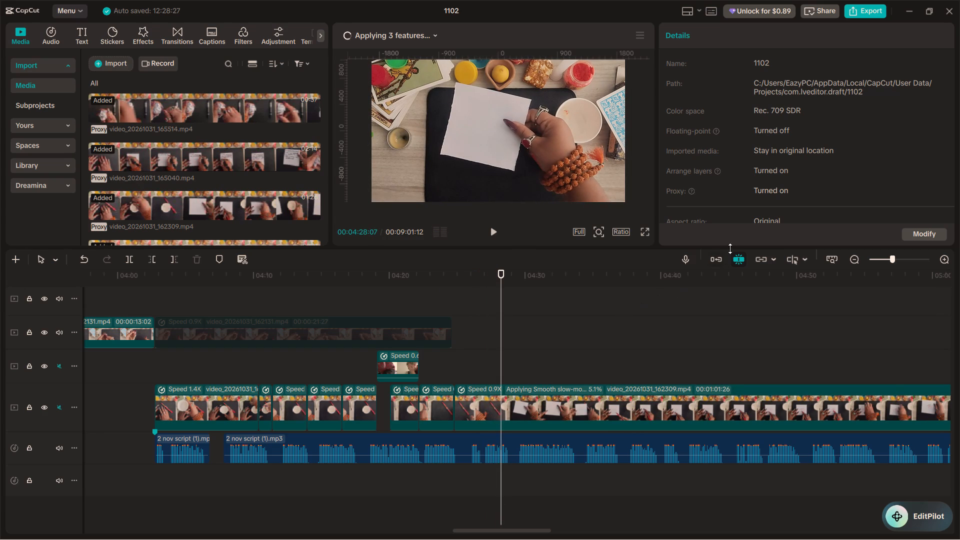
pyautogui.press('space')
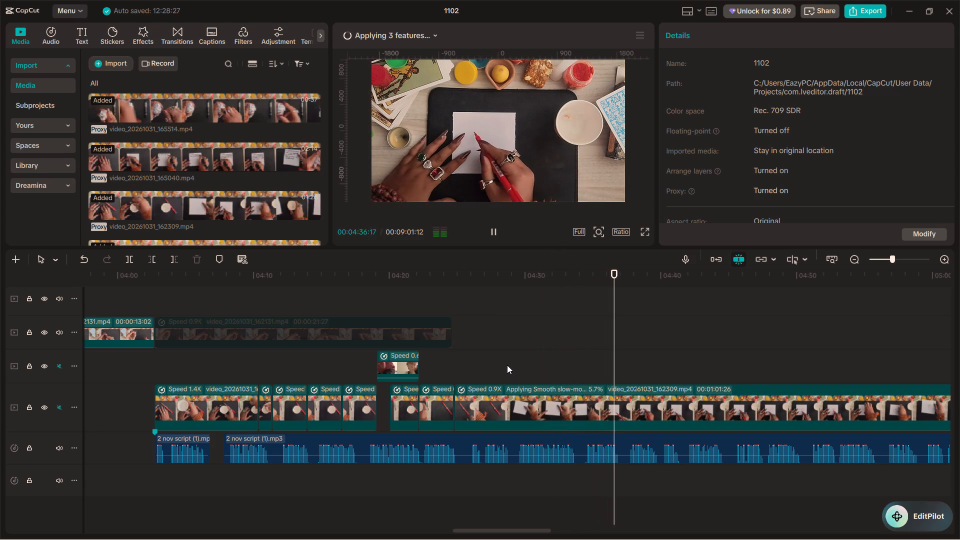
pyautogui.press('space')
pyautogui.click(506, 365)
pyautogui.click(502, 362)
pyautogui.press('space')
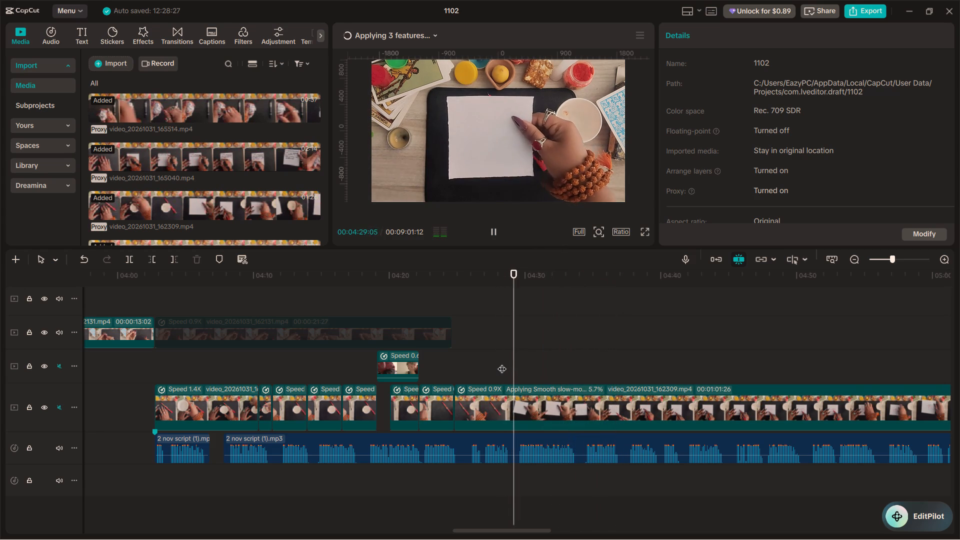
pyautogui.press('space')
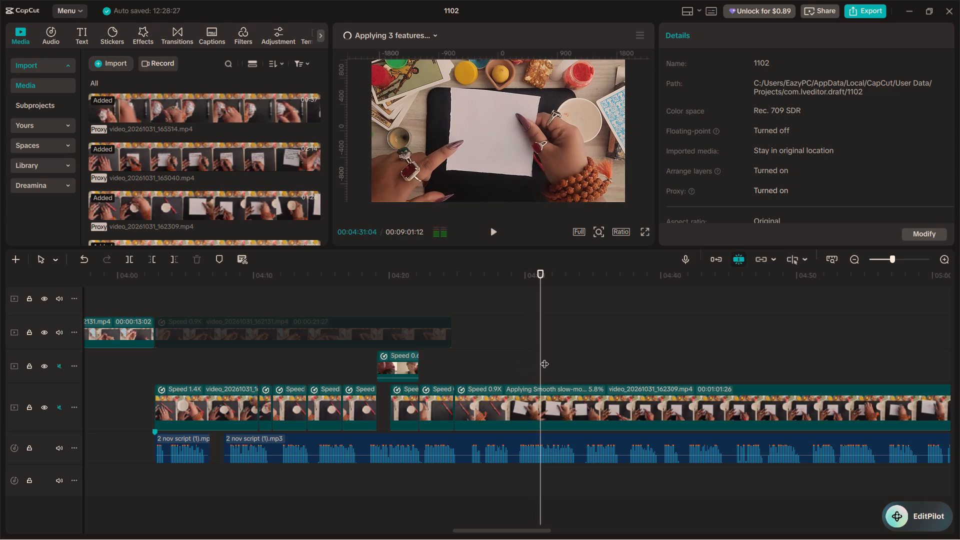
pyautogui.press('space')
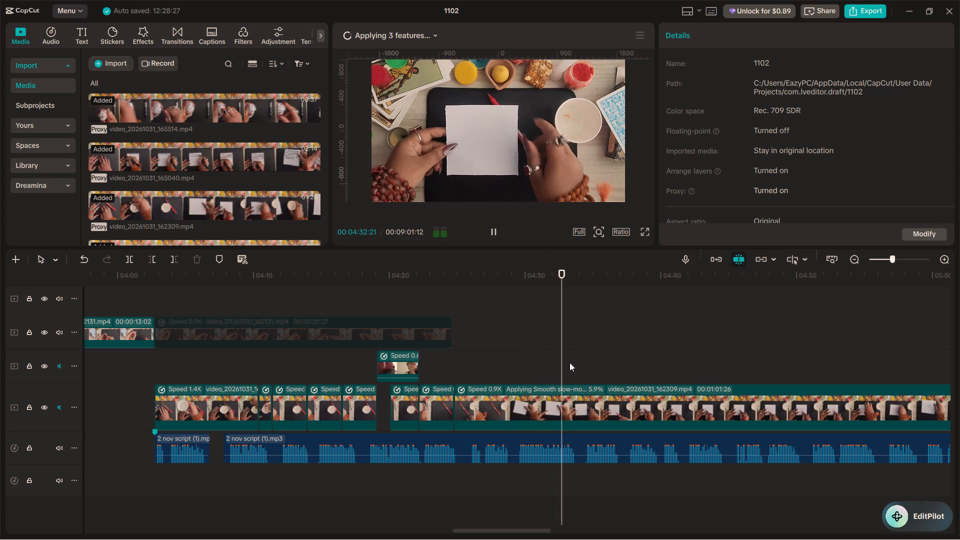
pyautogui.press('space')
pyautogui.click(496, 362)
pyautogui.moveTo(496, 362); pyautogui.dragTo(491, 362)
pyautogui.moveTo(487, 362); pyautogui.dragTo(478, 360)
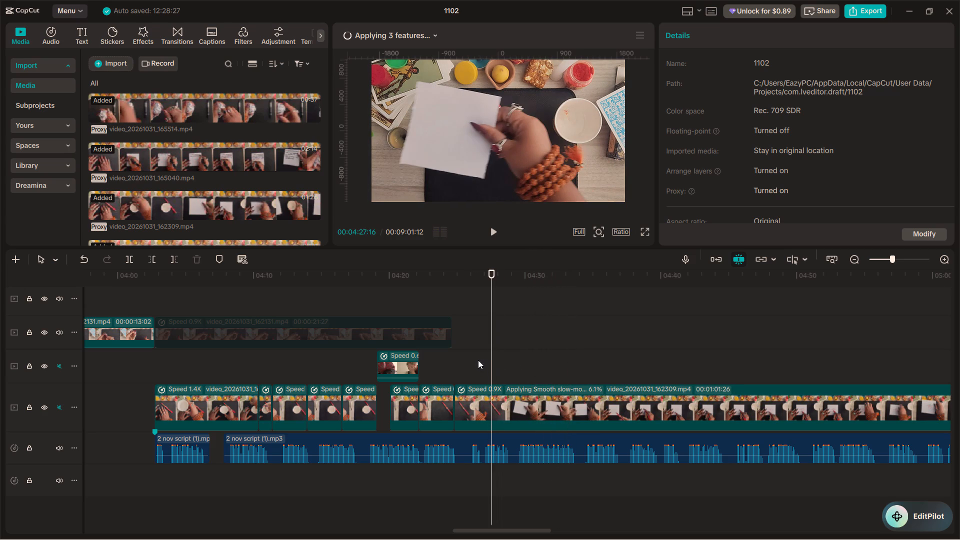
pyautogui.moveTo(478, 360); pyautogui.dragTo(469, 358)
pyautogui.click(469, 358)
pyautogui.press('space')
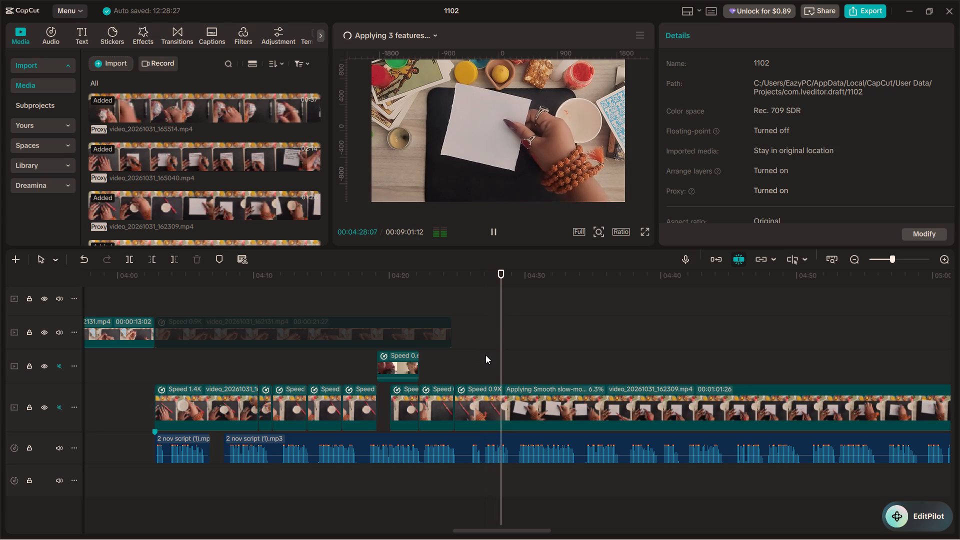
pyautogui.press('space')
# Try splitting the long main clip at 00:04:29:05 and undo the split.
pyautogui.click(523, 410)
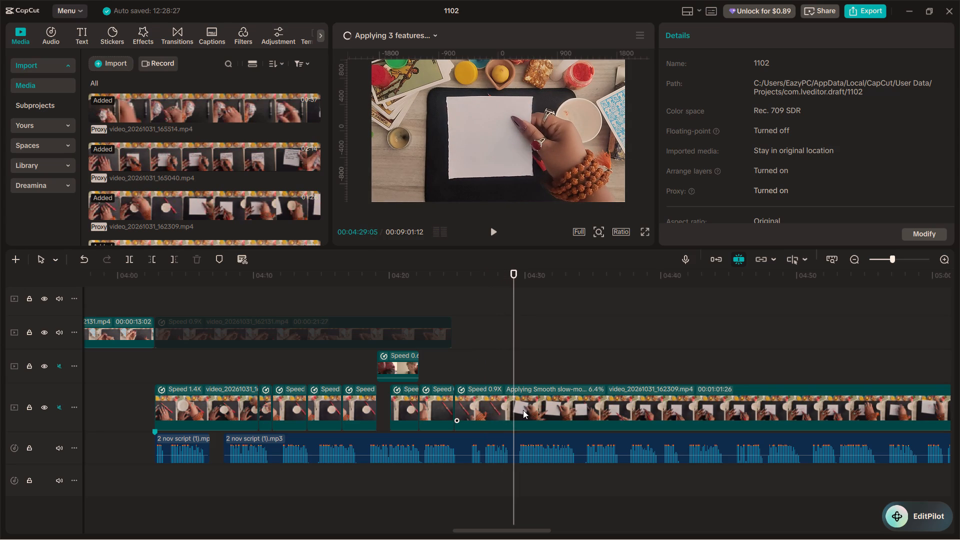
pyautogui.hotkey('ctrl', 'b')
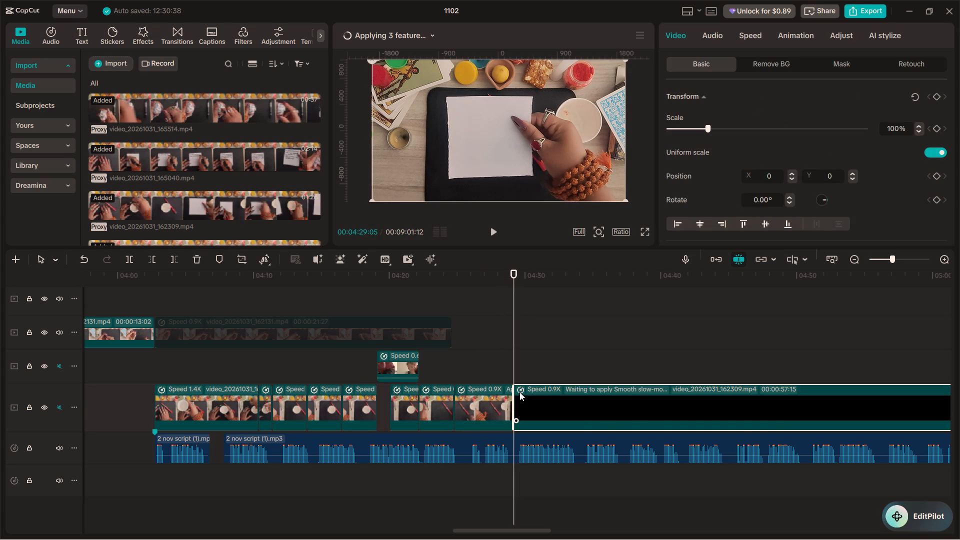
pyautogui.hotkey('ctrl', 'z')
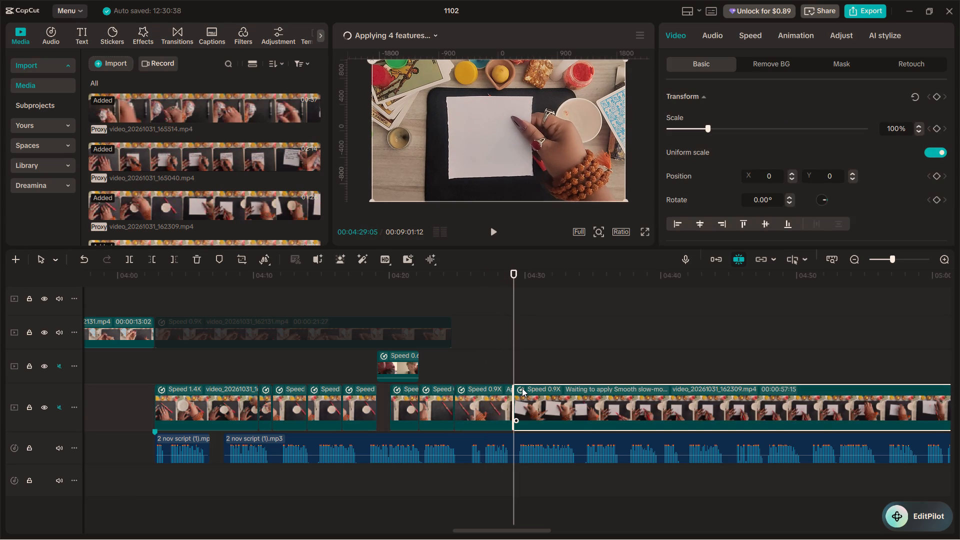
# Split the '2 nov script (1).mp3' narration at 00:04:29:05 and move the part after the split about 1.5 s later.
pyautogui.click(546, 456)
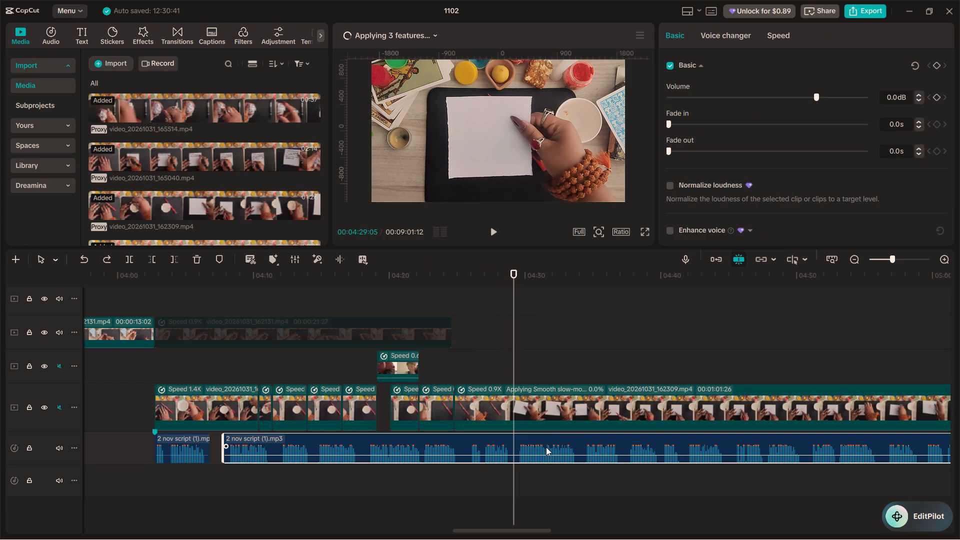
pyautogui.hotkey('ctrl', 'b')
pyautogui.moveTo(542, 440); pyautogui.dragTo(563, 441)
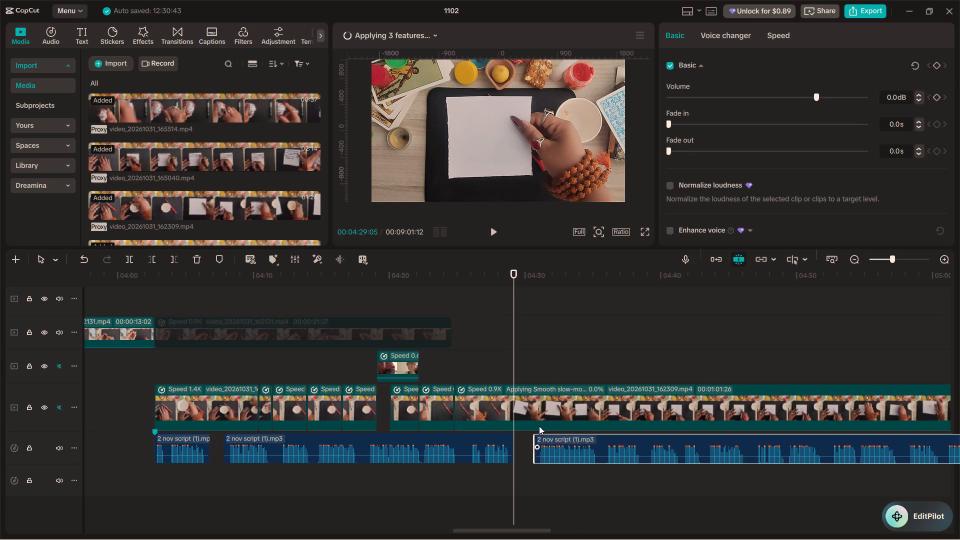
# Split the long main video_20261031_162309 clip at 00:04:35:21 and select the section before the split.
pyautogui.moveTo(513, 364); pyautogui.dragTo(532, 360)
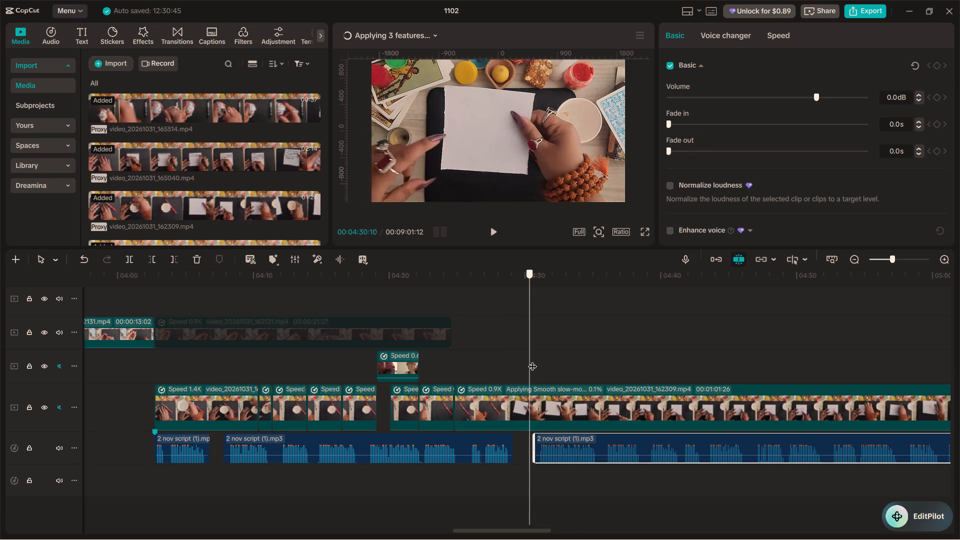
pyautogui.moveTo(532, 360); pyautogui.dragTo(585, 372)
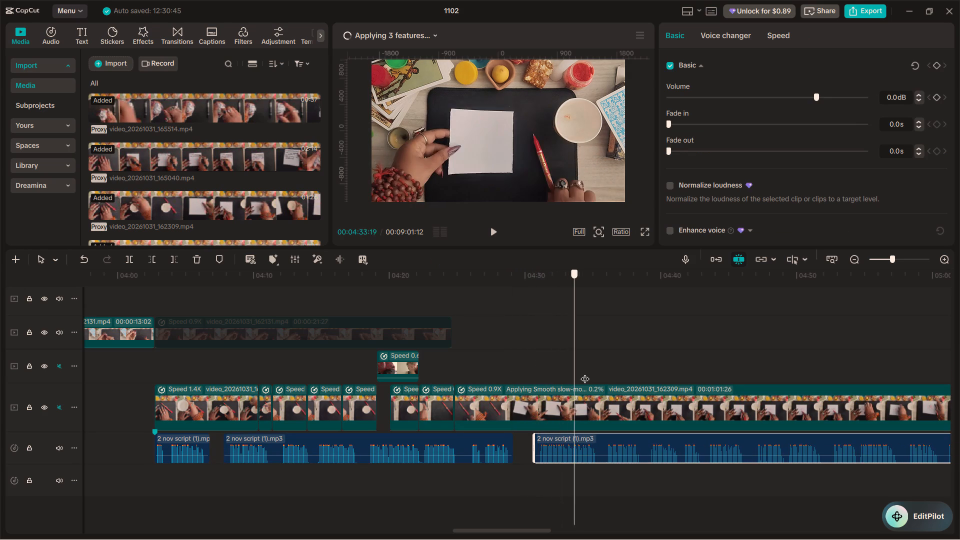
pyautogui.moveTo(585, 372); pyautogui.dragTo(600, 375)
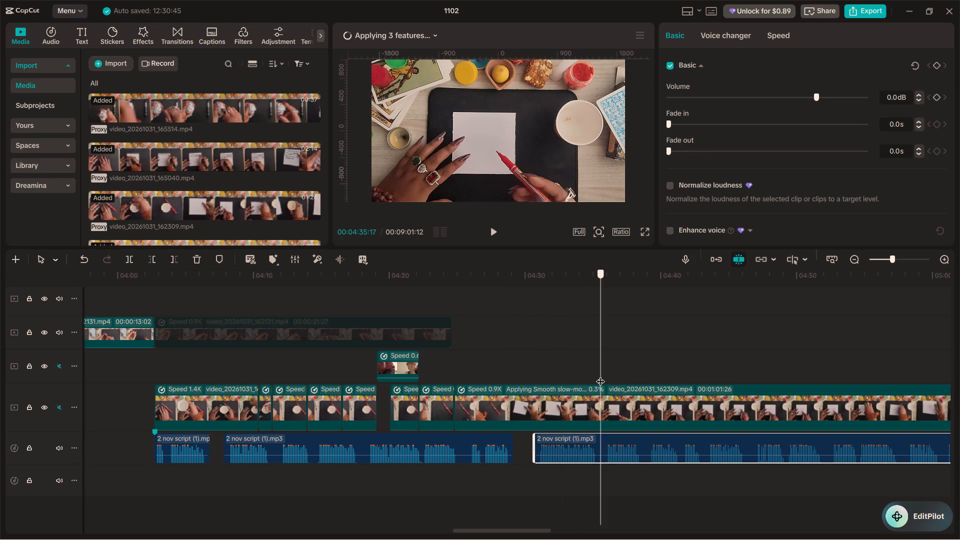
pyautogui.moveTo(600, 375); pyautogui.dragTo(602, 375)
pyautogui.click(603, 398)
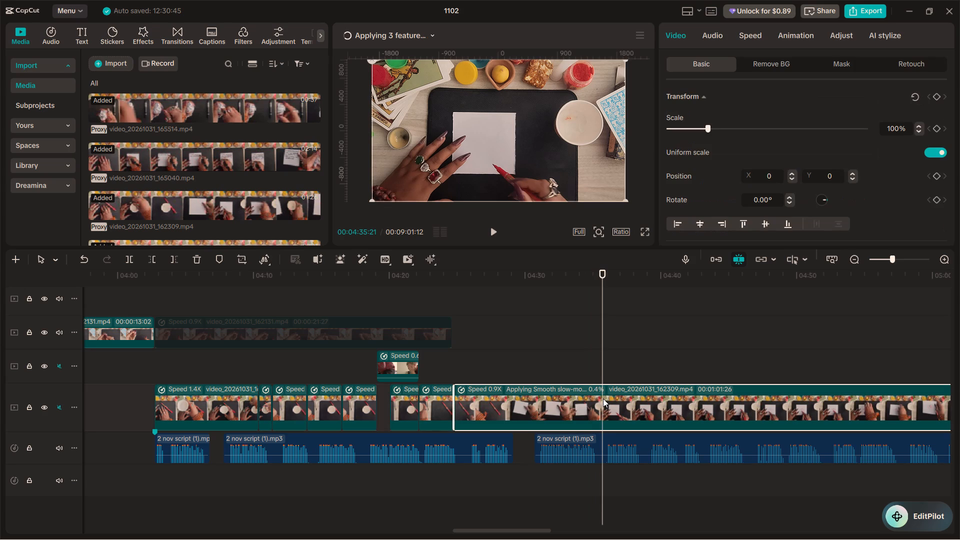
pyautogui.hotkey('ctrl', 'b')
pyautogui.click(576, 399)
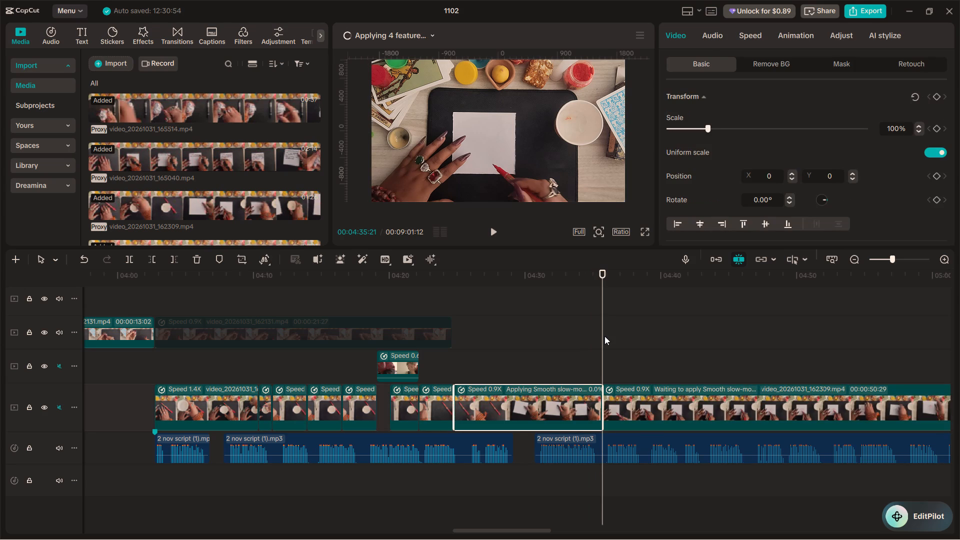
# Speed up the selected video_20261031_162309 section to about 1.7x by shortening it to end where the narration resumes near 04:30.
pyautogui.click(742, 39)
pyautogui.moveTo(597, 392); pyautogui.dragTo(528, 397)
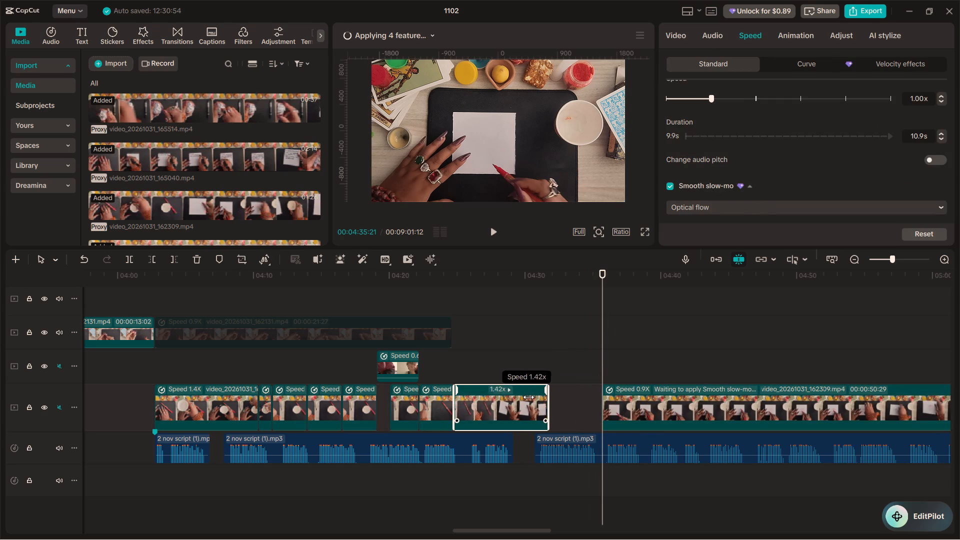
pyautogui.moveTo(528, 397); pyautogui.dragTo(528, 397)
pyautogui.click(502, 365)
pyautogui.press('space')
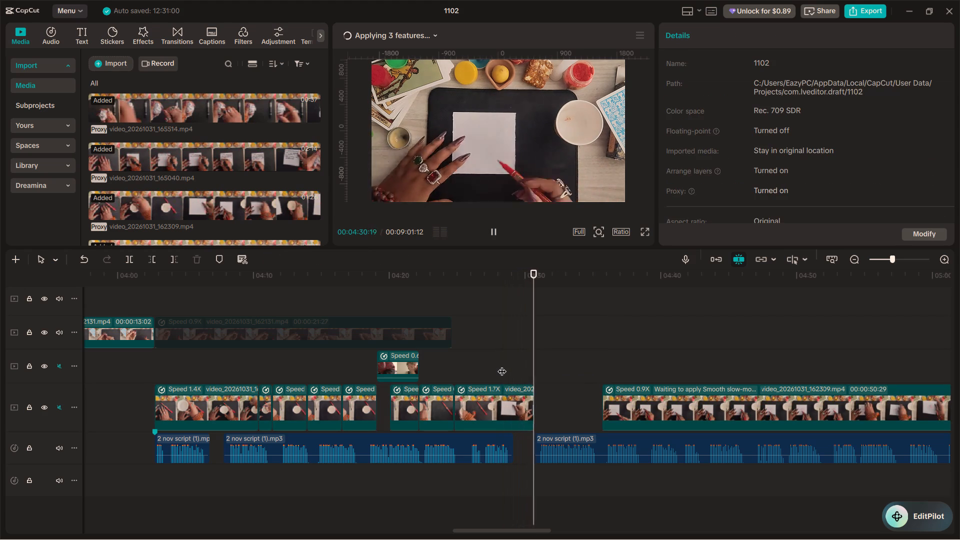
pyautogui.press('space')
# Move the remaining long video_20261031_162309 clip earlier so it starts directly after the sped-up section near 04:30.
pyautogui.moveTo(629, 394); pyautogui.dragTo(555, 392)
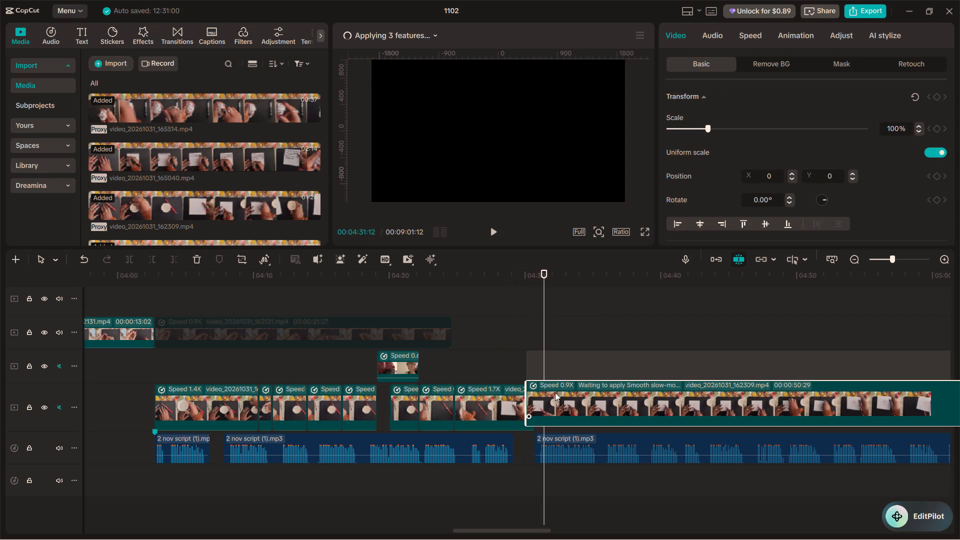
pyautogui.moveTo(555, 392); pyautogui.dragTo(560, 395)
# Play from about 04:29 to find the narration pause and split the '2 nov script (1).mp3' narration at 00:04:35:12.
pyautogui.click(524, 362)
pyautogui.press('space')
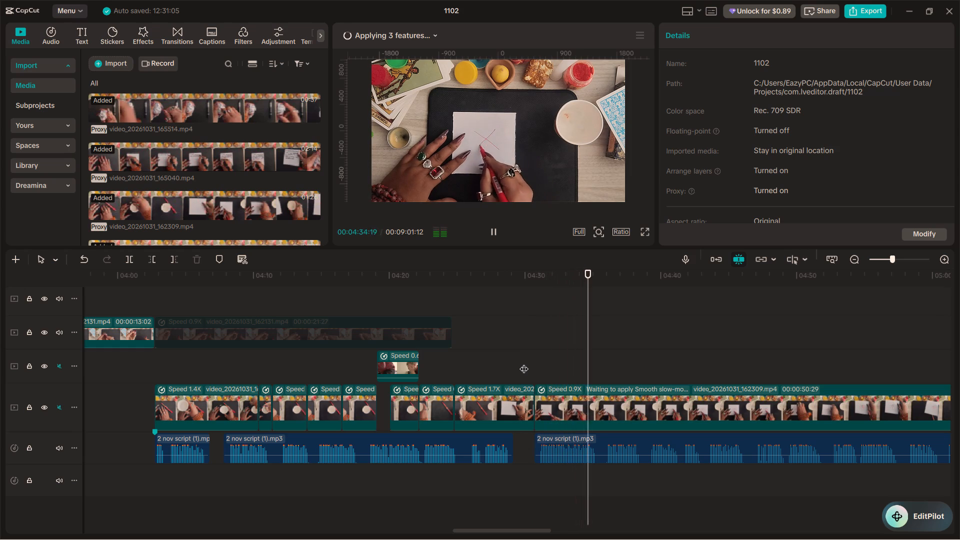
pyautogui.press('space')
pyautogui.click(606, 416)
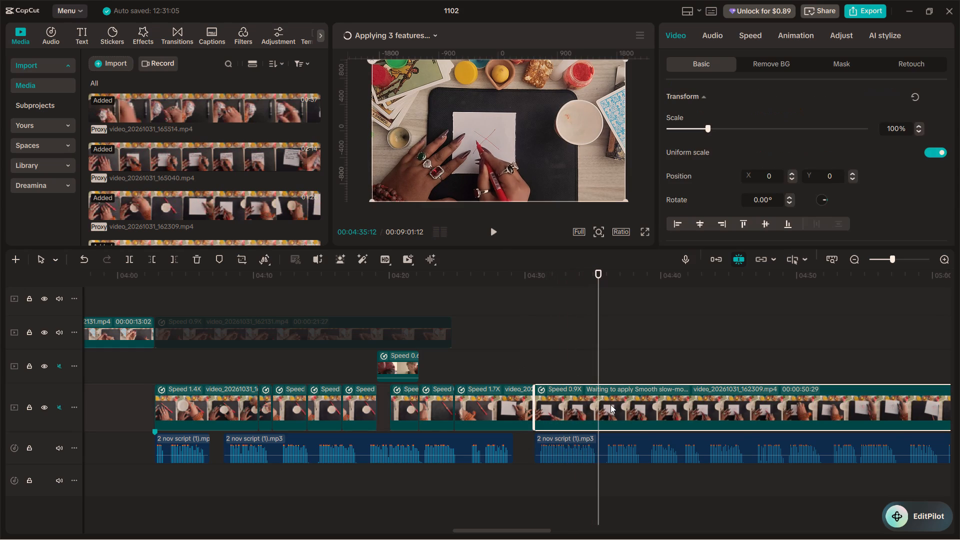
pyautogui.click(611, 459)
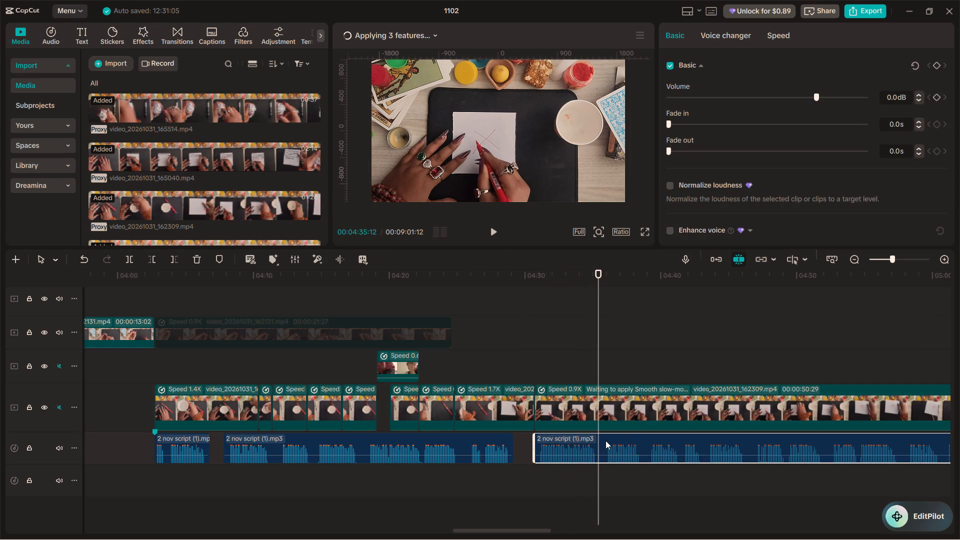
pyautogui.hotkey('ctrl', 'b')
# Play the long video_20261031_162309 clip from 04:35 against the narration and split it at 00:04:48:09, after the drawing is finished.
pyautogui.click(605, 412)
pyautogui.press('space')
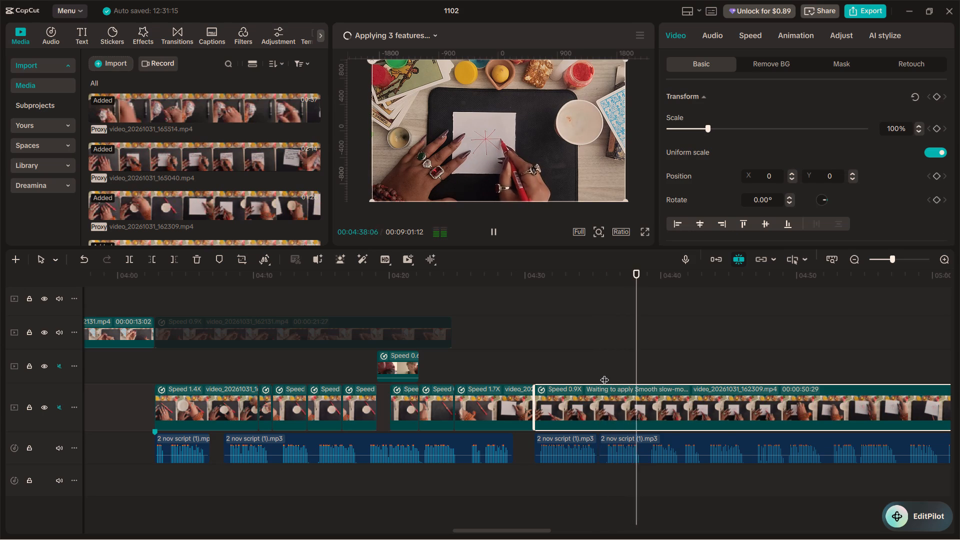
pyautogui.press('space')
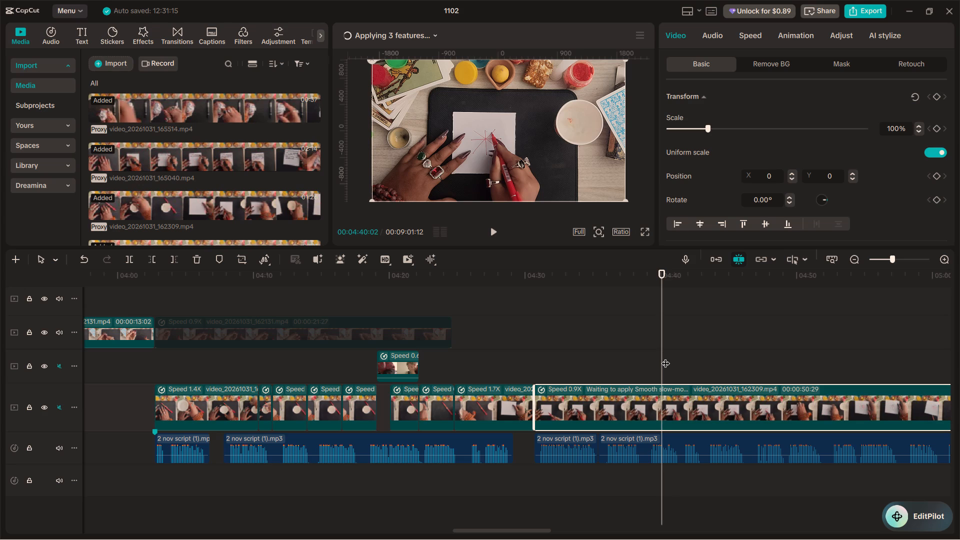
pyautogui.press('space')
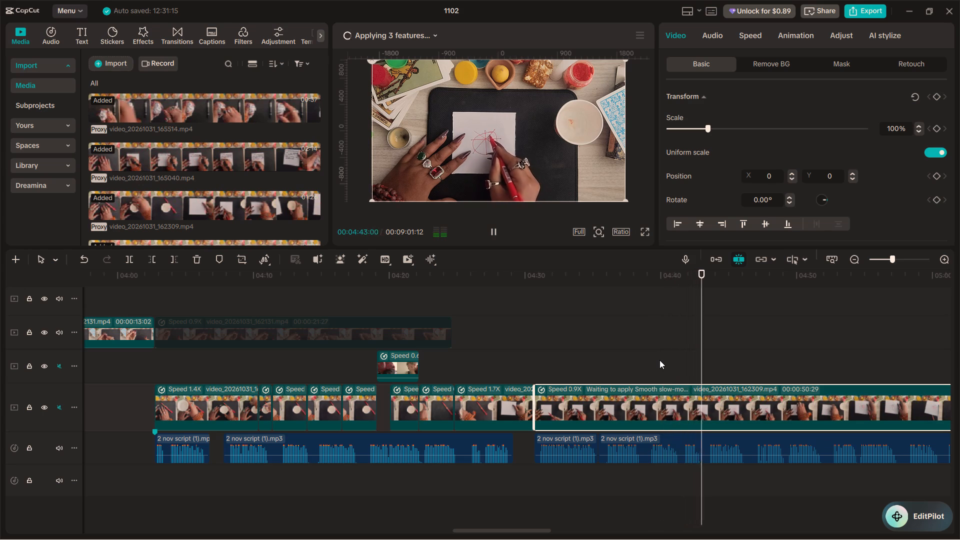
pyautogui.press('space')
pyautogui.press('space')
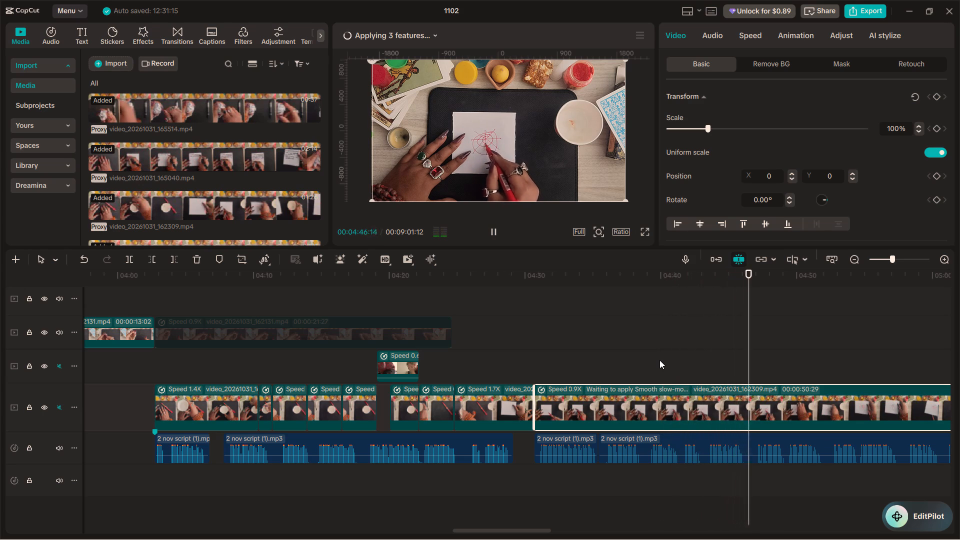
pyautogui.press('space')
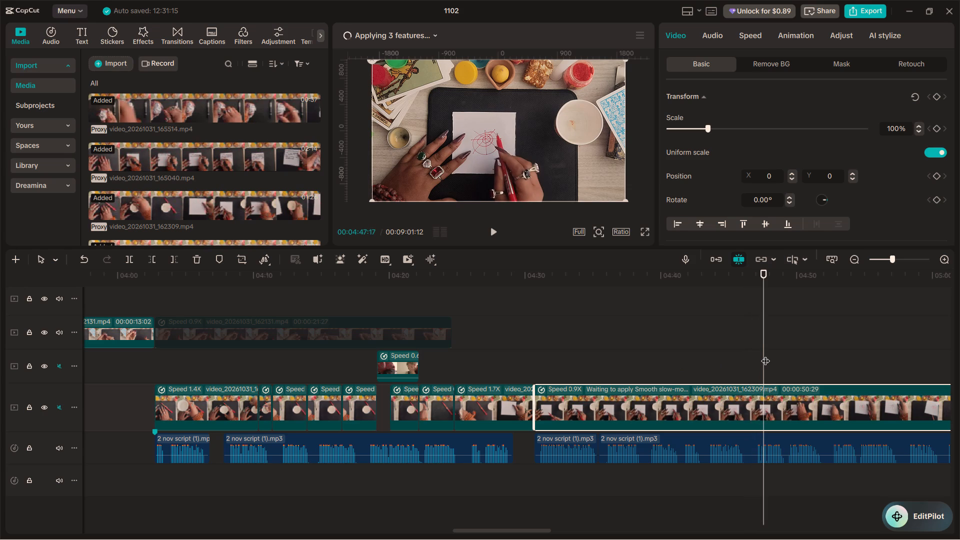
pyautogui.press('space')
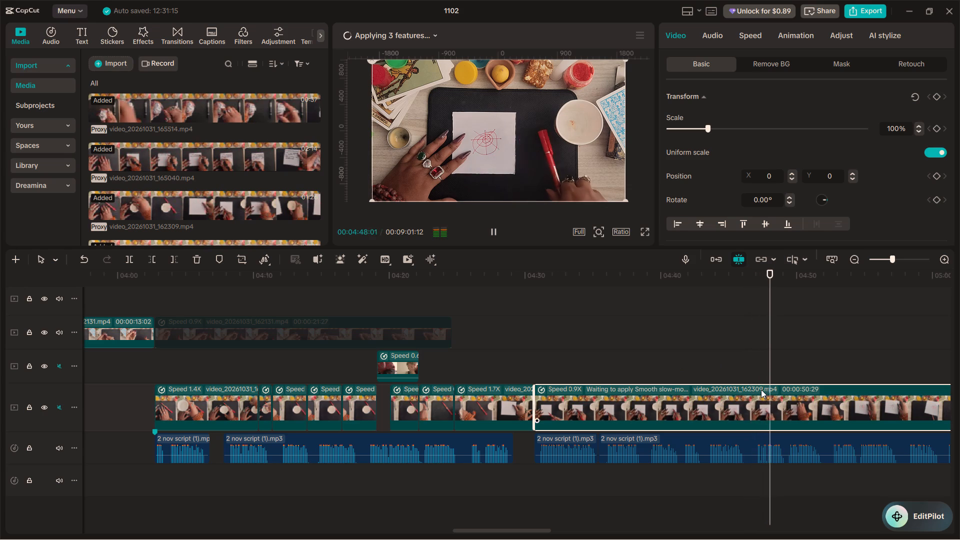
pyautogui.press('space')
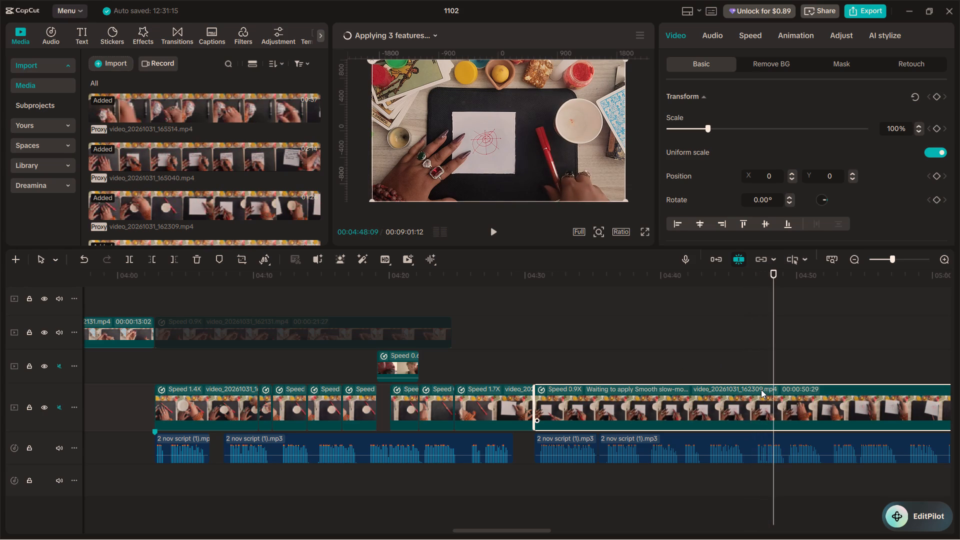
pyautogui.hotkey('ctrl', 'b')
# Set the speed of the video_20261031_162309 section before the 00:04:48:09 split to 1.00x and return the playhead to about 04:29.
pyautogui.click(720, 401)
pyautogui.click(749, 37)
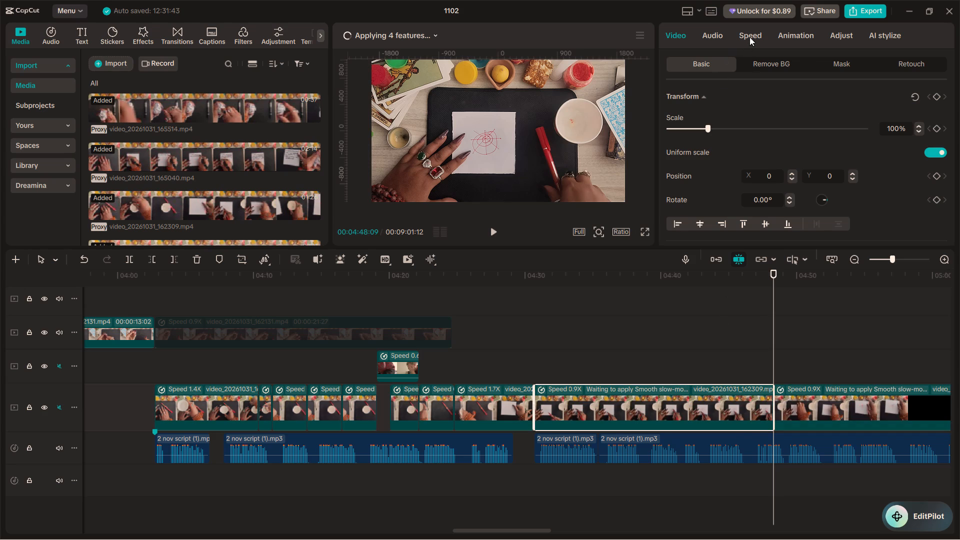
pyautogui.click(941, 103)
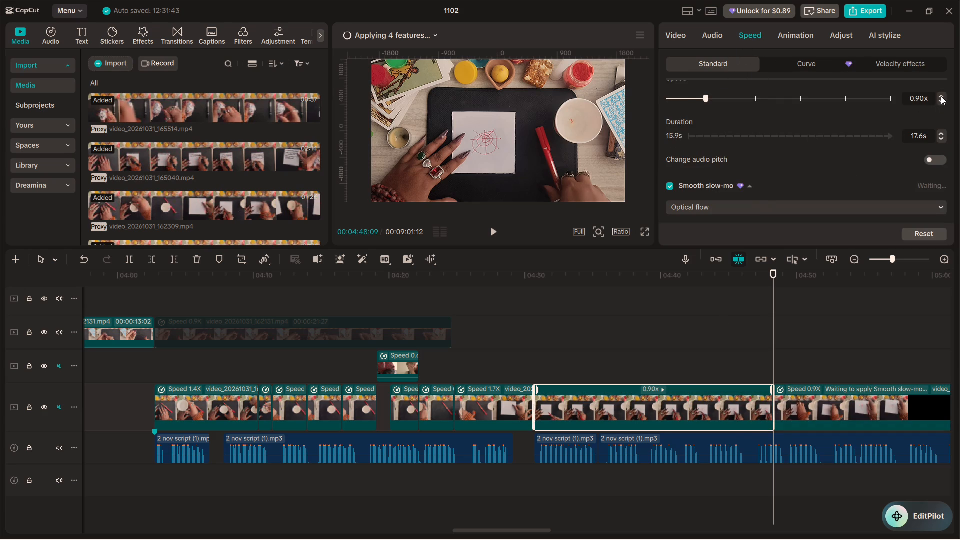
pyautogui.doubleClick(941, 96)
pyautogui.click(550, 320)
pyautogui.click(520, 310)
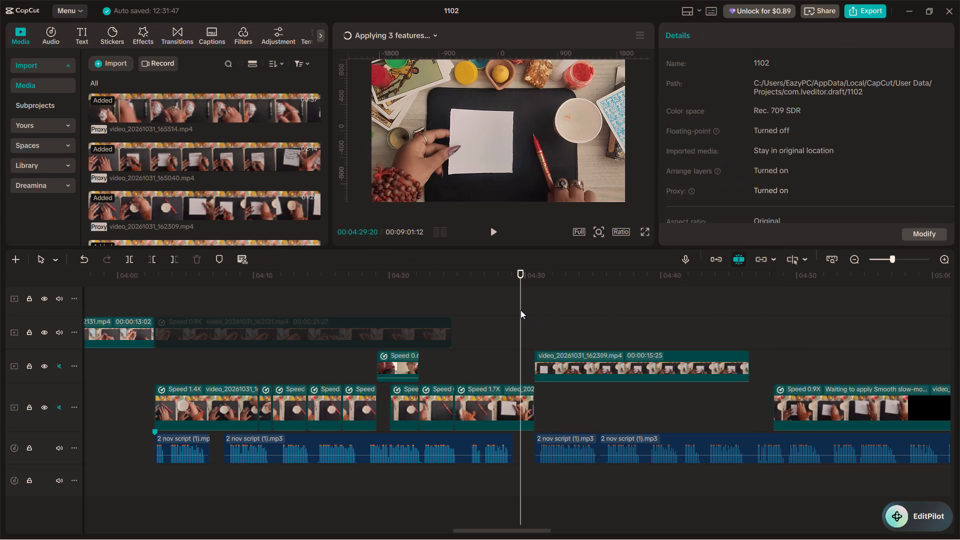
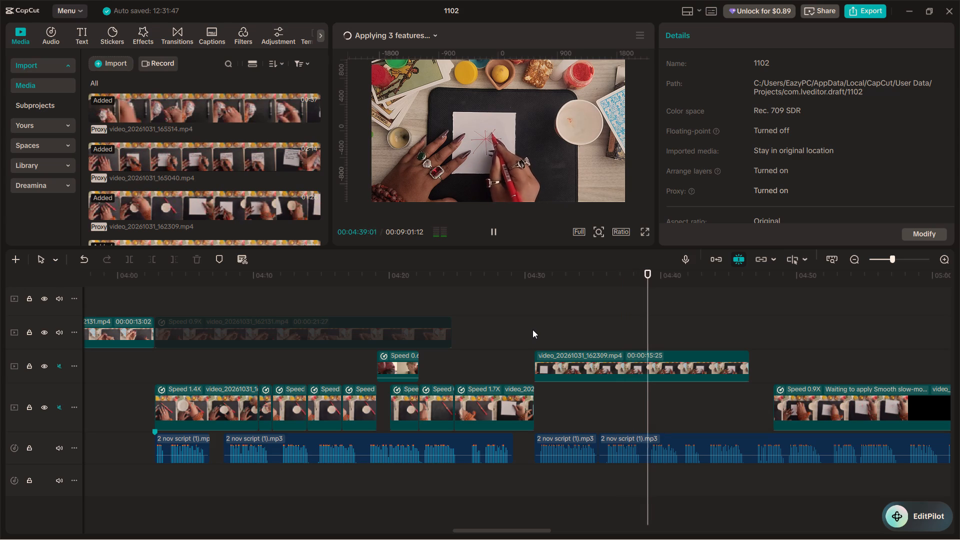
# Play the restored-speed video_20261031_162309 clip to about 04:46, then replay from about 04:31 to 04:35 to check it against the narration.
pyautogui.press('space')
pyautogui.press('space')
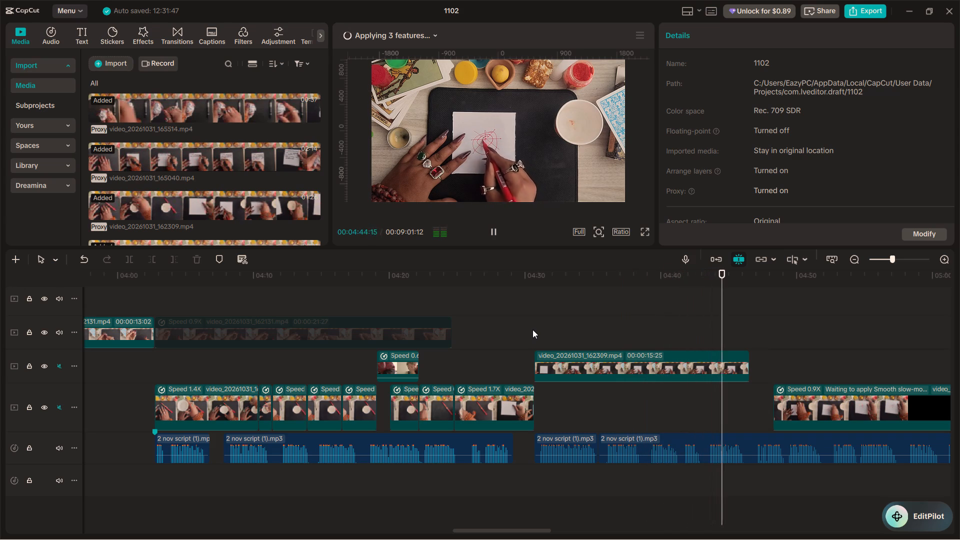
pyautogui.press('space')
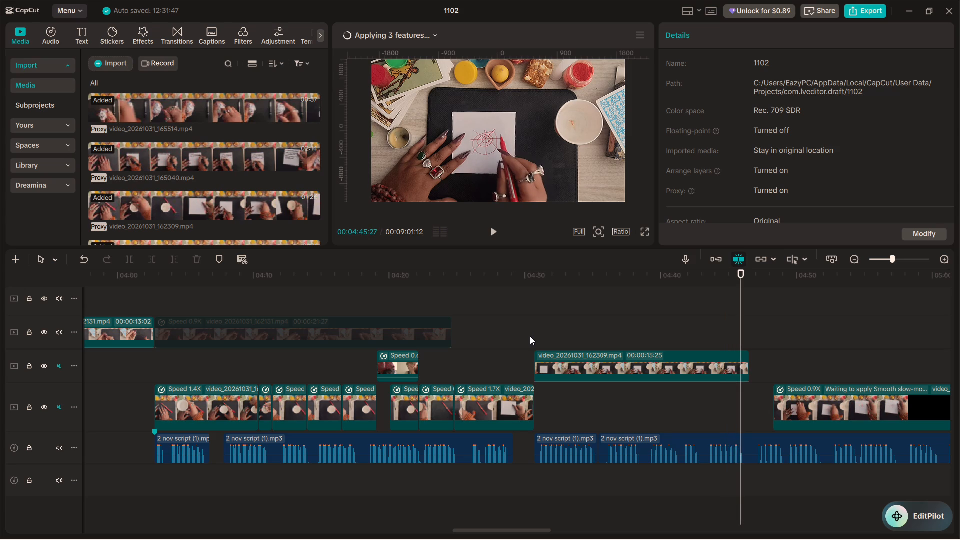
pyautogui.click(597, 375)
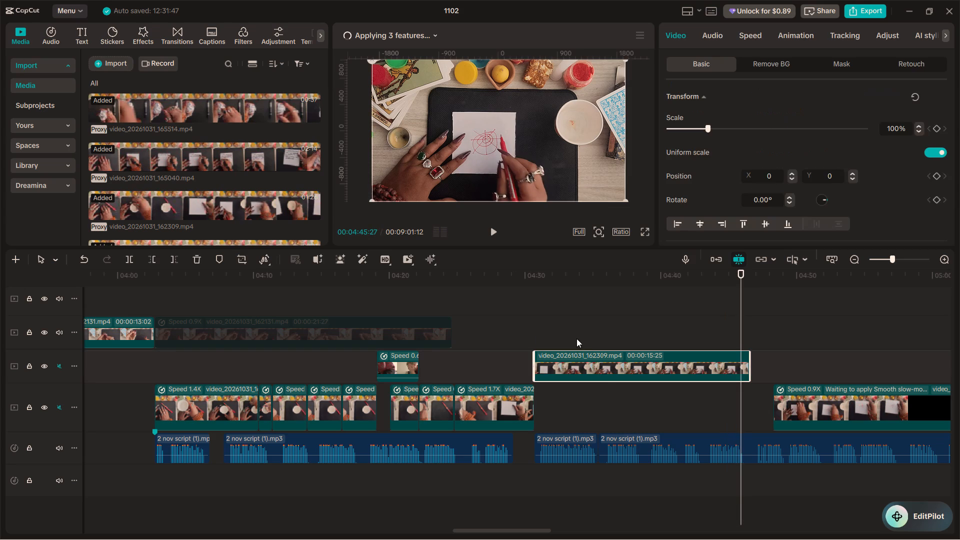
pyautogui.click(548, 325)
pyautogui.press('space')
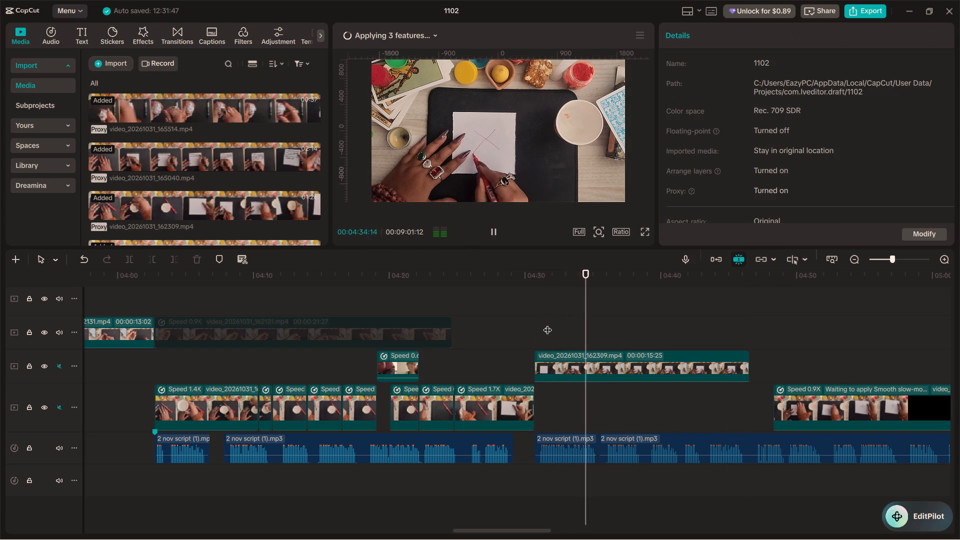
pyautogui.press('space')
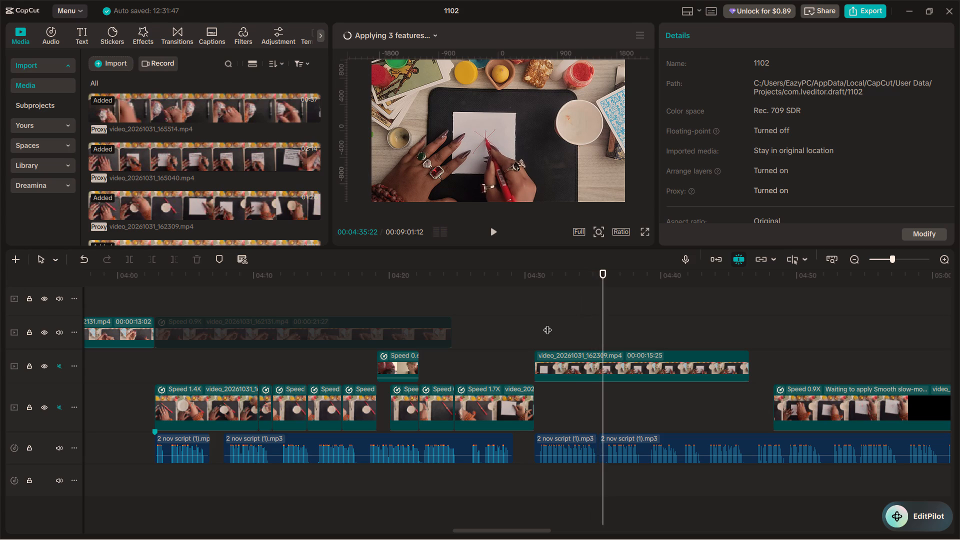
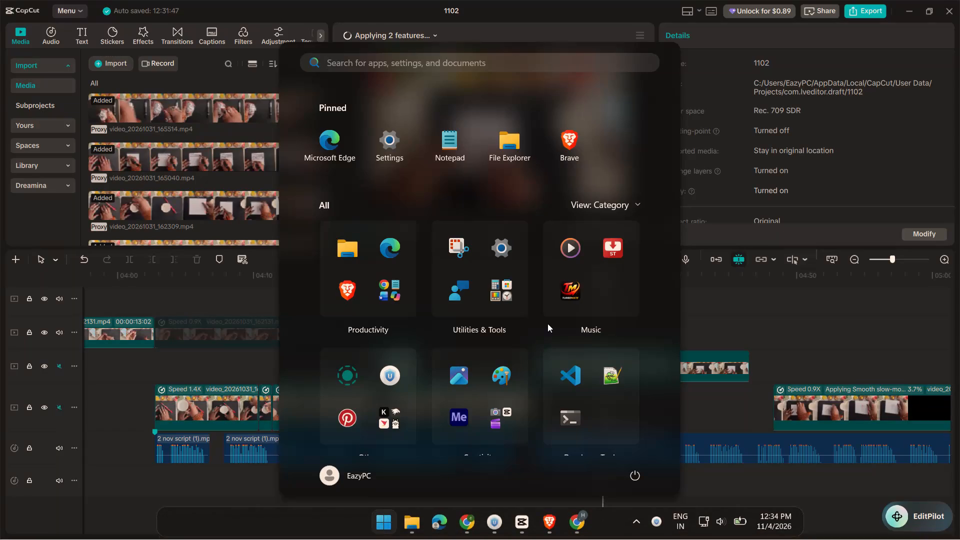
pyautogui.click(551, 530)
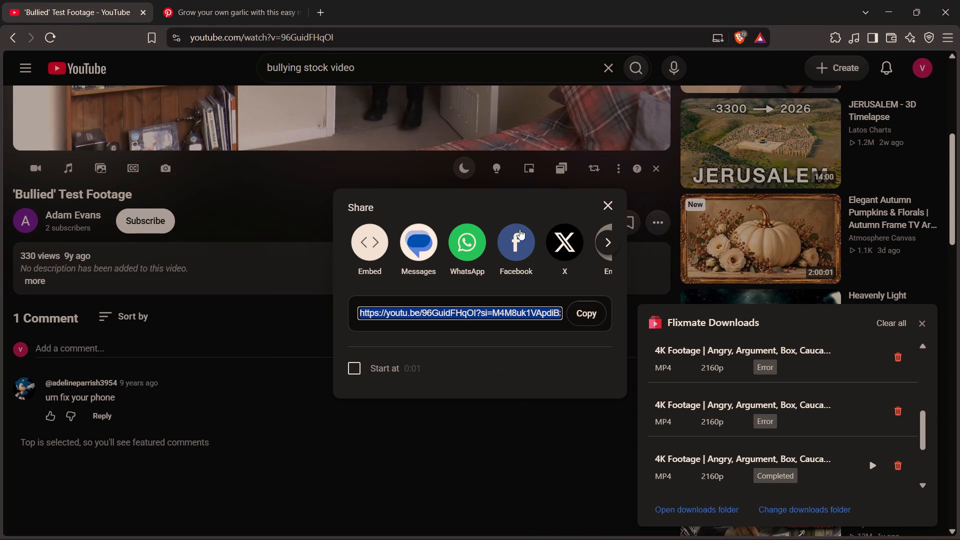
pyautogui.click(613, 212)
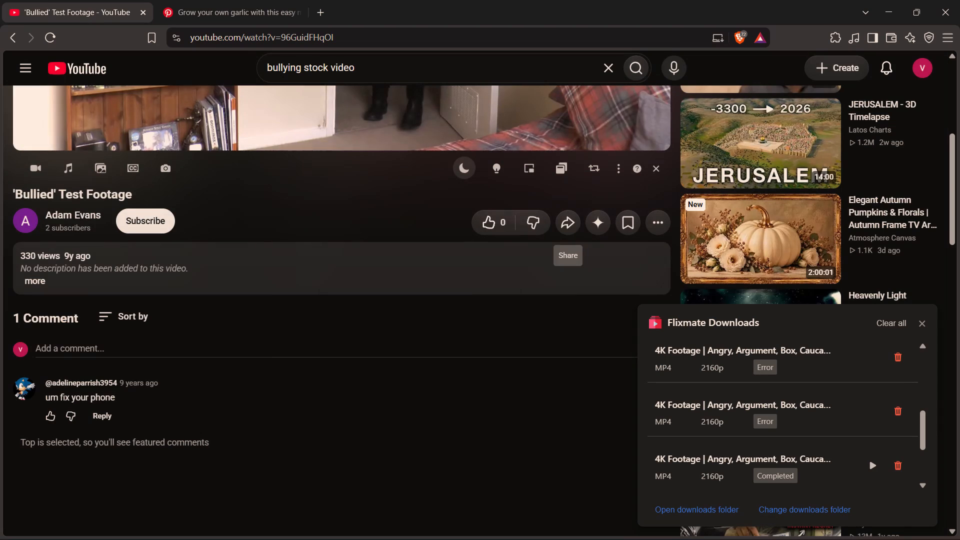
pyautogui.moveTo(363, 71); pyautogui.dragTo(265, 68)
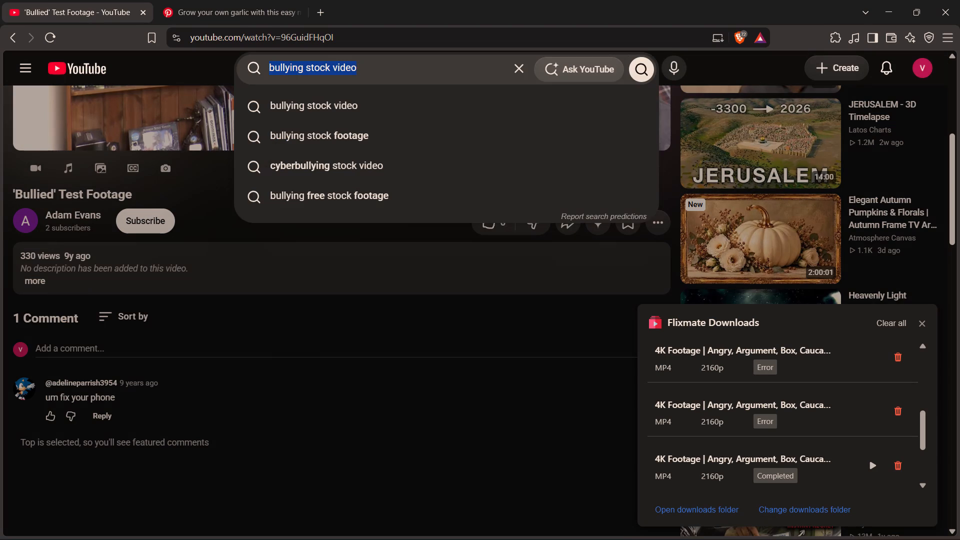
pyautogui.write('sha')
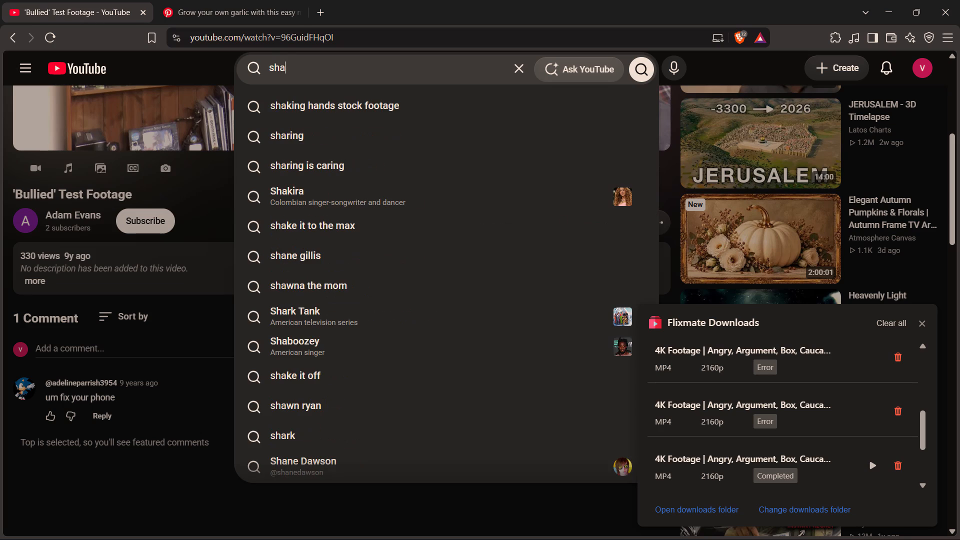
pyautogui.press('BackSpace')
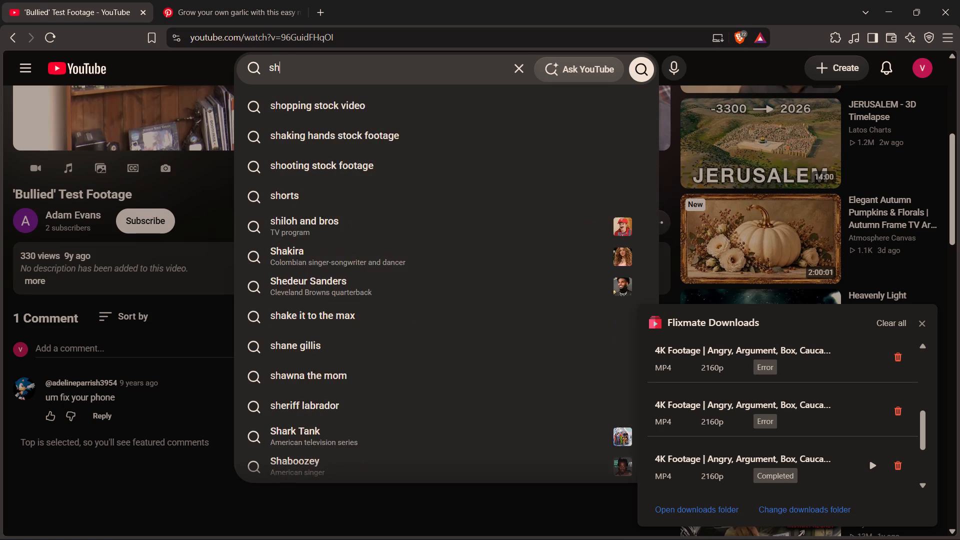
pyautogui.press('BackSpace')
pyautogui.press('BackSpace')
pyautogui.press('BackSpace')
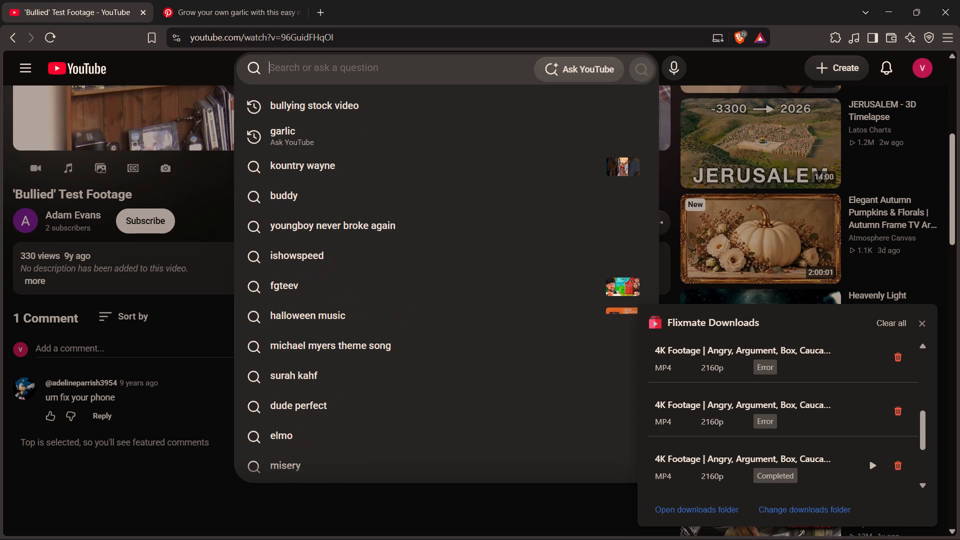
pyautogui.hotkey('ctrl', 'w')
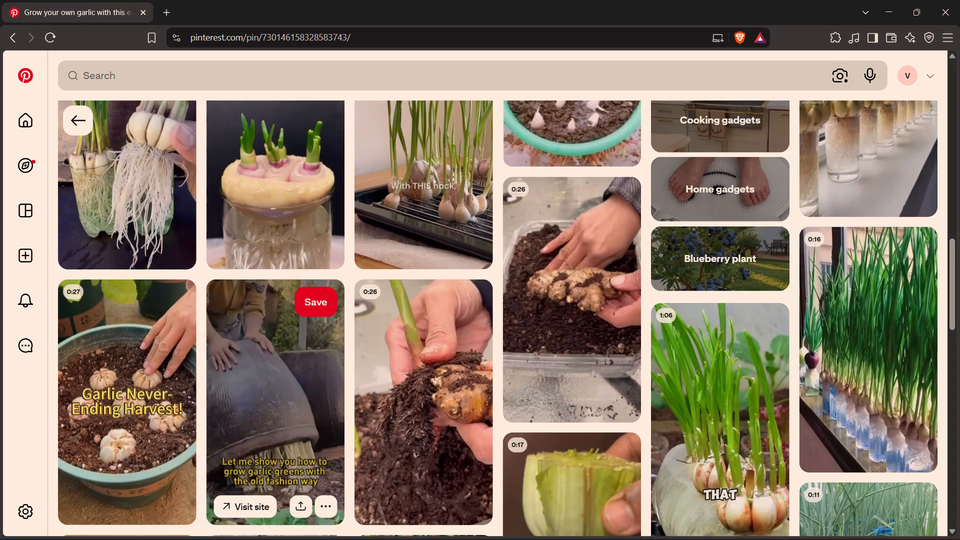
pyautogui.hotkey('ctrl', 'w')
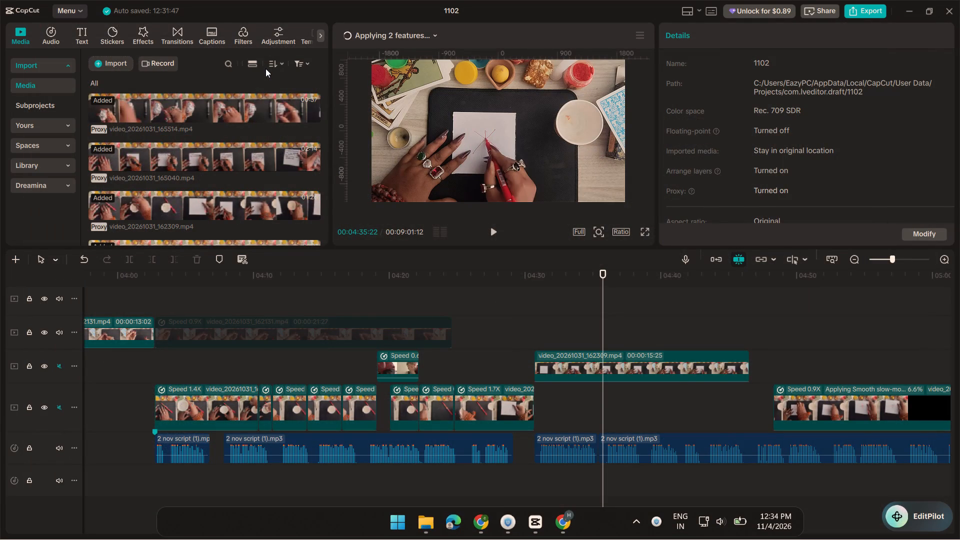
# Switch to a fresh Brave window and open YouTube.
pyautogui.click(398, 527)
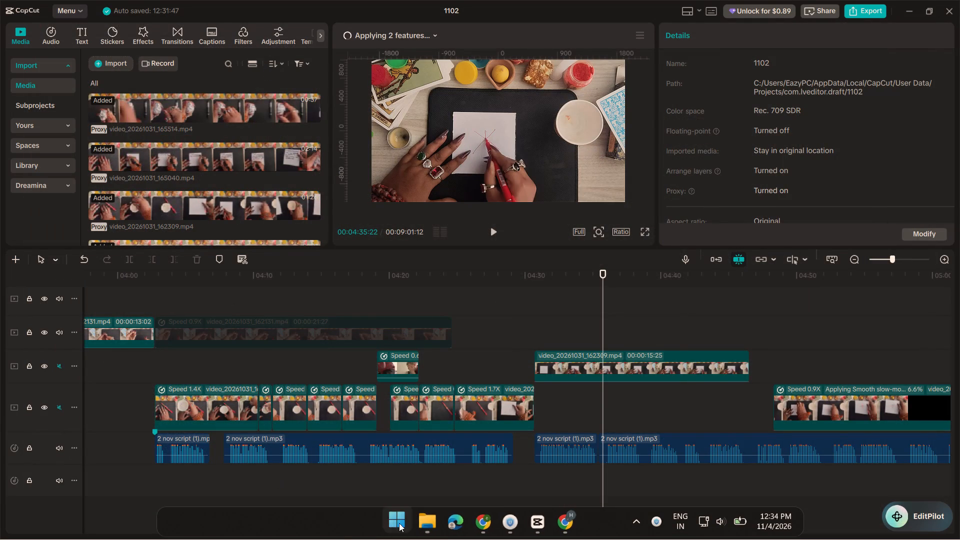
pyautogui.click(567, 144)
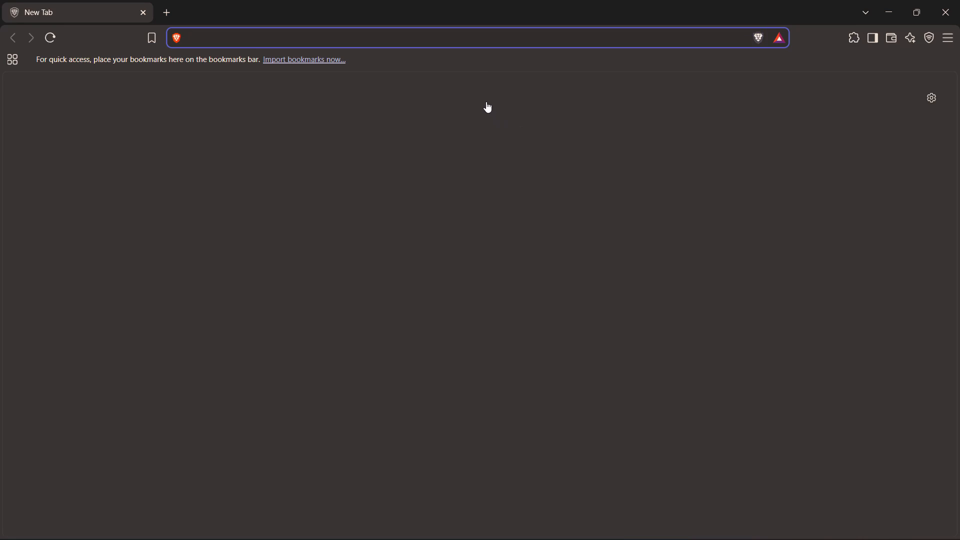
pyautogui.click(537, 121)
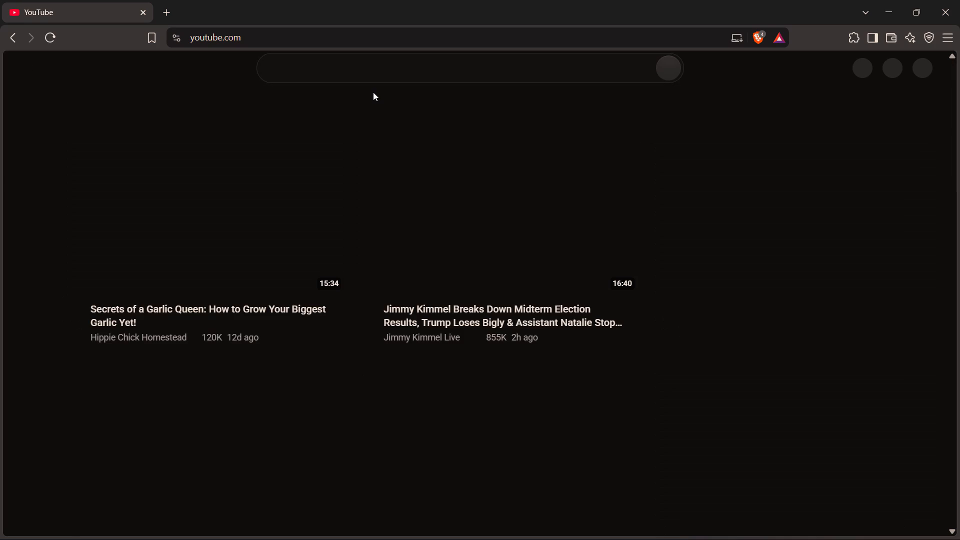
# Search YouTube for "shah rukh khan waving fans outside mannat".
pyautogui.click(380, 71)
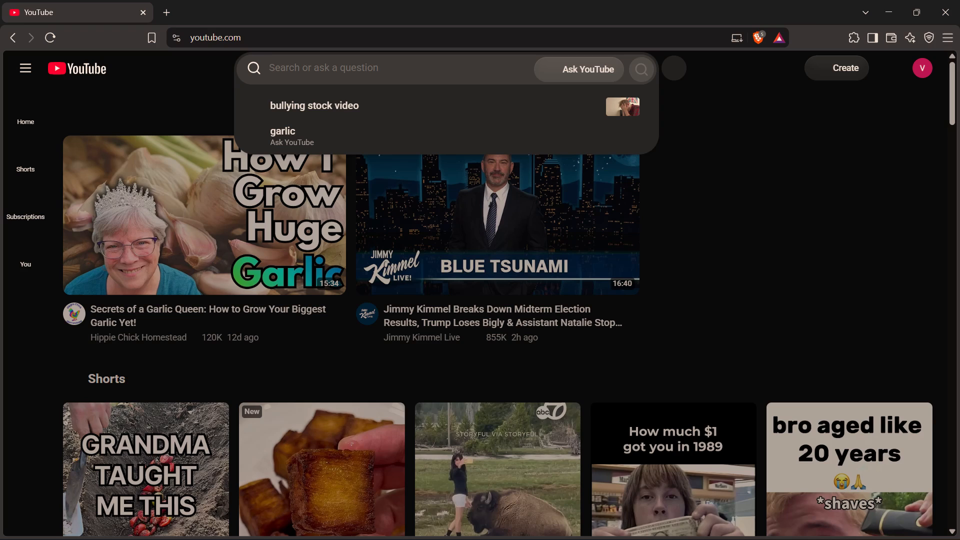
pyautogui.write('sha')
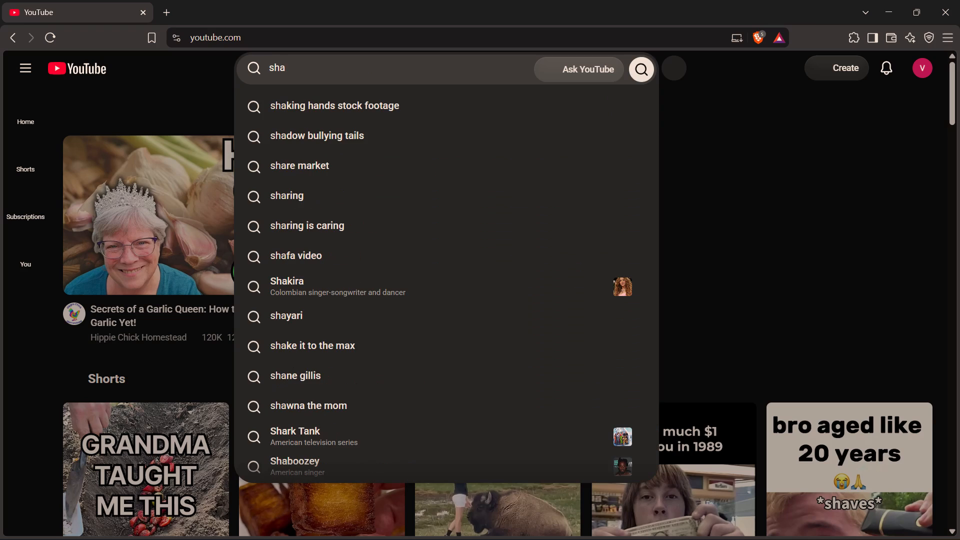
pyautogui.write('hru')
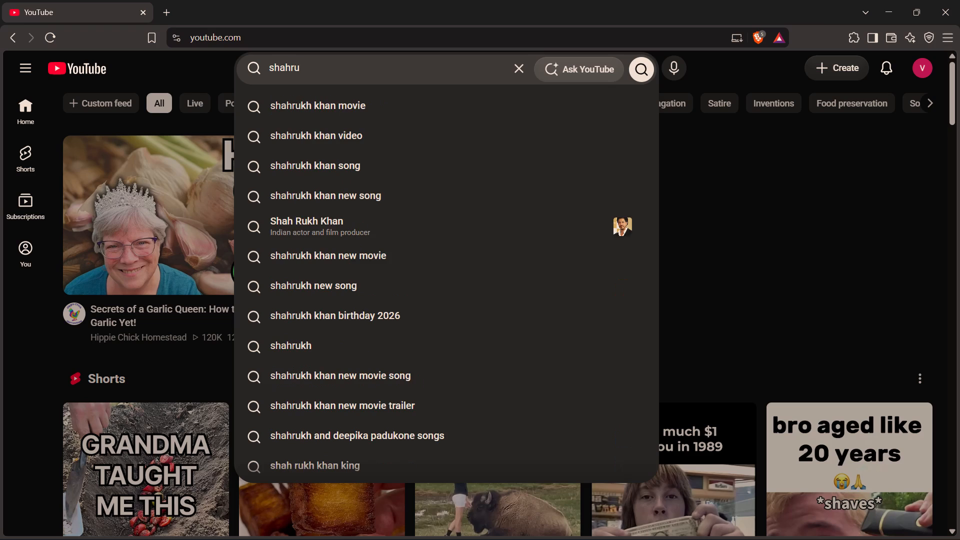
pyautogui.write('kh khan')
pyautogui.press('space')
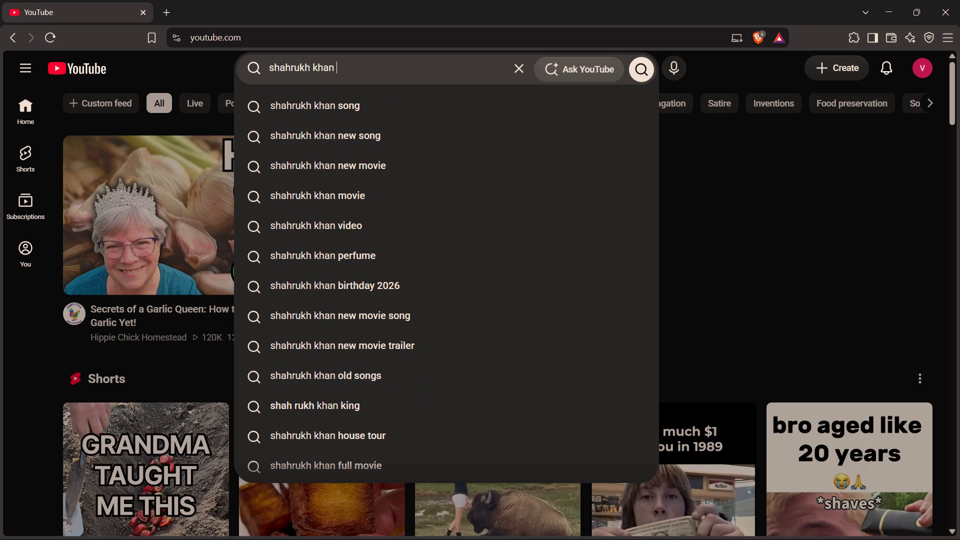
pyautogui.write('waving')
pyautogui.press('space')
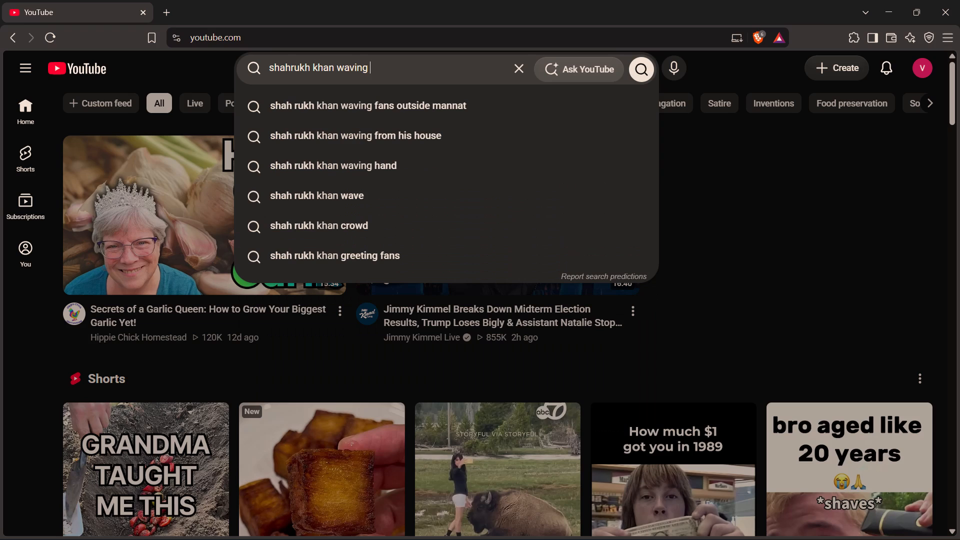
pyautogui.press('Up')
pyautogui.press('Up')
pyautogui.press('Up')
pyautogui.press('Up')
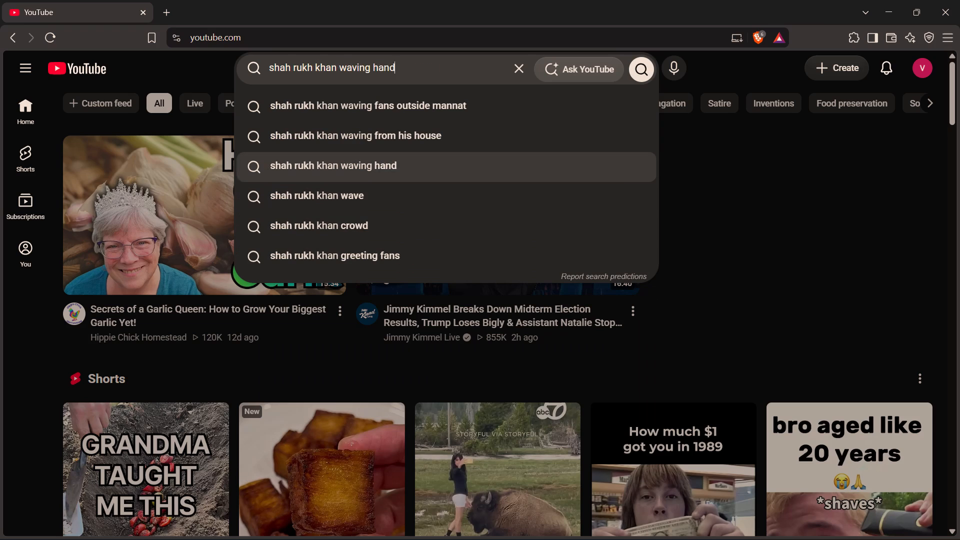
pyautogui.press('Up')
pyautogui.press('Up')
pyautogui.press('Return')
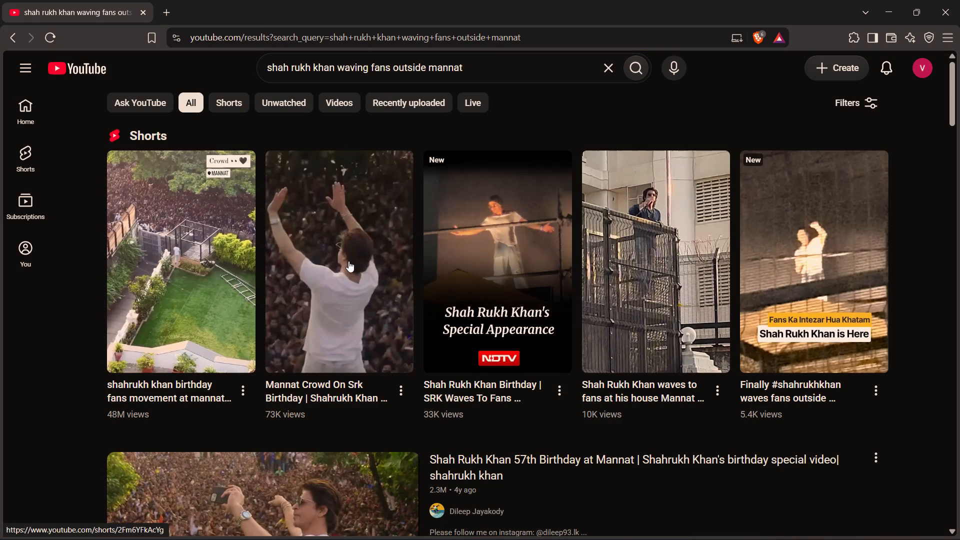
# Preview the "Mannat Crowd On Srk Birthday" Short, pause it, and return to the search results.
pyautogui.click(348, 261)
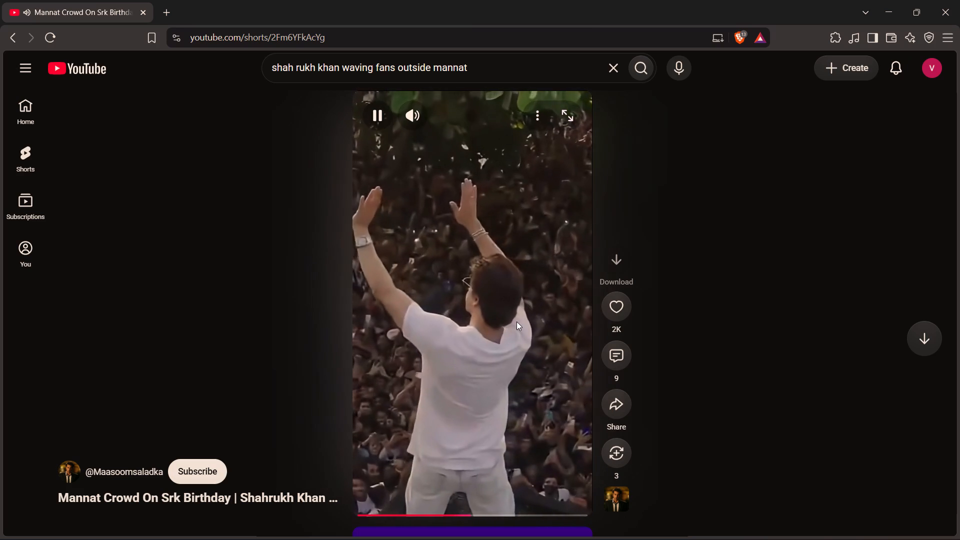
pyautogui.click(515, 327)
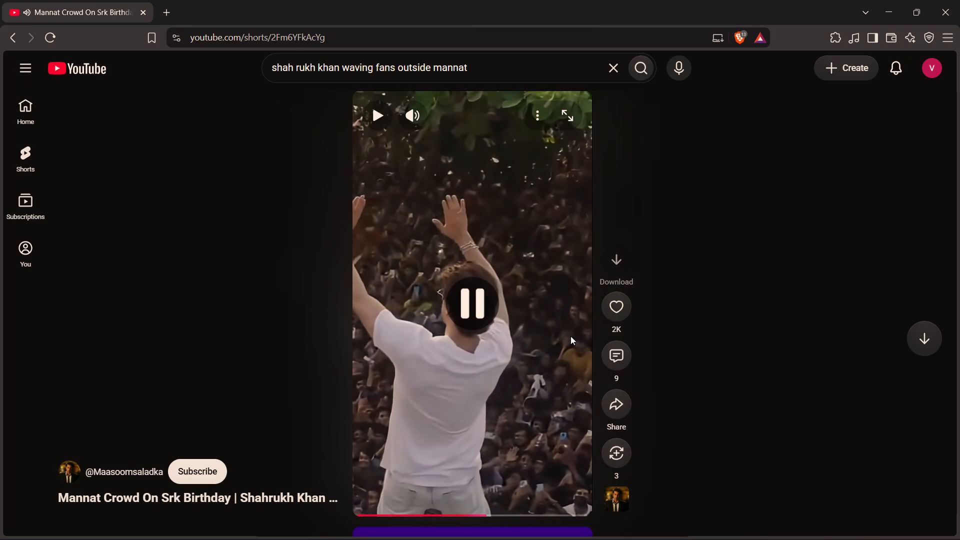
pyautogui.click(4, 31)
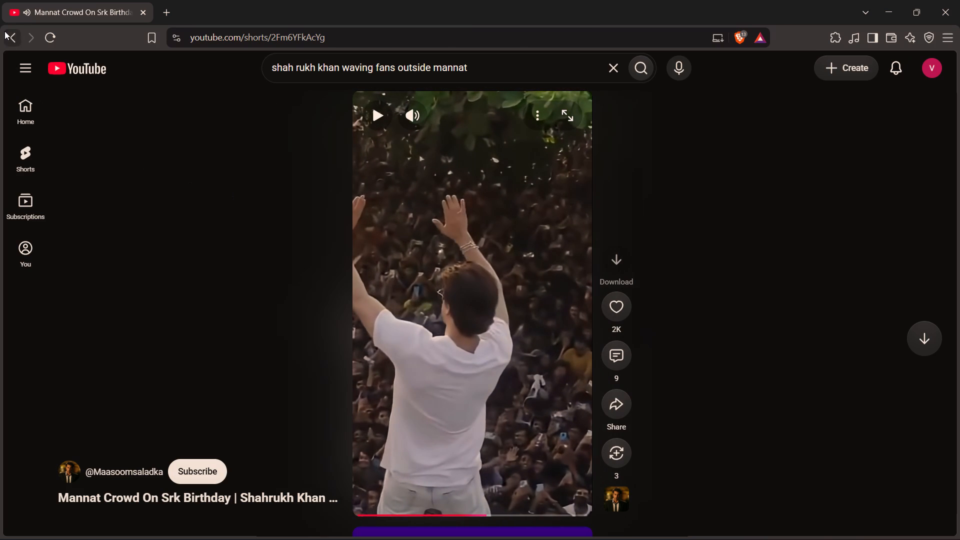
# Open the "Shah Rukh Khan 57th Birthday at Mannat" video and skim through its opening seconds.
pyautogui.scroll(-3, 457, 263)
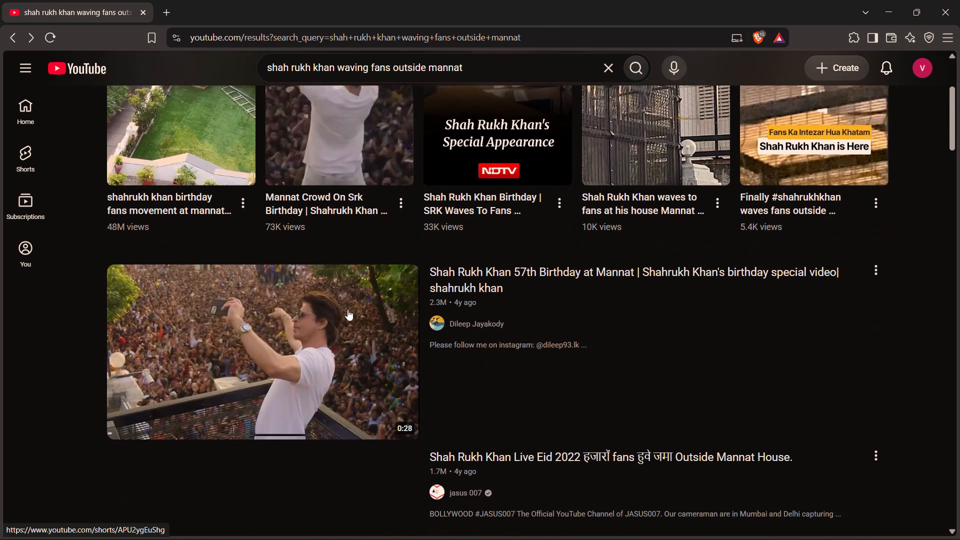
pyautogui.click(321, 326)
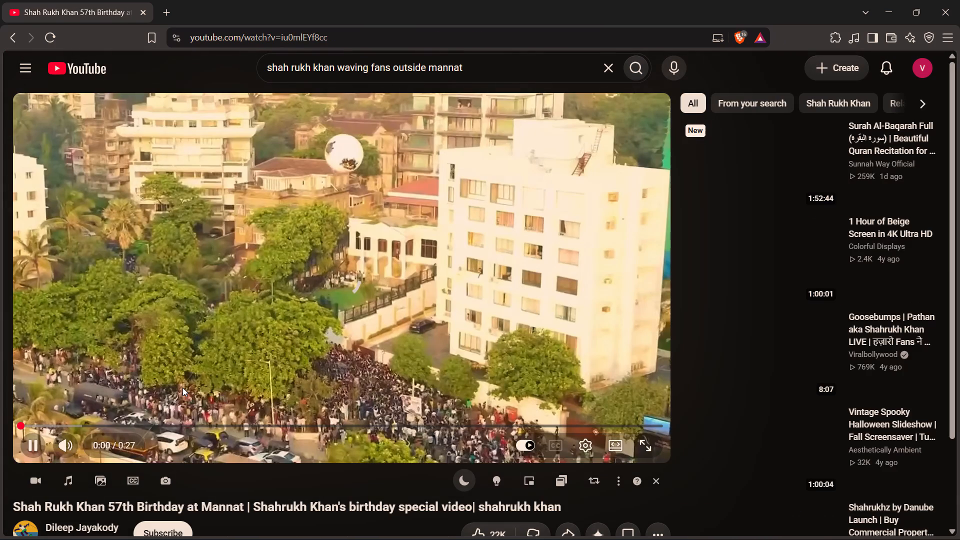
pyautogui.click(46, 424)
pyautogui.moveTo(46, 424); pyautogui.dragTo(88, 425)
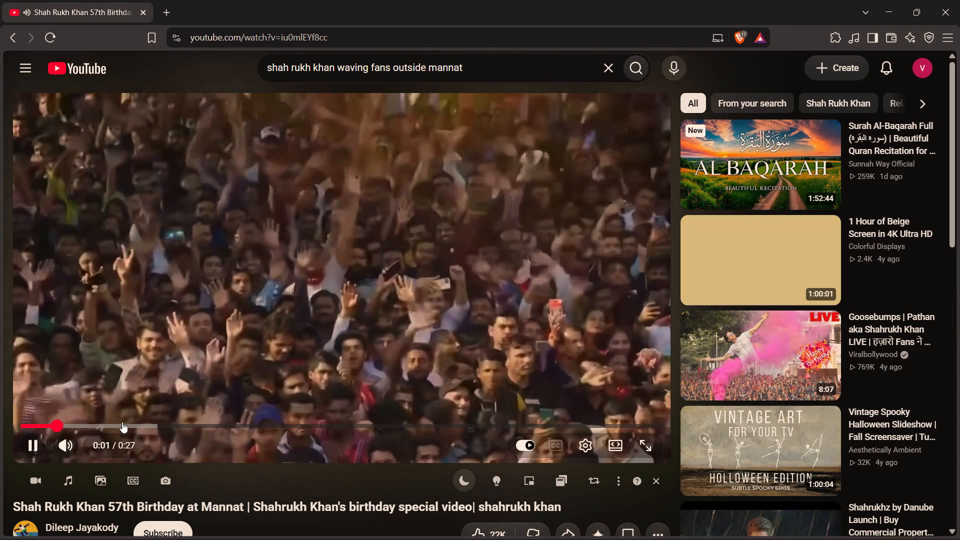
# Open the playback quality options for the Shah Rukh Khan 57th Birthday video.
pyautogui.click(581, 444)
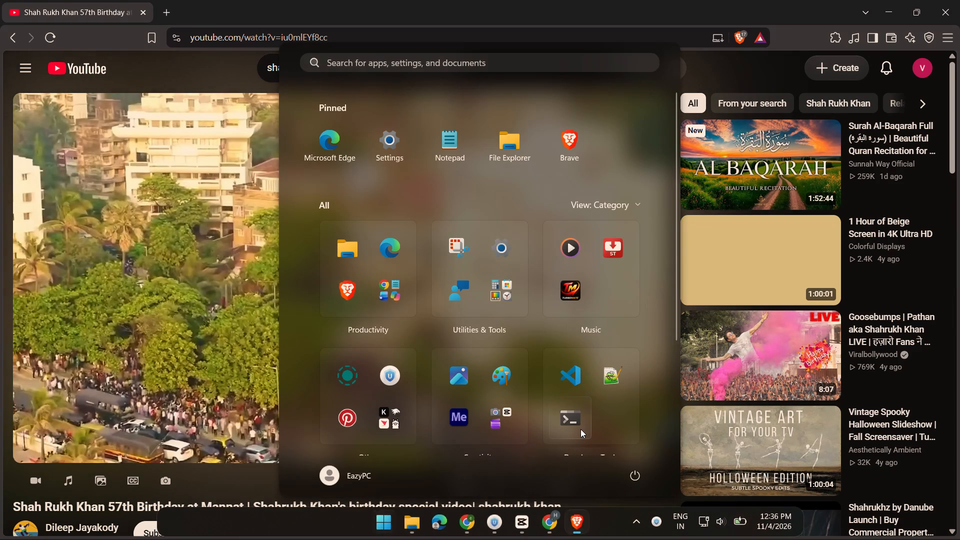
pyautogui.click(586, 443)
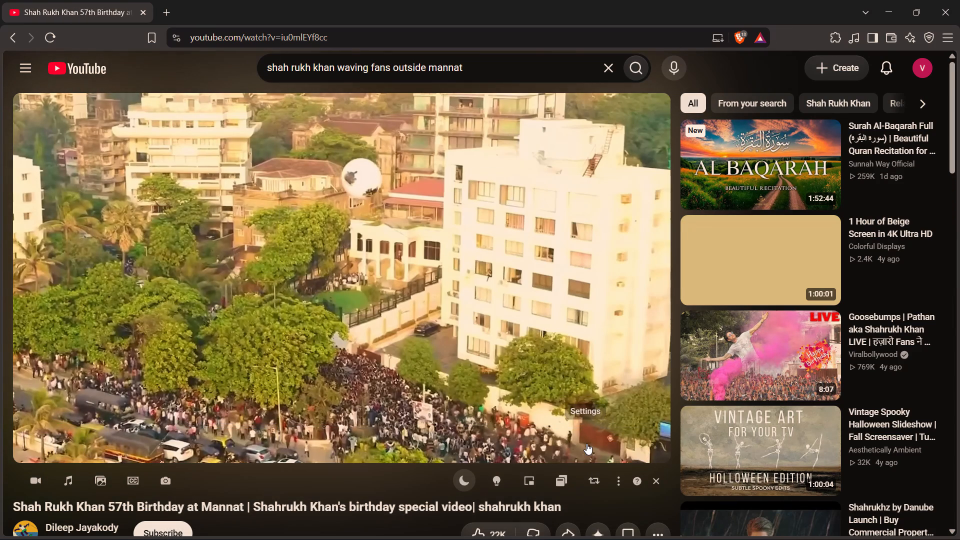
pyautogui.click(583, 445)
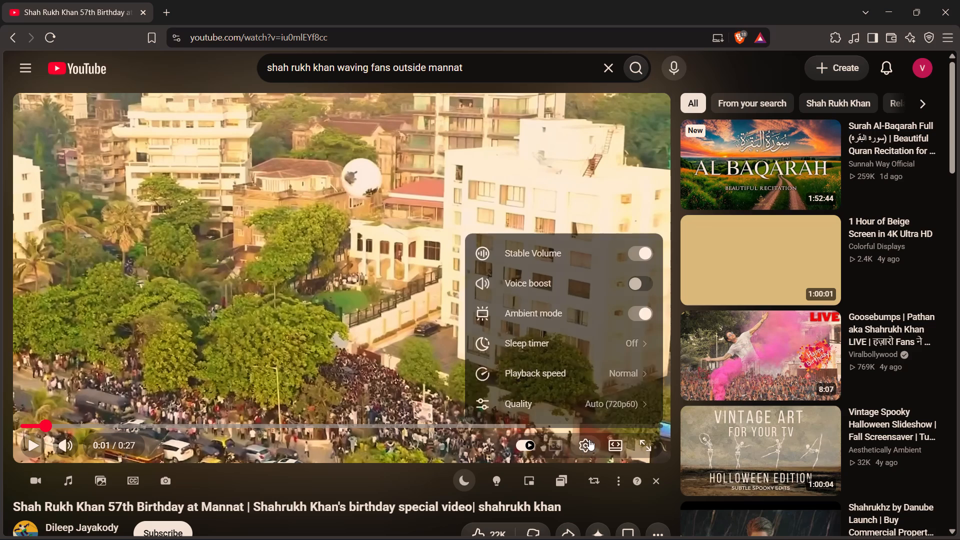
pyautogui.click(608, 406)
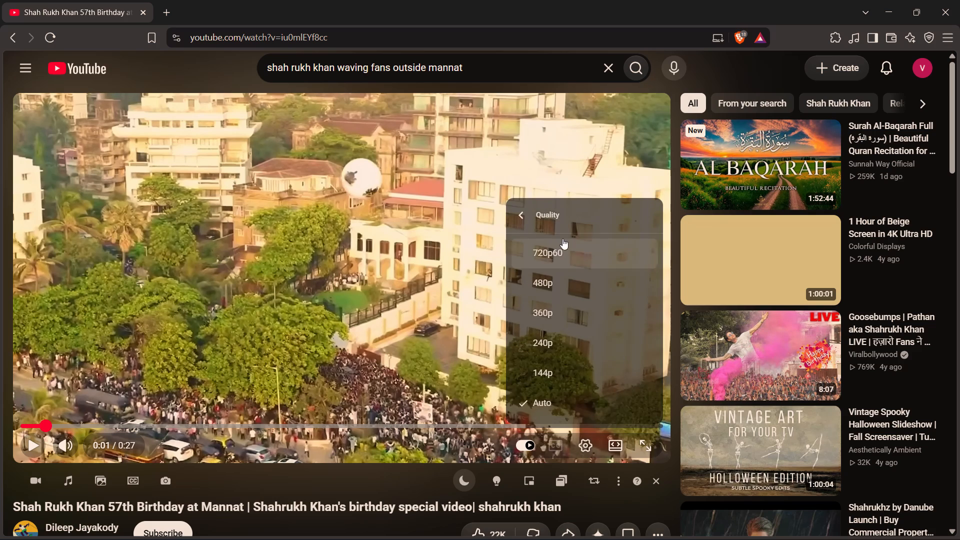
# Leave the 57th Birthday video's quality options and return to the top of the search results.
pyautogui.click(515, 211)
pyautogui.click(14, 30)
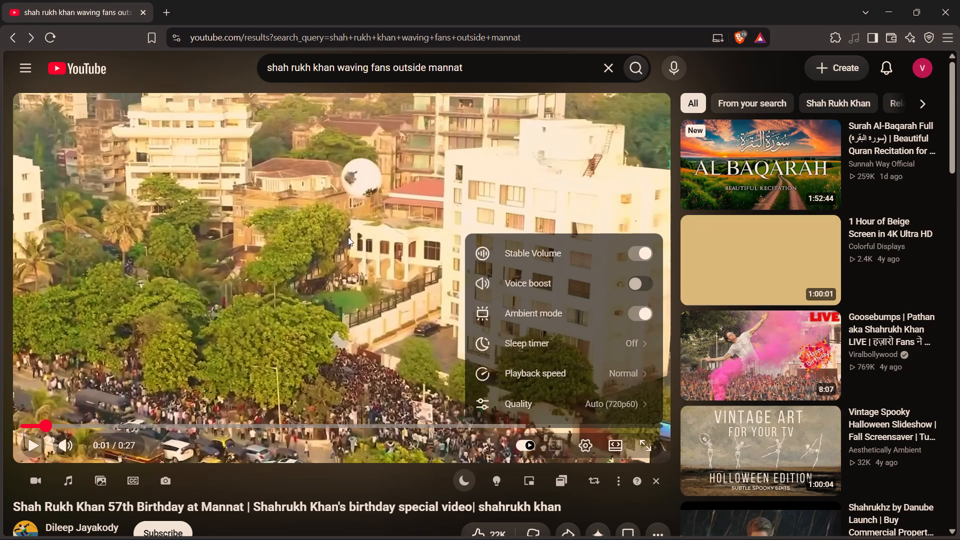
pyautogui.scroll(4, 381, 249)
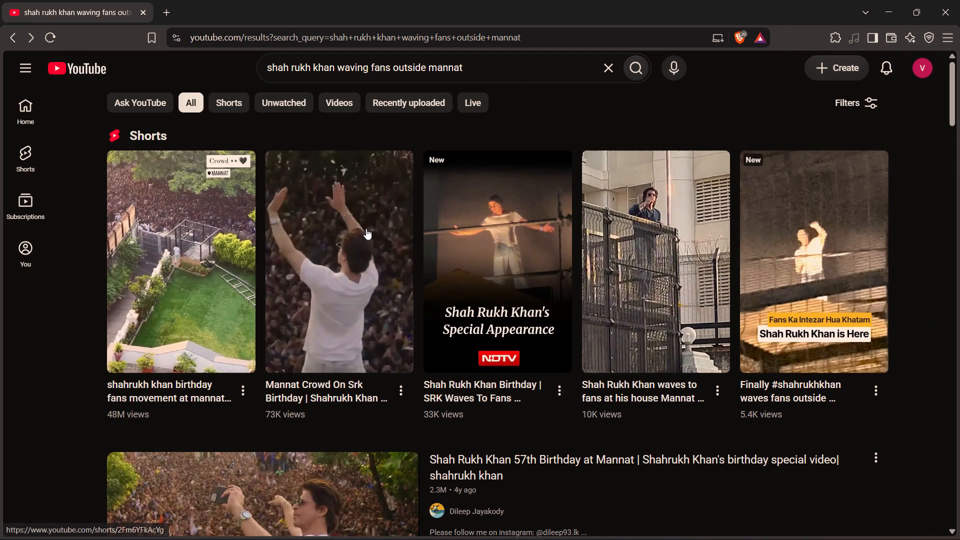
# Open the "Mannat Crowd On Srk Birthday" Short, pause it, and copy its share link.
pyautogui.click(366, 228)
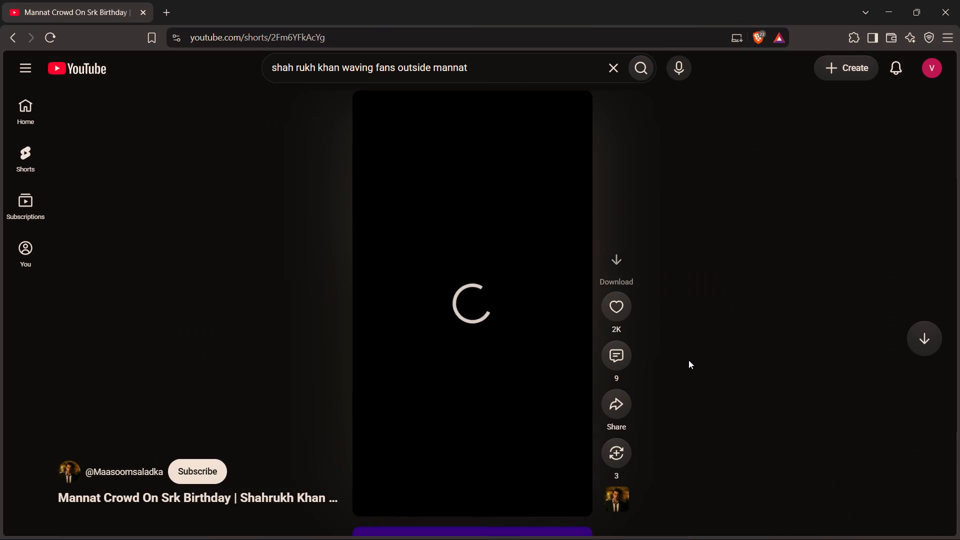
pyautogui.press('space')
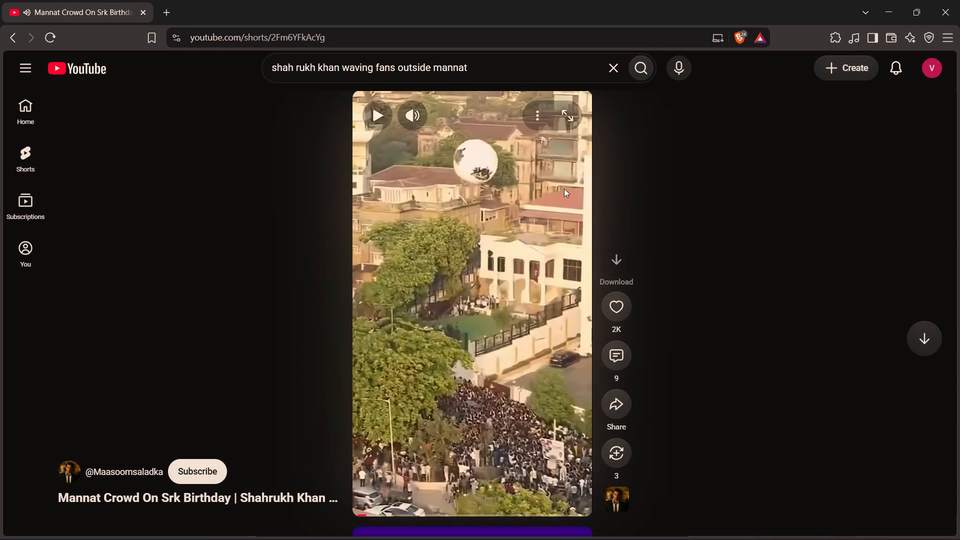
pyautogui.click(618, 396)
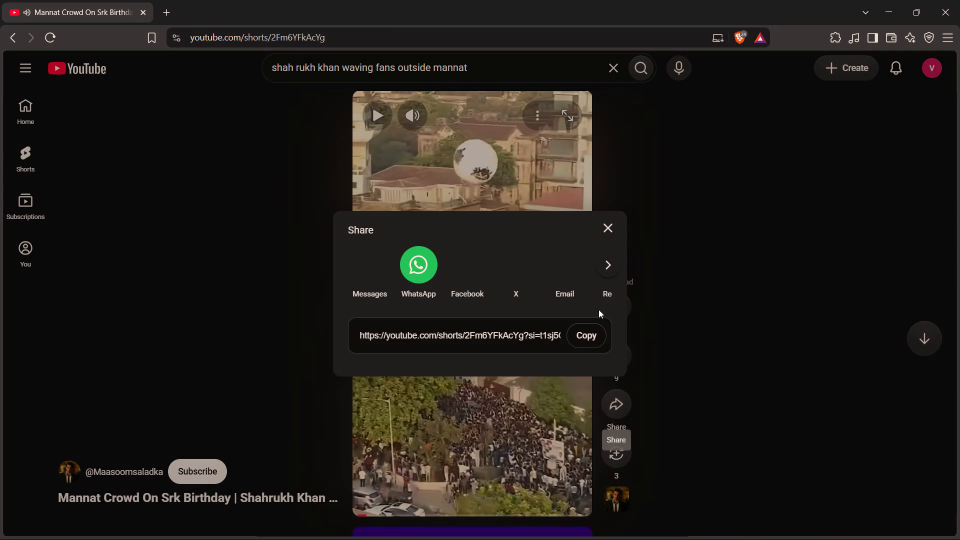
pyautogui.click(594, 330)
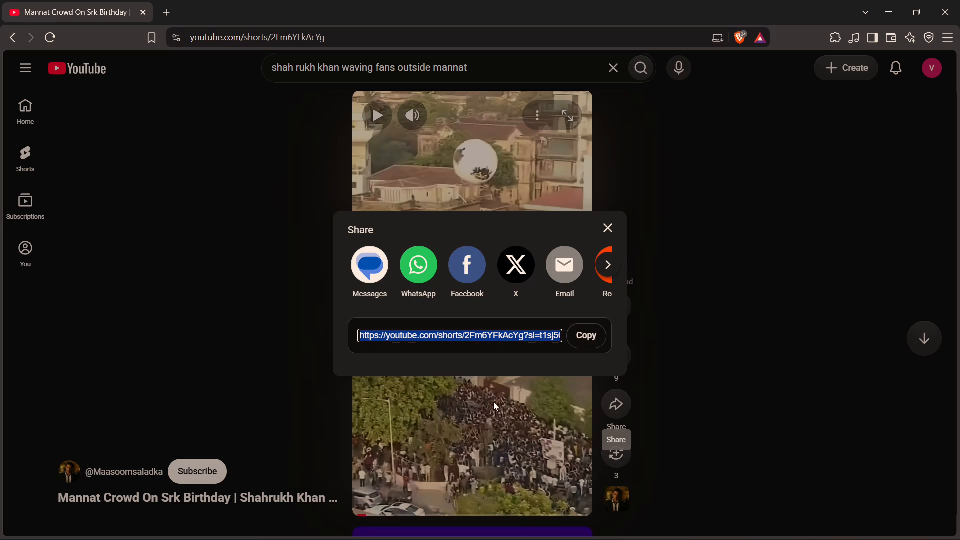
# Switch to Microsoft Edge, enter "what" as the address, and move through the suggestions towards the web.whatsapp.com entry.
pyautogui.click(428, 523)
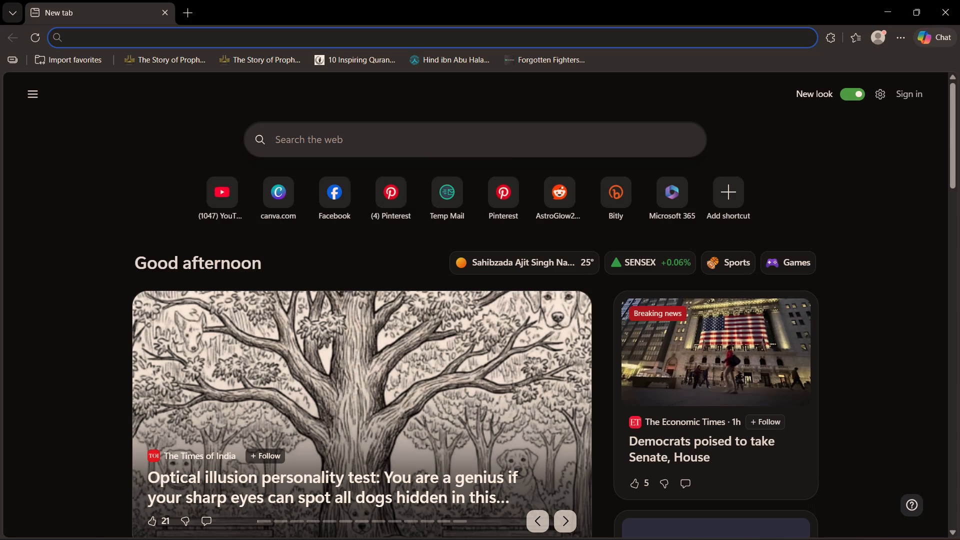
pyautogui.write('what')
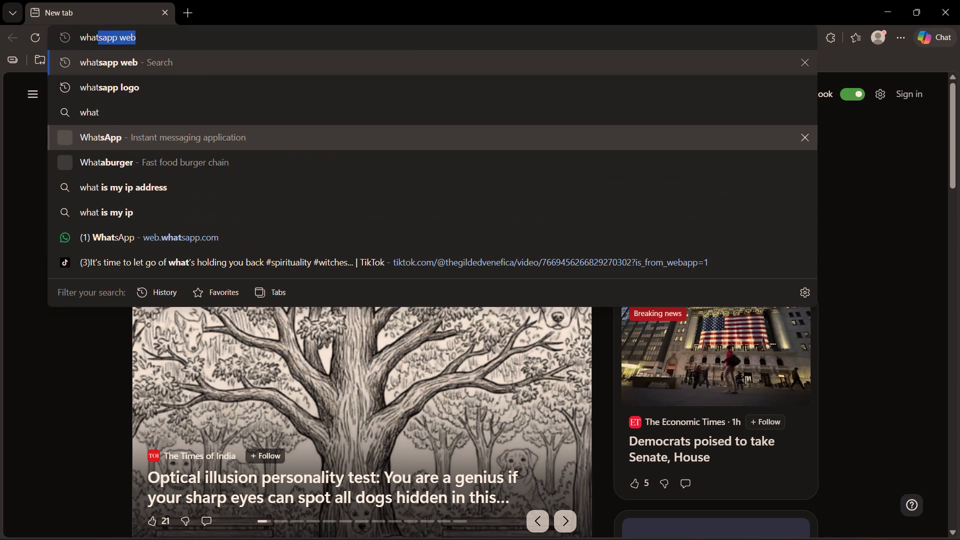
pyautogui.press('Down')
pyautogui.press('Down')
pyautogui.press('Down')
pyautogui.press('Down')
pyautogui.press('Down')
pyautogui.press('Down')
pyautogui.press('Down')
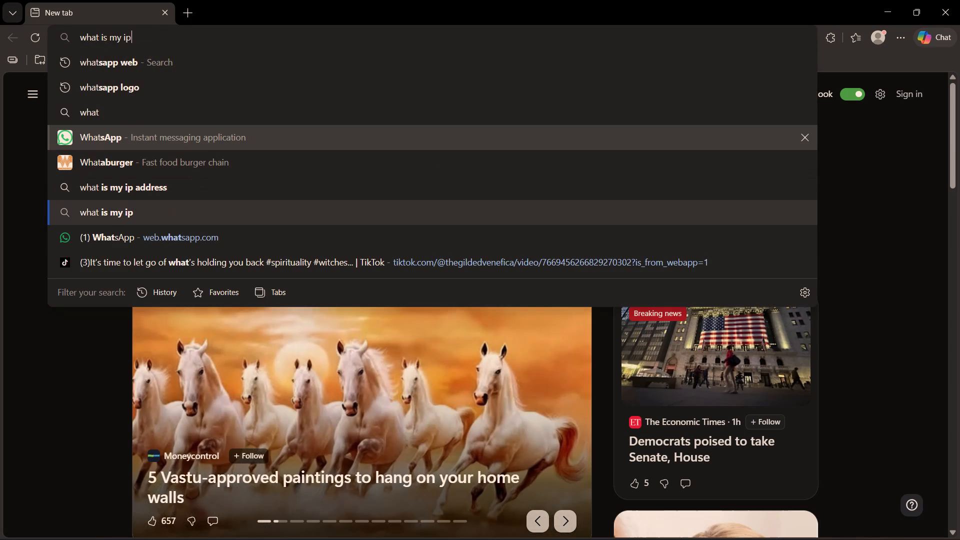
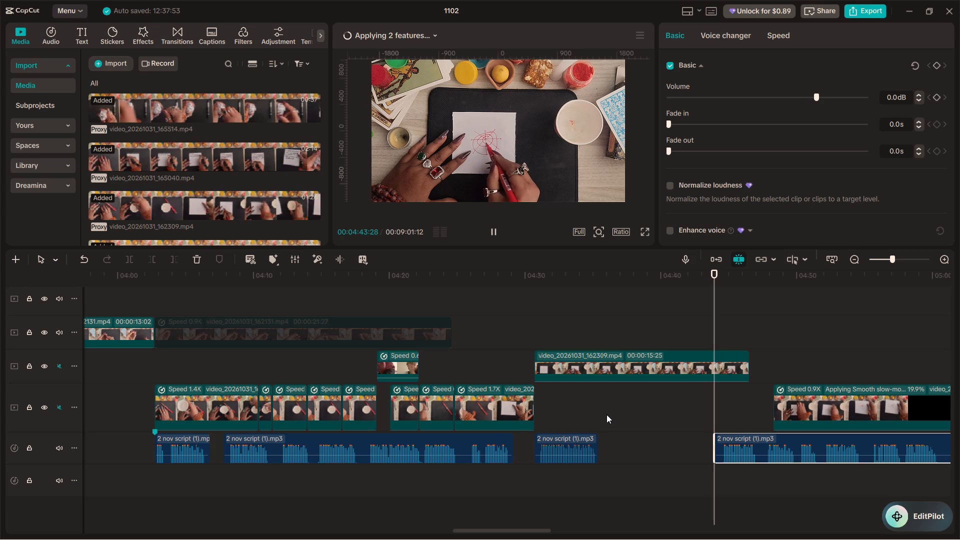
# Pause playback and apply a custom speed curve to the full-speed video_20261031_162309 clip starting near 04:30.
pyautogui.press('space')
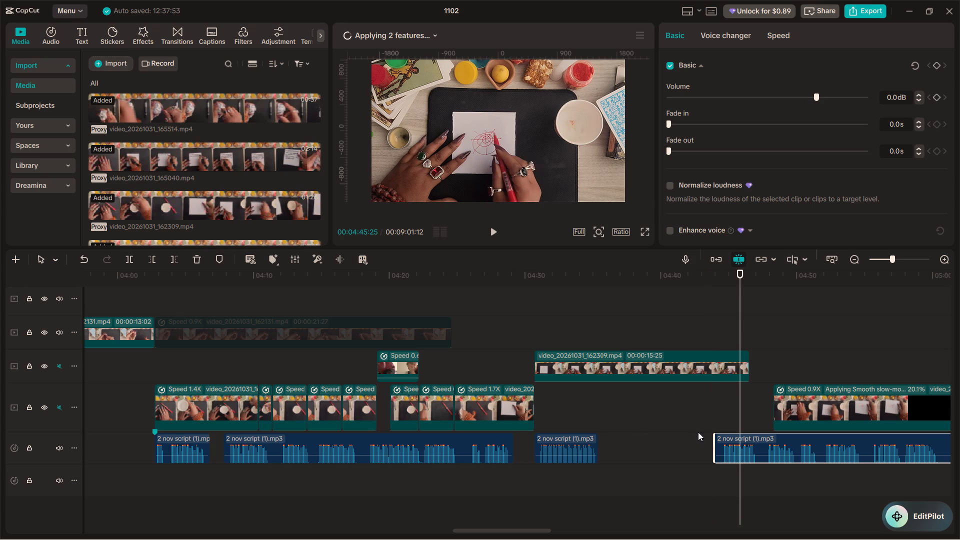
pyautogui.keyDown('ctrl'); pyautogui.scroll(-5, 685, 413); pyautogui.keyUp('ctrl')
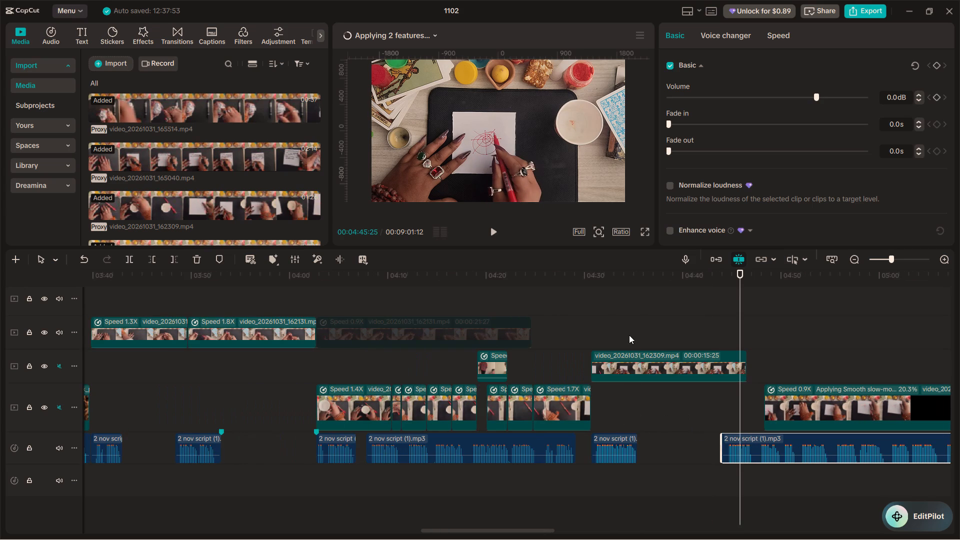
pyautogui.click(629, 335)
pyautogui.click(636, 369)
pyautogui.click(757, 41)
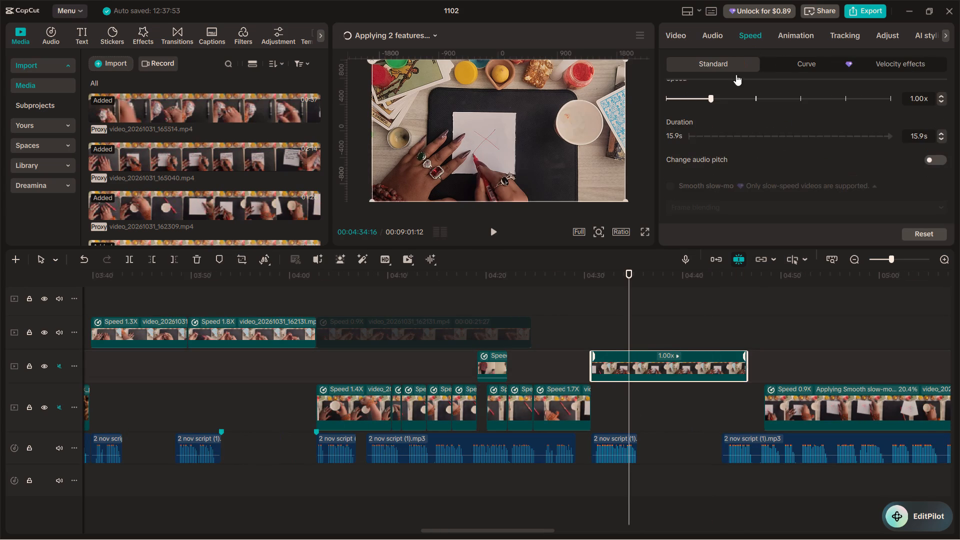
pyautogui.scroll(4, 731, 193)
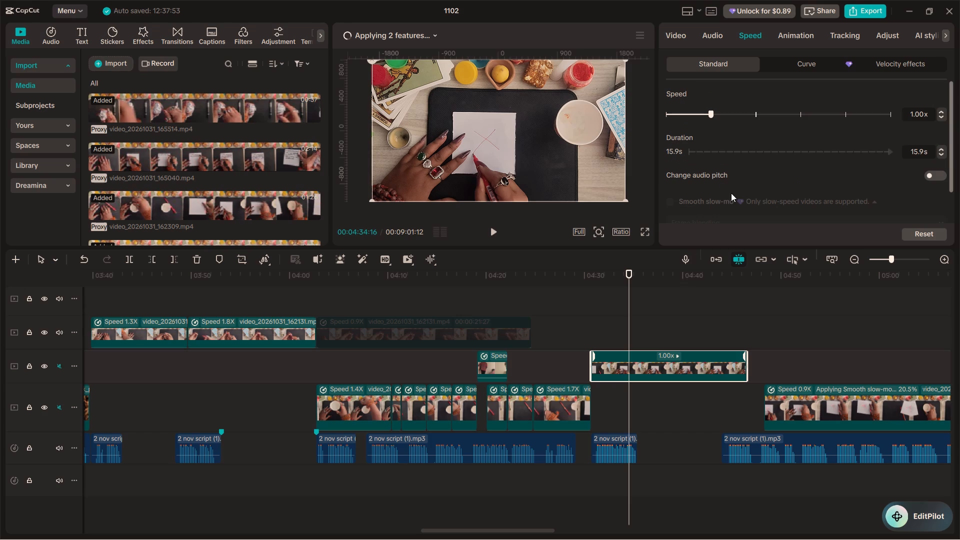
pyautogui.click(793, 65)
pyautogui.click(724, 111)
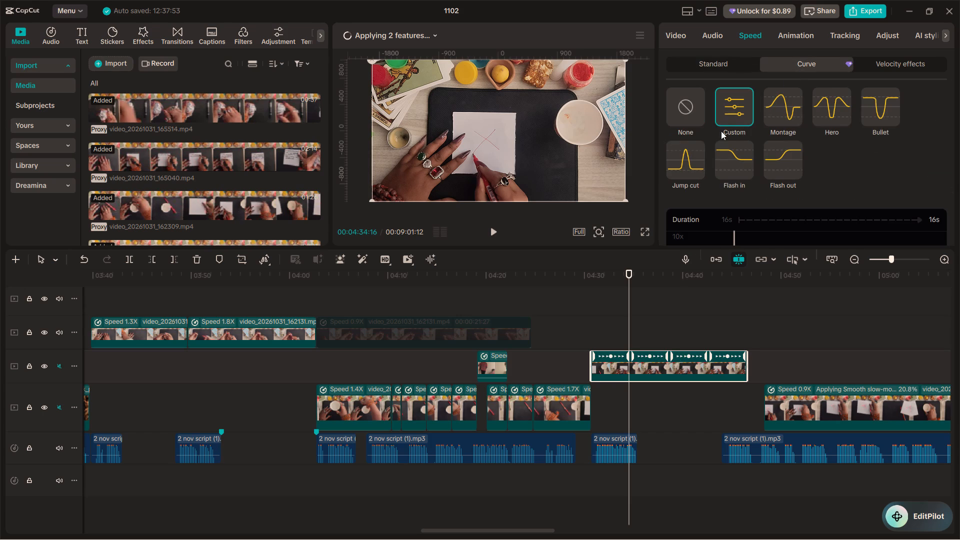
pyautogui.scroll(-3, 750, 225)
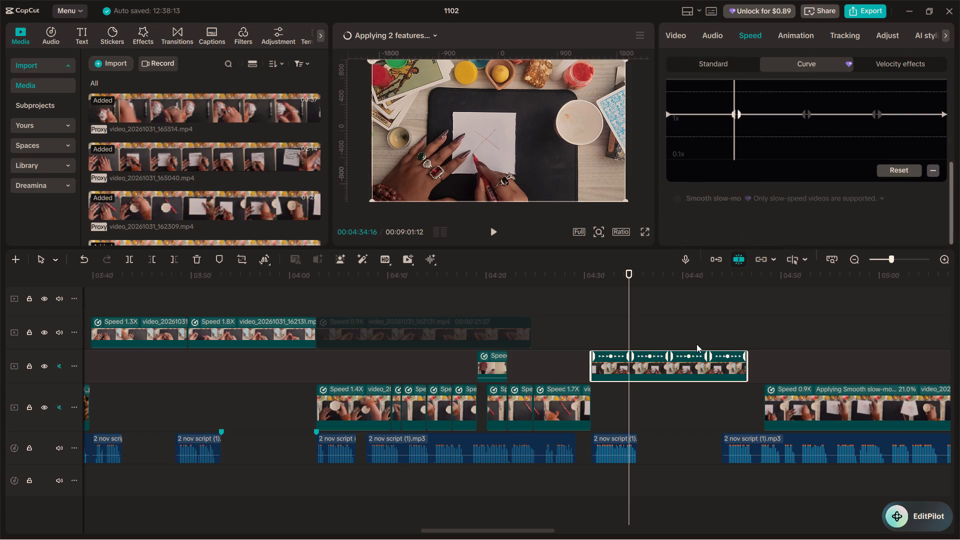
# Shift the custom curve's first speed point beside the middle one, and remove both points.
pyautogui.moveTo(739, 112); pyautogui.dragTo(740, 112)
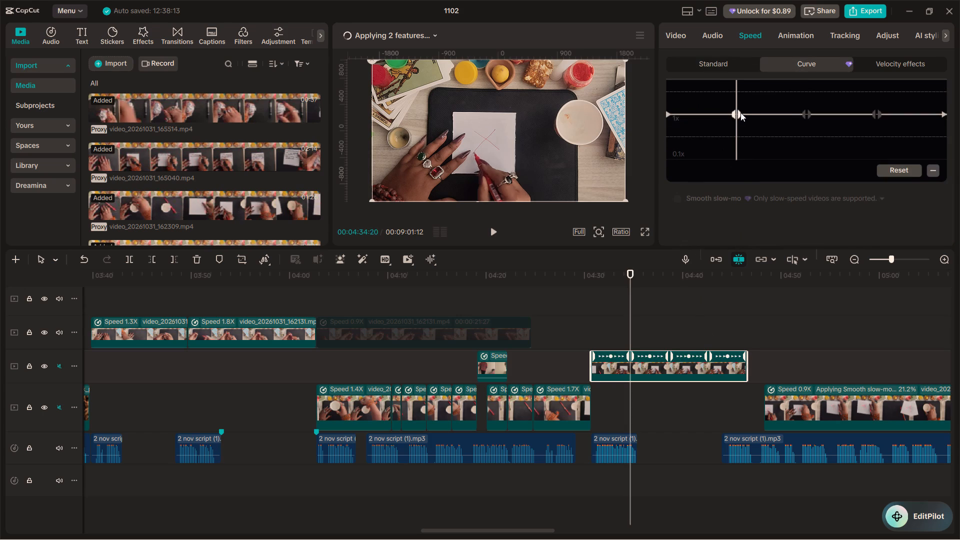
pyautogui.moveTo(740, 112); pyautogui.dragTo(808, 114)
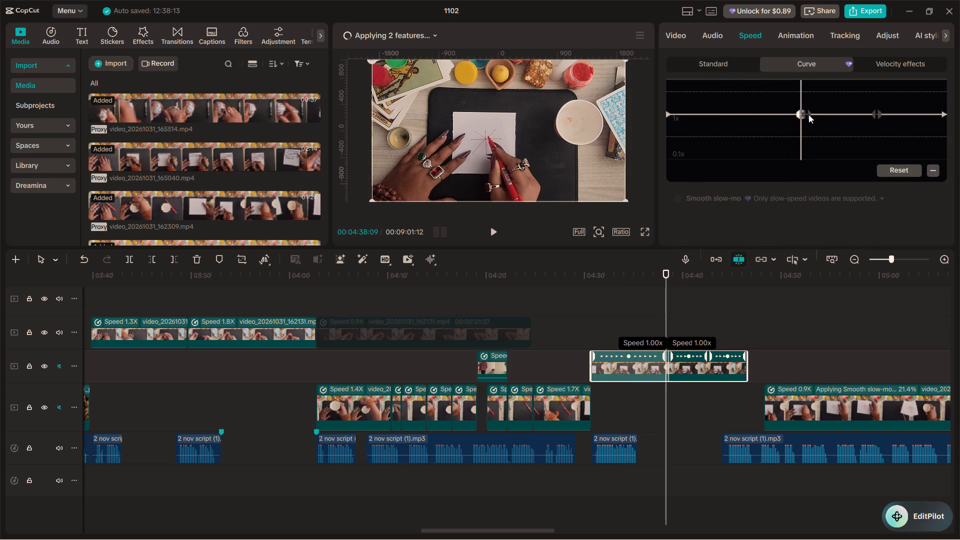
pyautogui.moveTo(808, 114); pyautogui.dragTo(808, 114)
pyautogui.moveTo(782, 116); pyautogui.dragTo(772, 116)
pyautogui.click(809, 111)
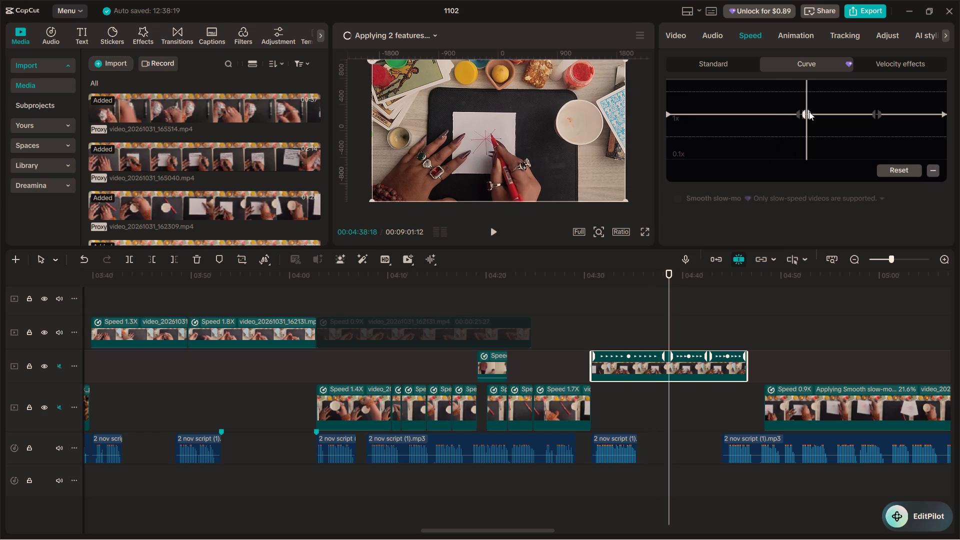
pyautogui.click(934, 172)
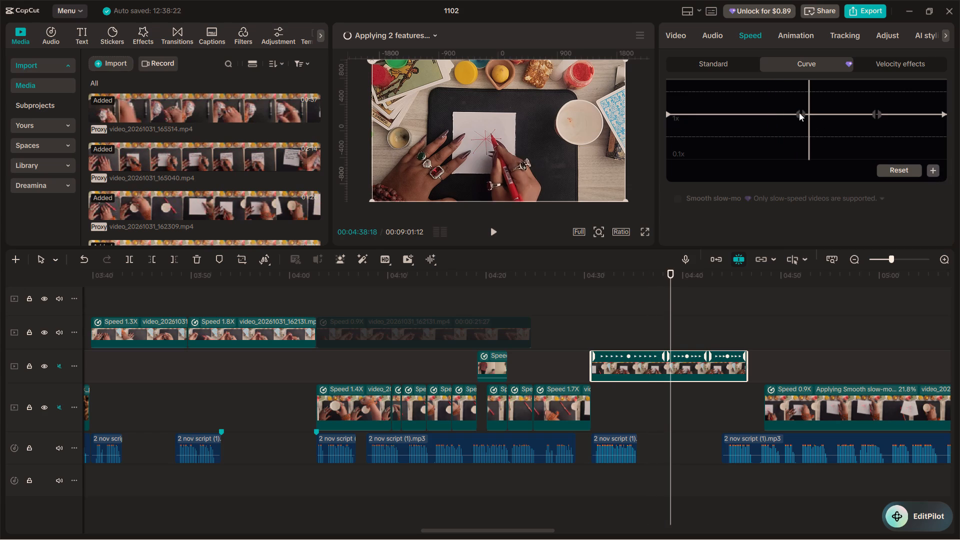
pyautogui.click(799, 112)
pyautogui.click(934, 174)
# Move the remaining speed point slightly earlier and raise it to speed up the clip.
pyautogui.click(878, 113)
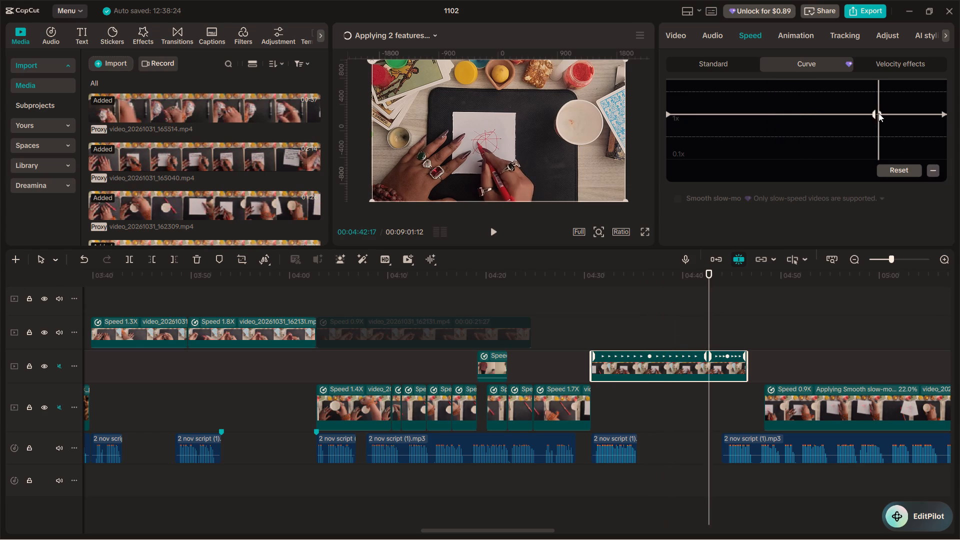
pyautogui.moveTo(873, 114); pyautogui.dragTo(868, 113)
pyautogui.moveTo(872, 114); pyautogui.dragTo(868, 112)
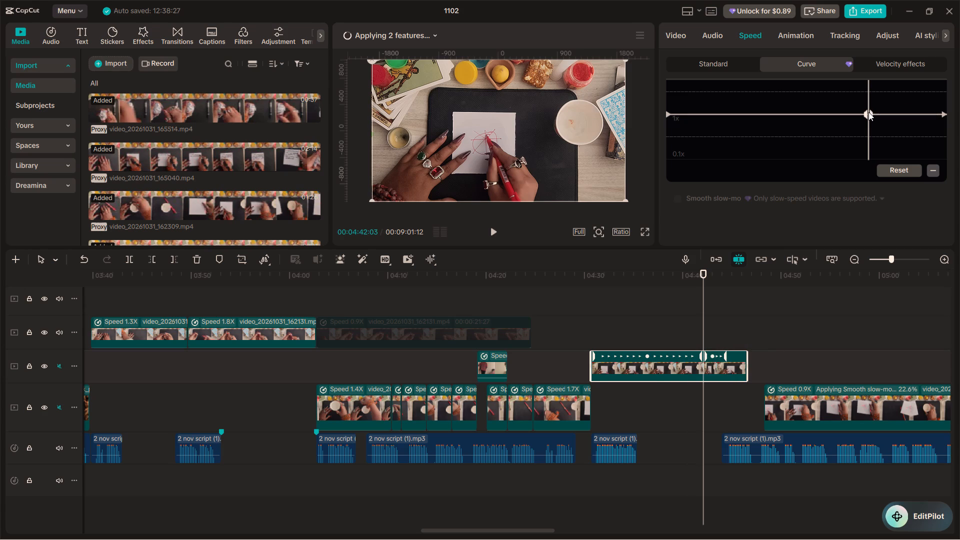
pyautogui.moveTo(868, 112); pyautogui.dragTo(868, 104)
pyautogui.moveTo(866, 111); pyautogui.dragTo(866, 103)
# Play back the curve-retimed clip from its start, near 04:31, to check its pacing.
pyautogui.click(611, 332)
pyautogui.press('space')
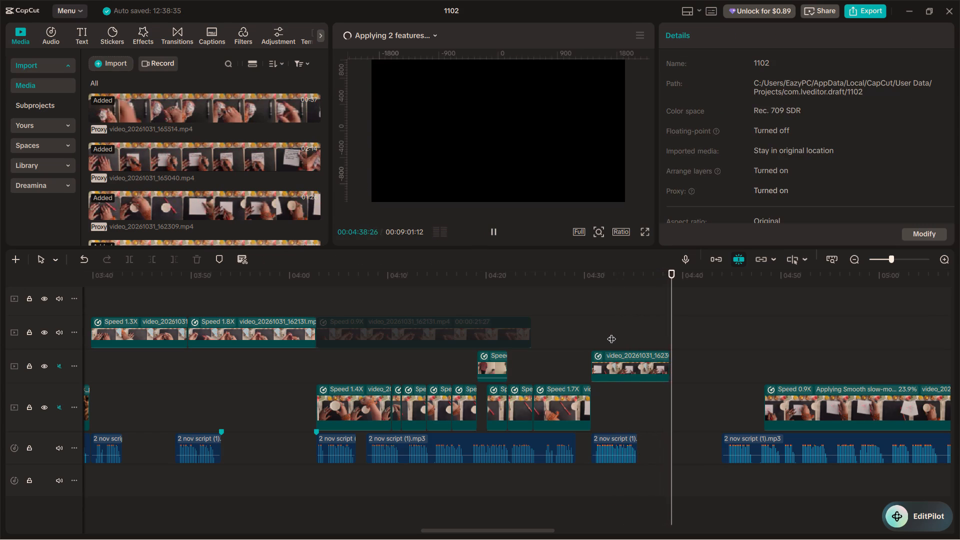
pyautogui.press('space')
pyautogui.click(597, 330)
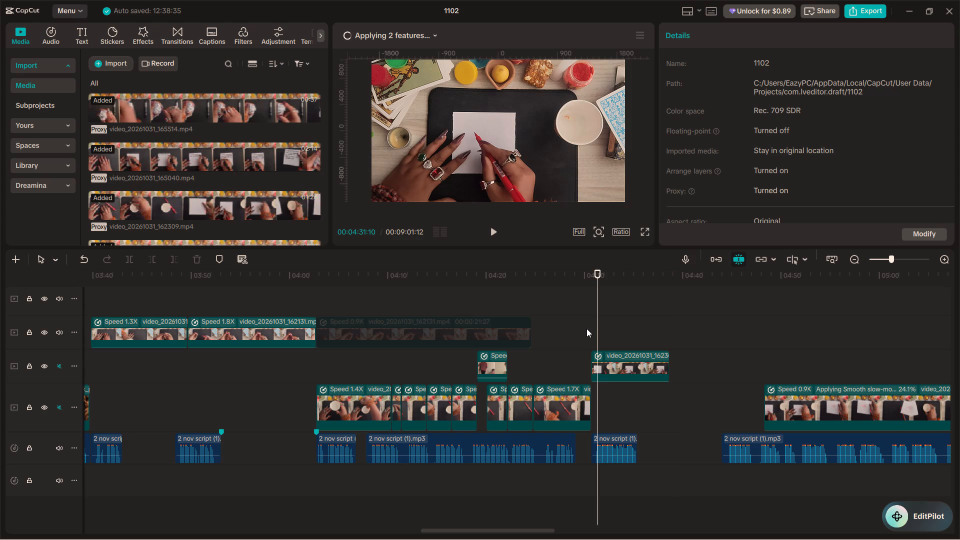
pyautogui.press('space')
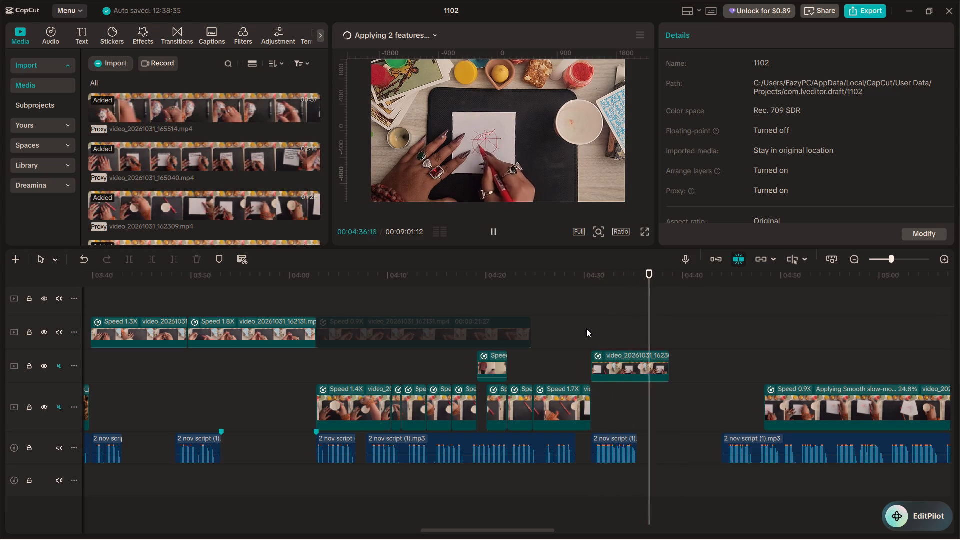
pyautogui.press('space')
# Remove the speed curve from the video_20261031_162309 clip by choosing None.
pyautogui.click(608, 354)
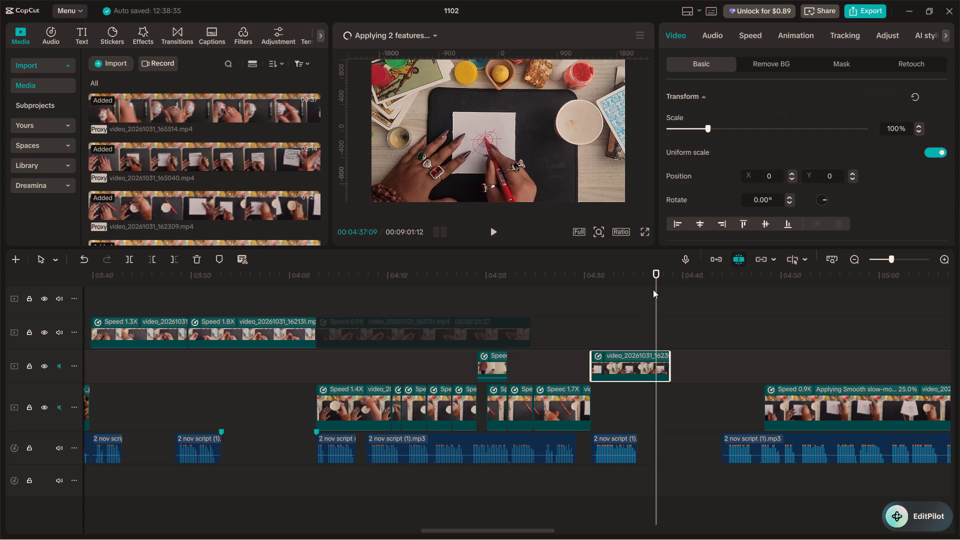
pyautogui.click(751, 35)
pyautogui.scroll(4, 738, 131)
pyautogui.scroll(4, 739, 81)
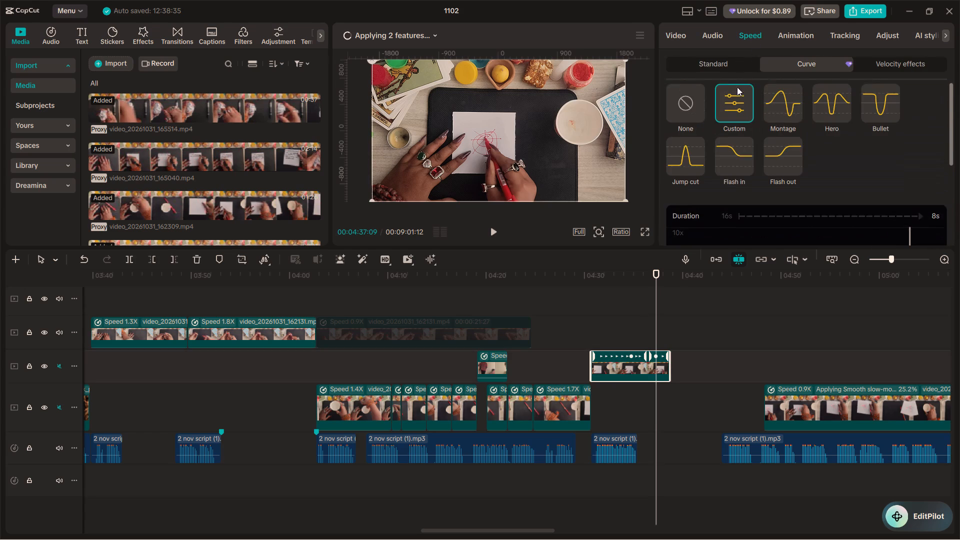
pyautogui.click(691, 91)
# Set the video_20261031_162309 clip's standard speed to 1.20x.
pyautogui.click(705, 65)
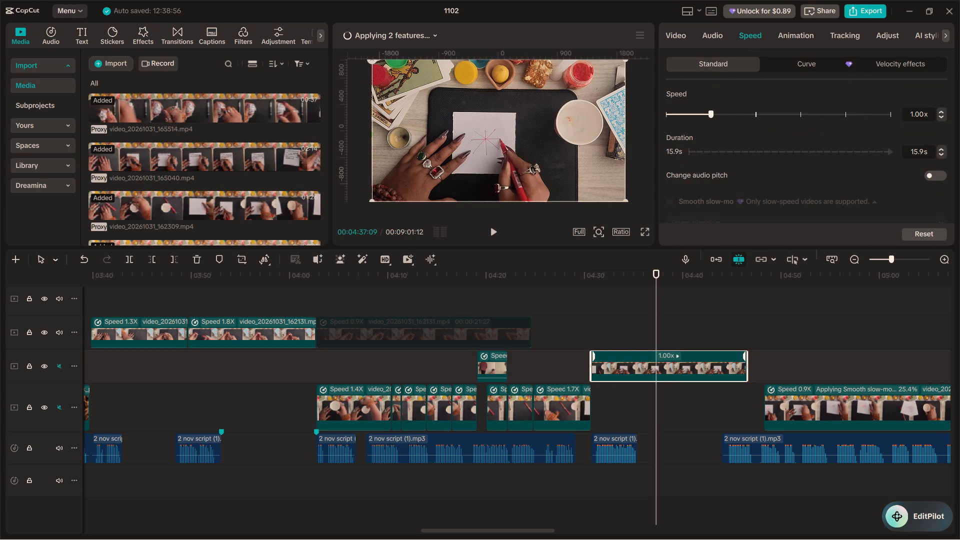
pyautogui.click(940, 112)
pyautogui.click(940, 112)
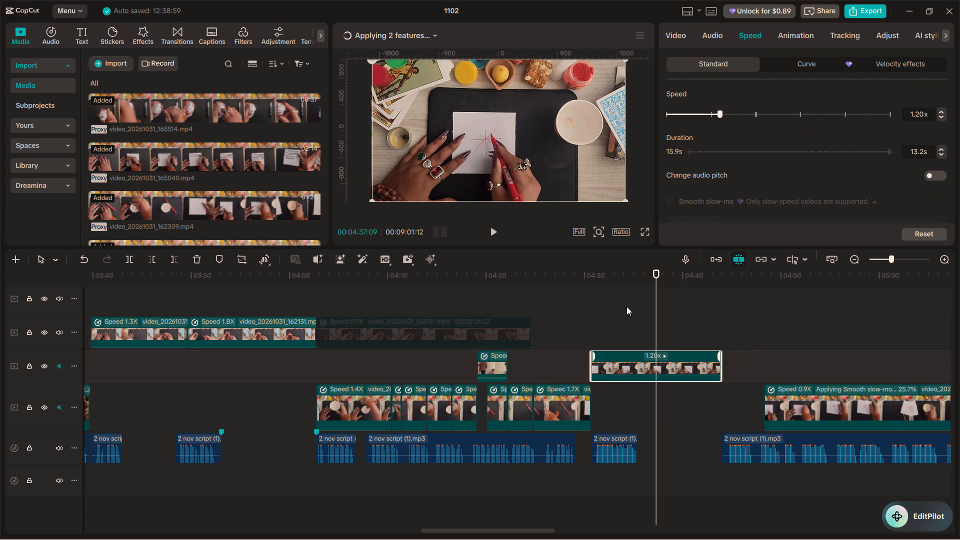
# Play back the 1.2x clip from its start past its end to check it against the narration.
pyautogui.click(596, 329)
pyautogui.press('space')
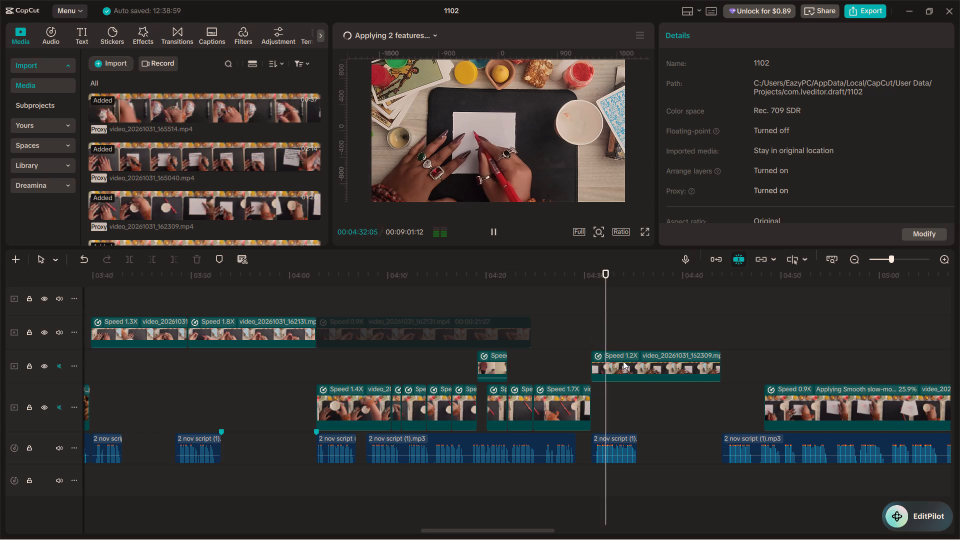
pyautogui.click(749, 441)
pyautogui.press('space')
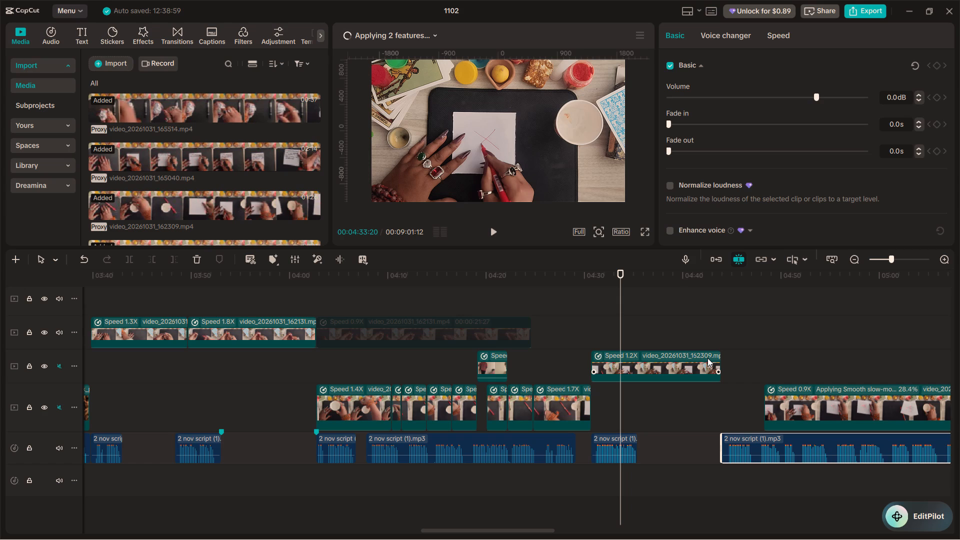
pyautogui.press('space')
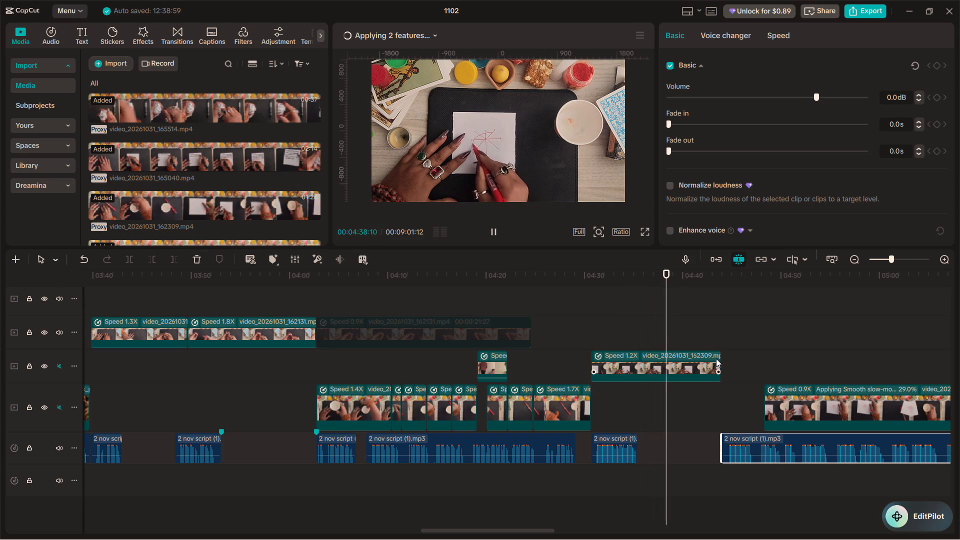
pyautogui.press('space')
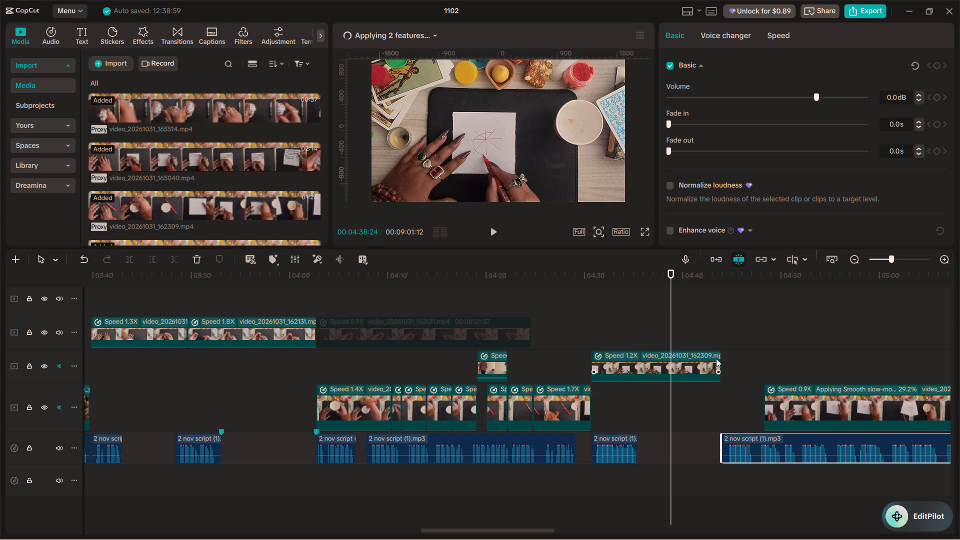
pyautogui.press('space')
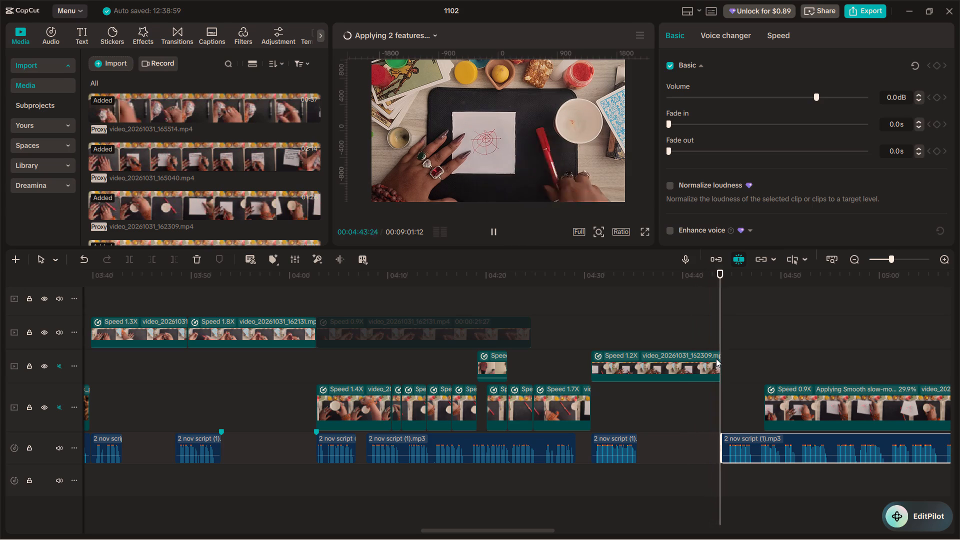
pyautogui.press('space')
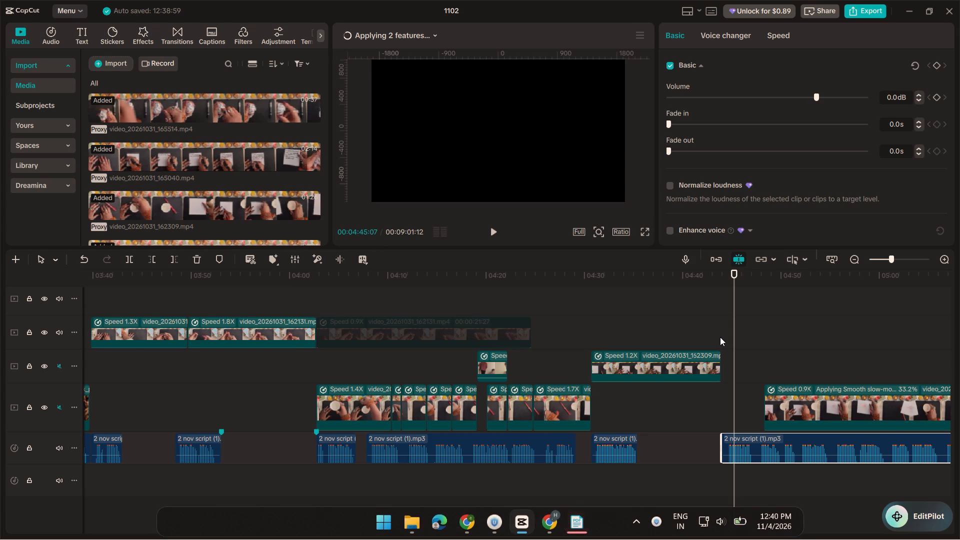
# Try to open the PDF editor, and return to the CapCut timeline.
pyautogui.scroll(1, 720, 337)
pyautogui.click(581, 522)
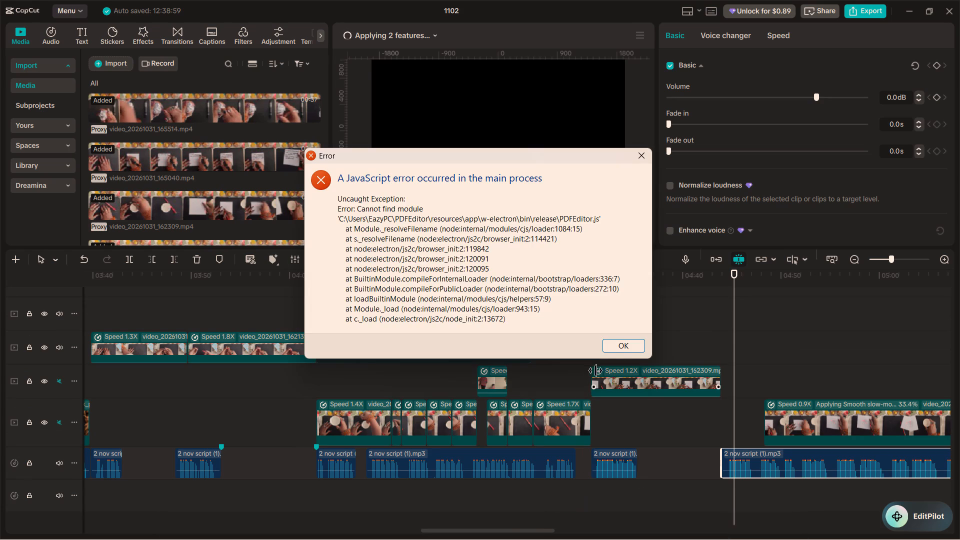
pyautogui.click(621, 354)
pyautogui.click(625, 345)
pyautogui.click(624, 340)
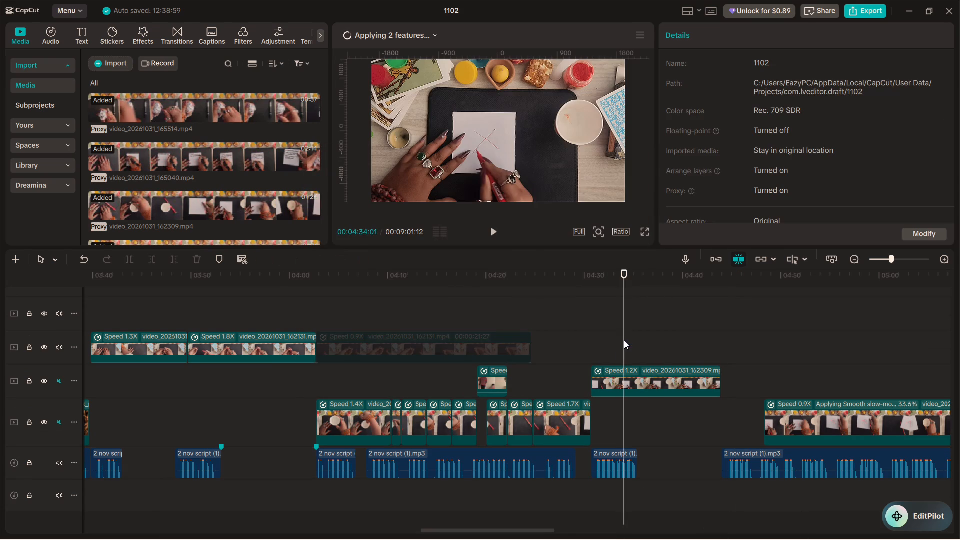
# Play and scrub through the 1.2x clip's ending and the gap before the 0.9x clip.
pyautogui.click(490, 233)
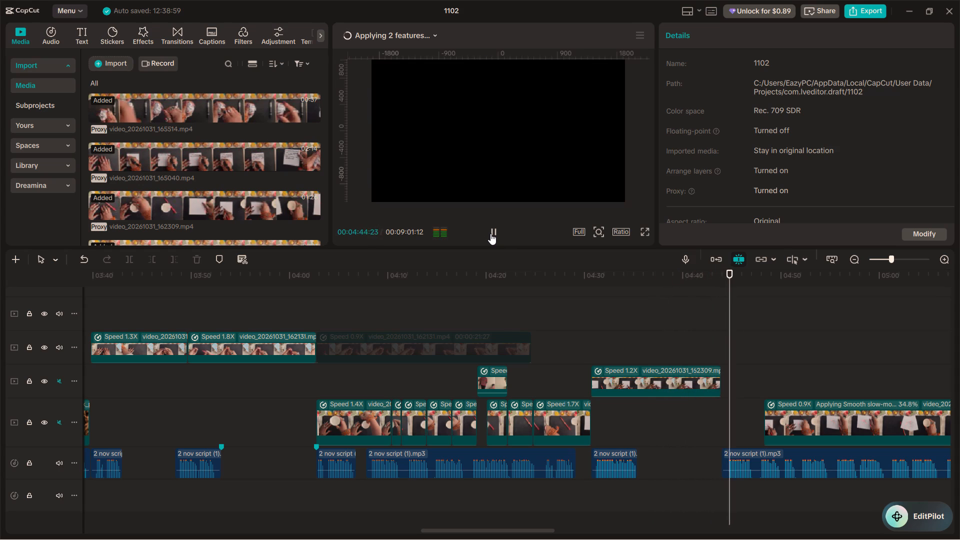
pyautogui.click(490, 233)
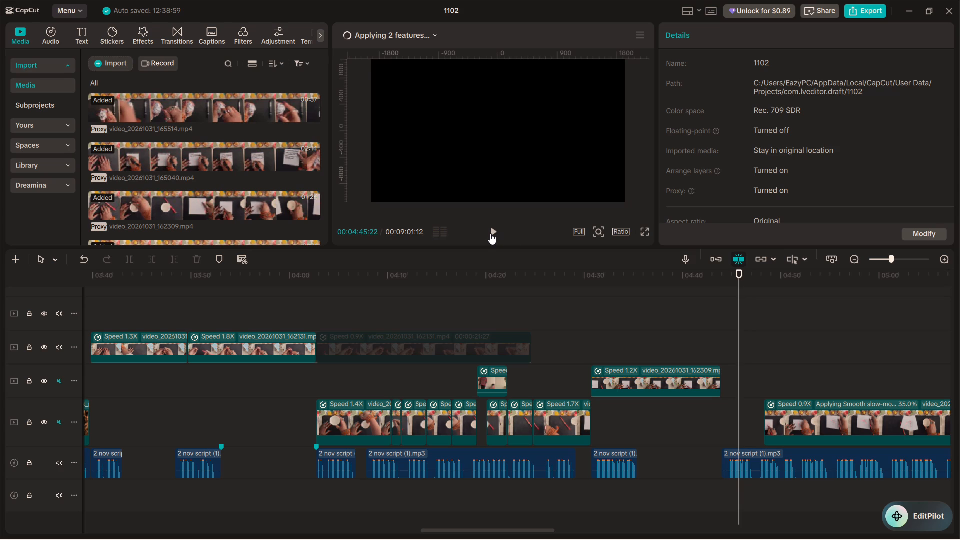
pyautogui.click(724, 327)
pyautogui.doubleClick(717, 327)
pyautogui.moveTo(717, 327); pyautogui.dragTo(716, 327)
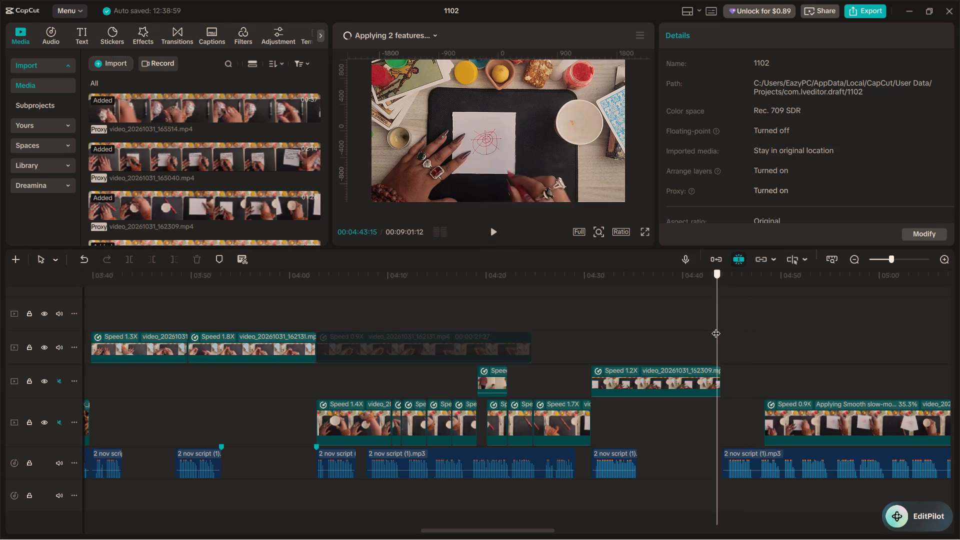
pyautogui.moveTo(716, 327); pyautogui.dragTo(712, 325)
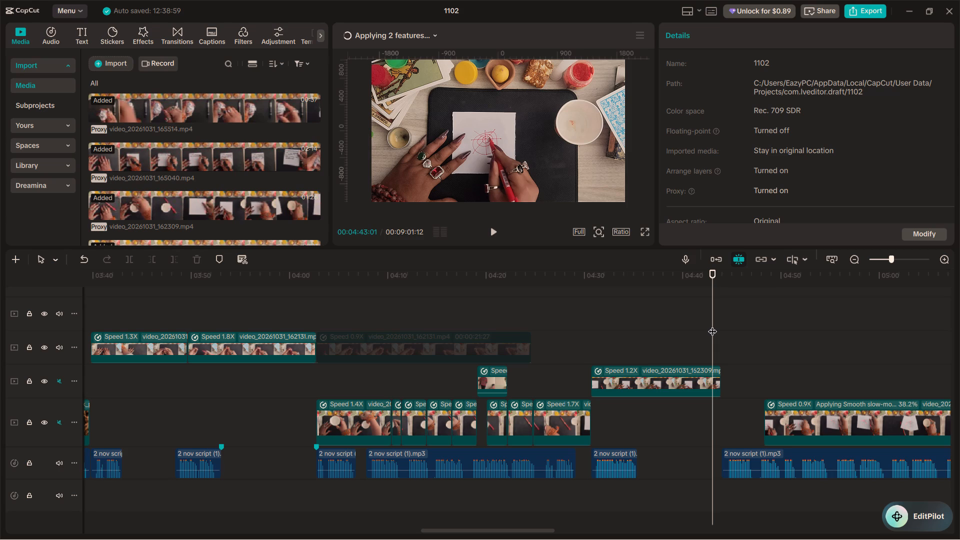
pyautogui.click(558, 320)
pyautogui.press('space')
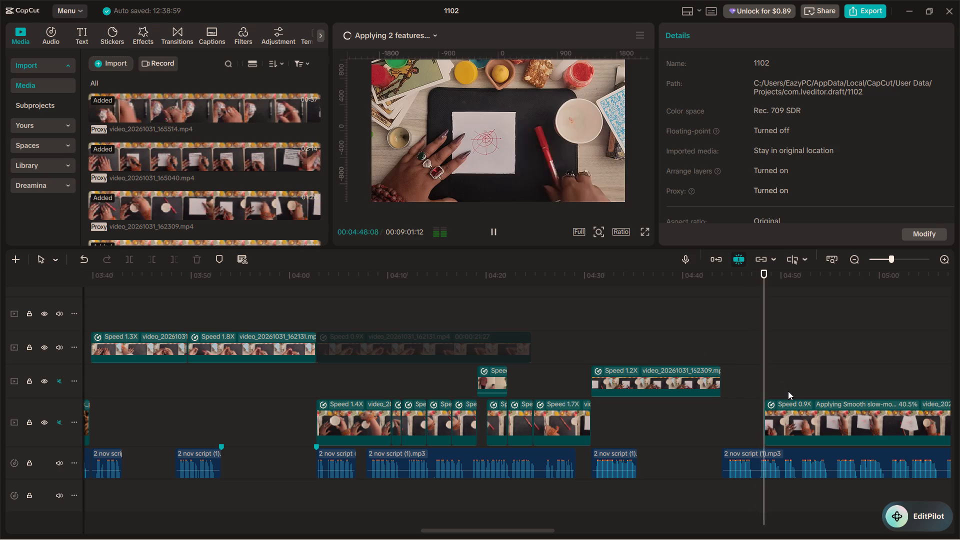
# Move the 0.9x video_20261031_162309 clip earlier to start where the 1.2x clip ends, closing the gap at the narration's start.
pyautogui.moveTo(791, 412); pyautogui.dragTo(747, 417)
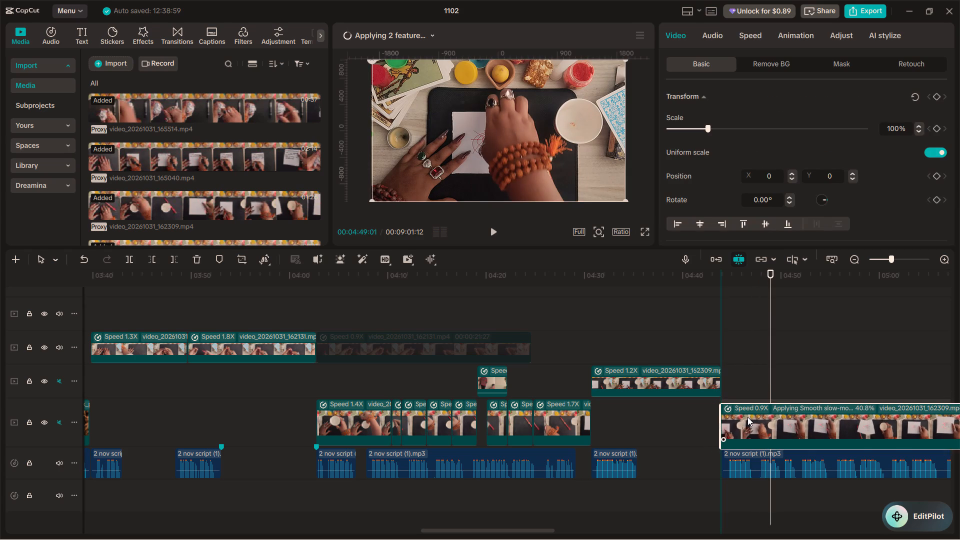
# Play back the join between the 1.2x and 0.9x clips and position the playhead at 04:47:18.
pyautogui.click(691, 337)
pyautogui.press('space')
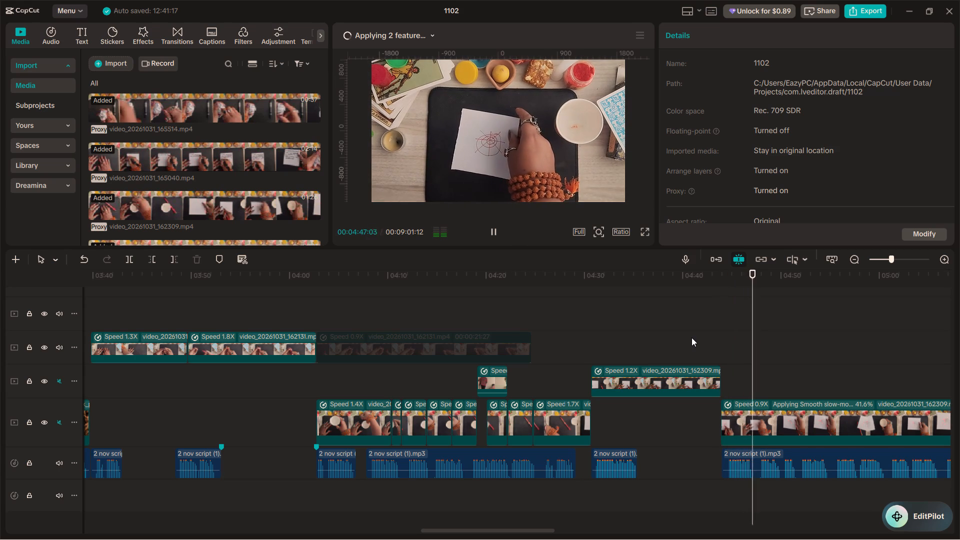
pyautogui.press('space')
pyautogui.click(753, 349)
pyautogui.moveTo(757, 352); pyautogui.dragTo(757, 352)
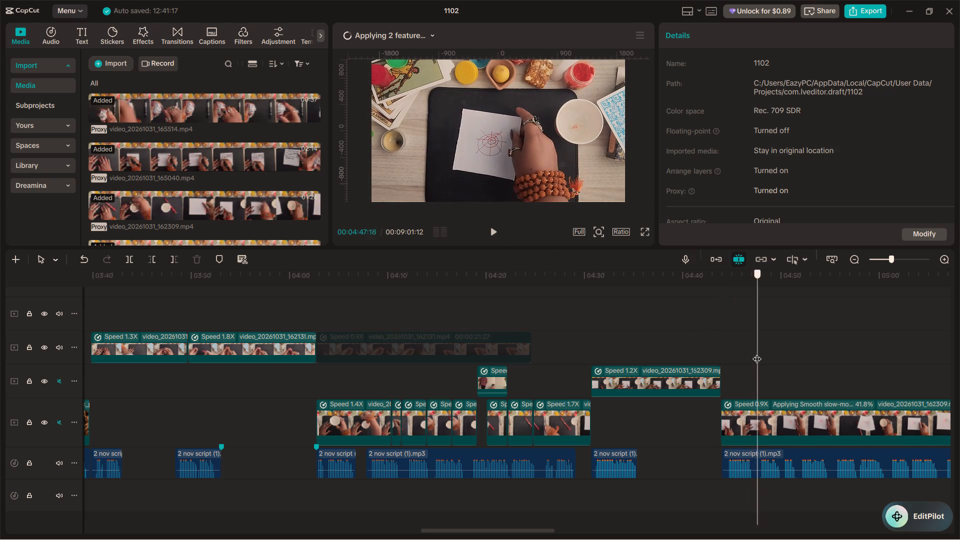
# Split the 0.9x video_20261031_162309 clip at 04:47:22 and delete the part before the cut.
pyautogui.moveTo(757, 352); pyautogui.dragTo(721, 347)
pyautogui.press('space')
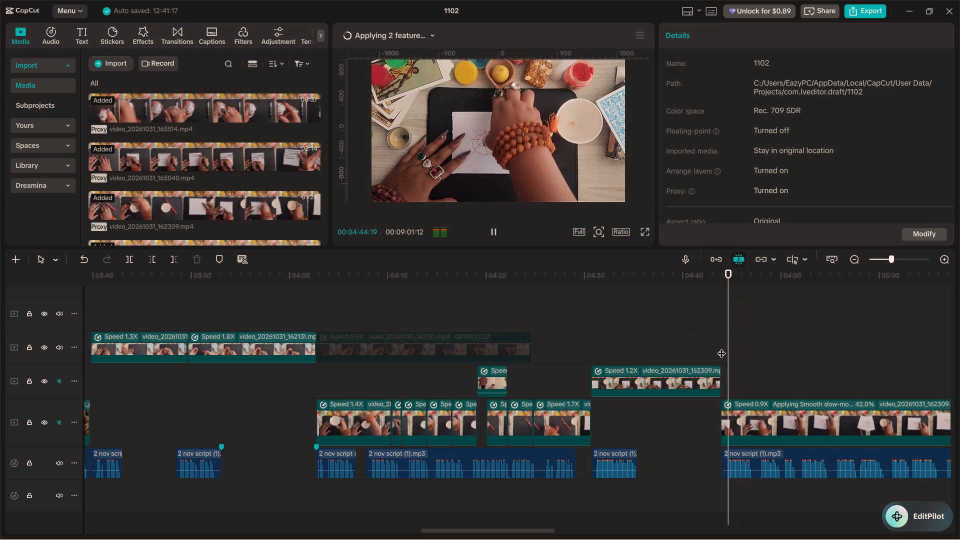
pyautogui.press('space')
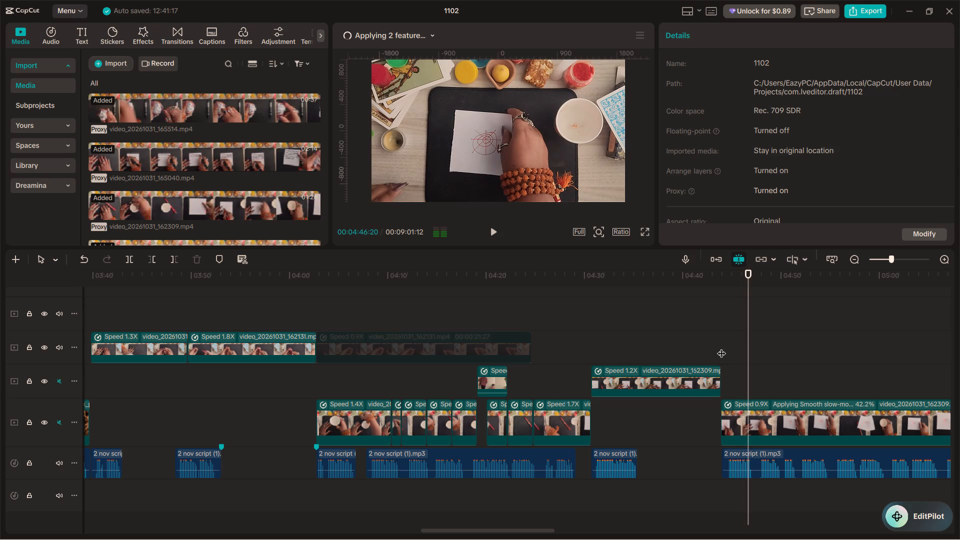
pyautogui.press('space')
pyautogui.press('space')
pyautogui.press('space')
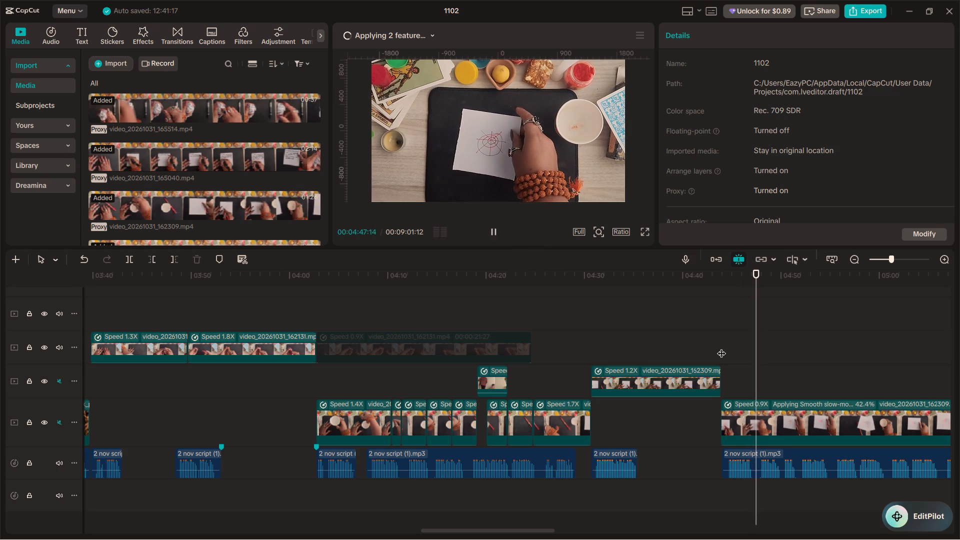
pyautogui.press('space')
pyautogui.click(752, 410)
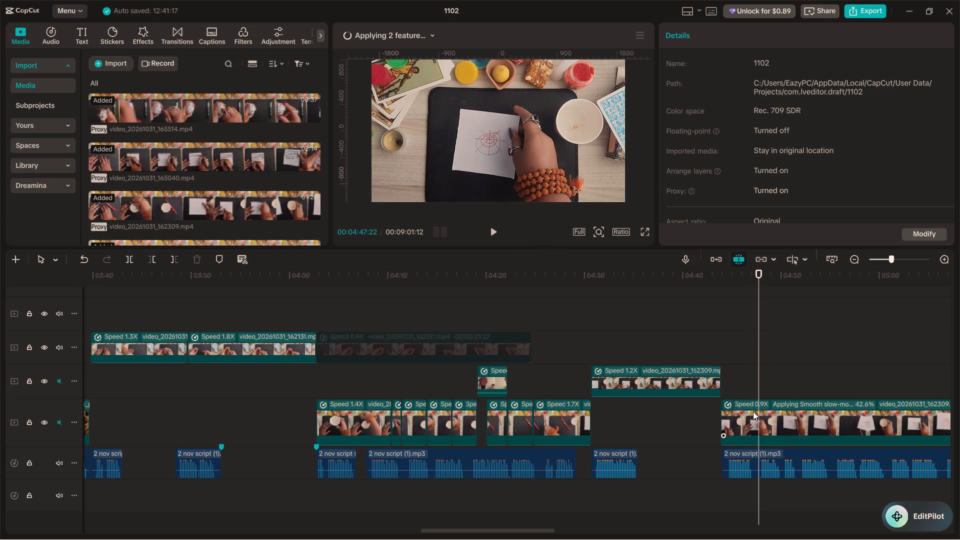
pyautogui.hotkey('ctrl', 'b')
pyautogui.click(731, 416)
pyautogui.press('BackSpace')
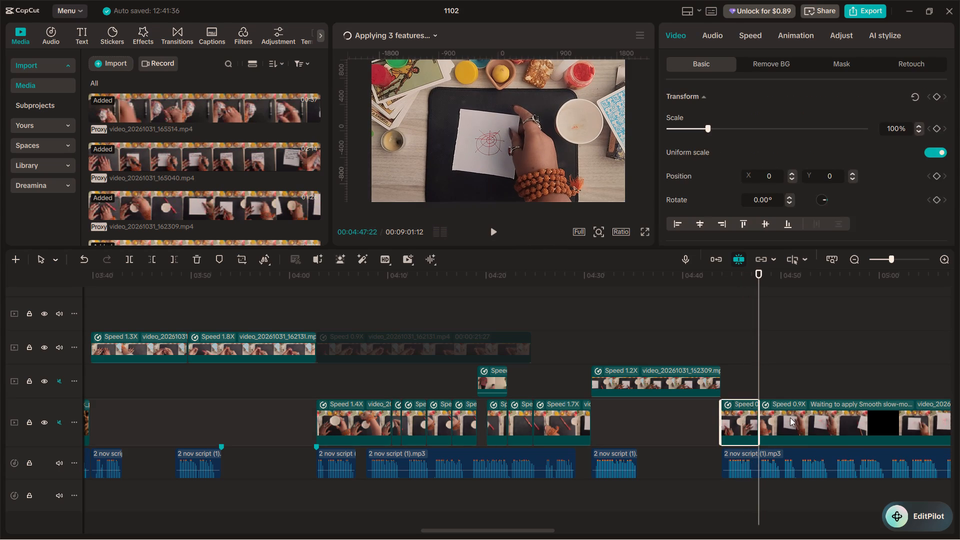
# Move the remaining 0.9x clip earlier to start where the 1.2x clip ends, in line with the narration's start.
pyautogui.moveTo(790, 417); pyautogui.dragTo(754, 413)
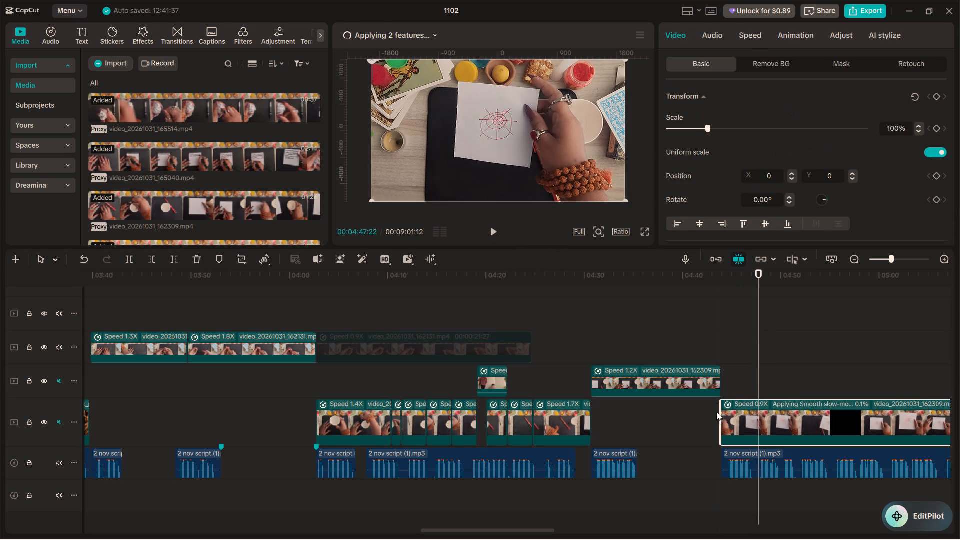
# Play back the trimmed 0.9x clip from its start against the narration, and replay its opening section in a closer timeline view.
pyautogui.click(712, 419)
pyautogui.press('space')
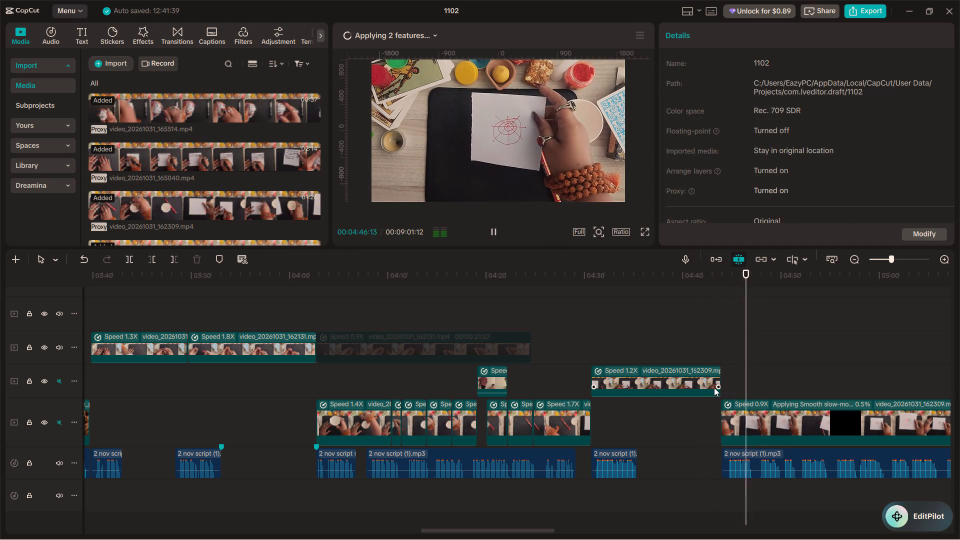
pyautogui.press('space')
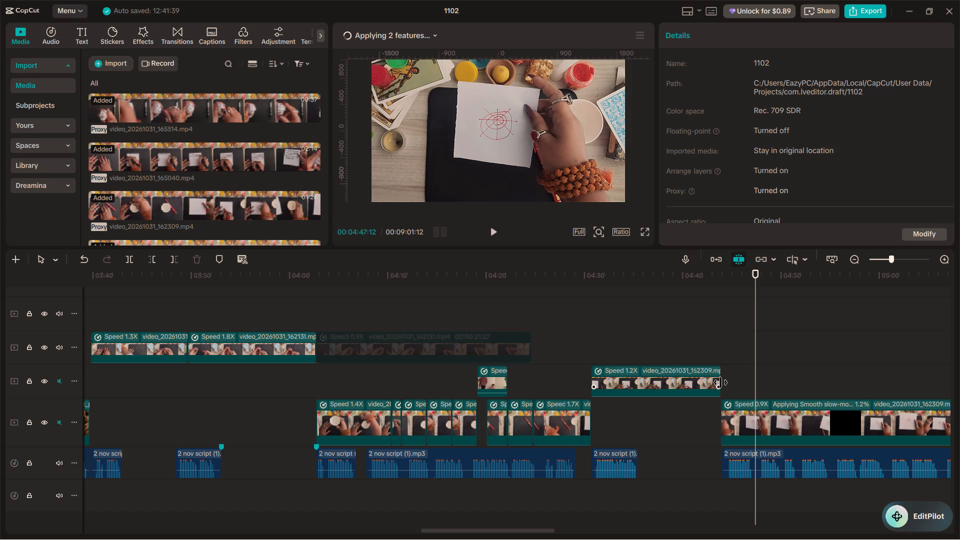
pyautogui.press('space')
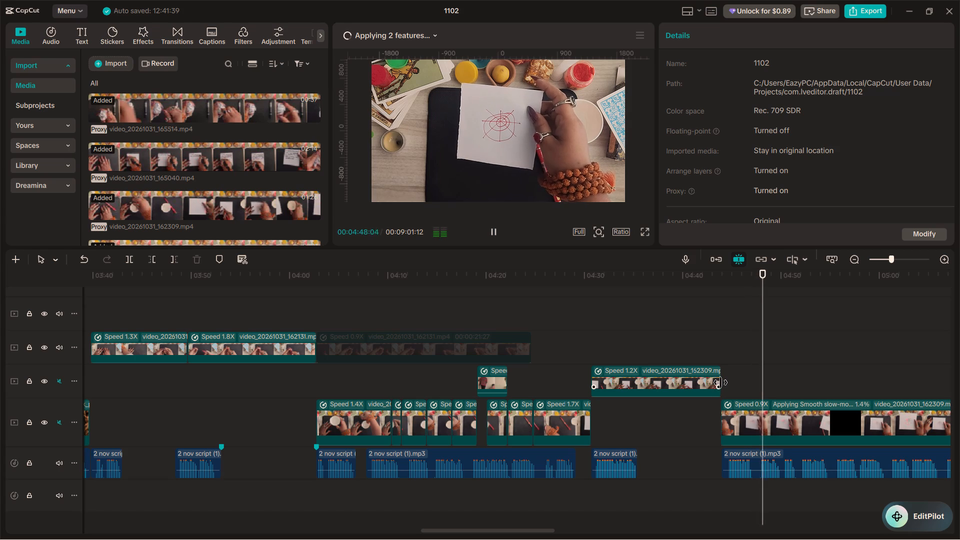
pyautogui.press('space')
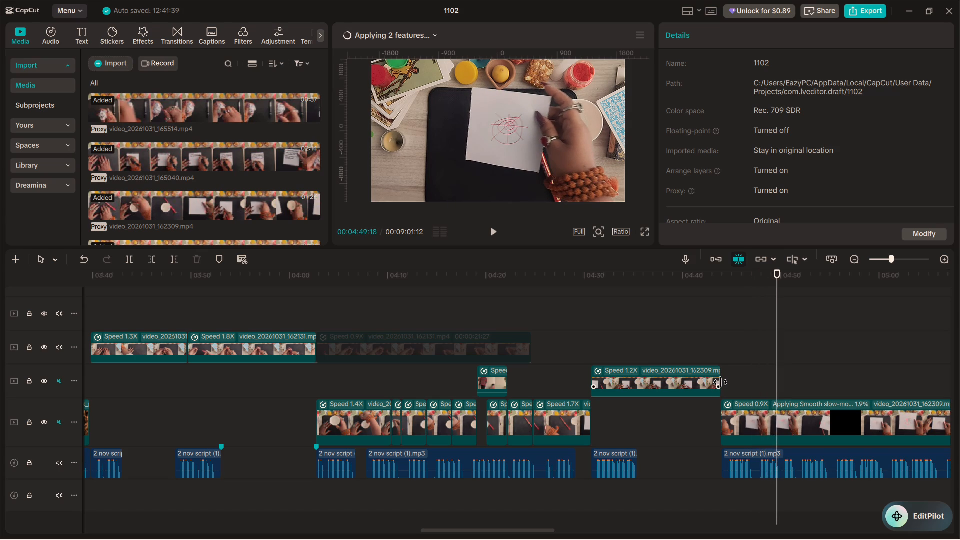
pyautogui.press('space')
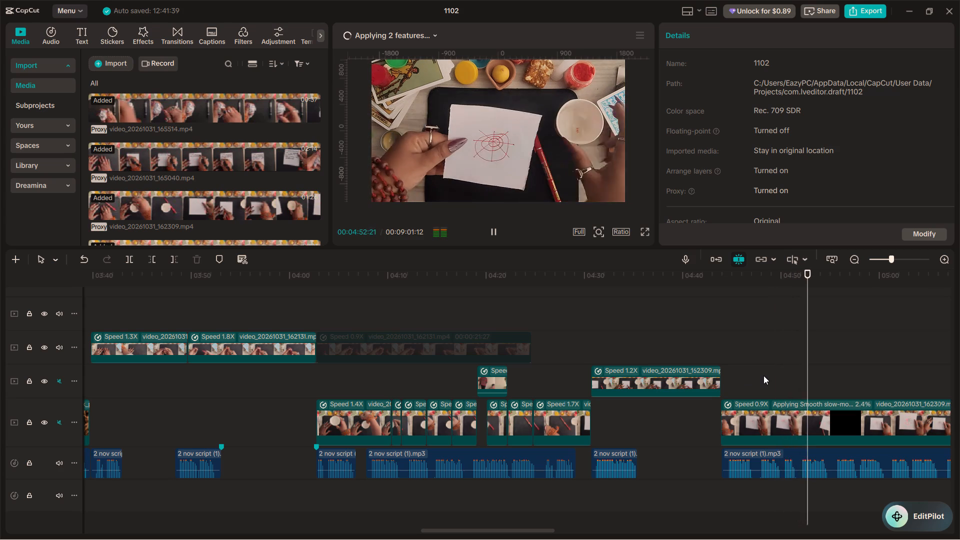
pyautogui.press('space')
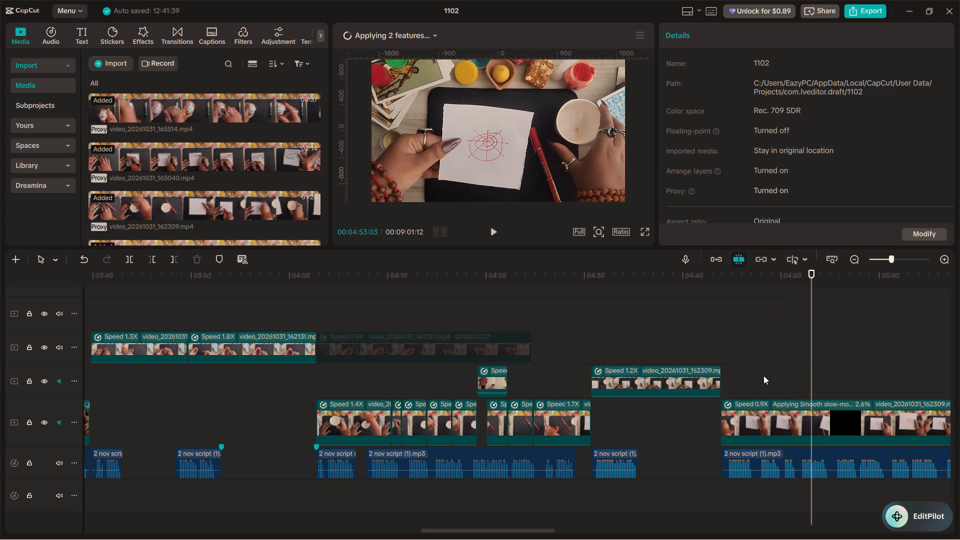
pyautogui.press('space')
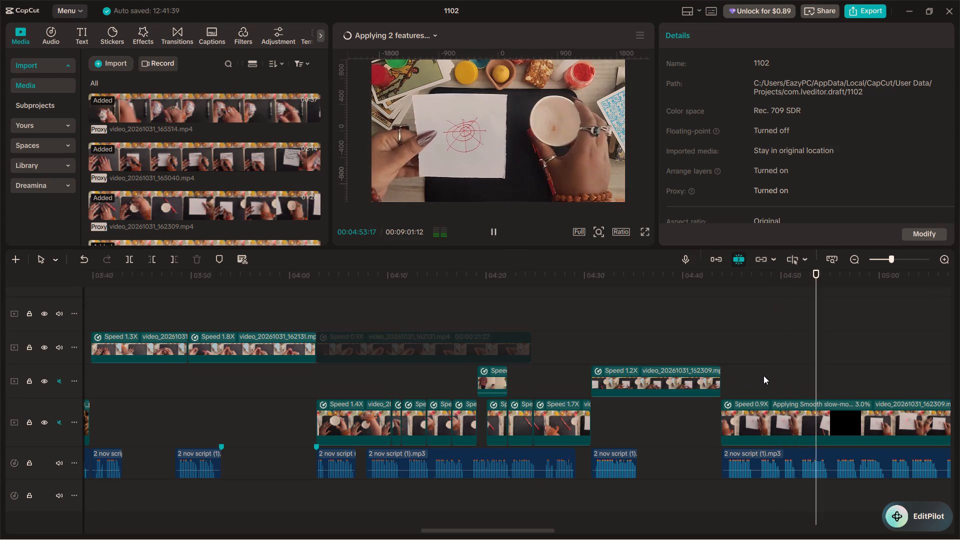
pyautogui.press('space')
pyautogui.keyDown('ctrl'); pyautogui.scroll(2, 766, 383); pyautogui.keyUp('ctrl')
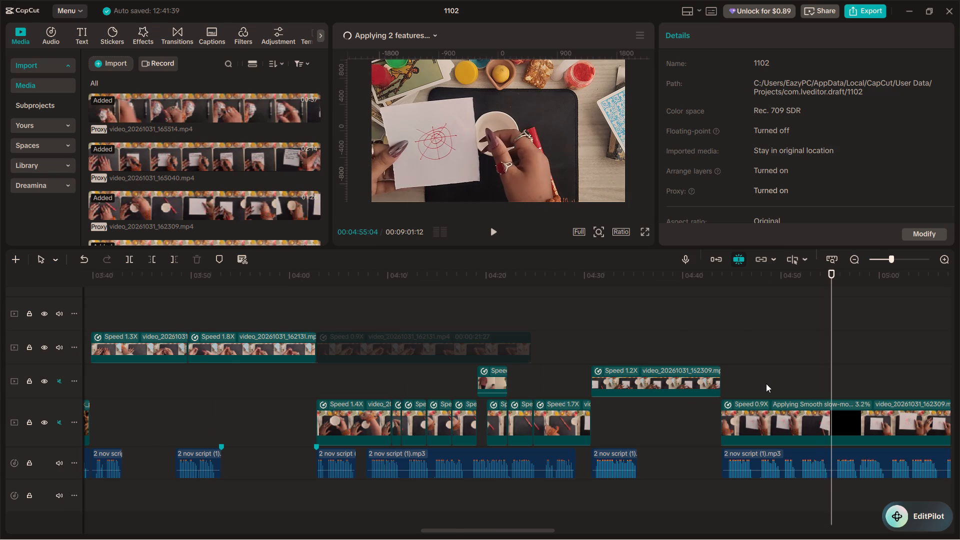
pyautogui.keyDown('ctrl'); pyautogui.scroll(5, 766, 383); pyautogui.keyUp('ctrl')
pyautogui.click(676, 382)
pyautogui.press('space')
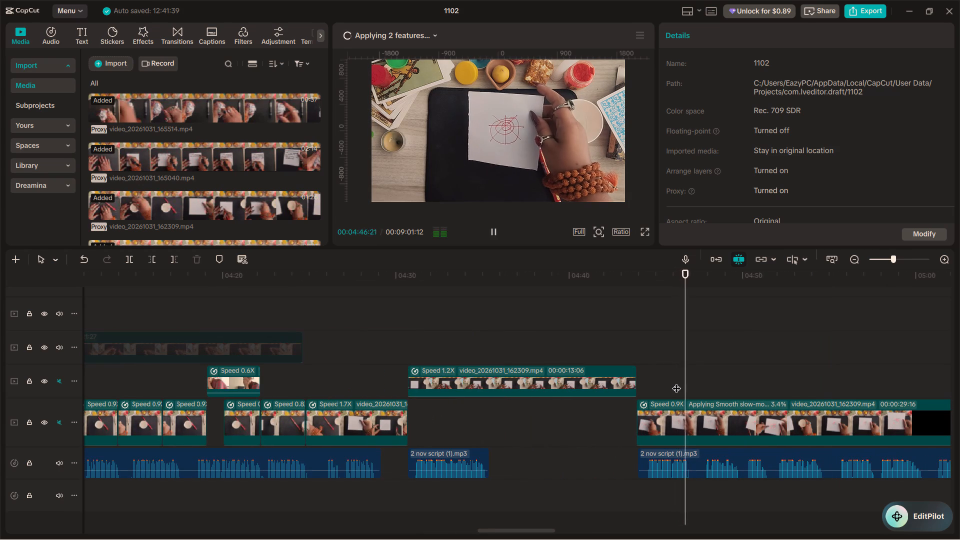
pyautogui.press('space')
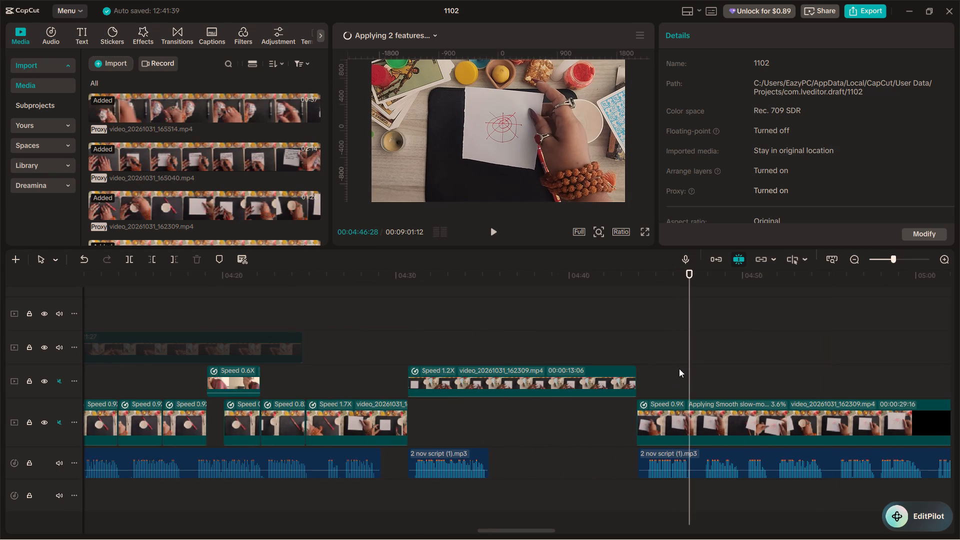
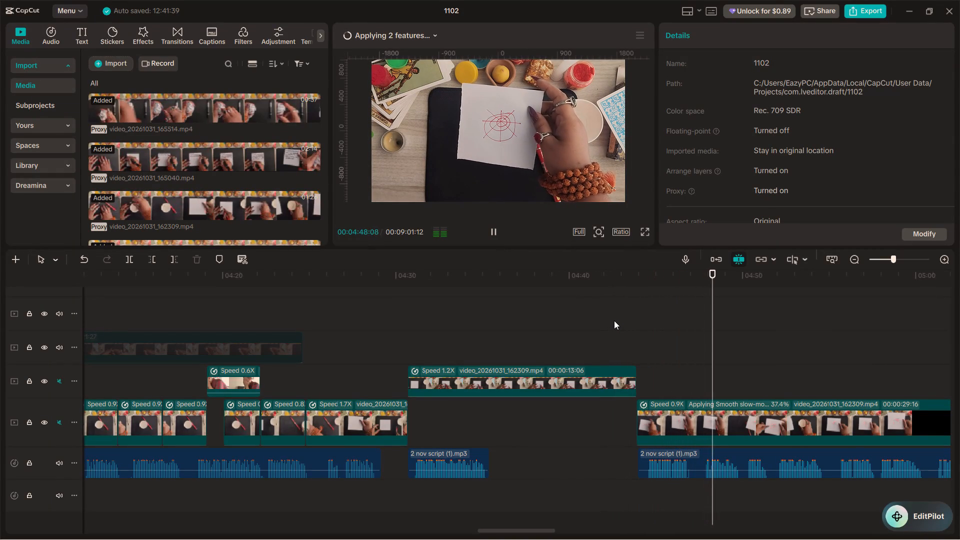
# Replay the opening of the 0.9x video_20261031_162309 clip against the narration, checking how the picture matches the spoken phrases.
pyautogui.press('space')
pyautogui.moveTo(631, 326); pyautogui.dragTo(641, 315)
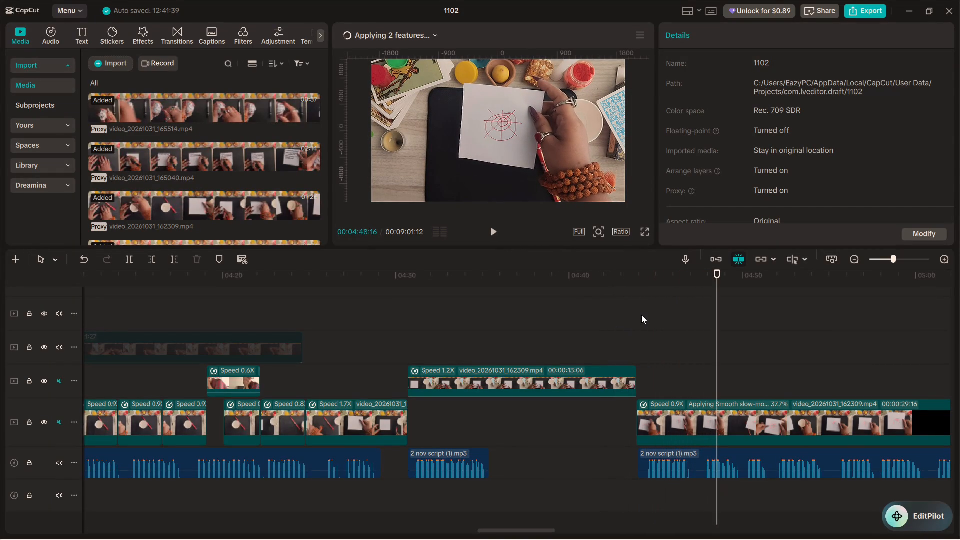
pyautogui.click(639, 318)
pyautogui.press('space')
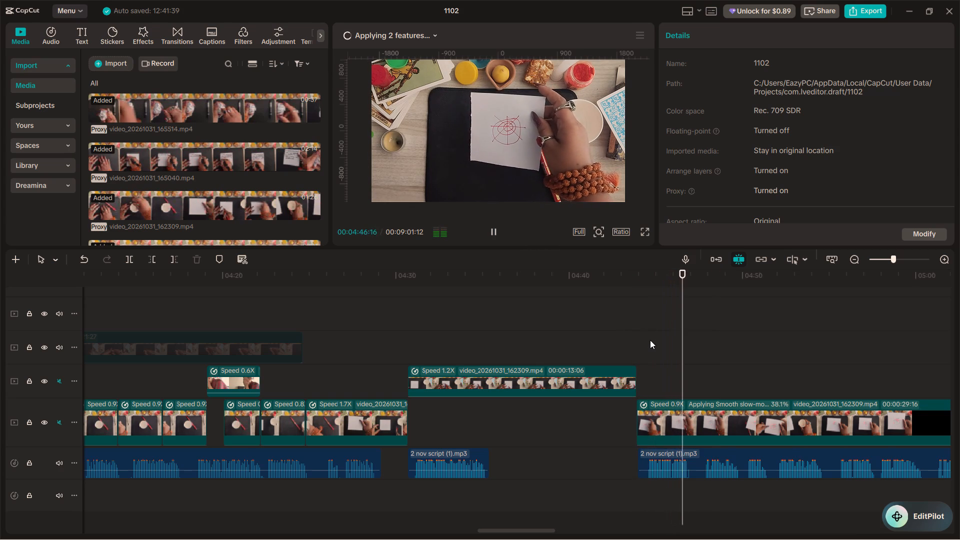
pyautogui.press('space')
pyautogui.press('space')
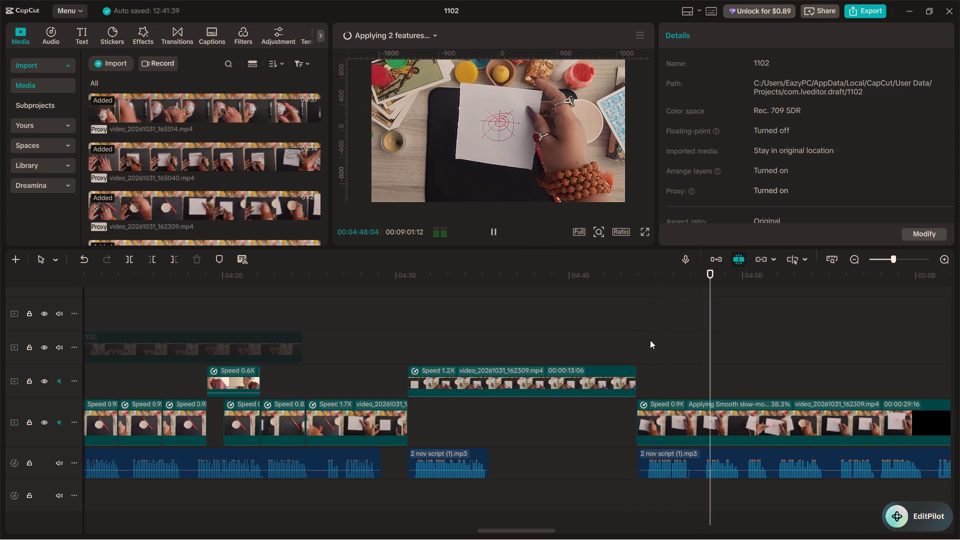
pyautogui.keyDown('ctrl'); pyautogui.scroll(6, 650, 340); pyautogui.keyUp('ctrl')
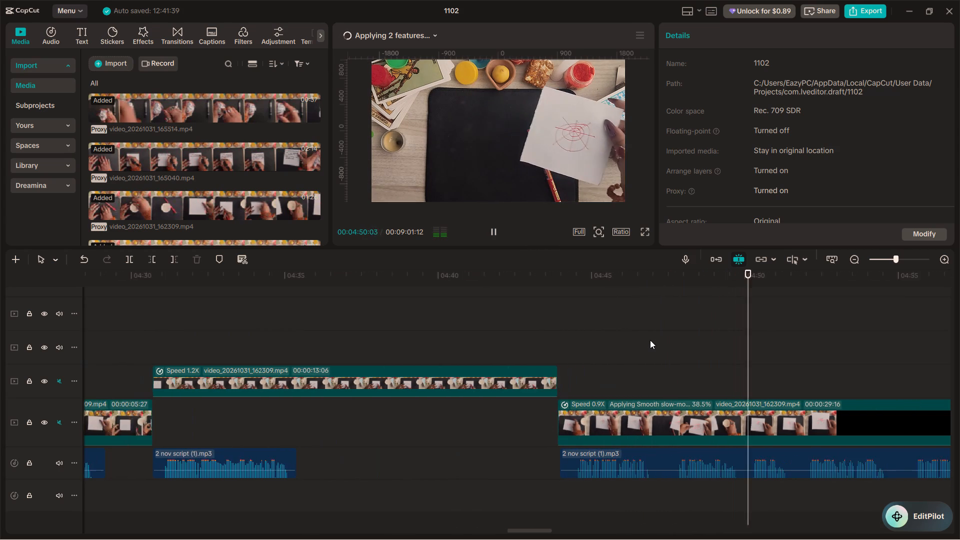
pyautogui.keyDown('ctrl'); pyautogui.scroll(8, 650, 340); pyautogui.keyUp('ctrl')
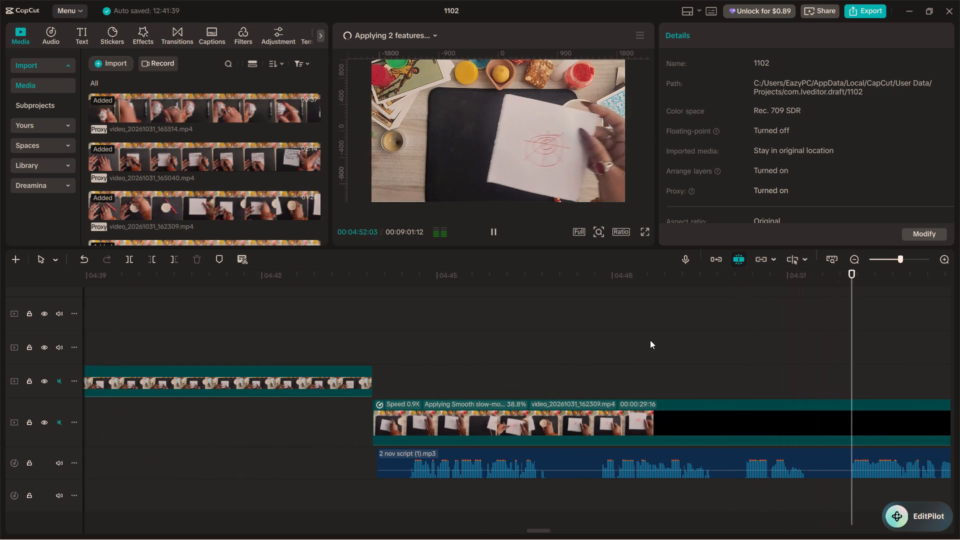
pyautogui.keyDown('ctrl'); pyautogui.scroll(-4, 591, 366); pyautogui.keyUp('ctrl')
pyautogui.keyDown('alt'); pyautogui.scroll(-3, 585, 369); pyautogui.keyUp('alt')
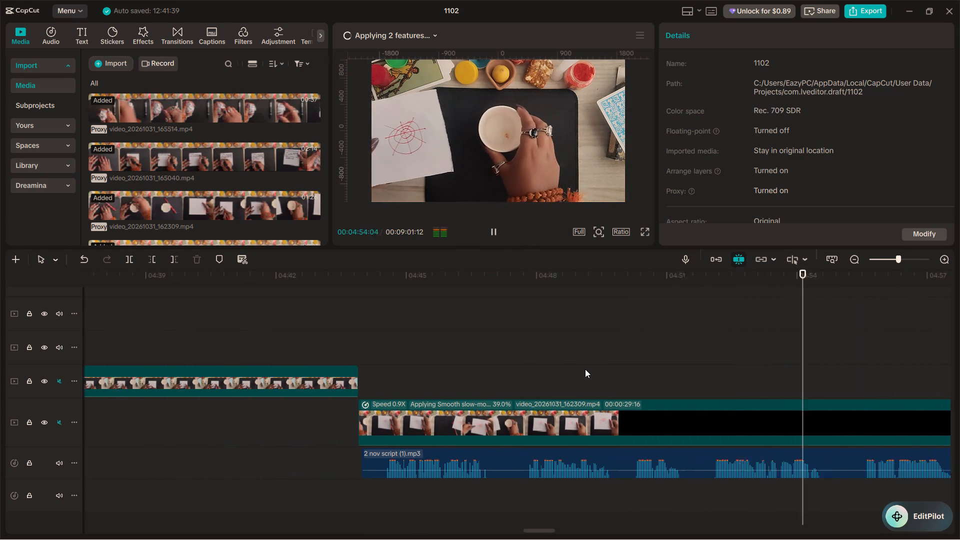
pyautogui.click(391, 385)
pyautogui.press('space')
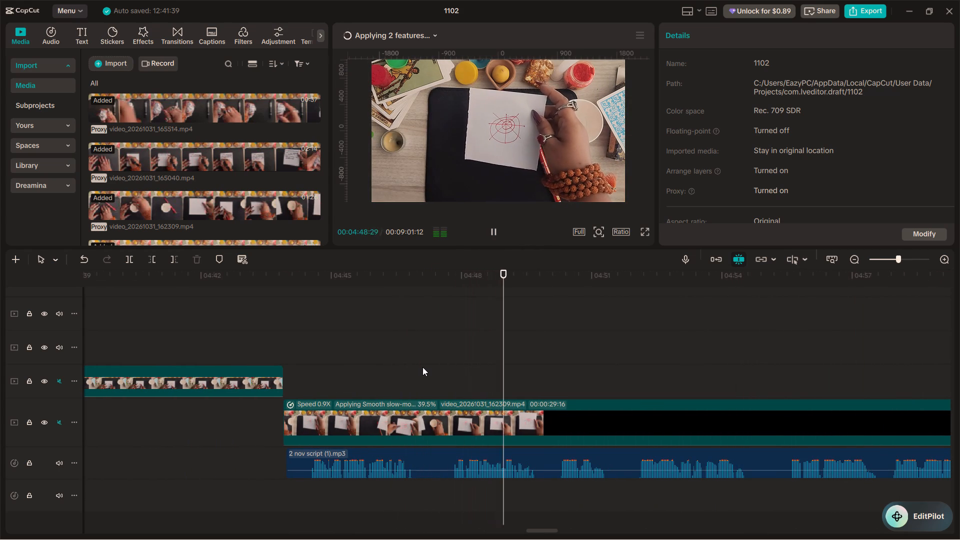
pyautogui.press('space')
pyautogui.press('space')
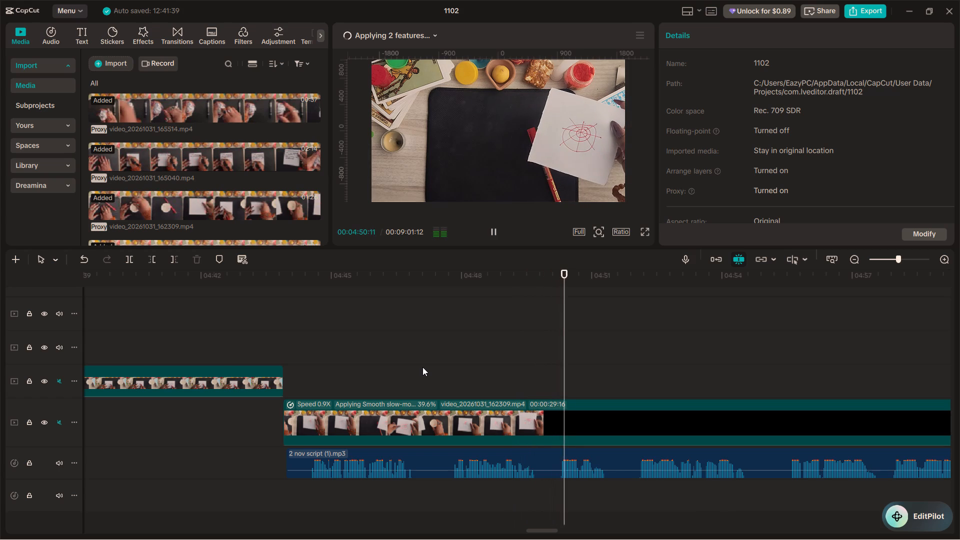
pyautogui.press('space')
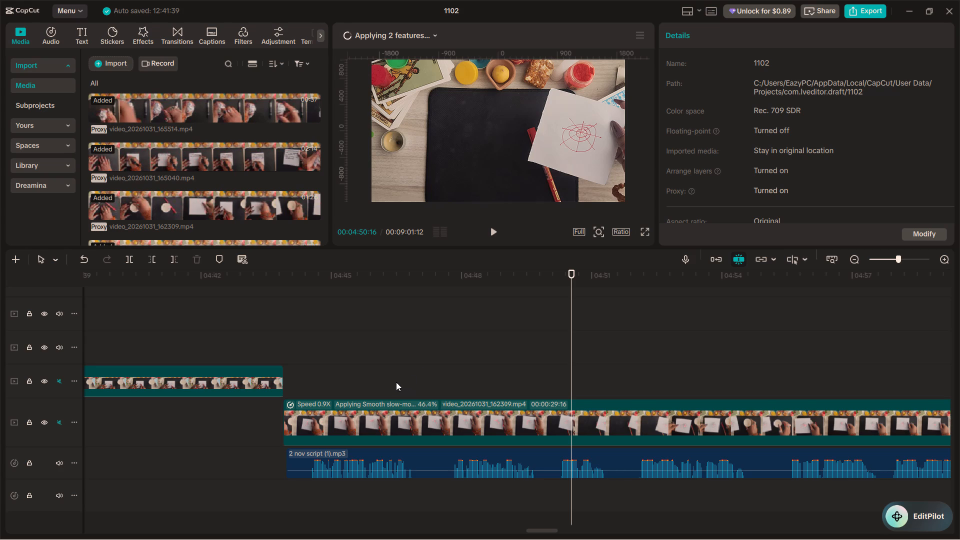
# Split the narration audio at 04:47:09 and shift the part after the cut about half a second later.
pyautogui.click(354, 352)
pyautogui.press('space')
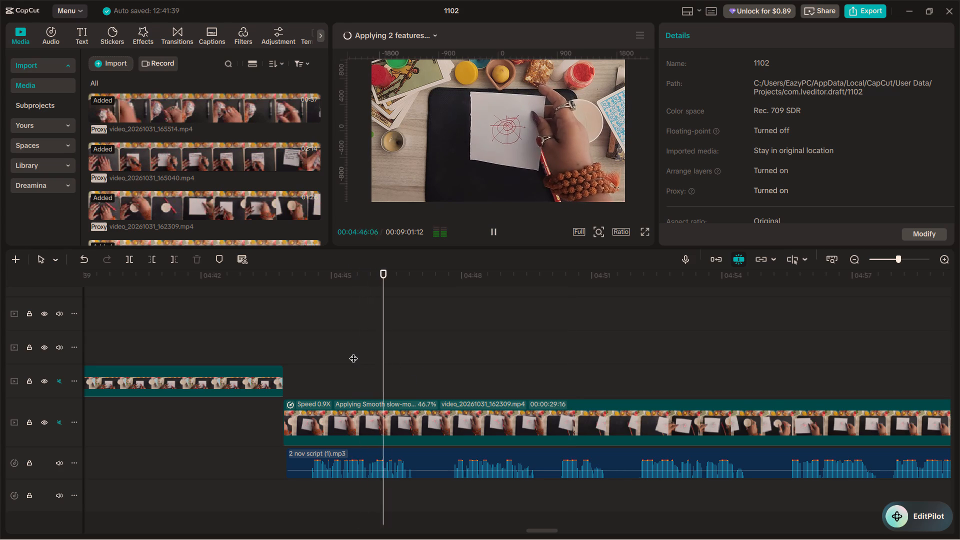
pyautogui.press('space')
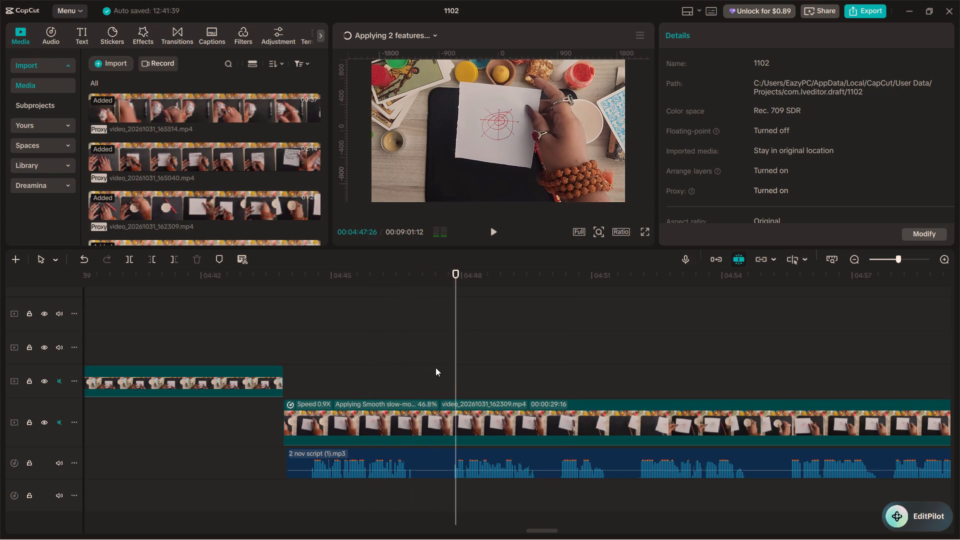
pyautogui.moveTo(456, 372); pyautogui.dragTo(431, 371)
pyautogui.click(432, 465)
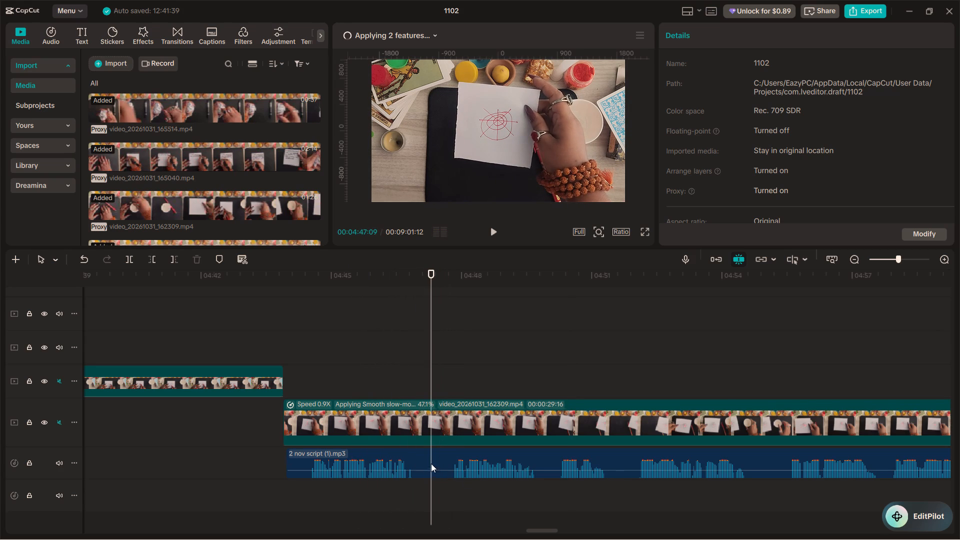
pyautogui.hotkey('ctrl', 'b')
pyautogui.moveTo(464, 457); pyautogui.dragTo(483, 458)
# Play back the 0.9x clip with the shifted narration and stop at 04:55:00.
pyautogui.click(406, 388)
pyautogui.press('space')
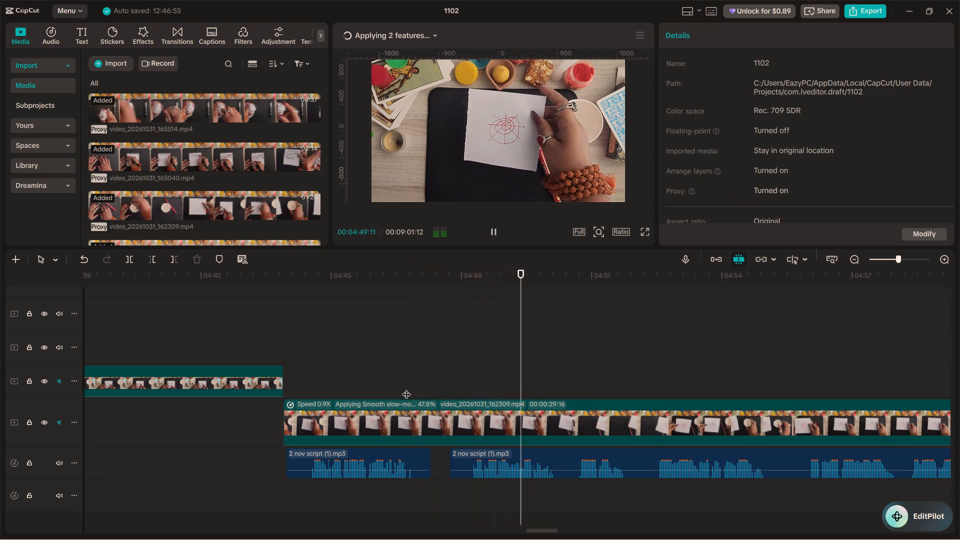
pyautogui.press('space')
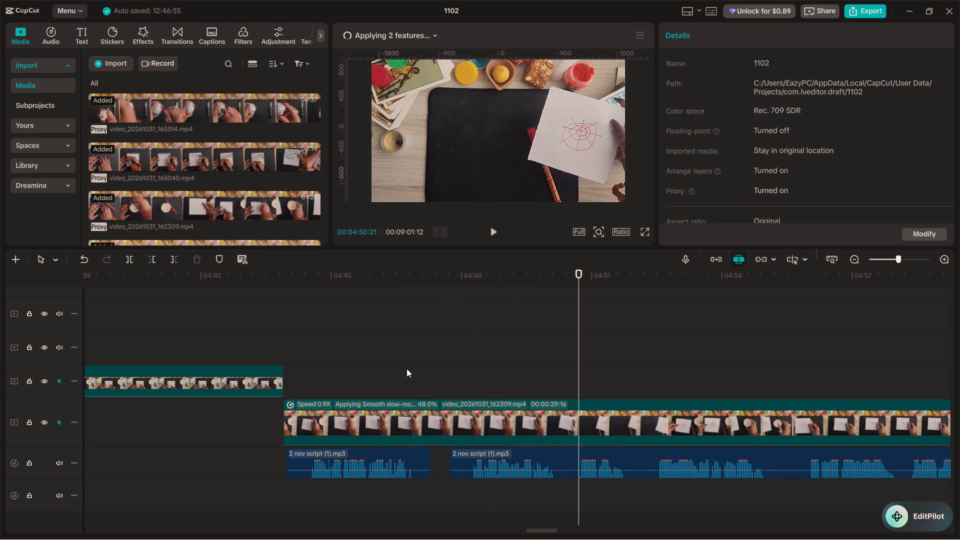
pyautogui.press('space')
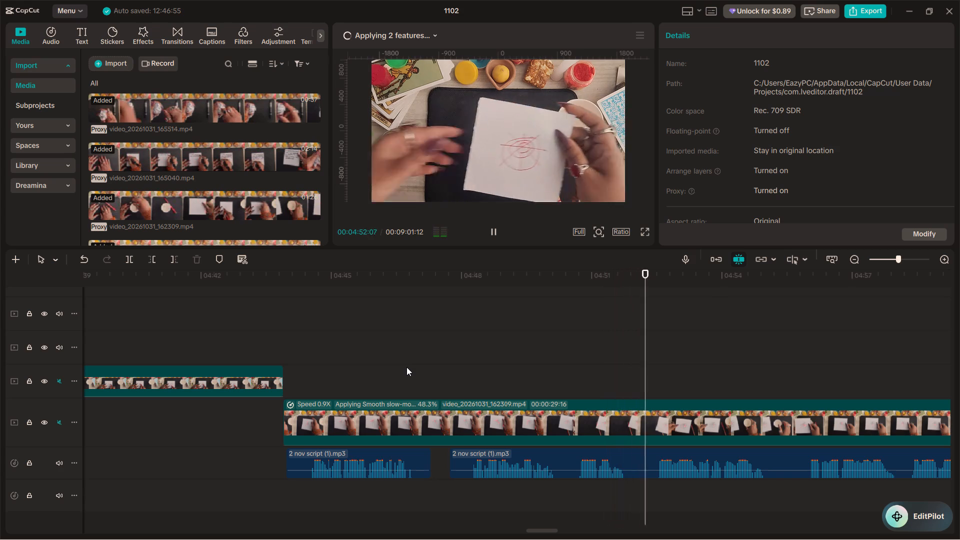
pyautogui.press('space')
pyautogui.press('space')
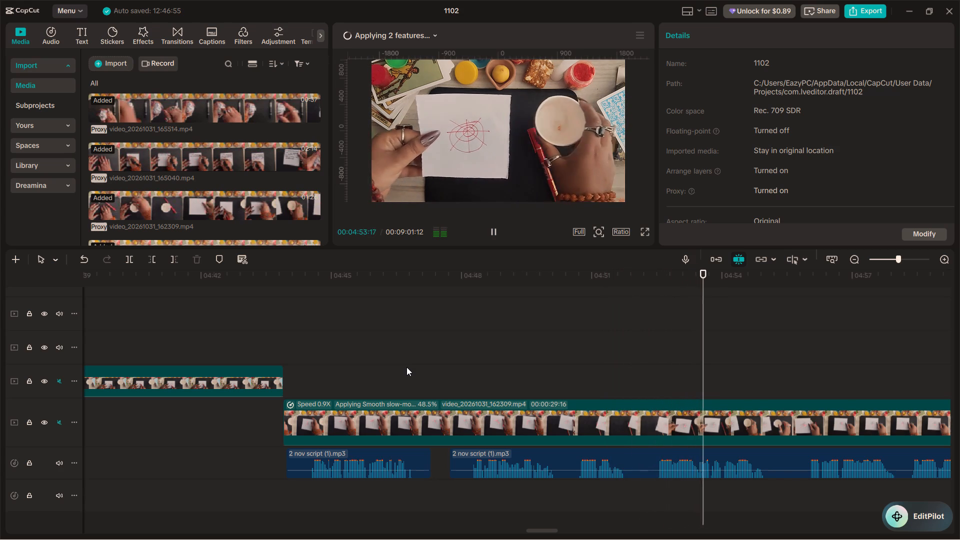
pyautogui.press('space')
pyautogui.press('space')
pyautogui.press('space')
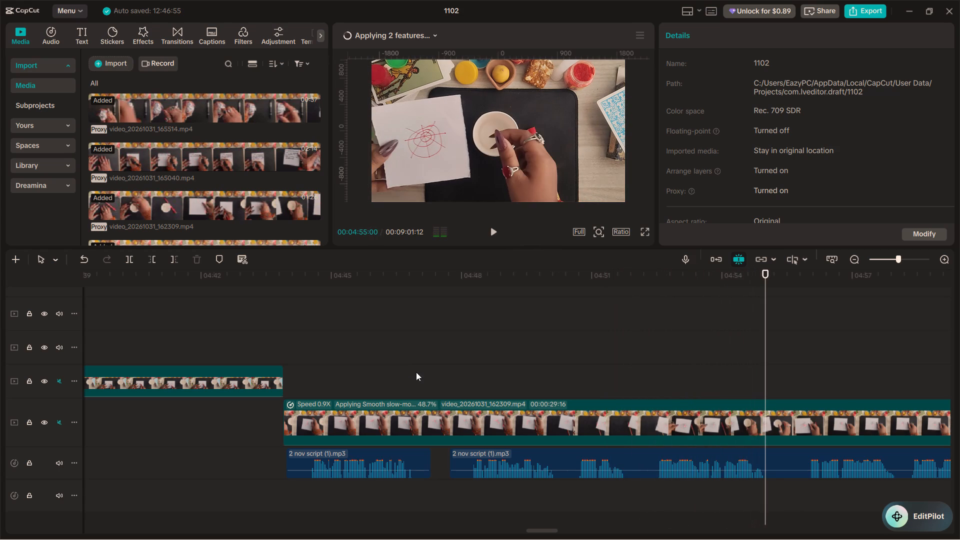
# Split the 0.9x video_20261031_162309 clip at 04:55:00.
pyautogui.click(733, 415)
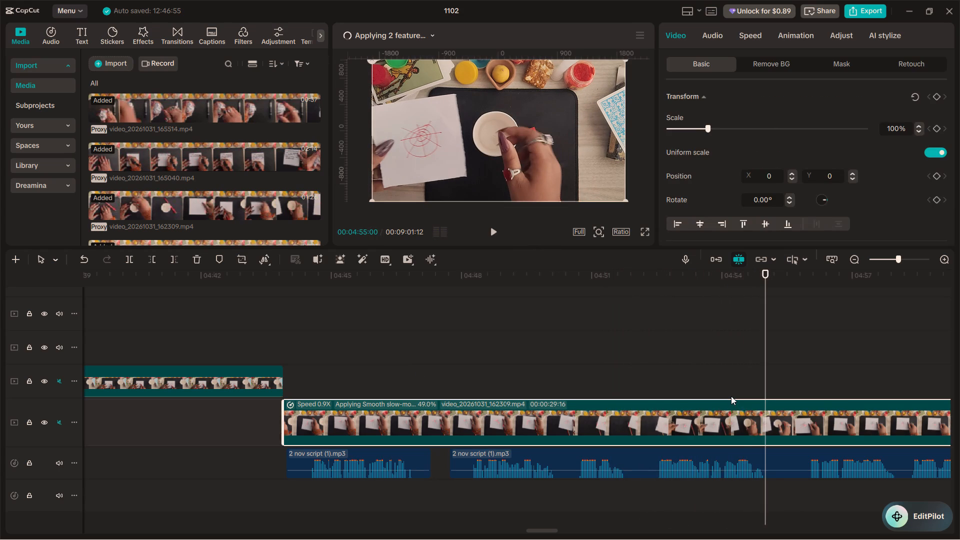
pyautogui.hotkey('ctrl', 'b')
# Set the speed of the clip part before the 04:55:00 cut to 1.30x.
pyautogui.click(649, 360)
pyautogui.click(547, 359)
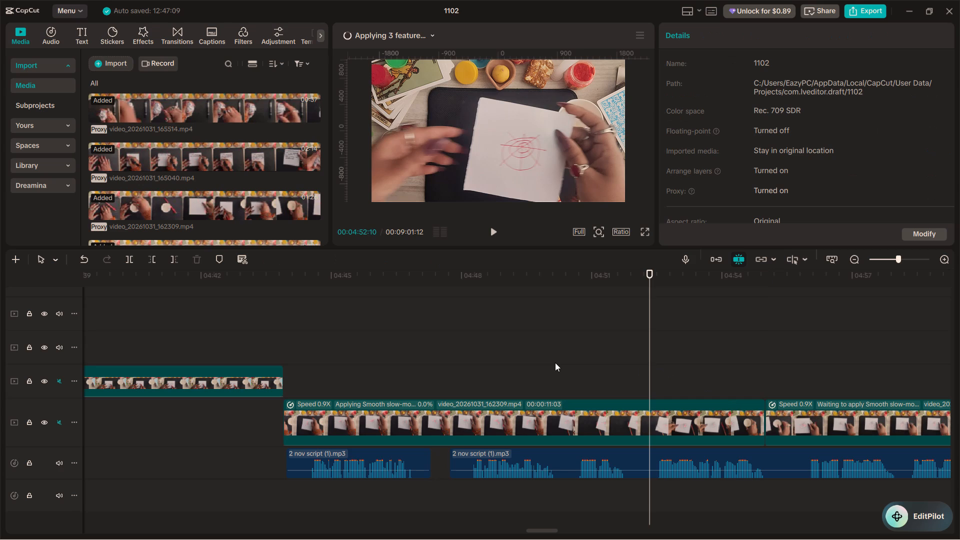
pyautogui.press('space')
pyautogui.click(531, 411)
pyautogui.press('space')
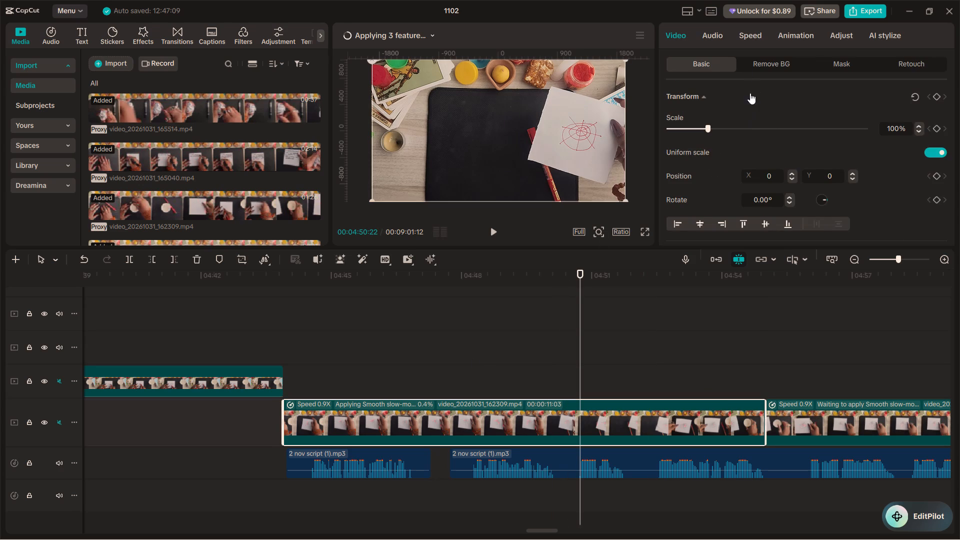
pyautogui.click(750, 36)
pyautogui.tripleClick(943, 111)
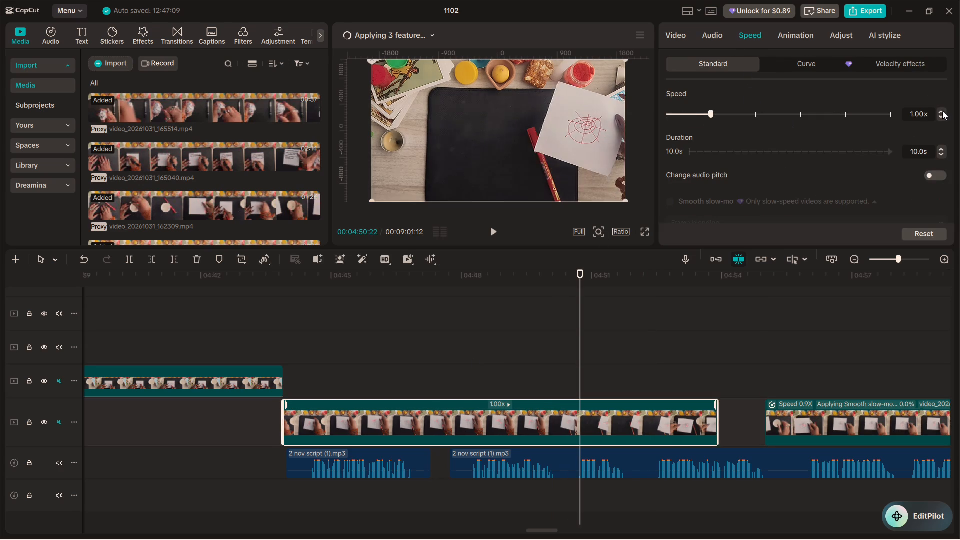
pyautogui.click(942, 111)
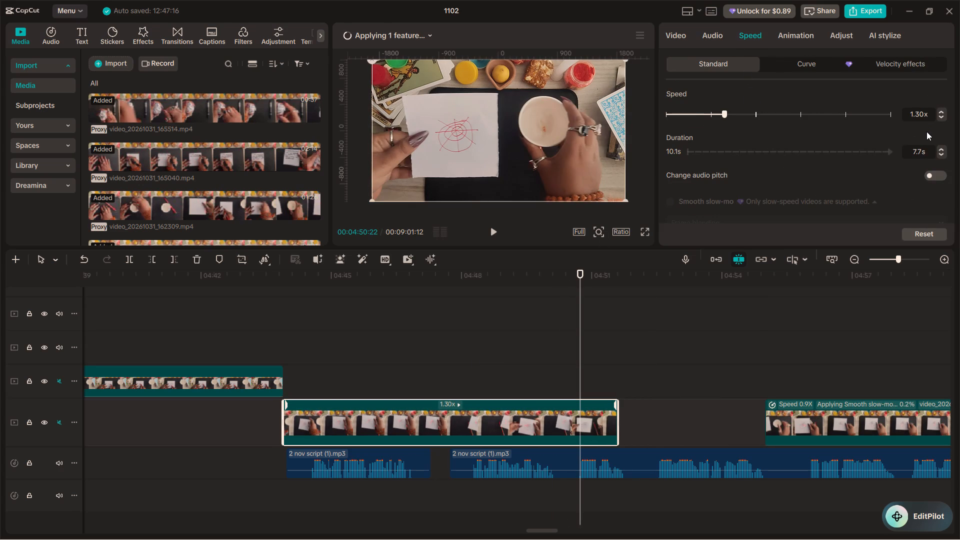
# Review the 1.3x clip against the narration, split it at 04:49:25 and delete the part before the cut.
pyautogui.moveTo(378, 385); pyautogui.dragTo(374, 386)
pyautogui.press('space')
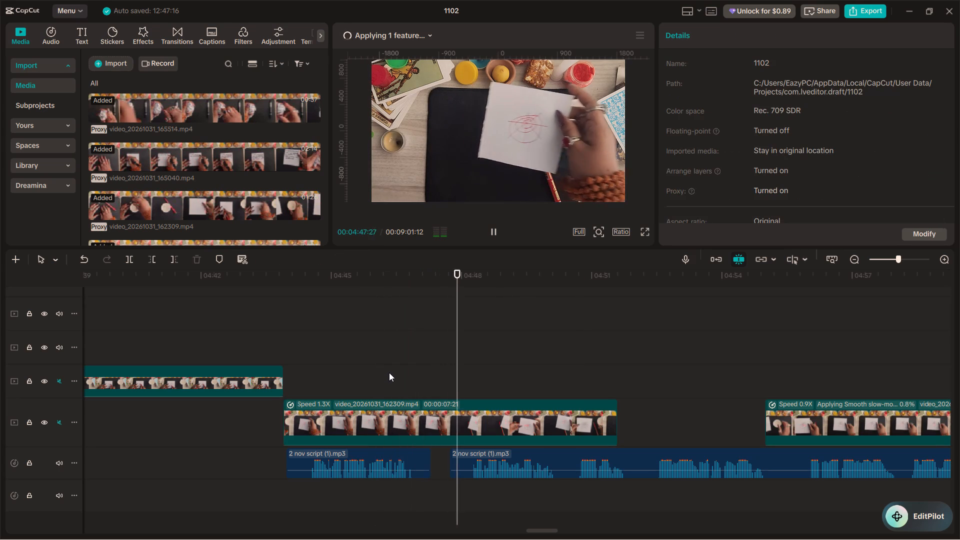
pyautogui.press('space')
pyautogui.click(465, 358)
pyautogui.click(456, 358)
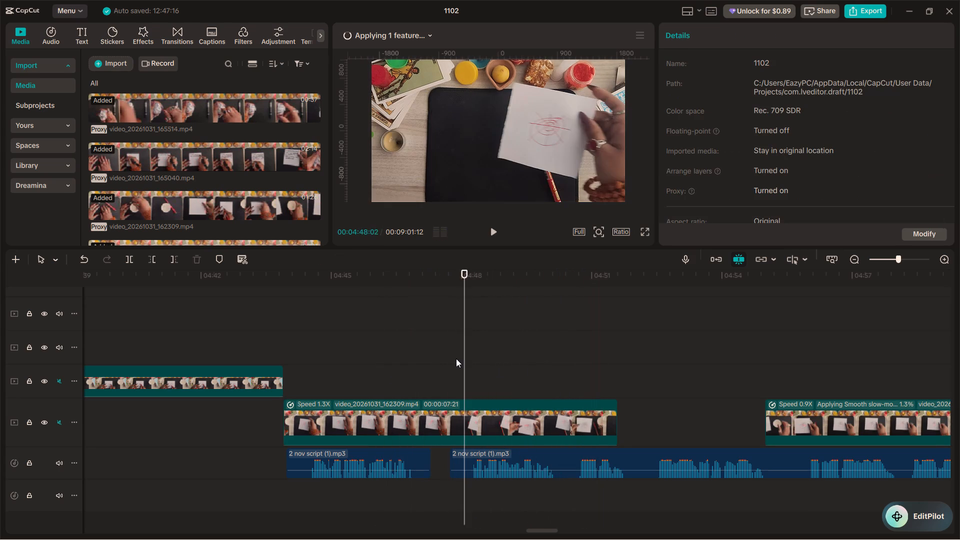
pyautogui.moveTo(454, 362); pyautogui.dragTo(435, 361)
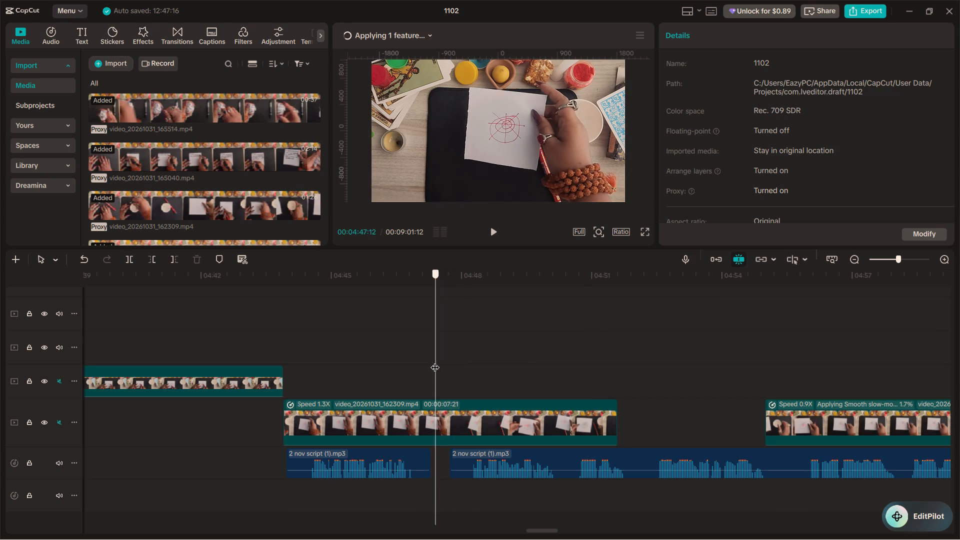
pyautogui.moveTo(435, 361); pyautogui.dragTo(522, 356)
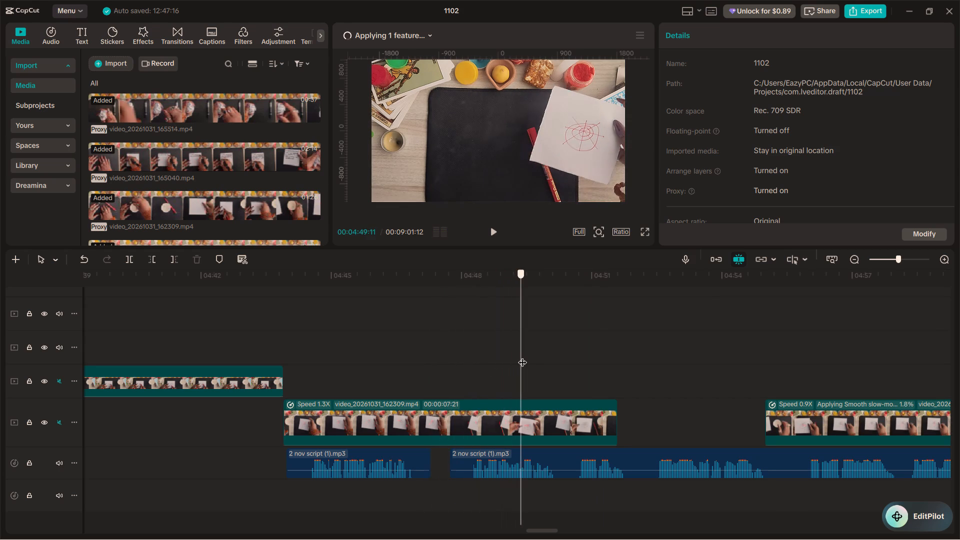
pyautogui.moveTo(522, 356); pyautogui.dragTo(545, 356)
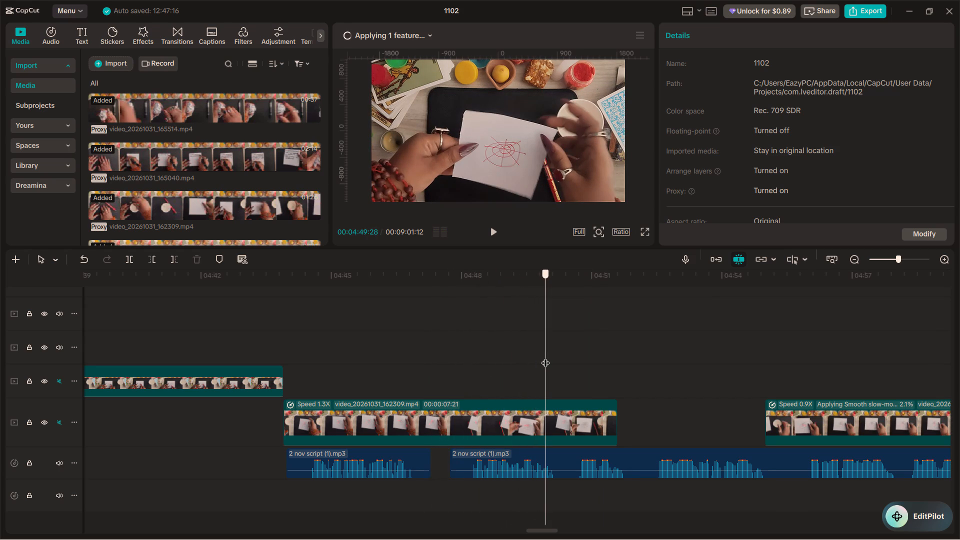
pyautogui.moveTo(545, 356); pyautogui.dragTo(535, 354)
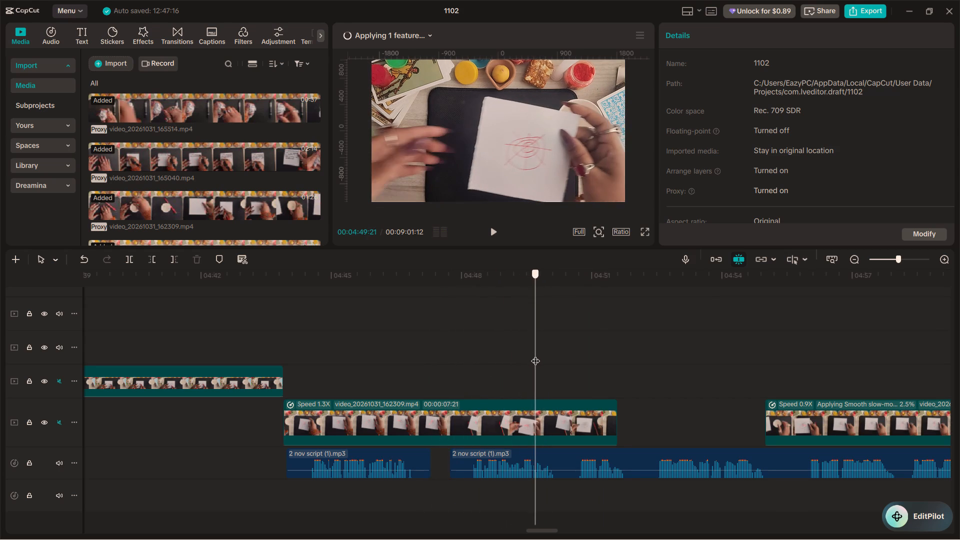
pyautogui.moveTo(535, 354); pyautogui.dragTo(540, 356)
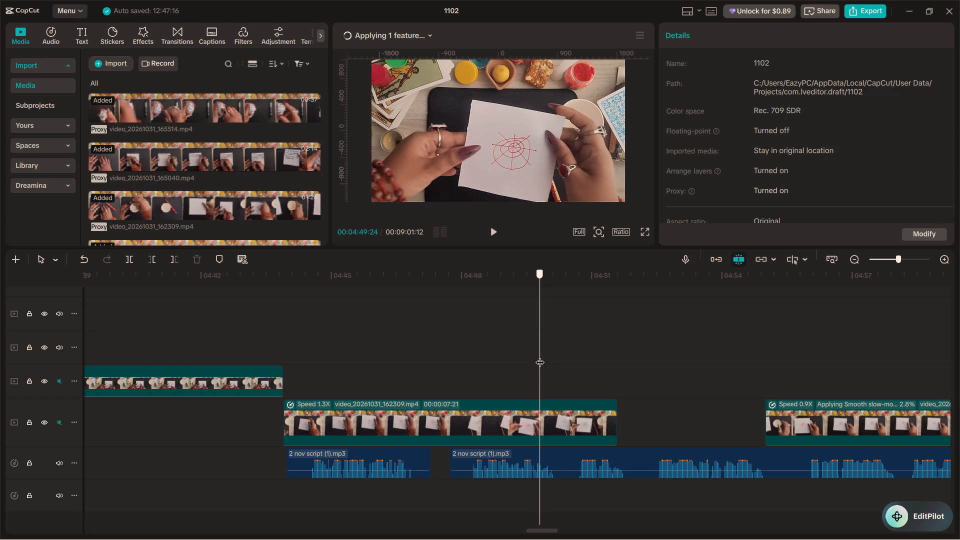
pyautogui.moveTo(540, 356); pyautogui.dragTo(541, 356)
pyautogui.click(530, 399)
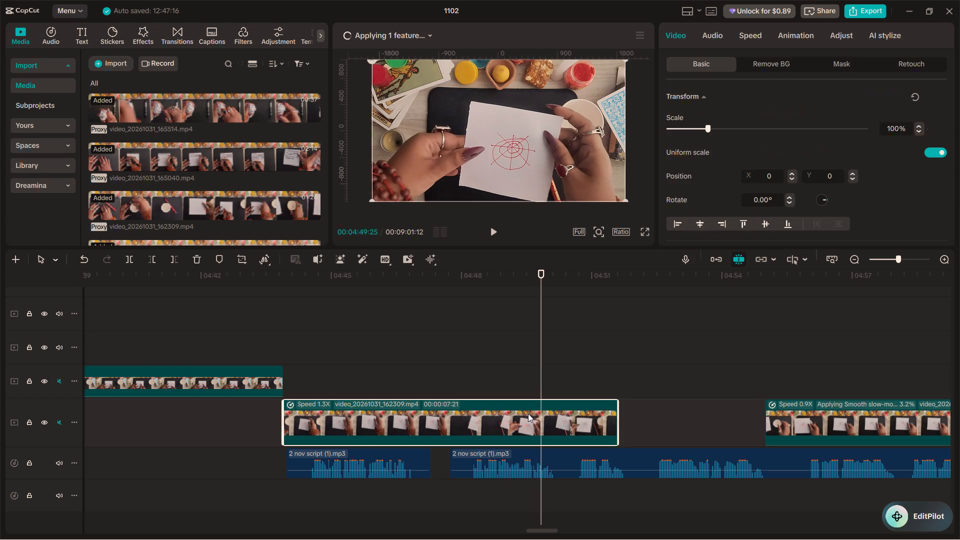
pyautogui.hotkey('ctrl', 'b')
pyautogui.click(495, 414)
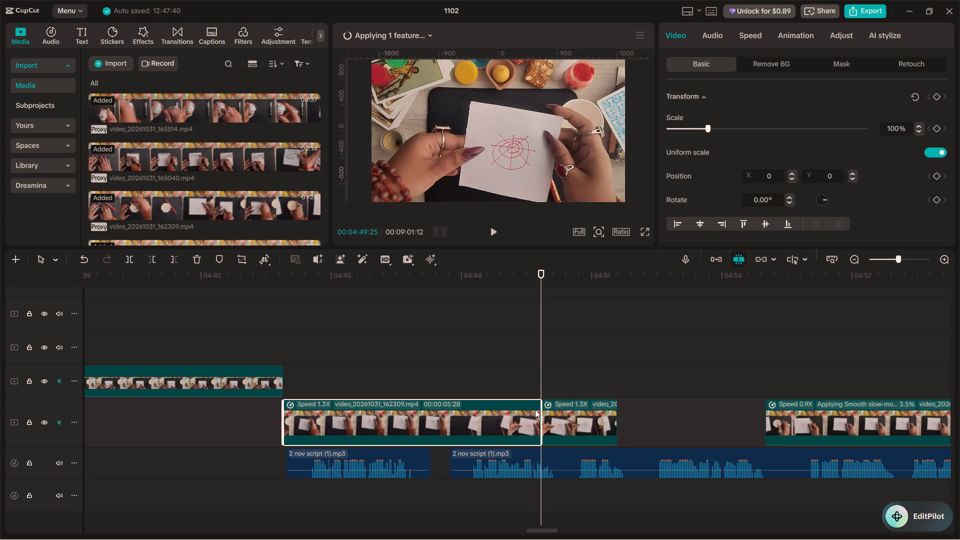
pyautogui.press('BackSpace')
# Move the remaining 1.3x clip earlier so it starts where the 1.2x clip ends.
pyautogui.moveTo(584, 418); pyautogui.dragTo(427, 417)
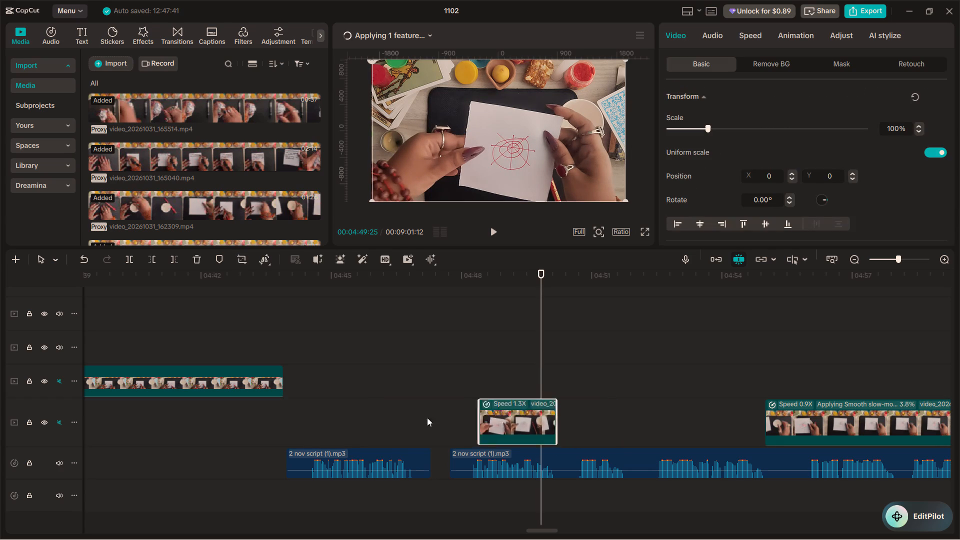
pyautogui.moveTo(427, 417); pyautogui.dragTo(393, 417)
pyautogui.click(336, 393)
pyautogui.press('space')
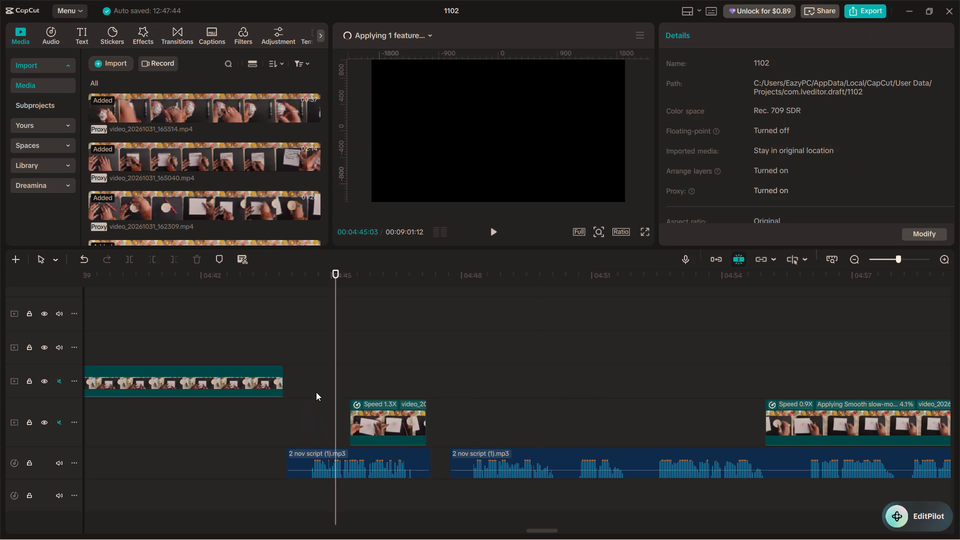
pyautogui.click(269, 416)
pyautogui.press('space')
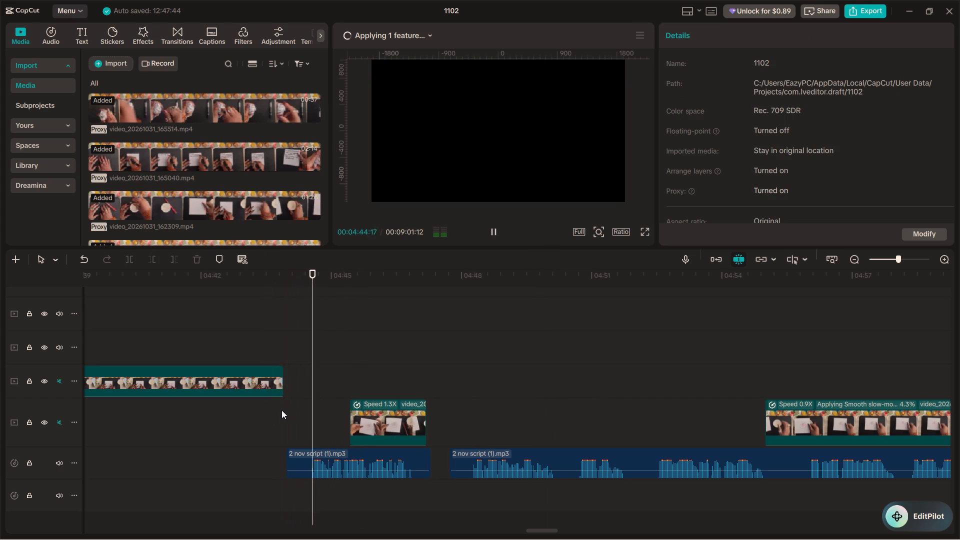
pyautogui.press('space')
pyautogui.moveTo(371, 416); pyautogui.dragTo(308, 419)
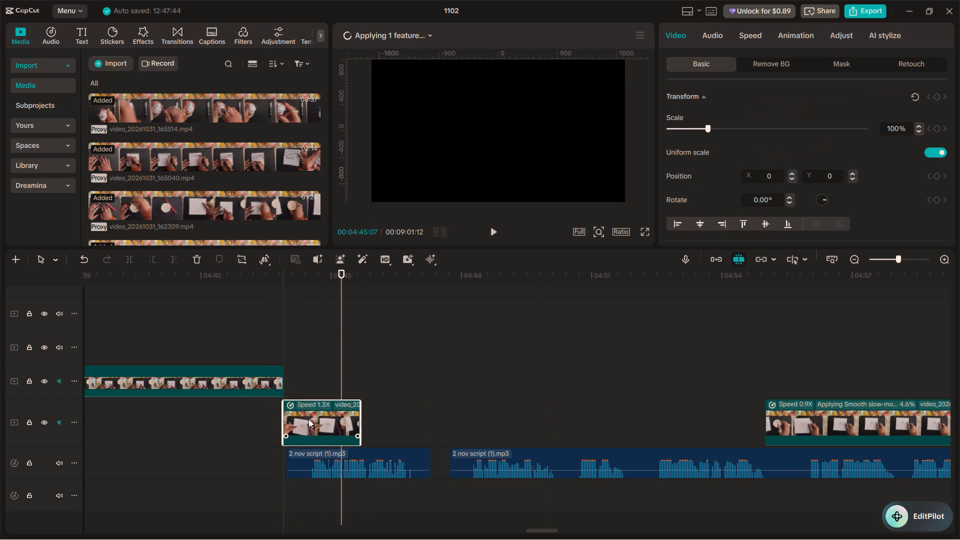
# Move the 1.3x clip slightly later to align with the start of the short narration clip and play it back.
pyautogui.moveTo(308, 419); pyautogui.dragTo(311, 419)
pyautogui.click(259, 417)
pyautogui.press('space')
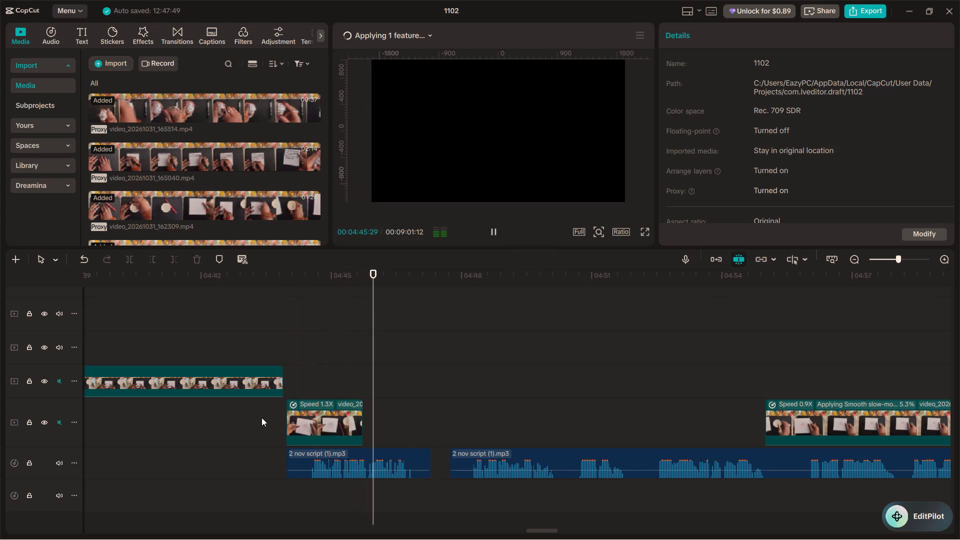
pyautogui.press('space')
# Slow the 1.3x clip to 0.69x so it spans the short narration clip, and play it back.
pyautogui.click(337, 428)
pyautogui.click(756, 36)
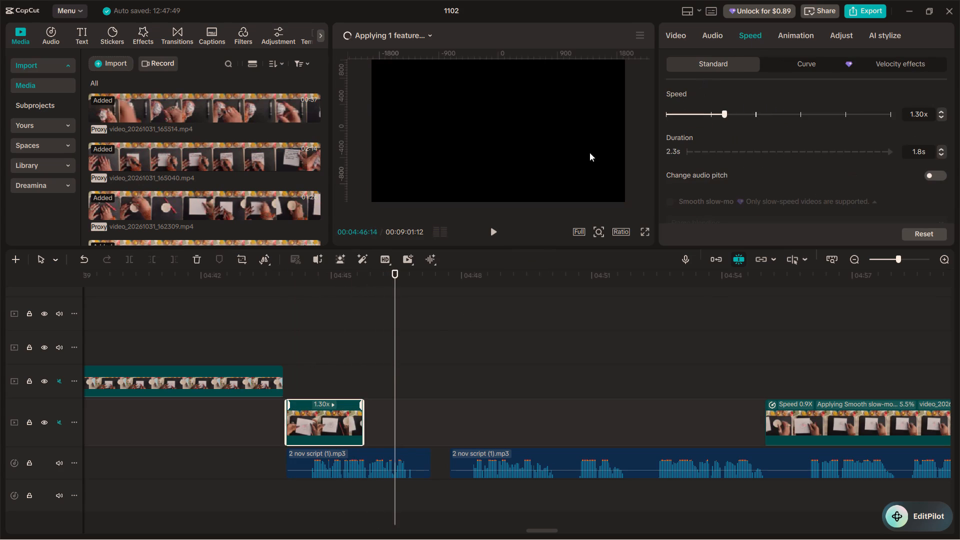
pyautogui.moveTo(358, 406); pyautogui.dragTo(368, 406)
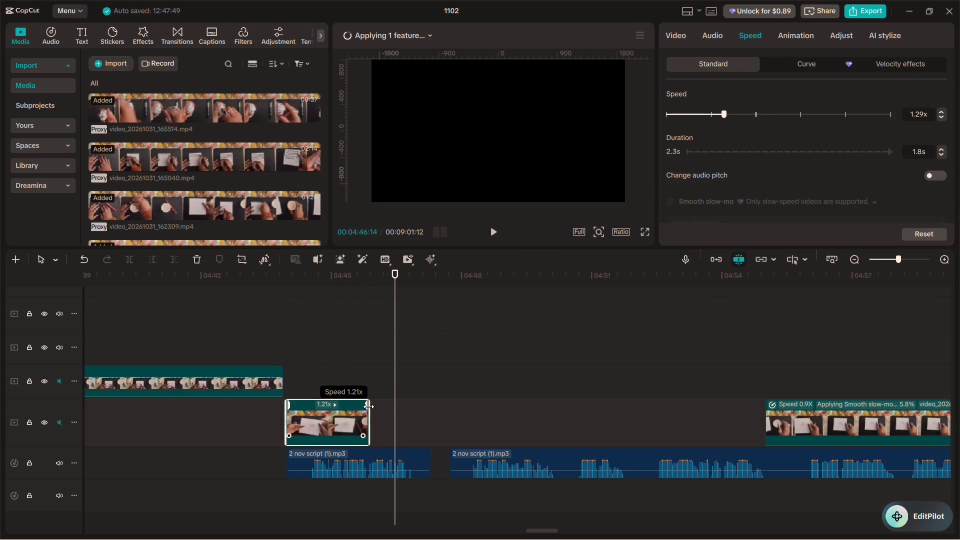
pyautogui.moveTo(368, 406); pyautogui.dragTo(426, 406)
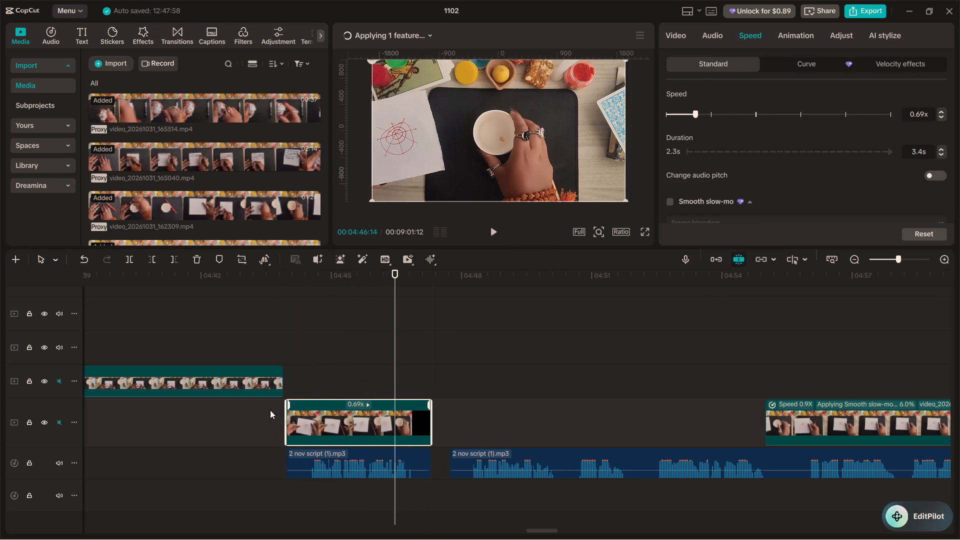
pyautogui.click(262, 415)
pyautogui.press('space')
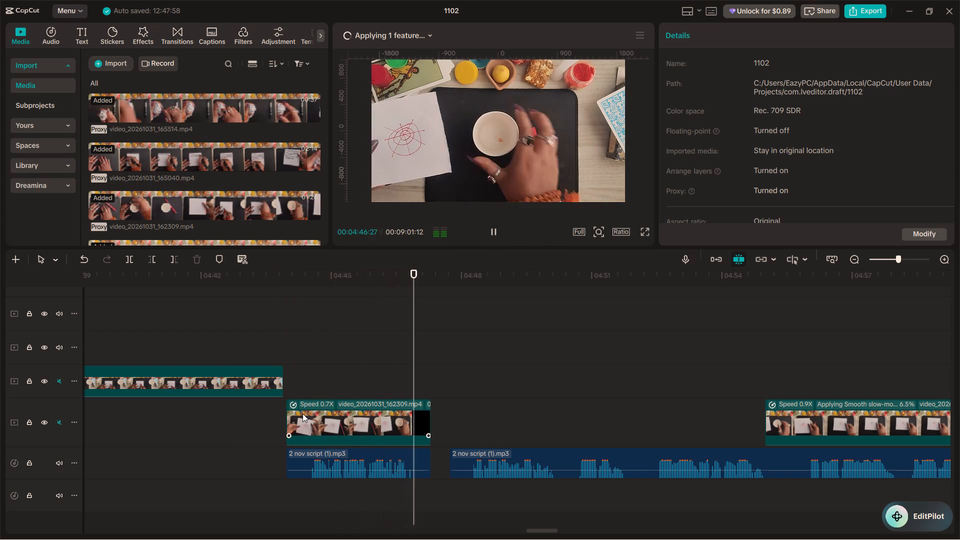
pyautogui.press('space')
# Speed the 0.69x clip up to 0.83x by shortening its duration and play it against the narration.
pyautogui.click(397, 422)
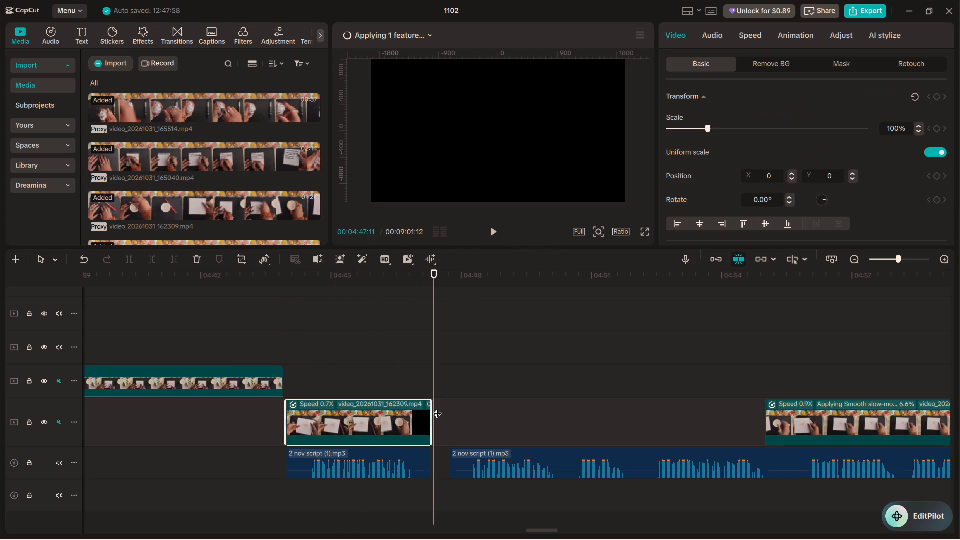
pyautogui.click(746, 47)
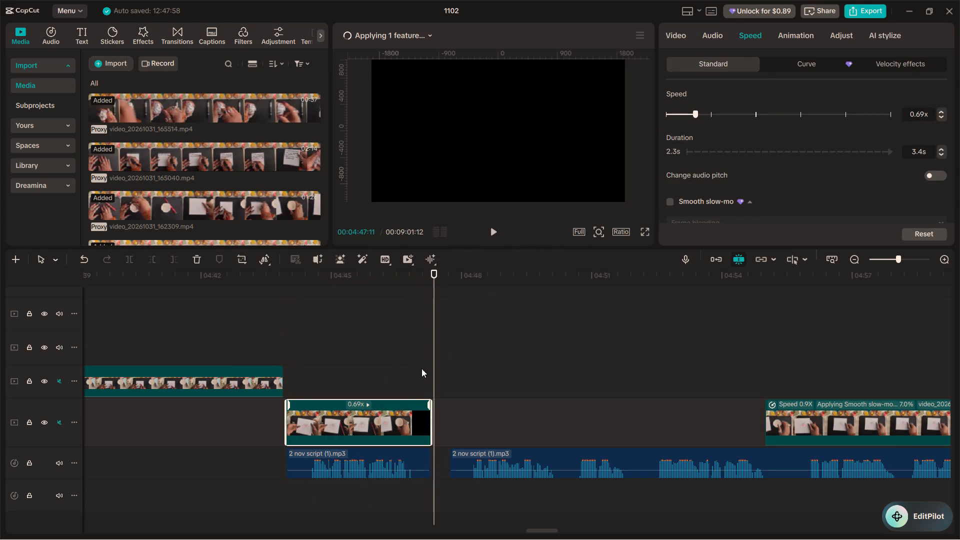
pyautogui.moveTo(427, 404); pyautogui.dragTo(408, 406)
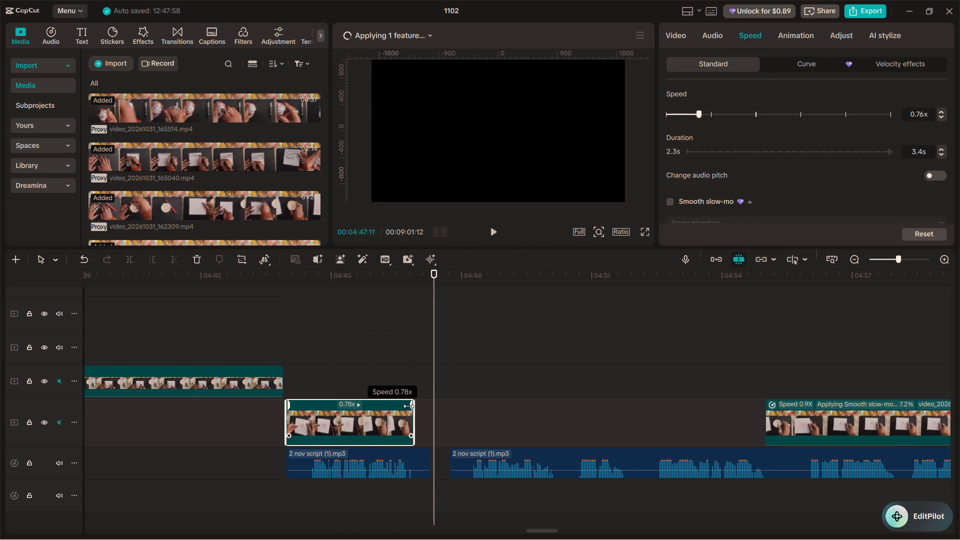
pyautogui.moveTo(408, 406); pyautogui.dragTo(405, 406)
pyautogui.click(316, 375)
pyautogui.press('space')
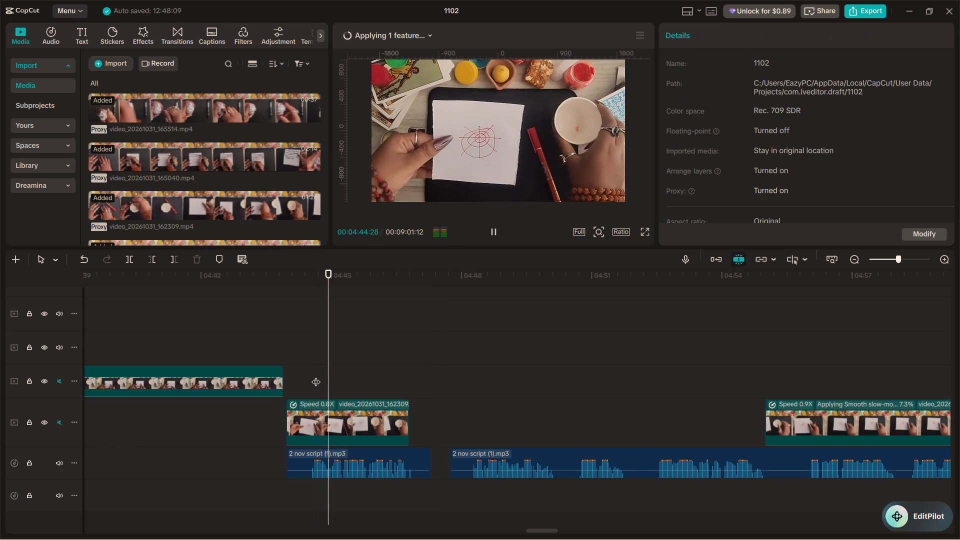
pyautogui.press('space')
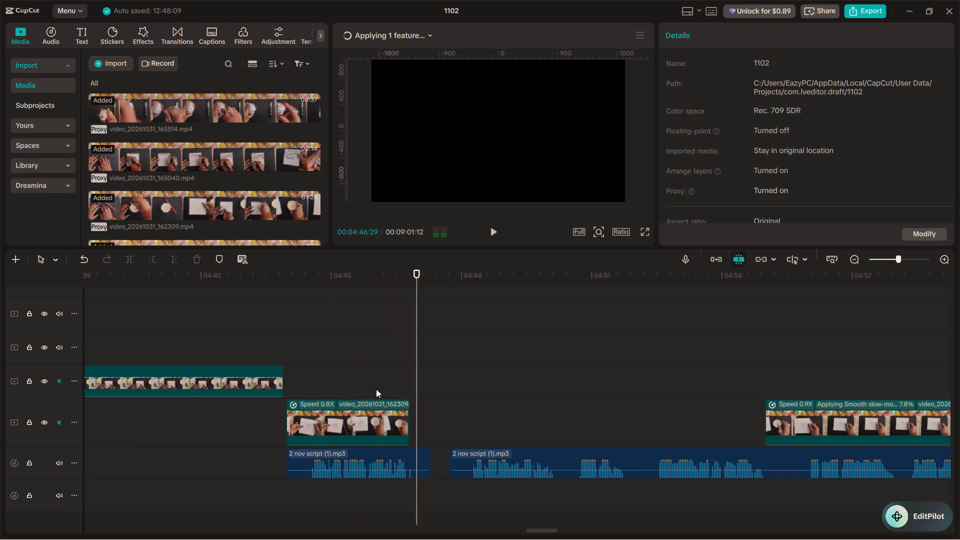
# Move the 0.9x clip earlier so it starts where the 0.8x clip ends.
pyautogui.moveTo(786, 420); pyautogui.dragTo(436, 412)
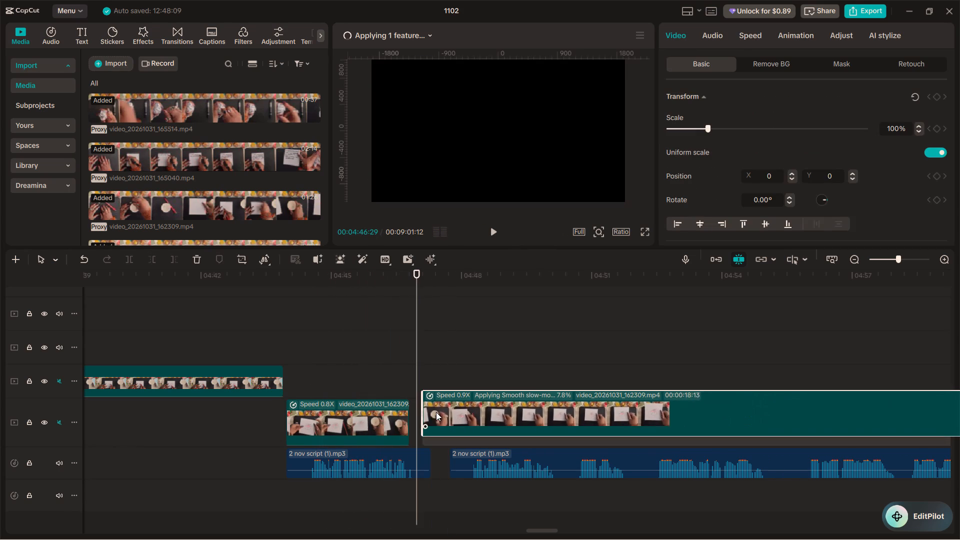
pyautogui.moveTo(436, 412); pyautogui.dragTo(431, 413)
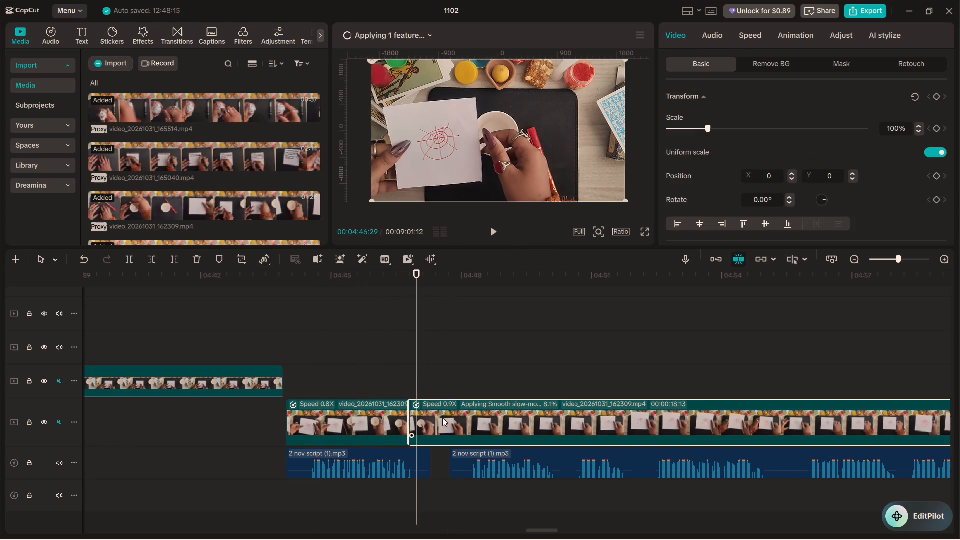
# Move the 0.9x clip later to make room and extend the end of the 0.8x clip to a duration of 00:00:04:28.
pyautogui.click(443, 417)
pyautogui.moveTo(487, 416); pyautogui.dragTo(583, 413)
pyautogui.click(392, 417)
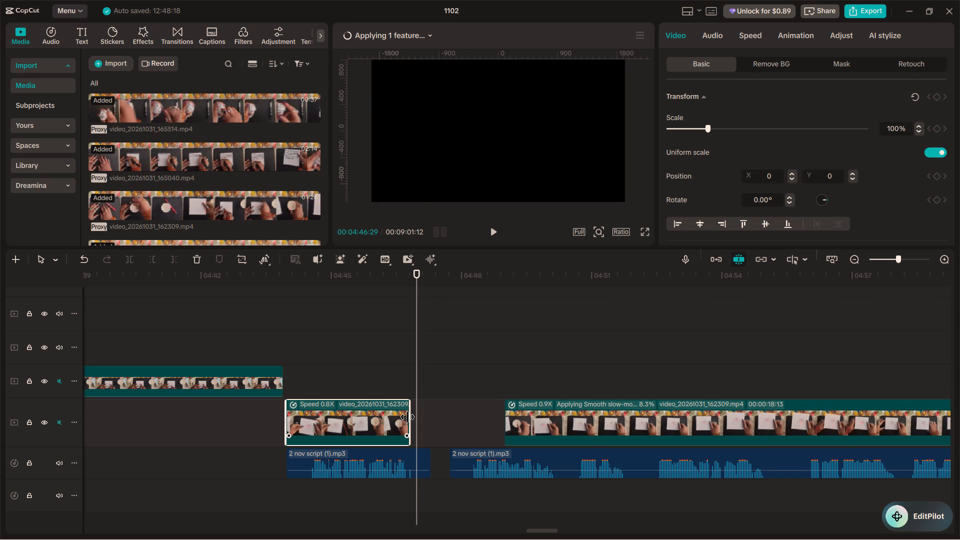
pyautogui.moveTo(407, 417); pyautogui.dragTo(434, 420)
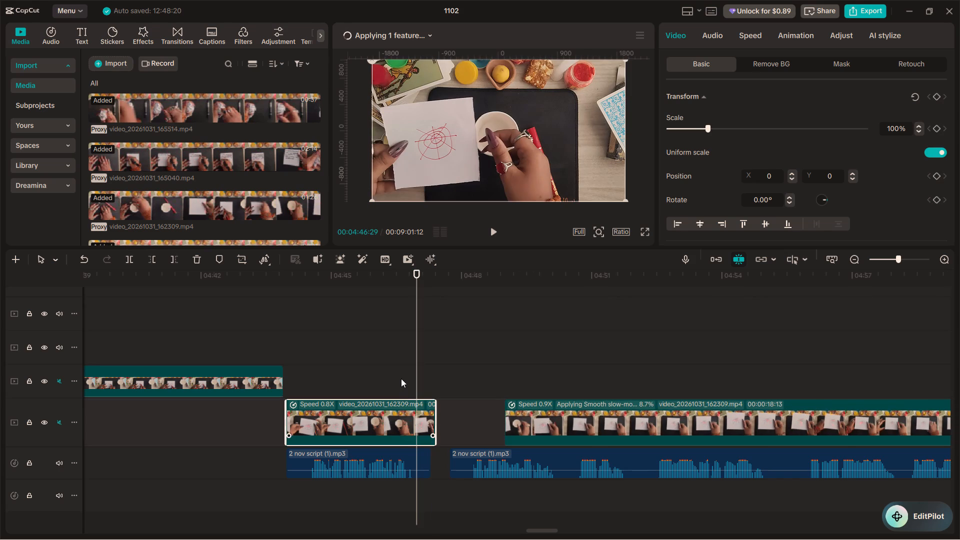
pyautogui.press('space')
pyautogui.press('space')
pyautogui.moveTo(436, 415); pyautogui.dragTo(441, 416)
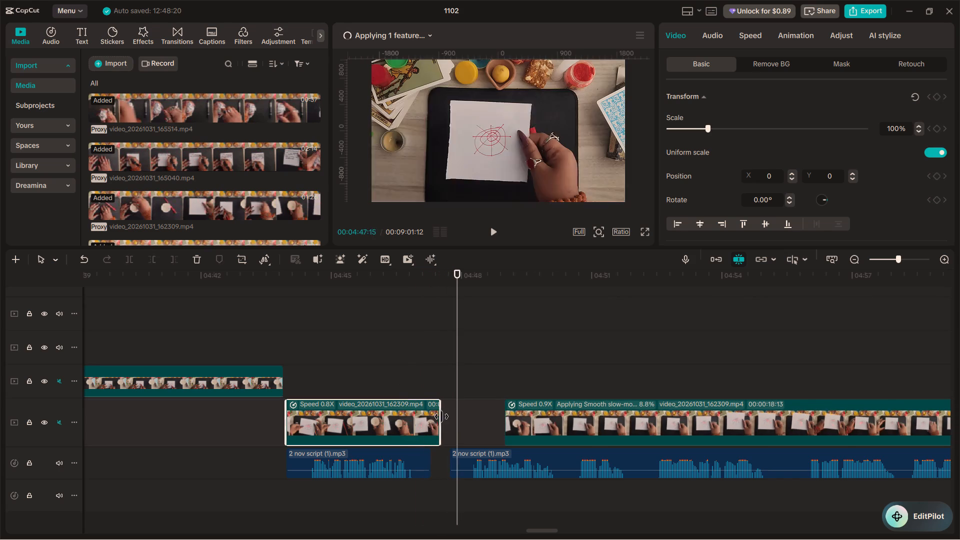
pyautogui.moveTo(441, 416); pyautogui.dragTo(491, 418)
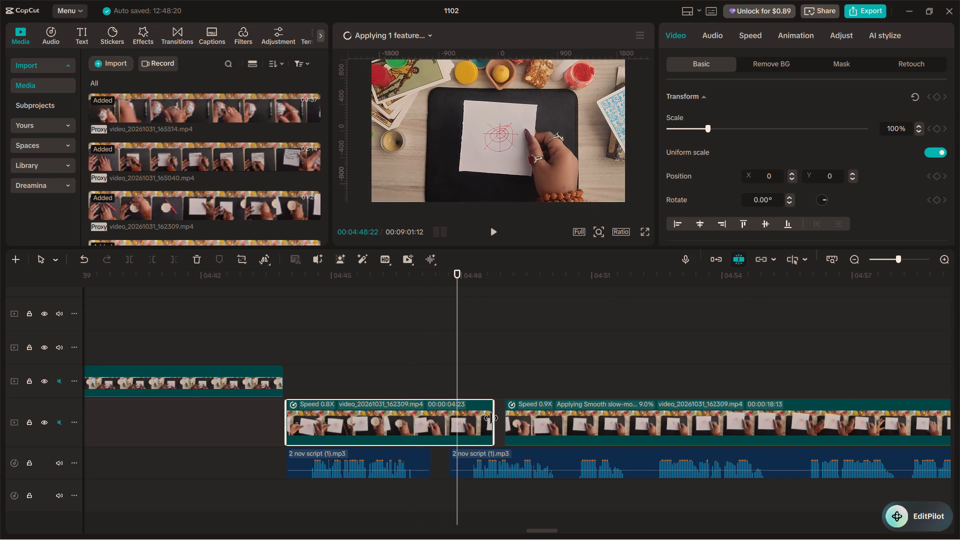
pyautogui.moveTo(491, 418); pyautogui.dragTo(492, 418)
pyautogui.moveTo(492, 418); pyautogui.dragTo(496, 419)
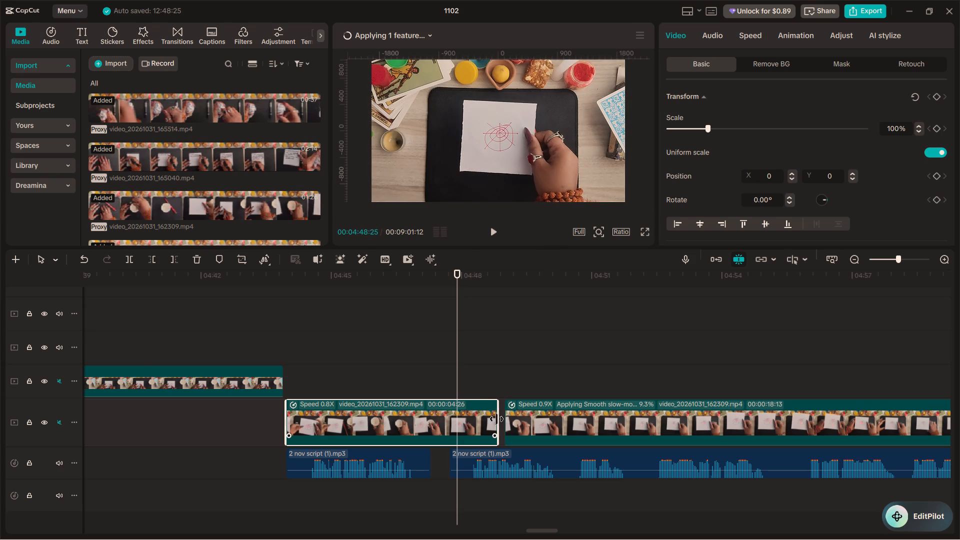
pyautogui.moveTo(496, 419); pyautogui.dragTo(498, 420)
# Move the 0.9x clip further along and extend the end of the 0.8x clip to a duration of 00:00:06:21.
pyautogui.moveTo(551, 417); pyautogui.dragTo(658, 419)
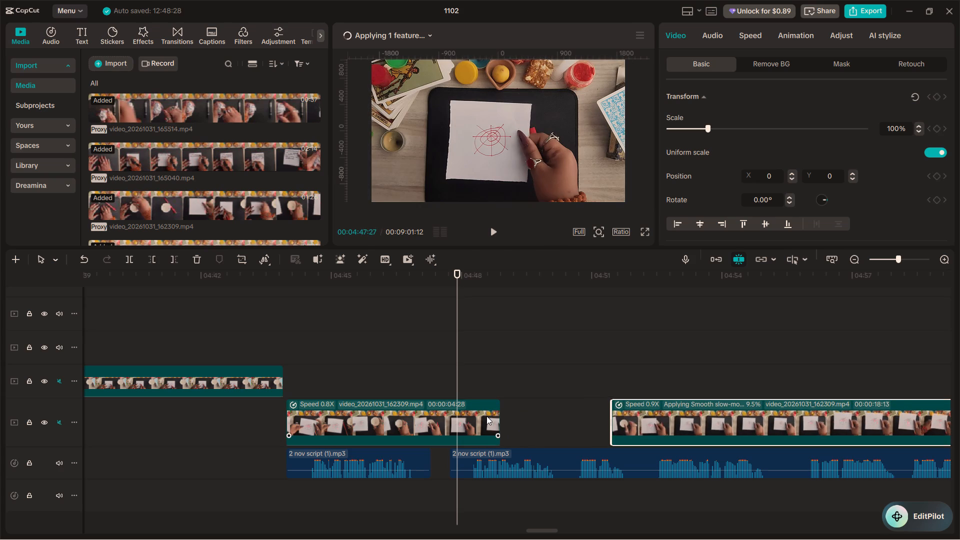
pyautogui.click(486, 416)
pyautogui.moveTo(501, 417); pyautogui.dragTo(555, 419)
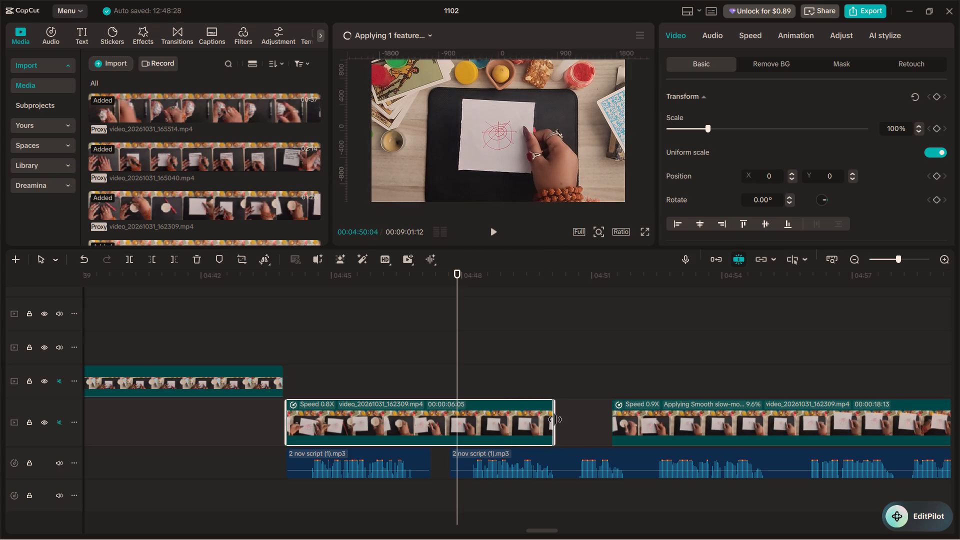
pyautogui.moveTo(555, 419); pyautogui.dragTo(605, 420)
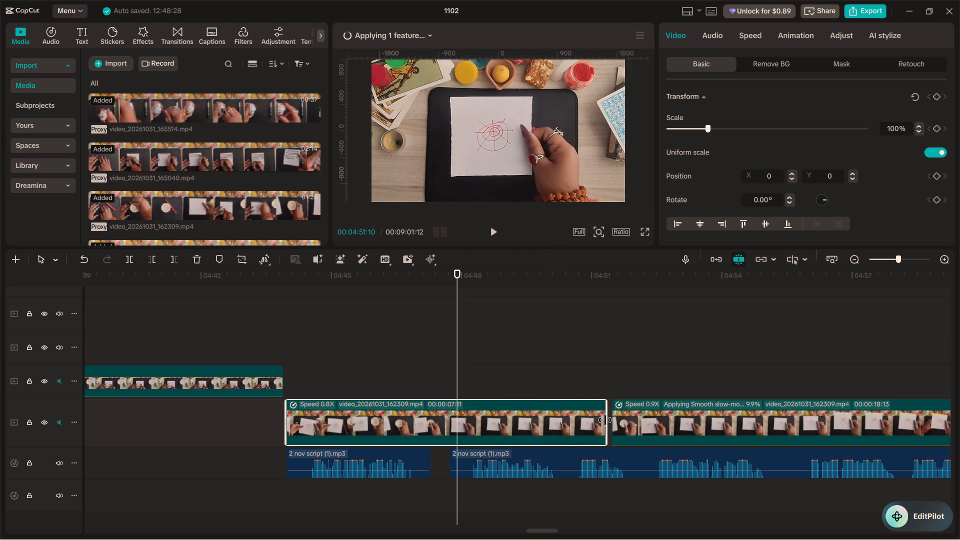
pyautogui.moveTo(605, 420); pyautogui.dragTo(621, 428)
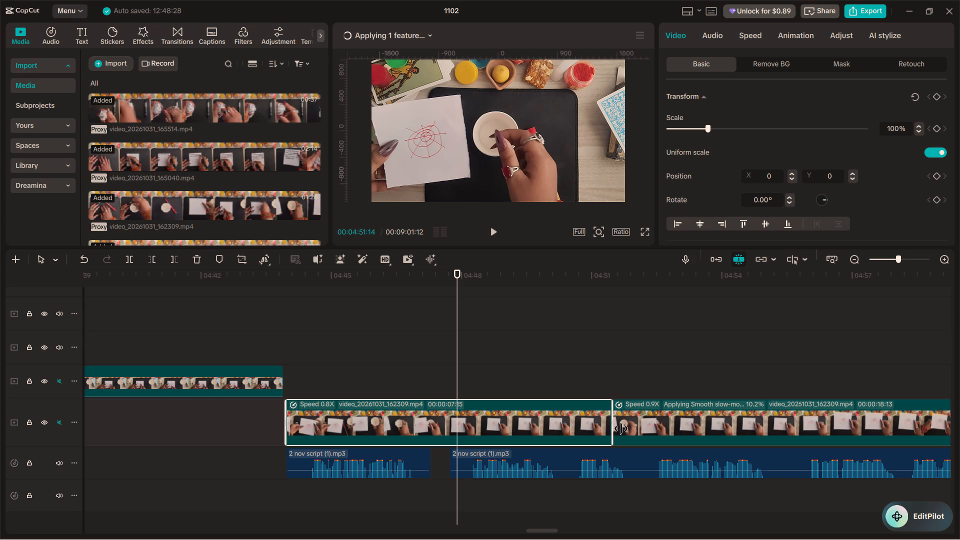
pyautogui.moveTo(621, 428); pyautogui.dragTo(581, 423)
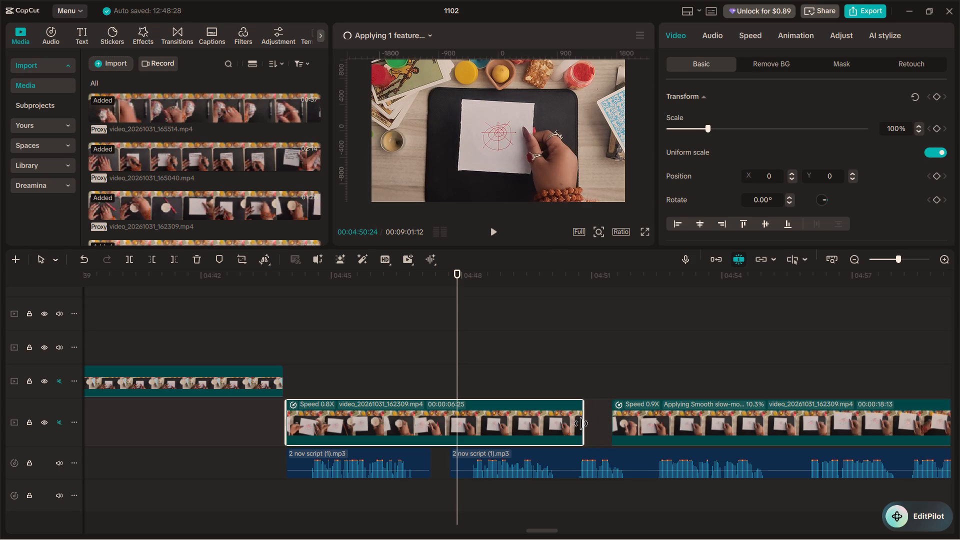
pyautogui.moveTo(581, 423); pyautogui.dragTo(574, 423)
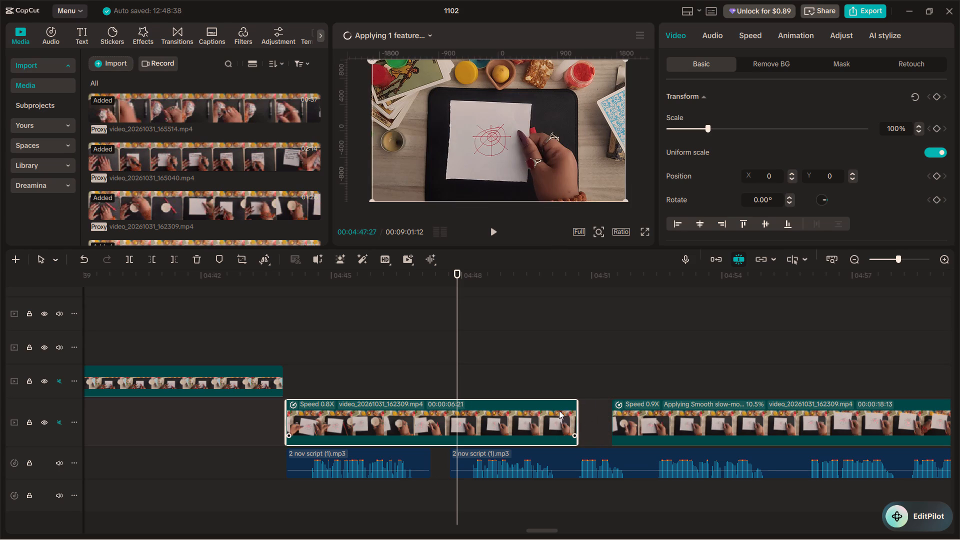
# Set the extended clip's speed to 1.44x so it ends where the second narration clip starts, and play it back.
pyautogui.click(745, 39)
pyautogui.moveTo(574, 407); pyautogui.dragTo(484, 419)
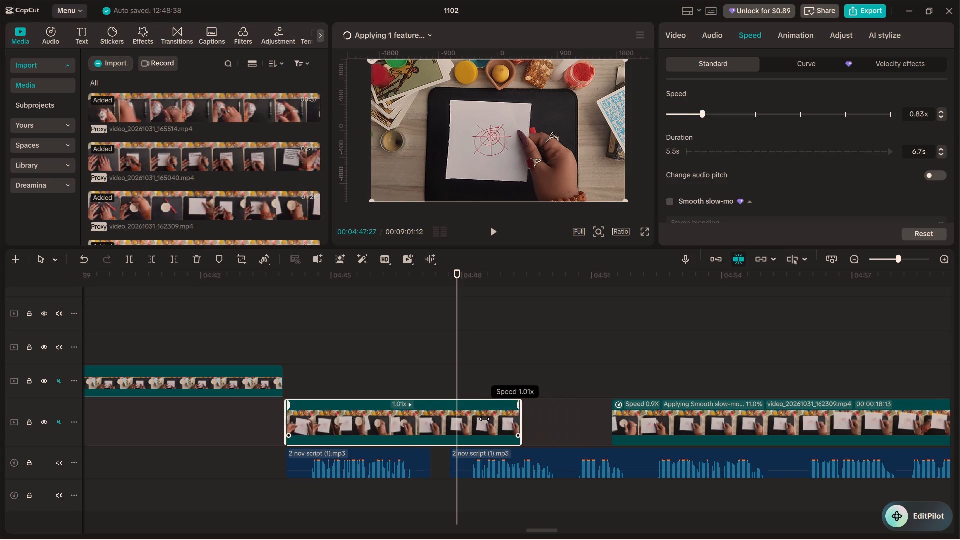
pyautogui.moveTo(484, 419); pyautogui.dragTo(446, 427)
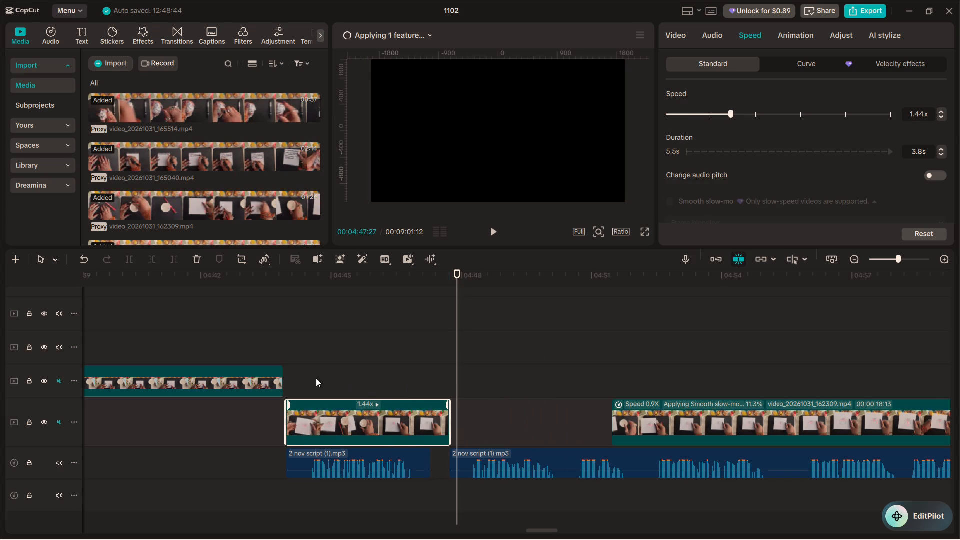
pyautogui.click(271, 341)
pyautogui.press('space')
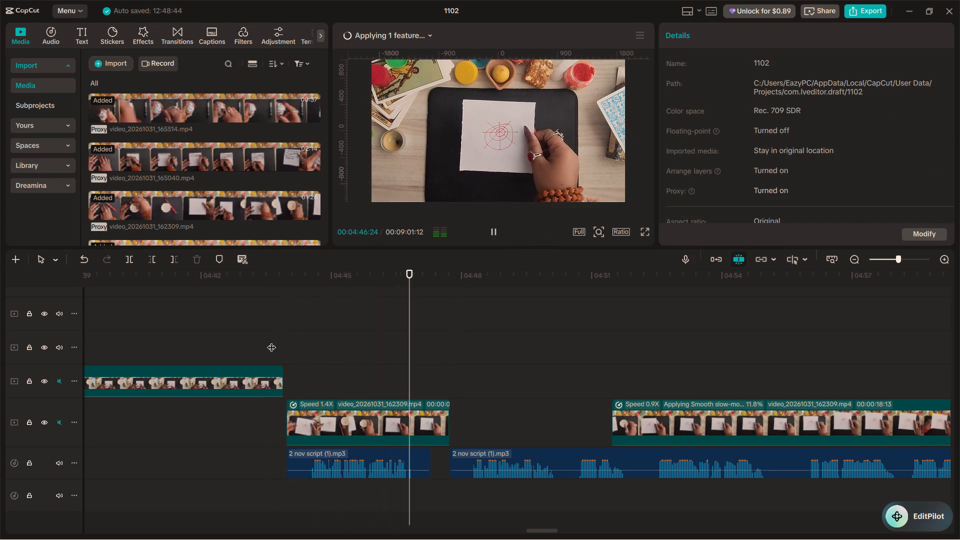
pyautogui.press('space')
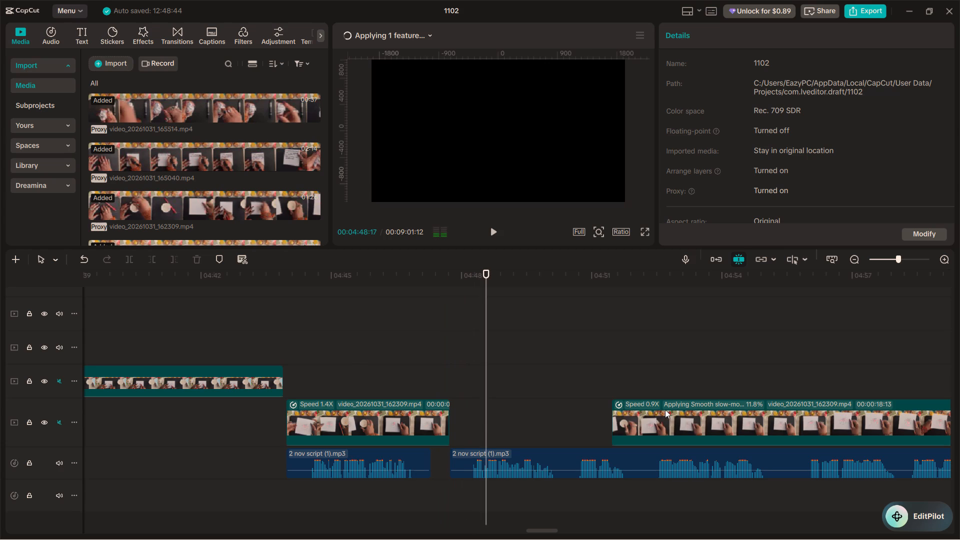
# Move the 0.9x clip earlier so it starts where the 1.4x clip ends.
pyautogui.moveTo(662, 423); pyautogui.dragTo(500, 426)
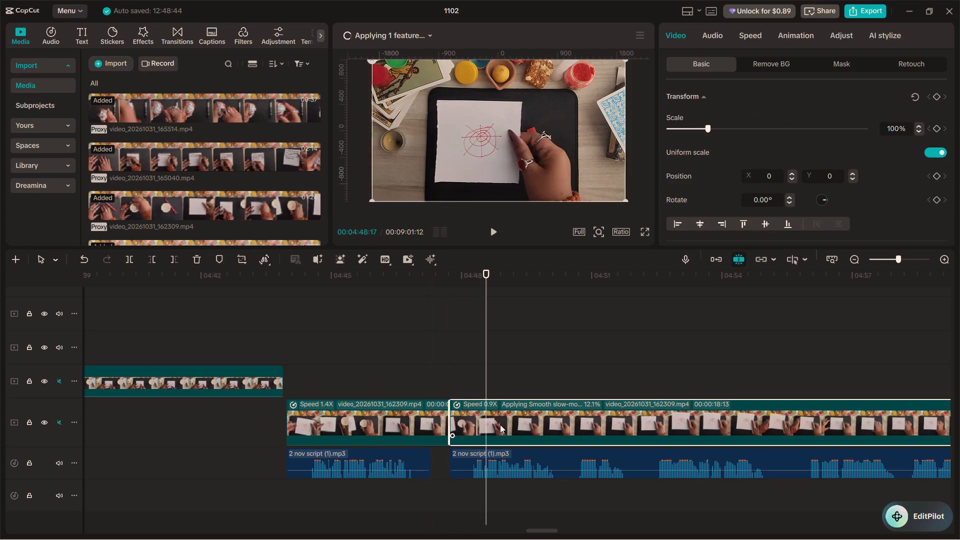
# Play the repositioned 0.9x clip through to its end and check how it follows the narration.
pyautogui.press('space')
pyautogui.click(446, 383)
pyautogui.press('space')
pyautogui.press('space')
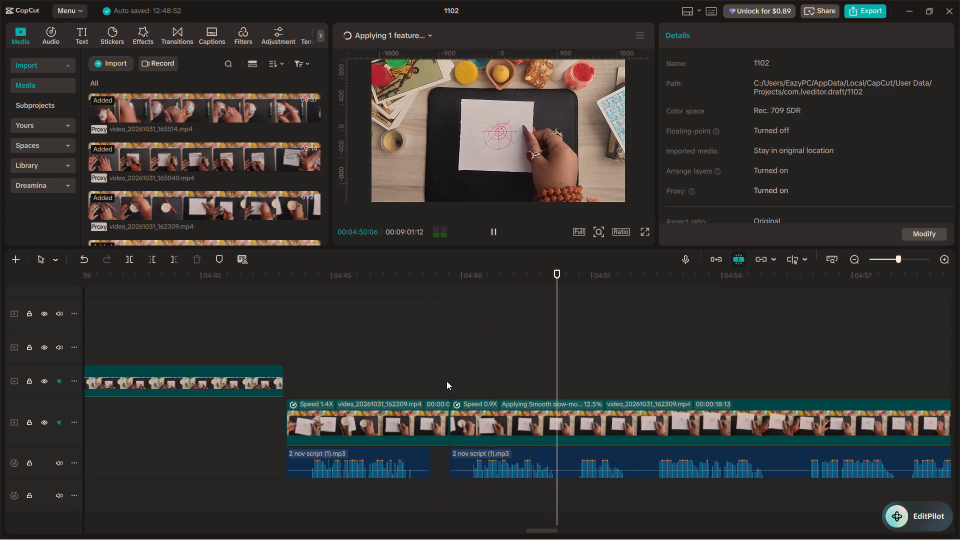
pyautogui.keyDown('ctrl'); pyautogui.scroll(-5, 446, 381); pyautogui.keyUp('ctrl')
pyautogui.keyDown('ctrl'); pyautogui.scroll(8, 446, 381); pyautogui.keyUp('ctrl')
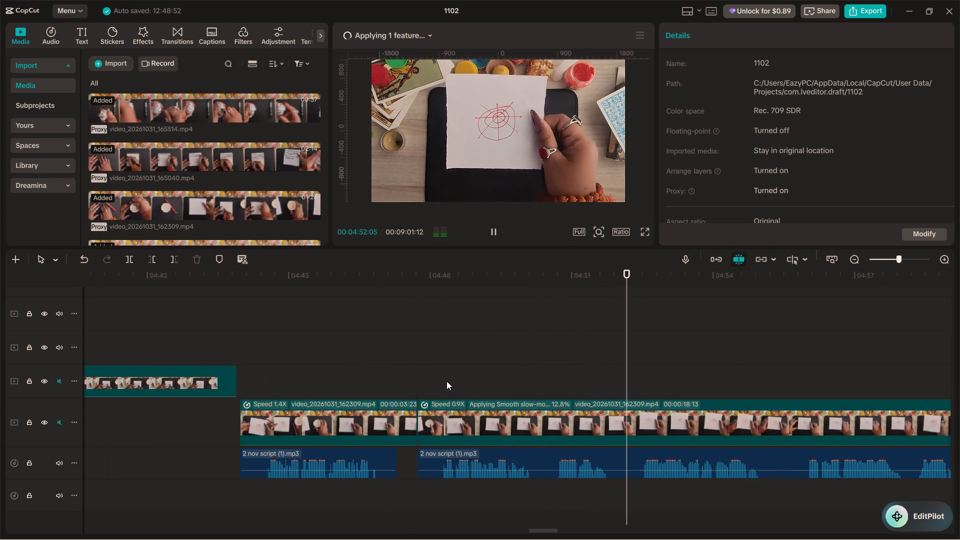
pyautogui.keyDown('ctrl'); pyautogui.scroll(2, 446, 381); pyautogui.keyUp('ctrl')
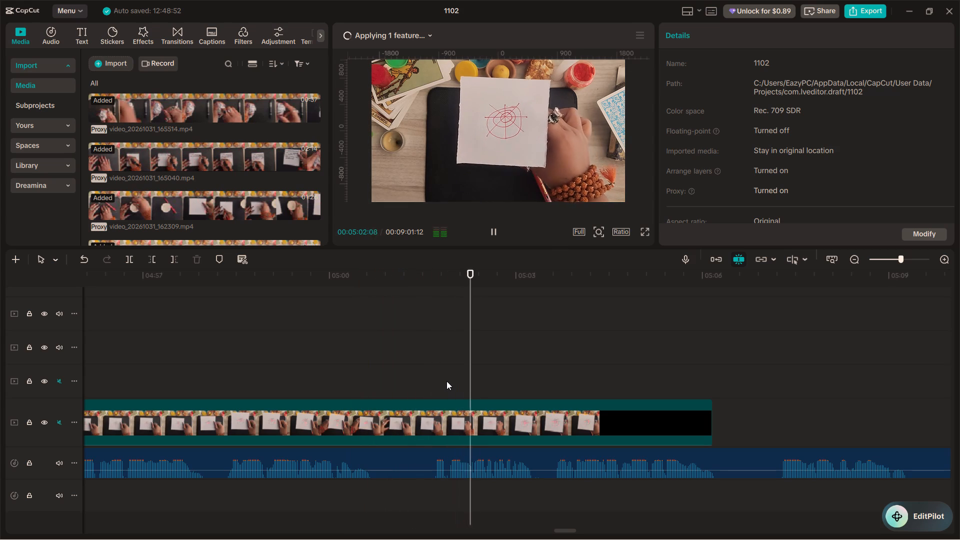
pyautogui.press('space')
pyautogui.press('space')
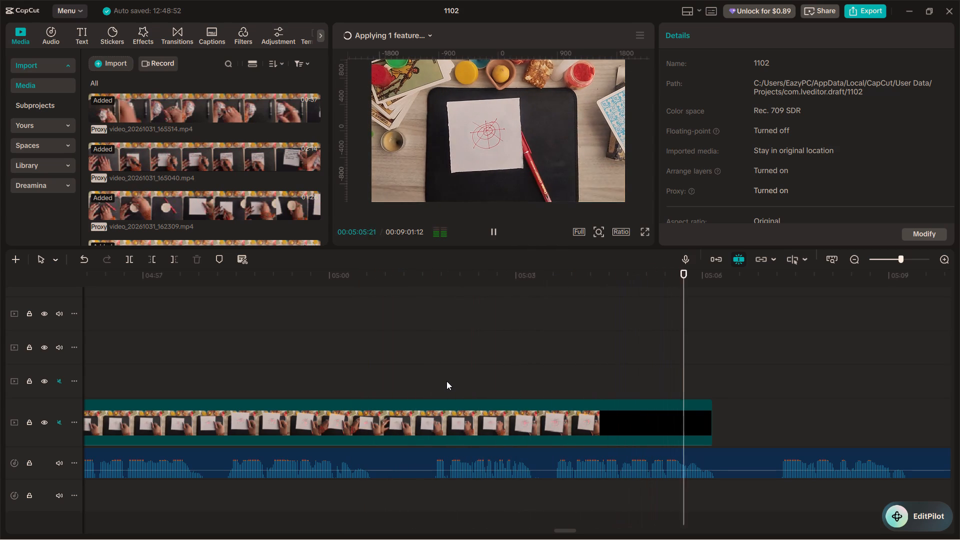
pyautogui.press('space')
# Split the 0.9x drawing clip at 00:04:57:01 and delete the part before the cut.
pyautogui.keyDown('ctrl'); pyautogui.scroll(-6, 446, 381); pyautogui.keyUp('ctrl')
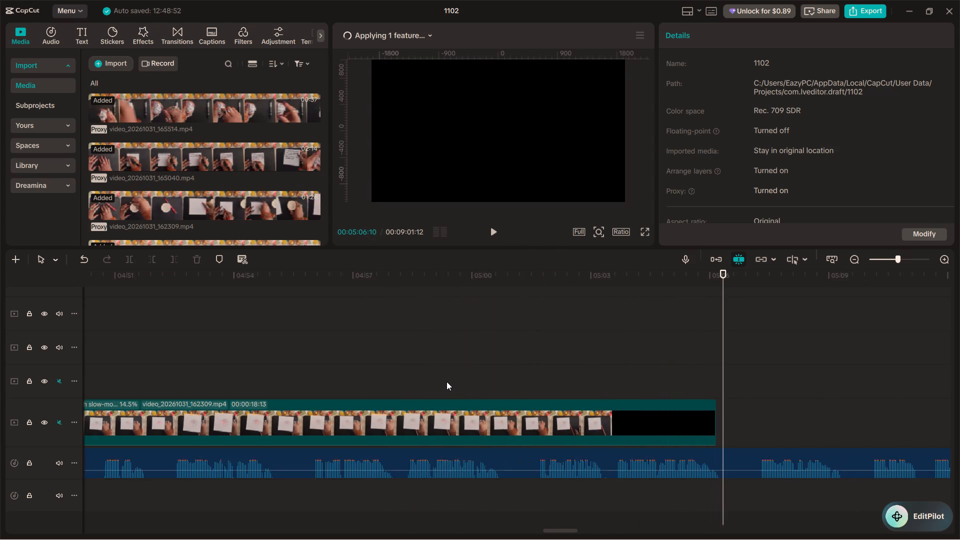
pyautogui.keyDown('ctrl'); pyautogui.scroll(-6, 446, 381); pyautogui.keyUp('ctrl')
pyautogui.click(306, 356)
pyautogui.press('space')
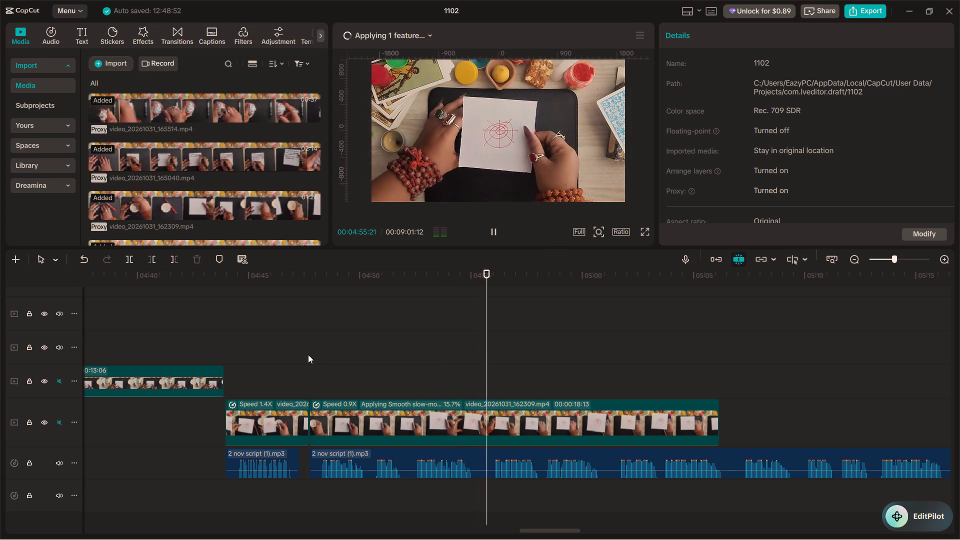
pyautogui.press('space')
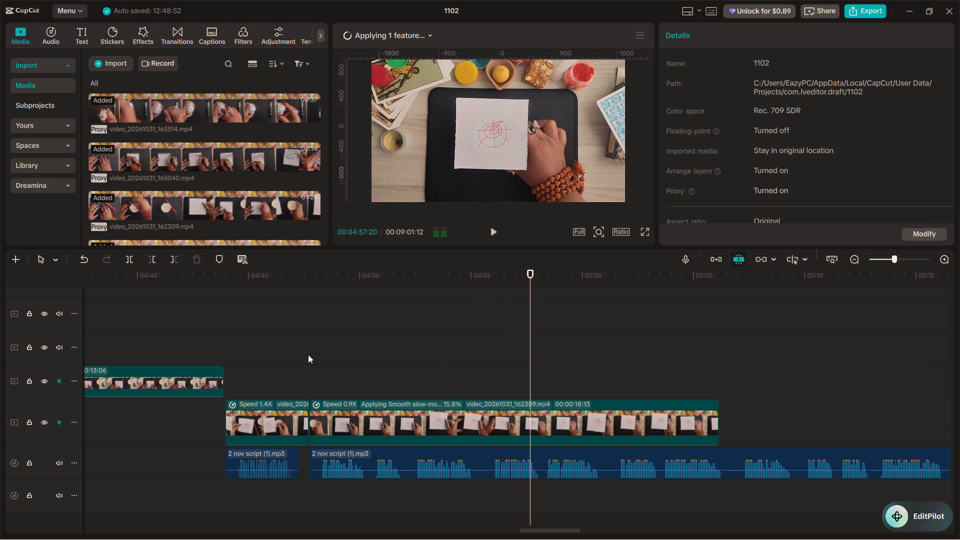
pyautogui.moveTo(531, 372); pyautogui.dragTo(542, 373)
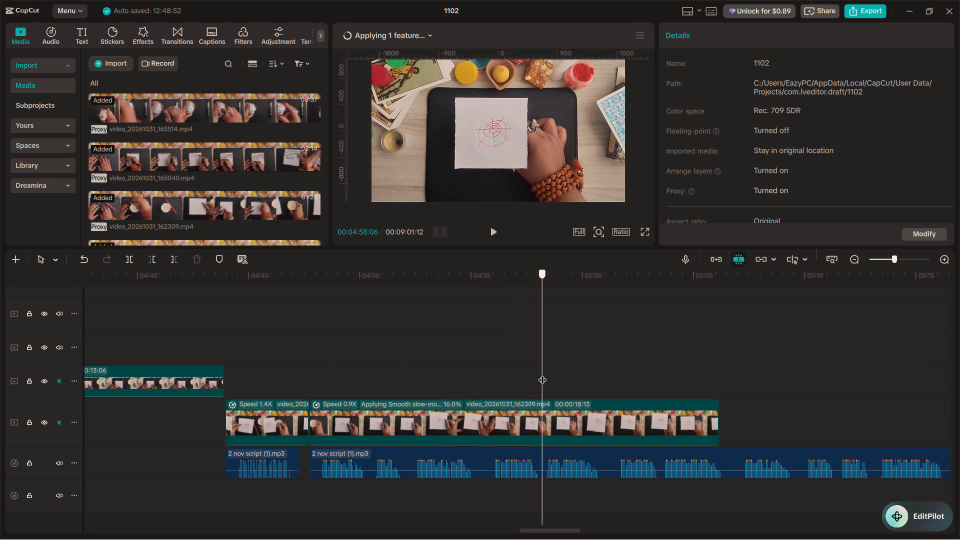
pyautogui.moveTo(542, 373); pyautogui.dragTo(505, 365)
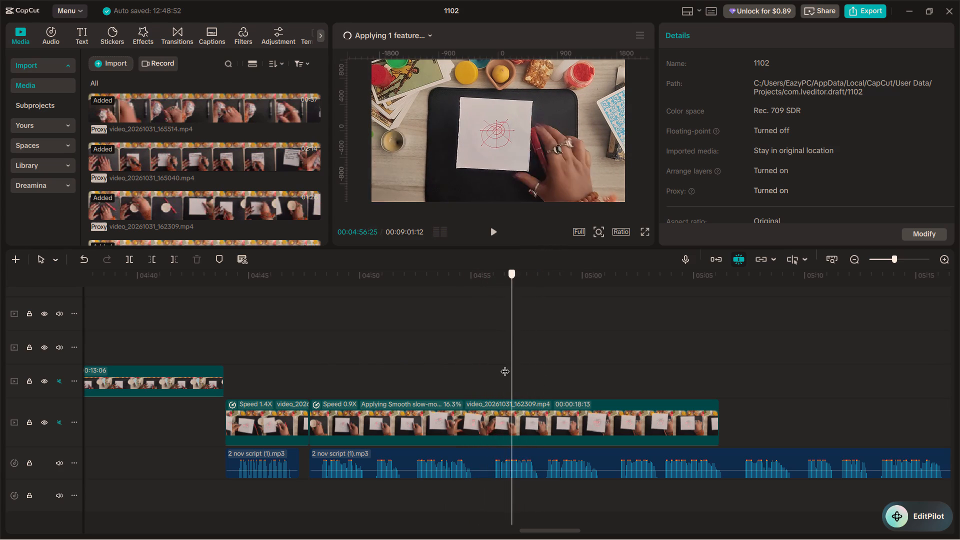
pyautogui.moveTo(505, 365); pyautogui.dragTo(525, 367)
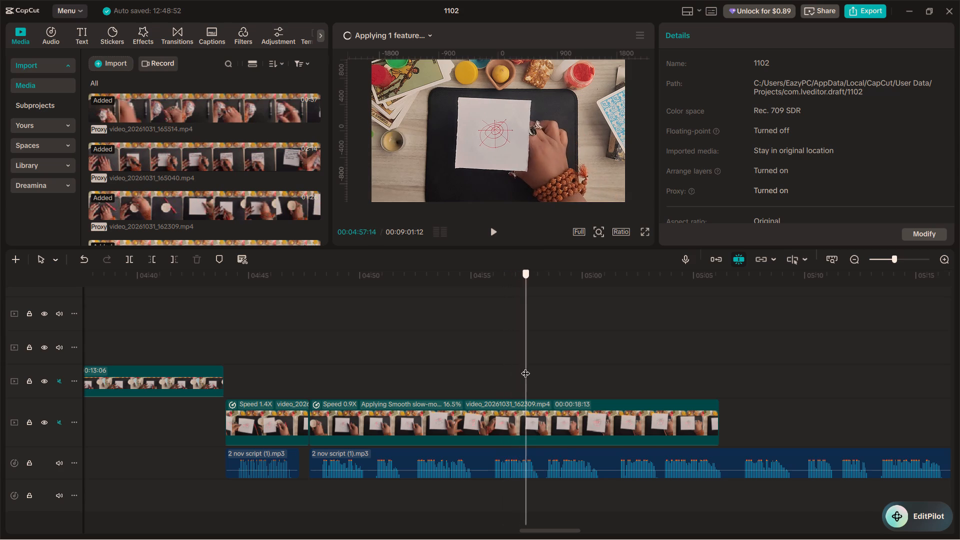
pyautogui.moveTo(525, 367); pyautogui.dragTo(516, 371)
pyautogui.click(511, 406)
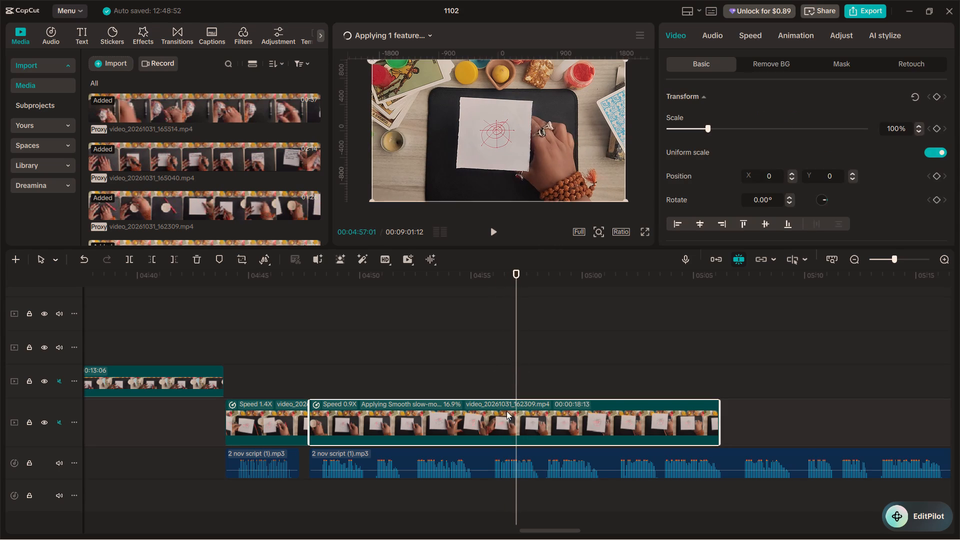
pyautogui.hotkey('ctrl', 'b')
pyautogui.keyDown('ctrl'); pyautogui.click(499, 414); pyautogui.keyUp('ctrl')
pyautogui.press('BackSpace')
# Move the remaining 0.9x clip earlier so it starts where the 1.4x clip ends.
pyautogui.moveTo(582, 425); pyautogui.dragTo(584, 426)
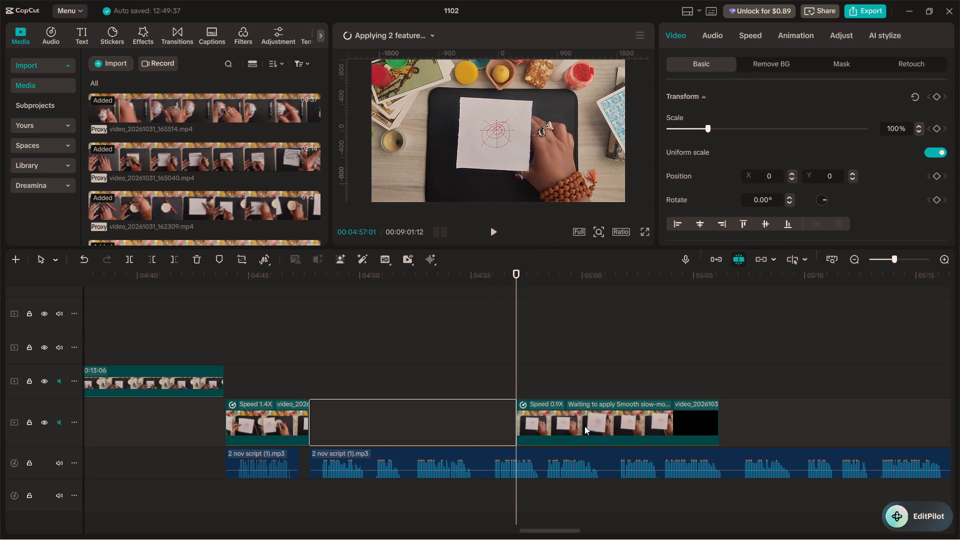
pyautogui.moveTo(584, 426); pyautogui.dragTo(375, 429)
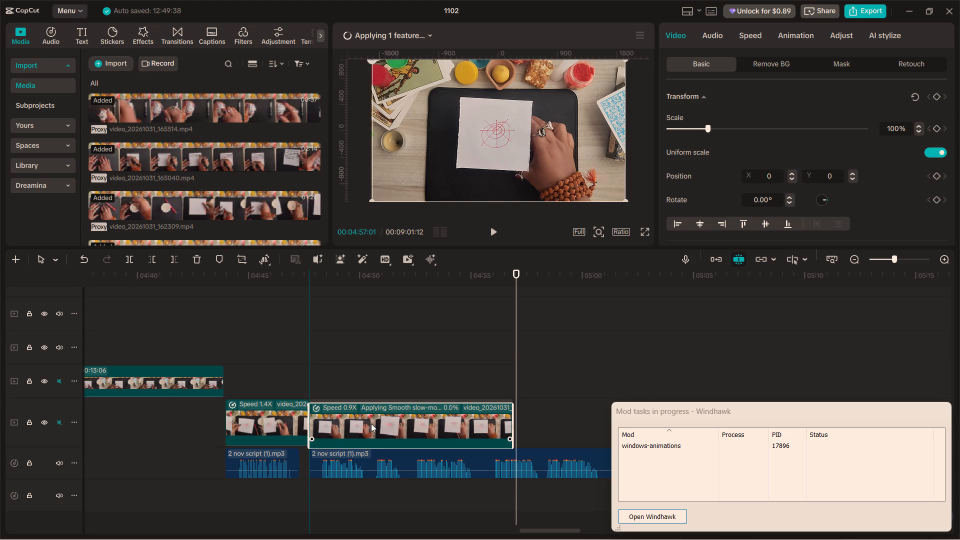
# Play the shortened 0.9x clip from its start past its end and check how it follows the narration.
pyautogui.click(304, 381)
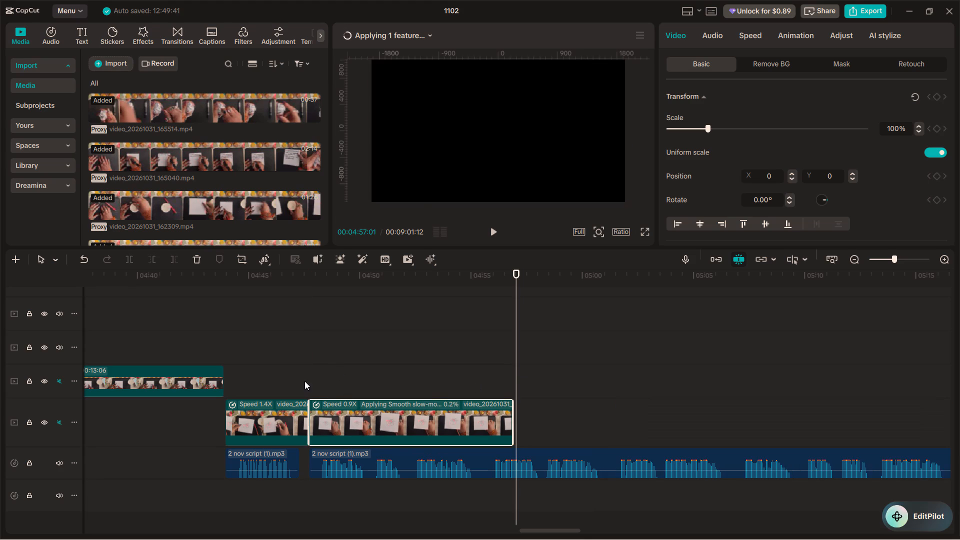
pyautogui.press('space')
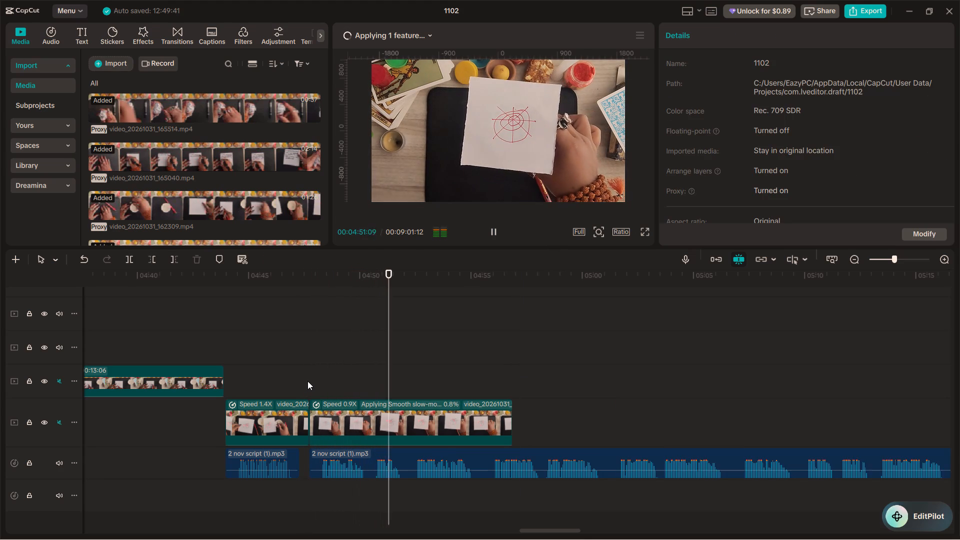
pyautogui.press('space')
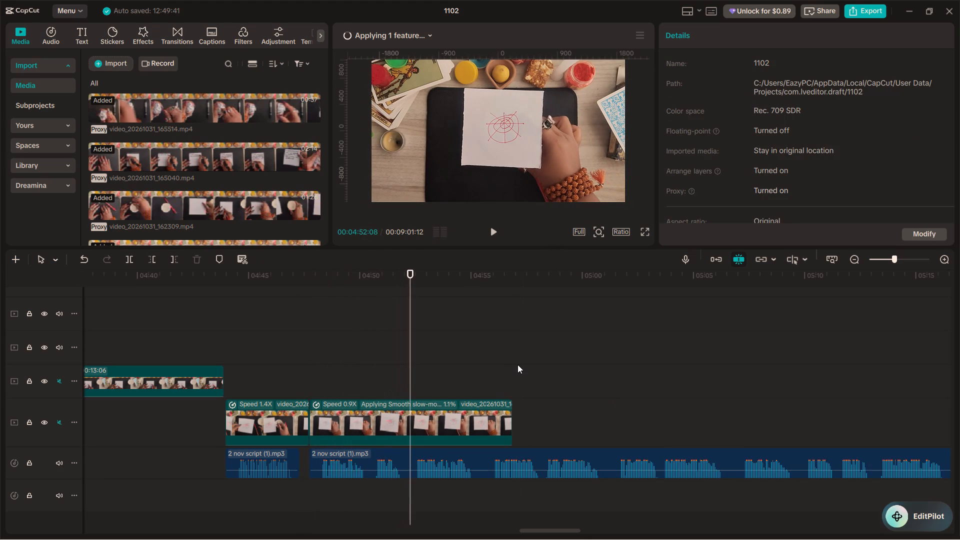
pyautogui.press('space')
pyautogui.press('space')
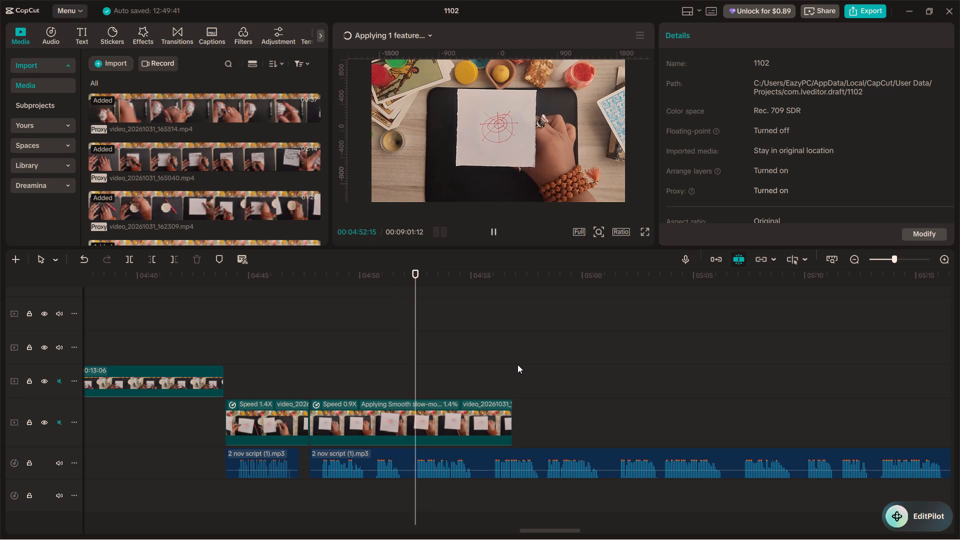
pyautogui.press('space')
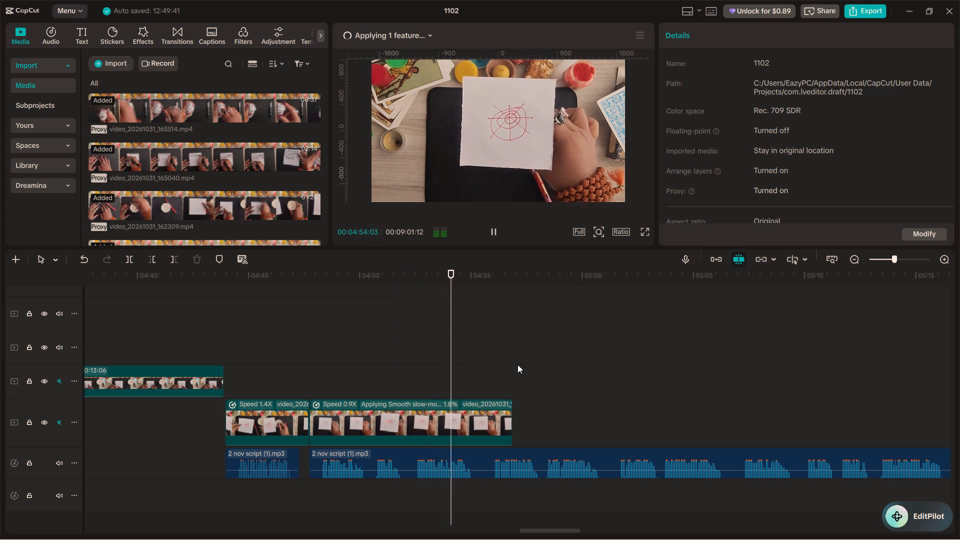
pyautogui.press('space')
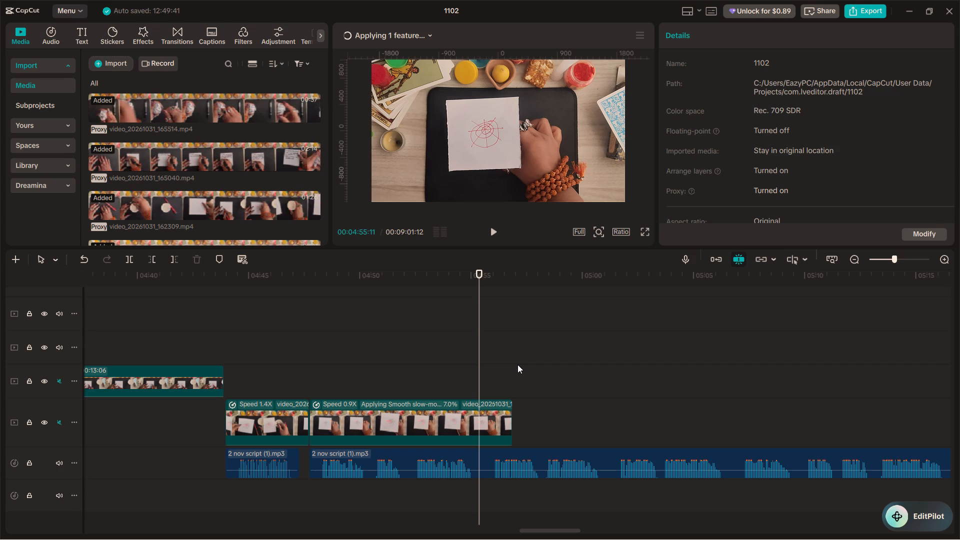
pyautogui.press('space')
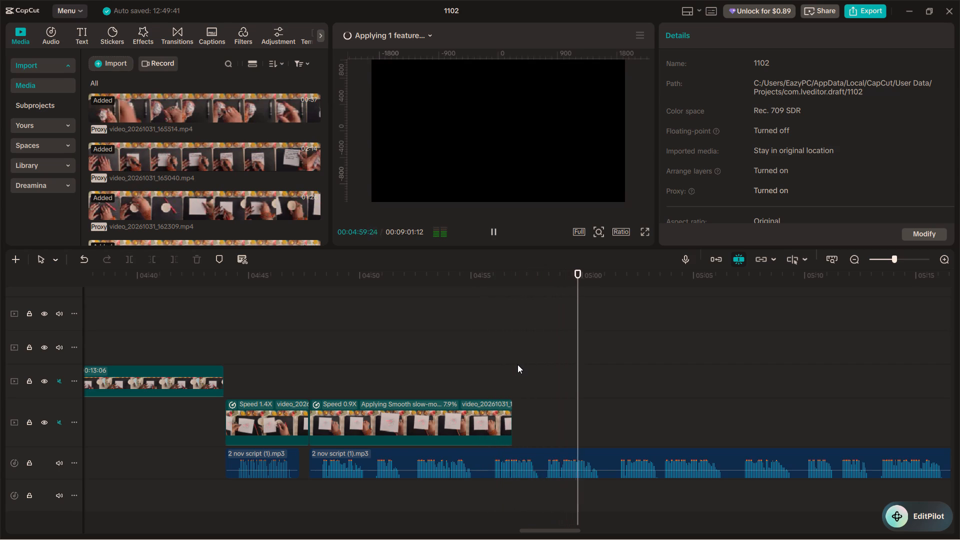
pyautogui.press('space')
pyautogui.press('space')
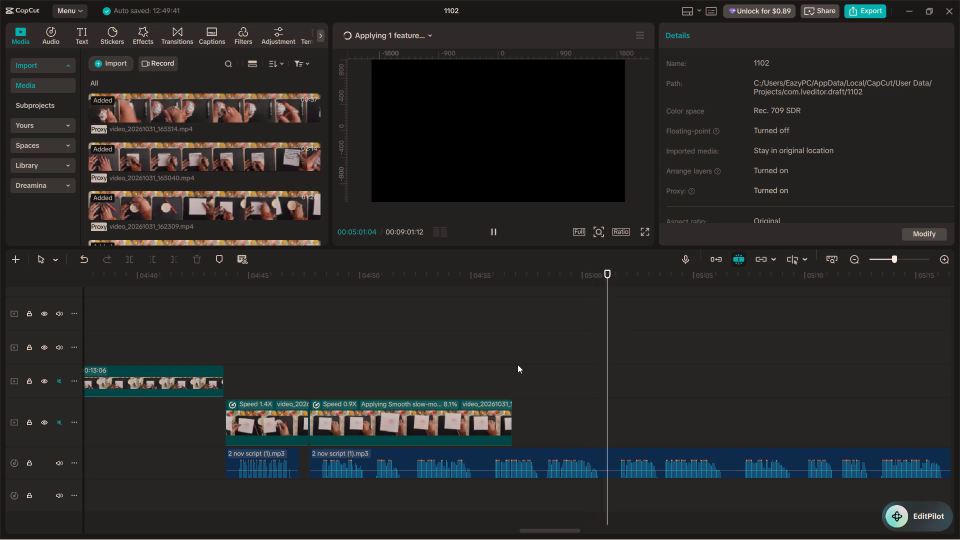
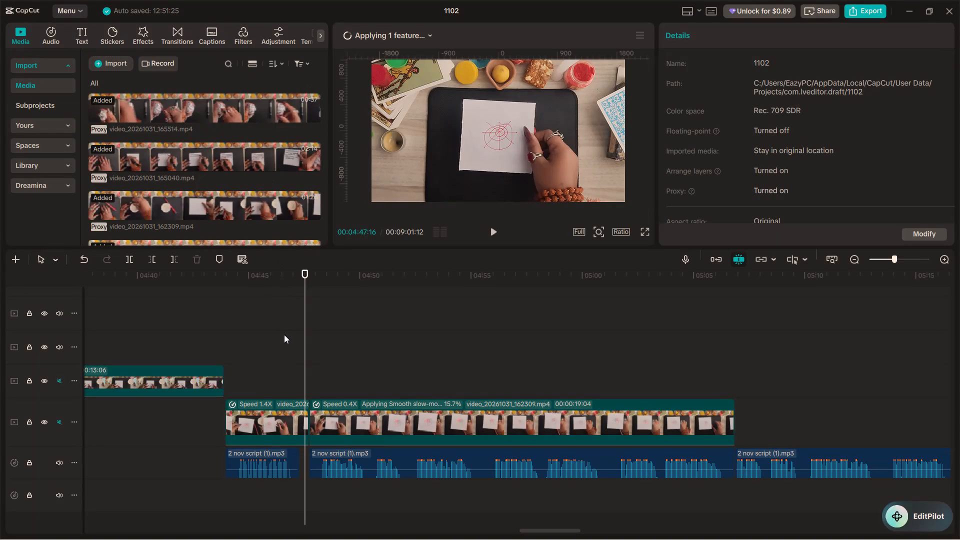
# Play from 00:04:47:16 through the 0.4x clip and past its end to check the footage against the narration.
pyautogui.press('space')
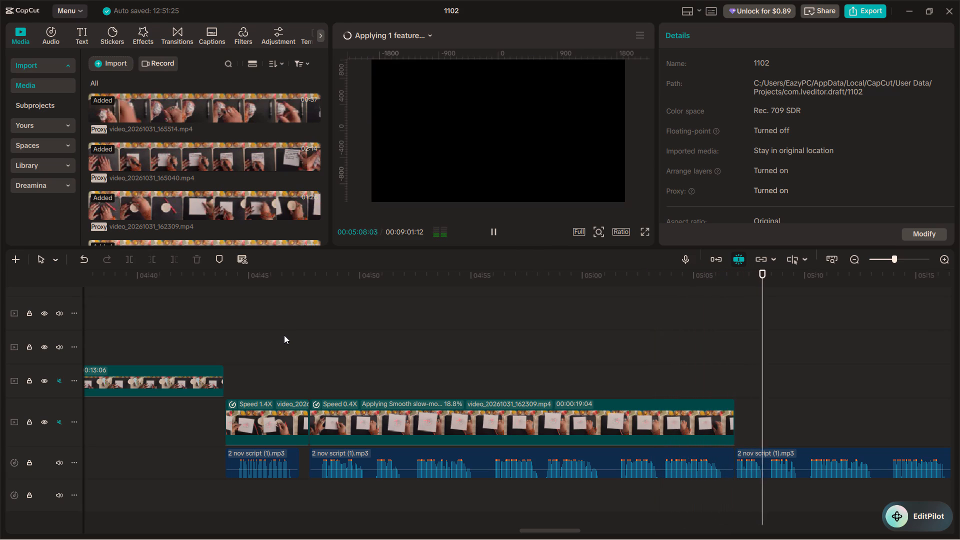
pyautogui.scroll(-5, 284, 336)
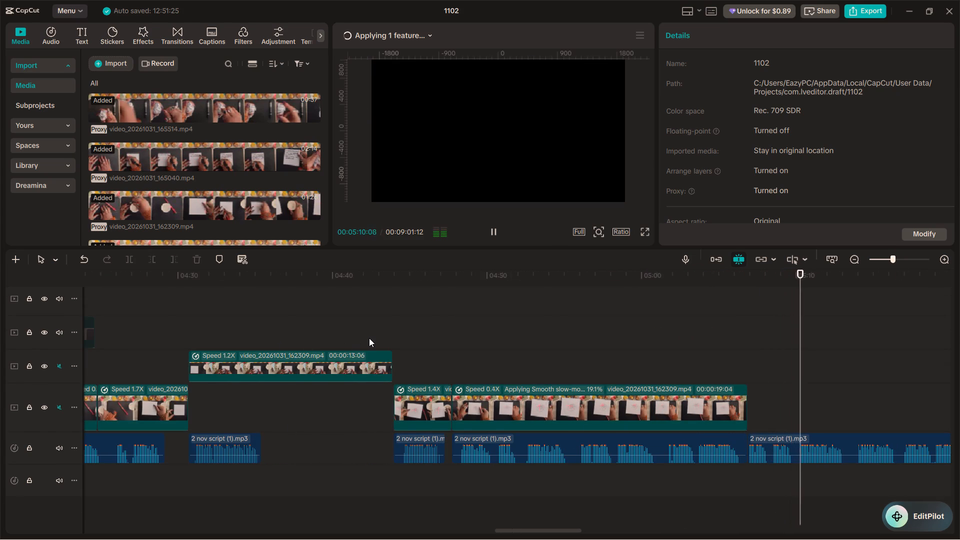
pyautogui.keyDown('alt'); pyautogui.scroll(-6, 369, 338); pyautogui.keyUp('alt')
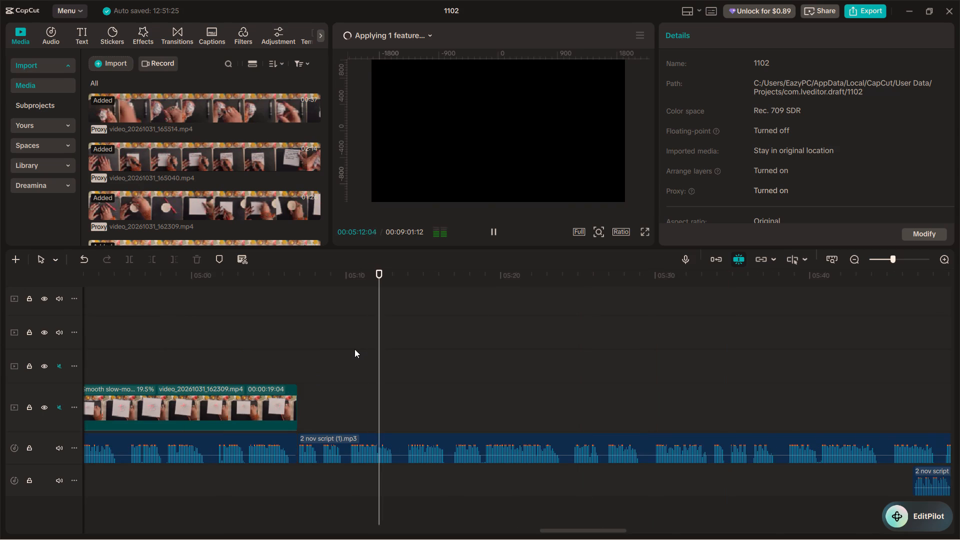
pyautogui.press('space')
pyautogui.press('space')
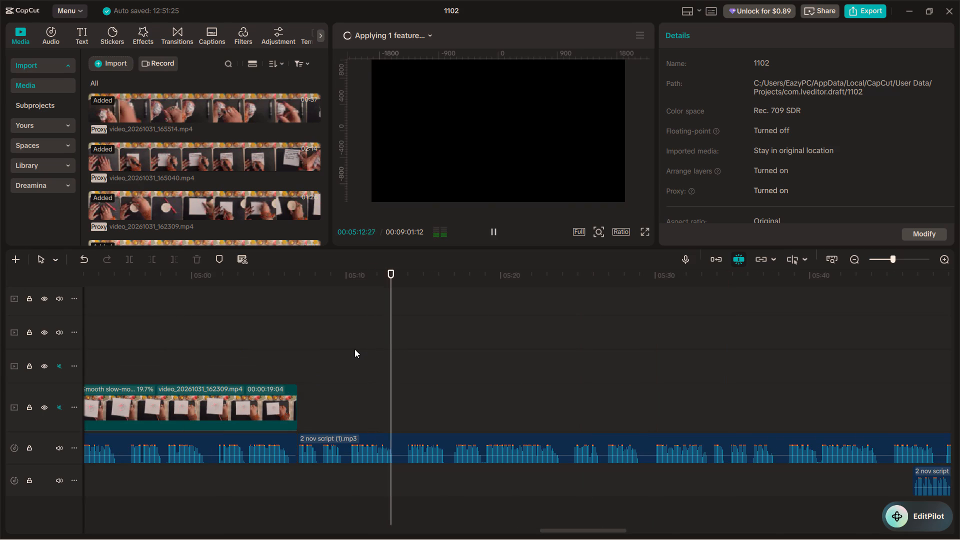
pyautogui.press('space')
# Split the narration at 00:05:09:29 and 00:05:13:13 and delete the section between the two cuts.
pyautogui.click(354, 349)
pyautogui.click(350, 360)
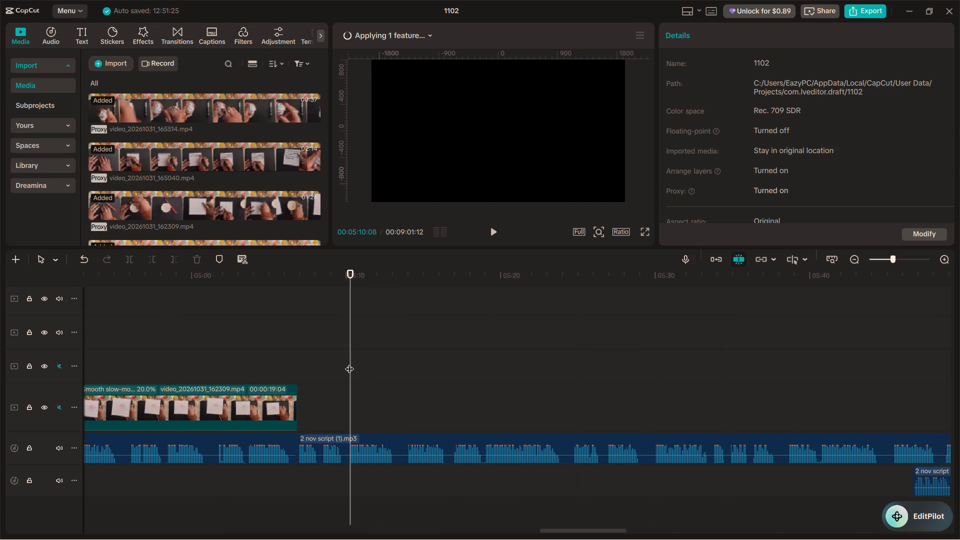
pyautogui.click(349, 362)
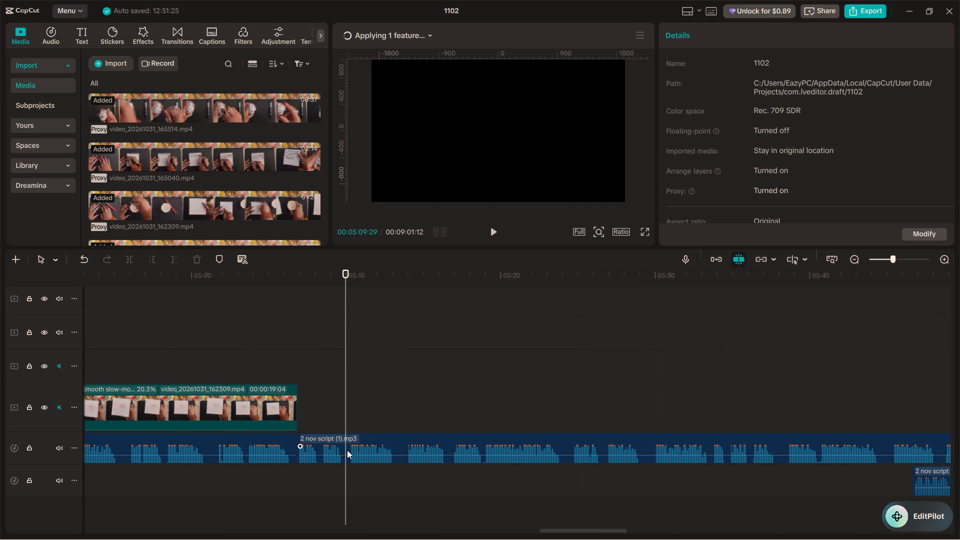
pyautogui.click(347, 449)
pyautogui.hotkey('ctrl', 'b')
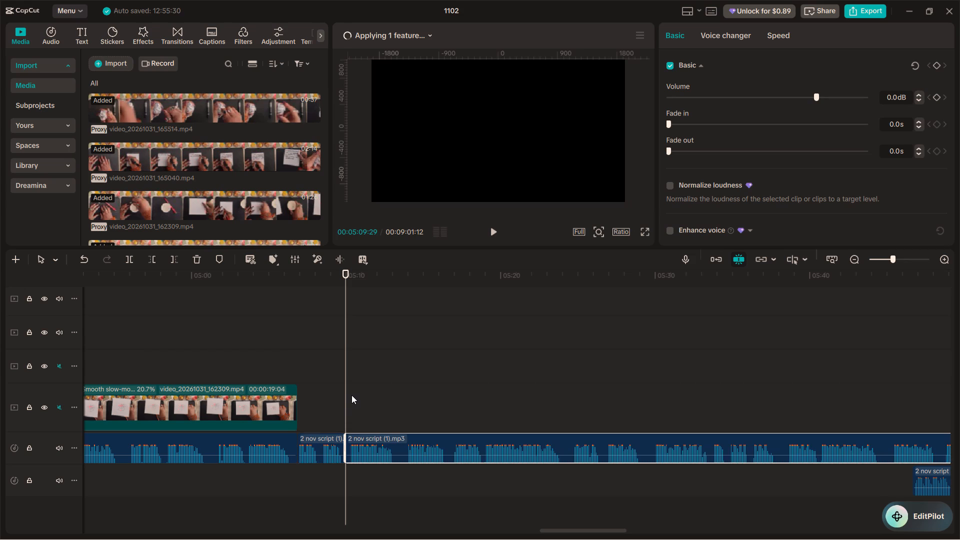
pyautogui.moveTo(346, 386); pyautogui.dragTo(396, 389)
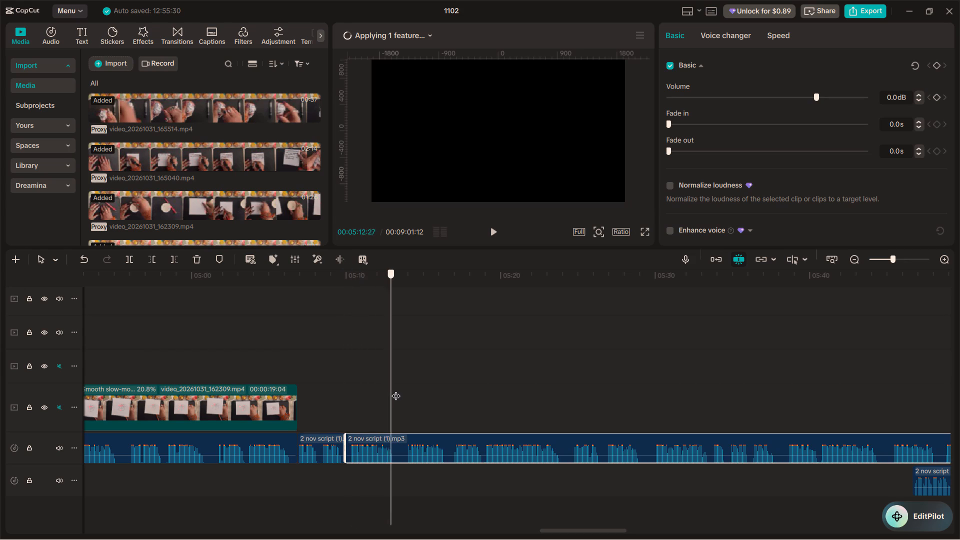
pyautogui.moveTo(396, 389); pyautogui.dragTo(406, 389)
pyautogui.moveTo(406, 389); pyautogui.dragTo(399, 387)
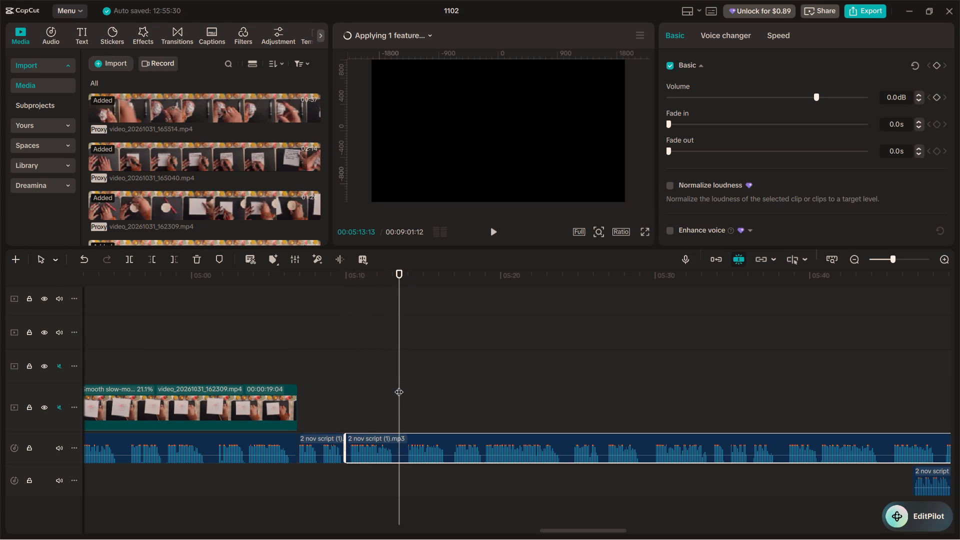
pyautogui.hotkey('ctrl', 'b')
pyautogui.click(374, 446)
pyautogui.press('BackSpace')
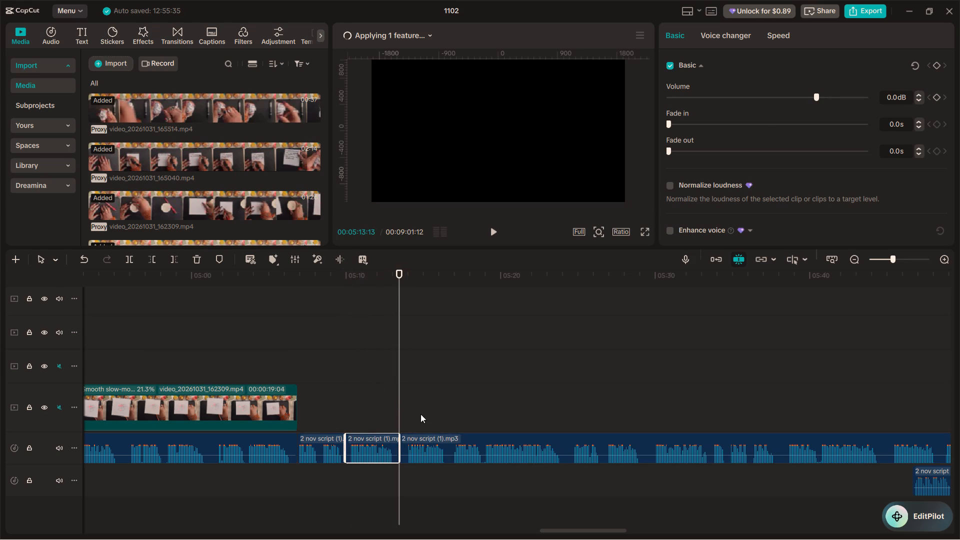
# Move the remaining narration earlier so it starts at the 00:05:09:29 cut and closes the gap.
pyautogui.moveTo(430, 432); pyautogui.dragTo(393, 434)
pyautogui.moveTo(418, 439); pyautogui.dragTo(379, 438)
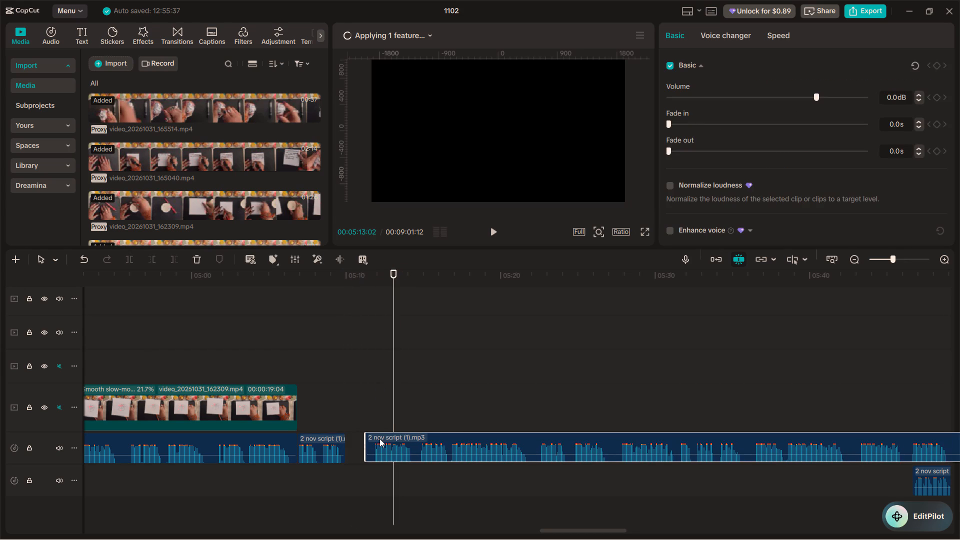
pyautogui.moveTo(379, 438); pyautogui.dragTo(364, 437)
# Play the narration from just before the new join to about 00:05:20 and check how it flows.
pyautogui.click(338, 400)
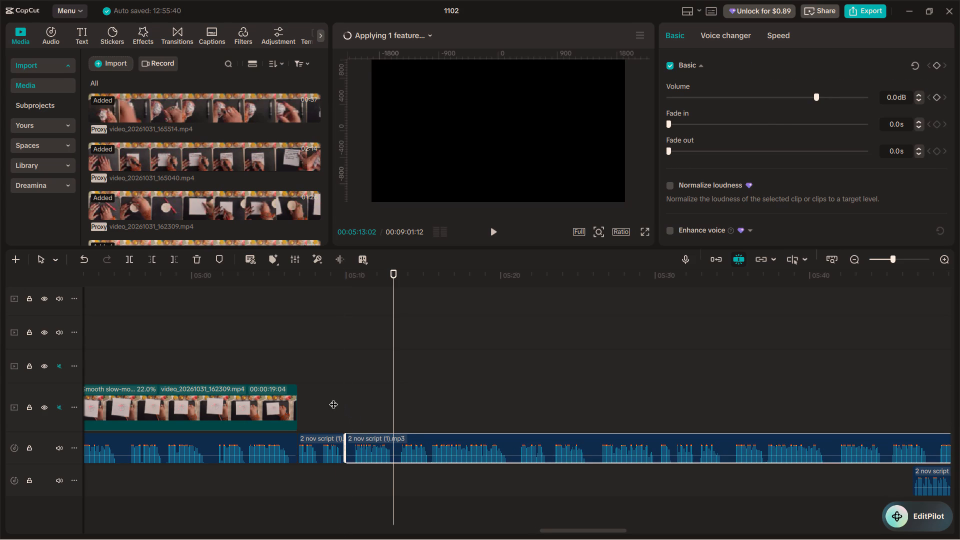
pyautogui.click(324, 394)
pyautogui.press('space')
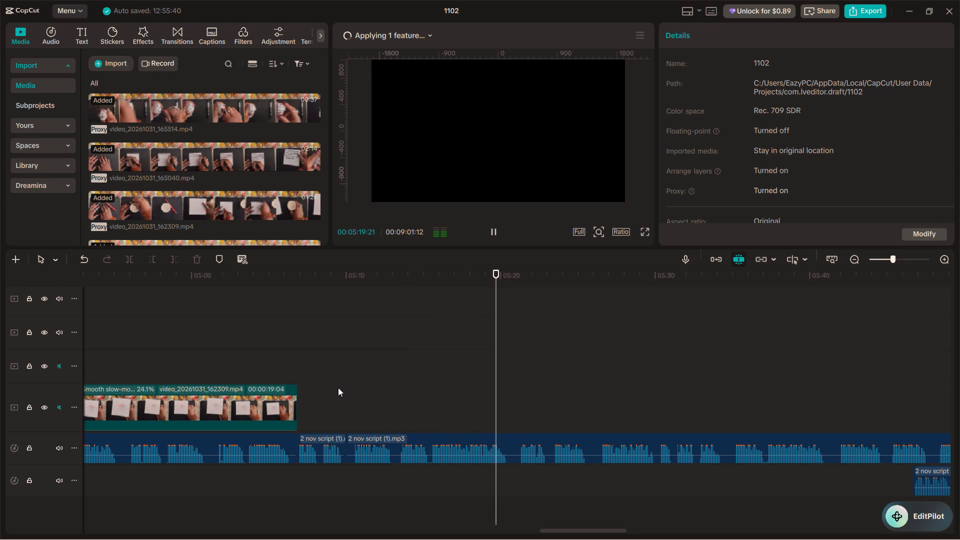
pyautogui.press('space')
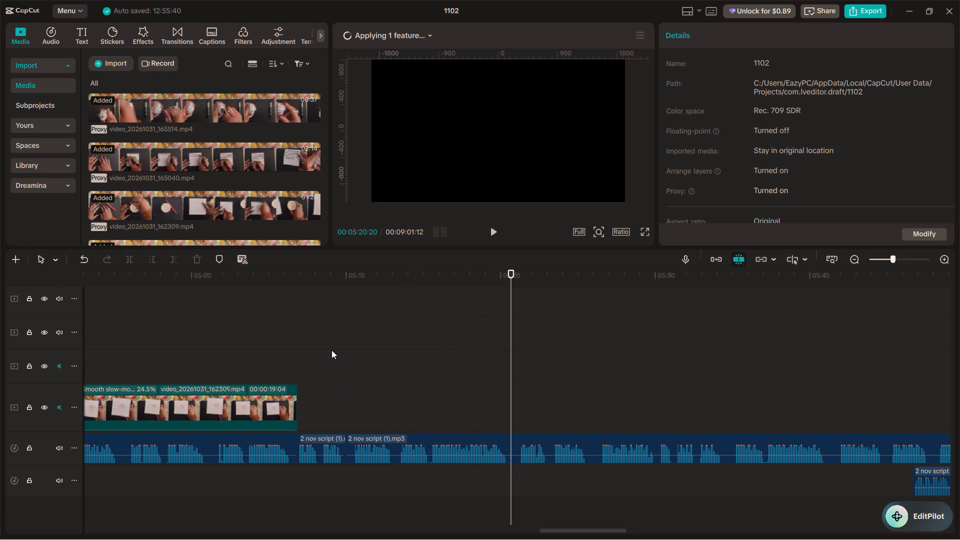
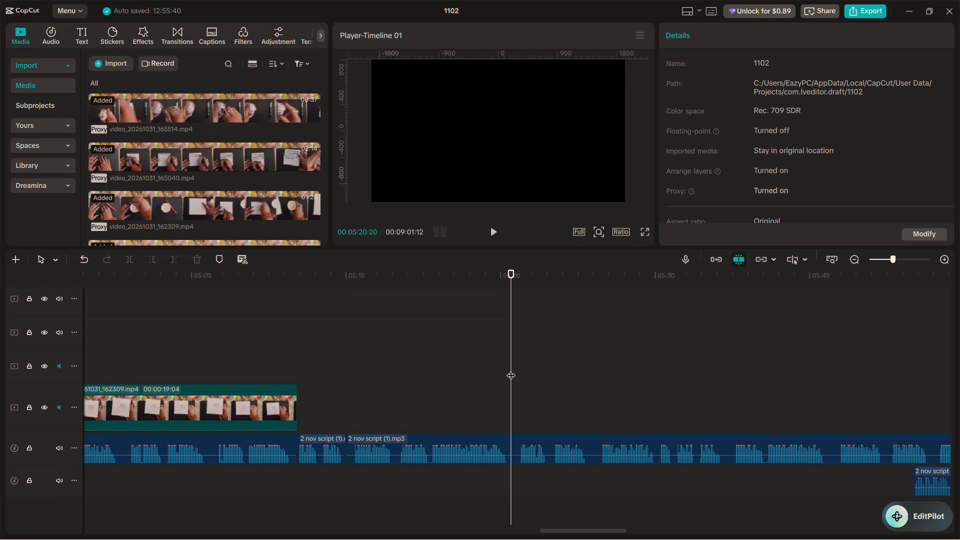
# Replay the narration around the 00:05:09:29 join and from inside the 0.4x clip to check where footage is missing.
pyautogui.moveTo(511, 369); pyautogui.dragTo(385, 370)
pyautogui.click(384, 371)
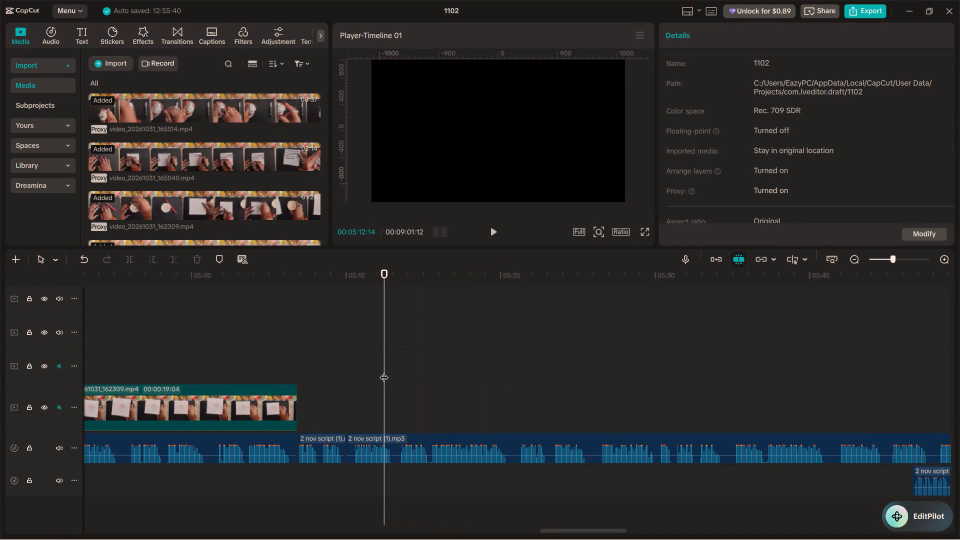
pyautogui.press('space')
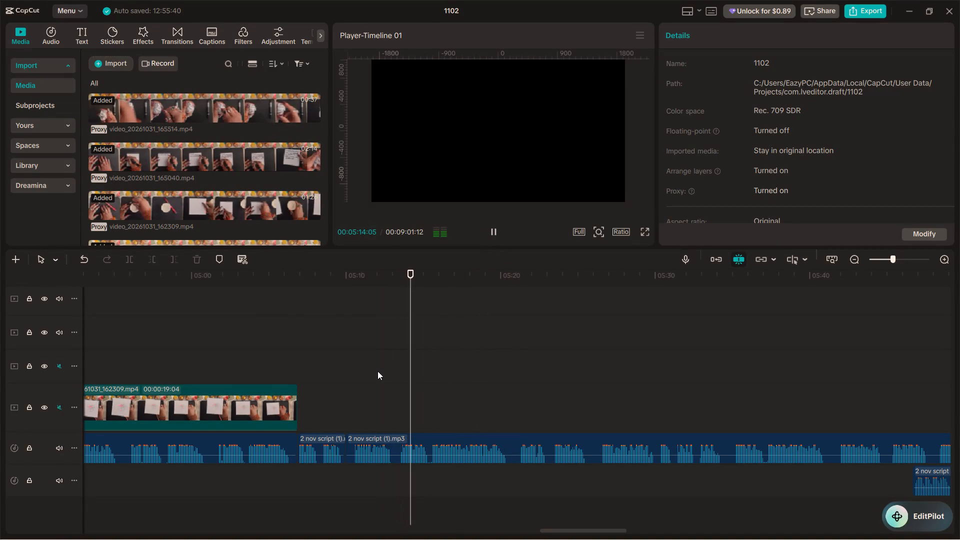
pyautogui.click(286, 345)
pyautogui.press('space')
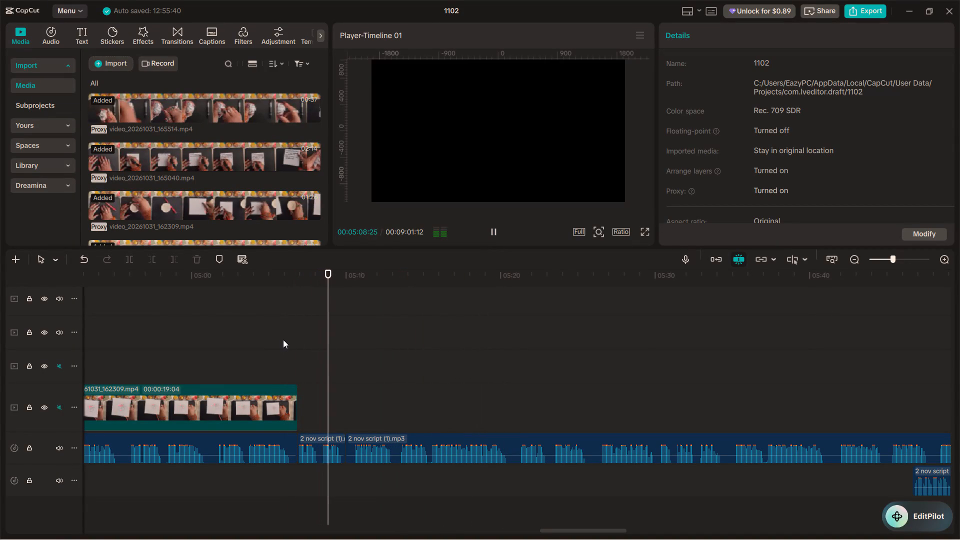
pyautogui.keyDown('ctrl'); pyautogui.scroll(-5, 283, 339); pyautogui.keyUp('ctrl')
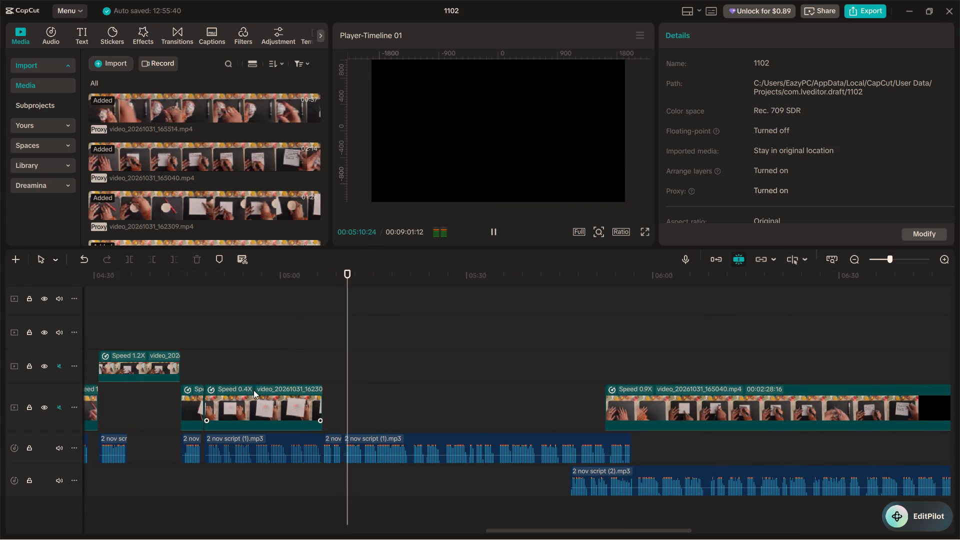
pyautogui.click(292, 368)
pyautogui.press('space')
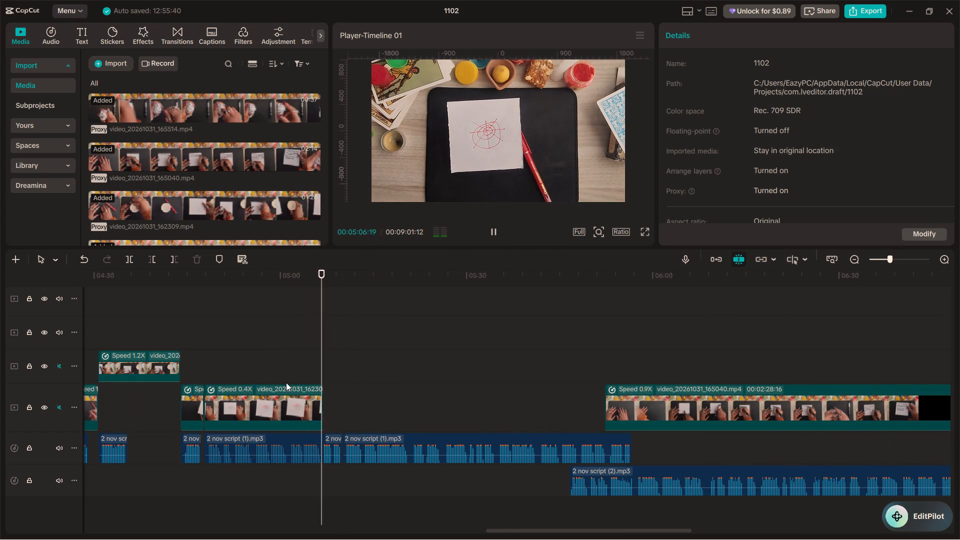
pyautogui.press('space')
pyautogui.click(260, 369)
pyautogui.press('space')
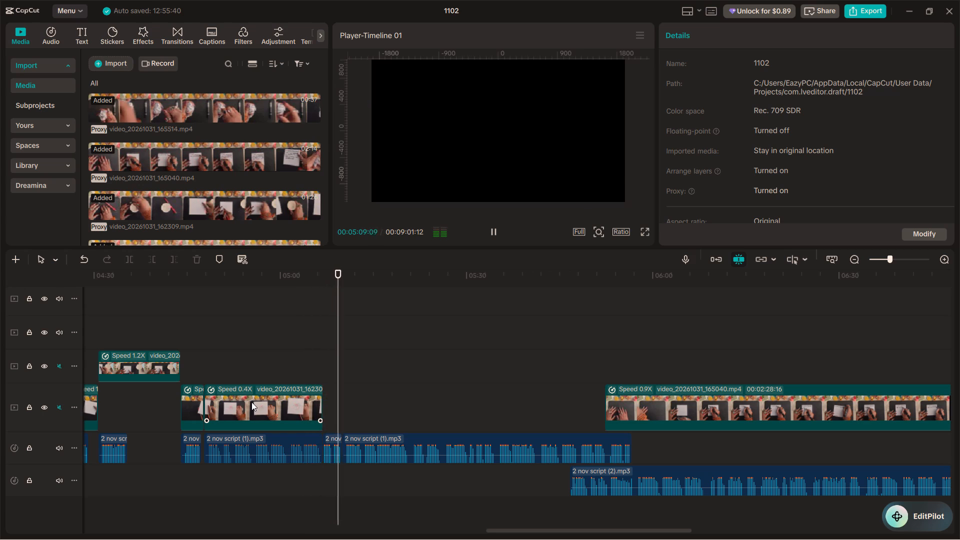
pyautogui.press('space')
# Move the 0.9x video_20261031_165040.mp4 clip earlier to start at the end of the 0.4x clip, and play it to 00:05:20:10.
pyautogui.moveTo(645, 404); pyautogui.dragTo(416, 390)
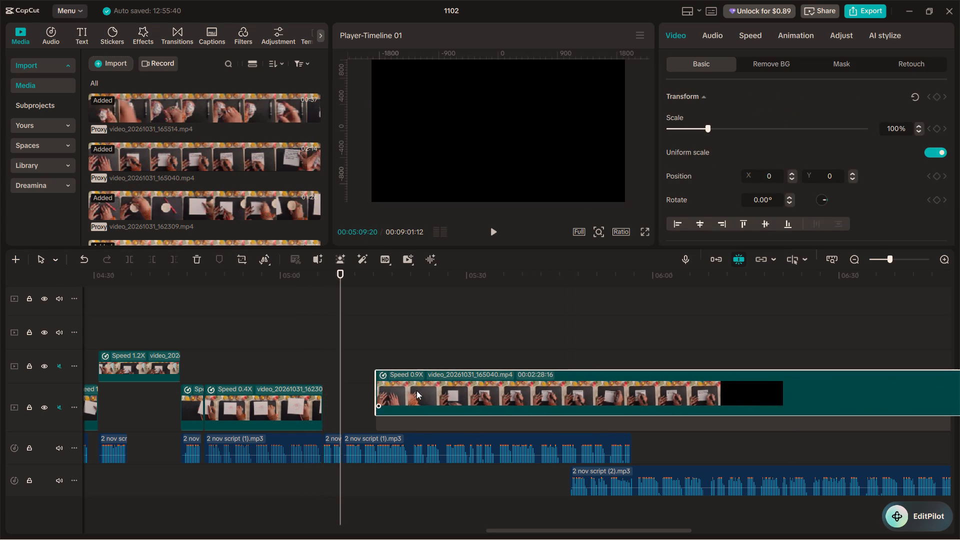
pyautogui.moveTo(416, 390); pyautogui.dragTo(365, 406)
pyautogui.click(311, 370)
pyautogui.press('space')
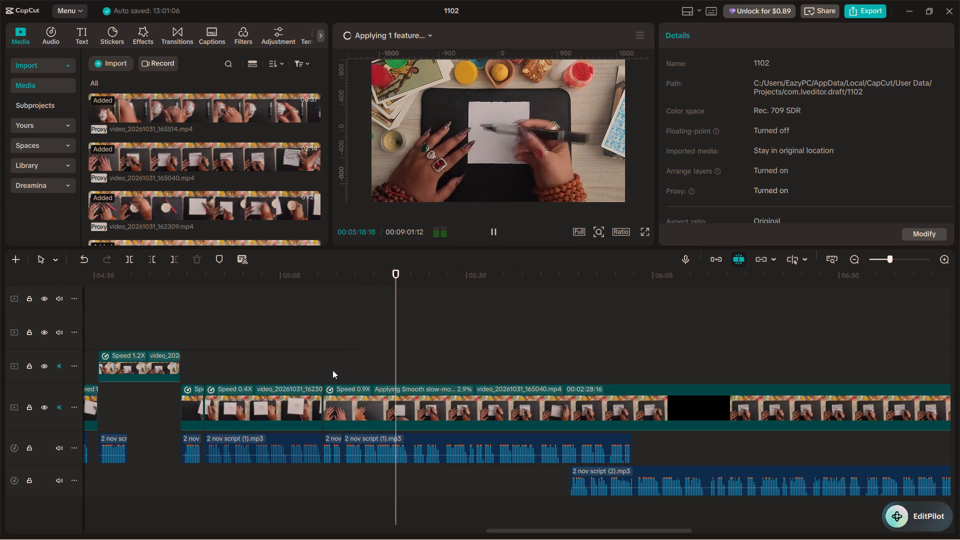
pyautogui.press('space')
# Move the 0.9x video_20261031_165040.mp4 clip later on its track so it starts at about 00:05:26.
pyautogui.click(404, 410)
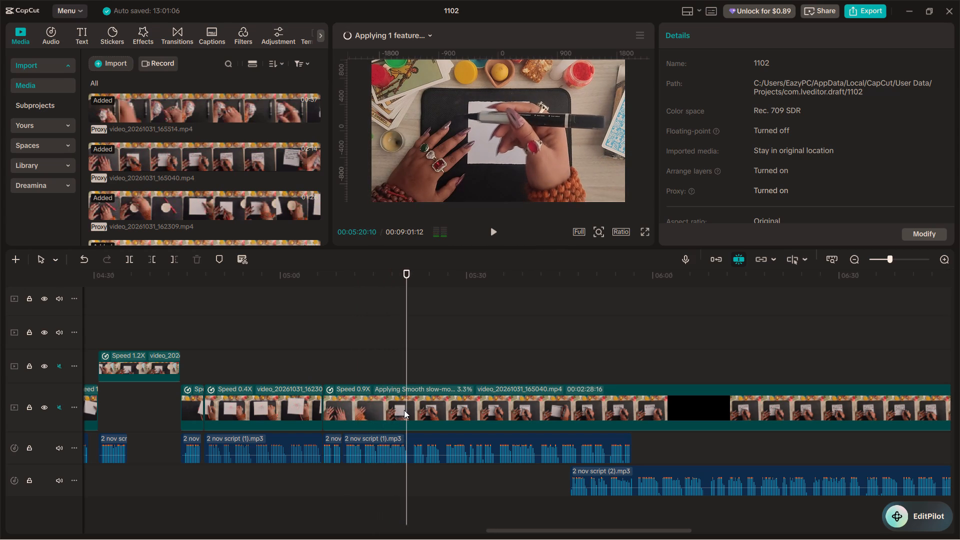
pyautogui.moveTo(404, 410); pyautogui.dragTo(450, 410)
pyautogui.moveTo(449, 407); pyautogui.dragTo(486, 411)
pyautogui.moveTo(451, 407); pyautogui.dragTo(486, 407)
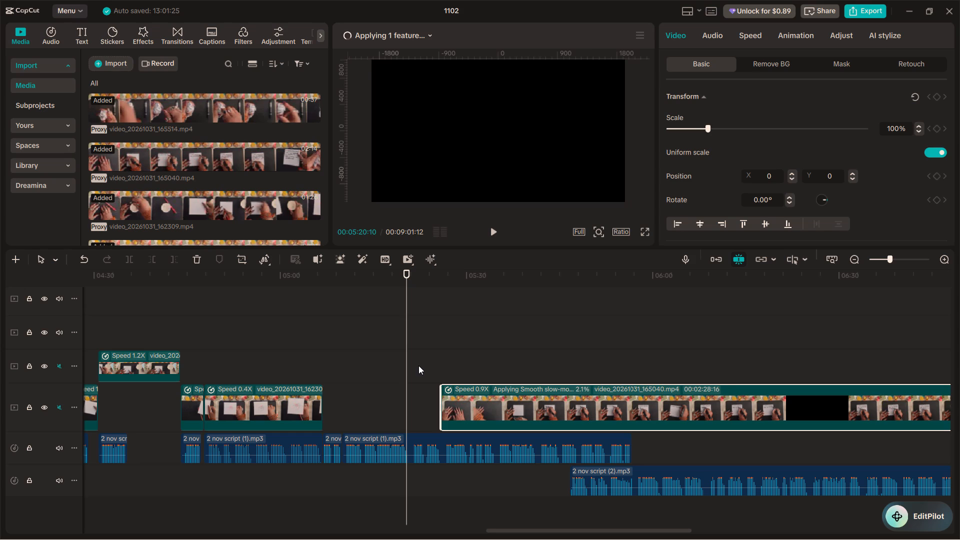
# Play from 00:05:20:10 to 00:05:51:25 to check the repositioned 0.9x clip against the narration.
pyautogui.keyDown('ctrl'); pyautogui.scroll(-15, 418, 365); pyautogui.keyUp('ctrl')
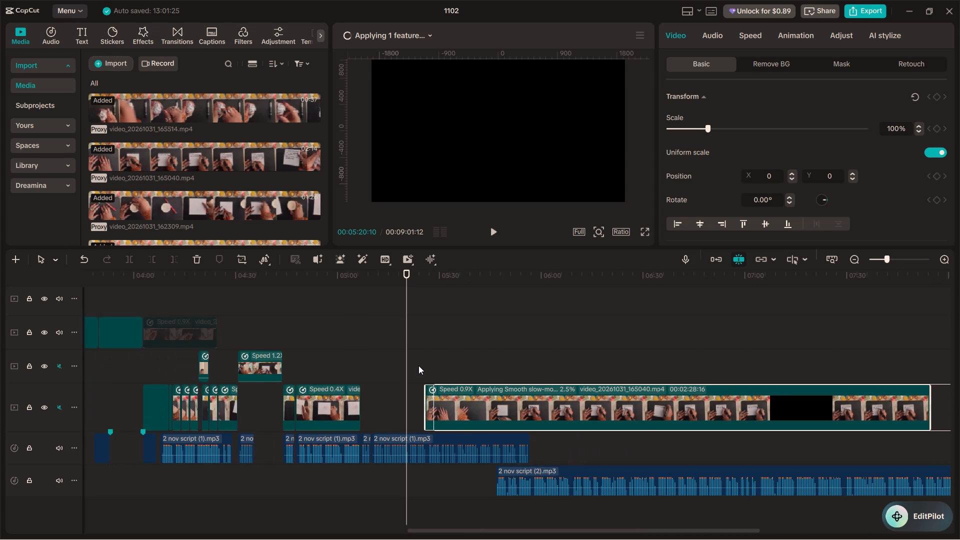
pyautogui.keyDown('ctrl'); pyautogui.scroll(-5, 418, 365); pyautogui.keyUp('ctrl')
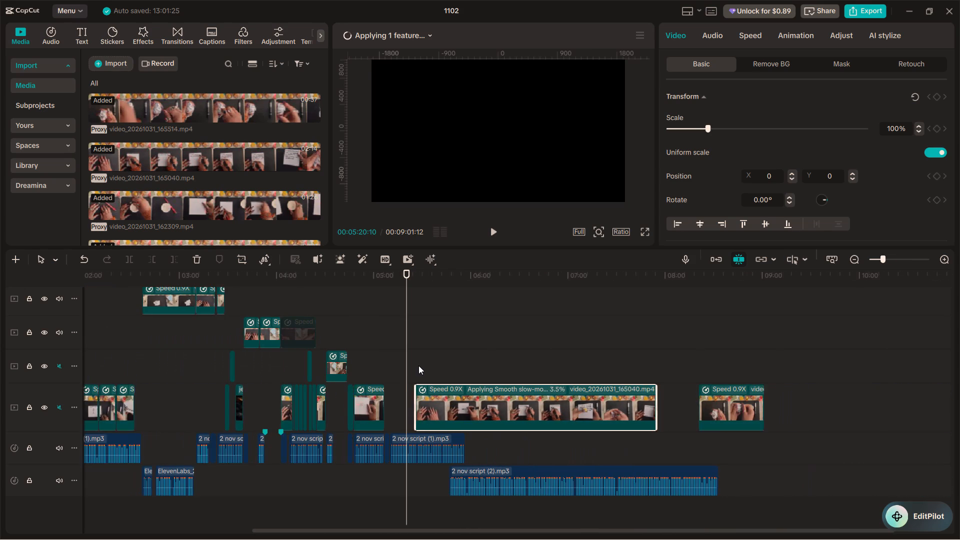
pyautogui.keyDown('ctrl'); pyautogui.scroll(-3, 418, 365); pyautogui.keyUp('ctrl')
pyautogui.keyDown('ctrl'); pyautogui.scroll(9, 418, 365); pyautogui.keyUp('ctrl')
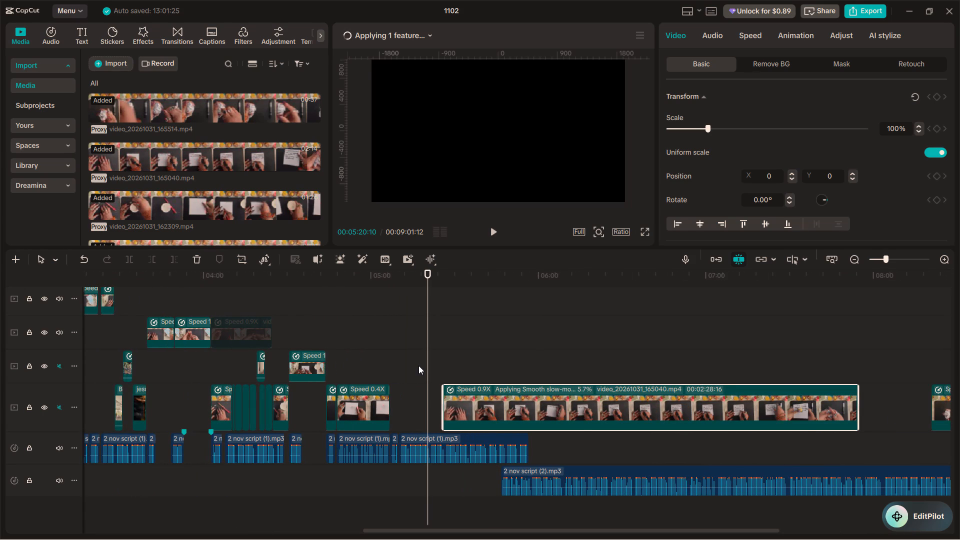
pyautogui.press('space')
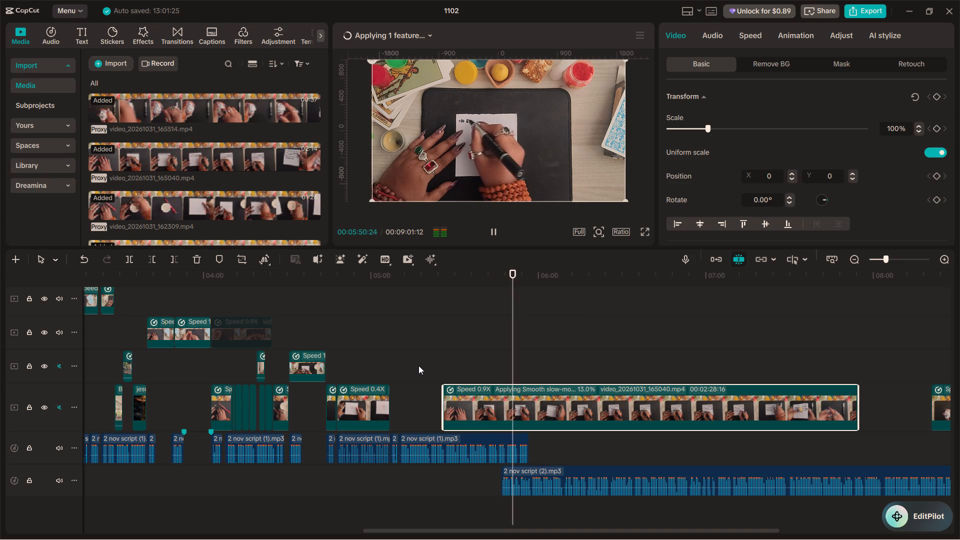
pyautogui.press('space')
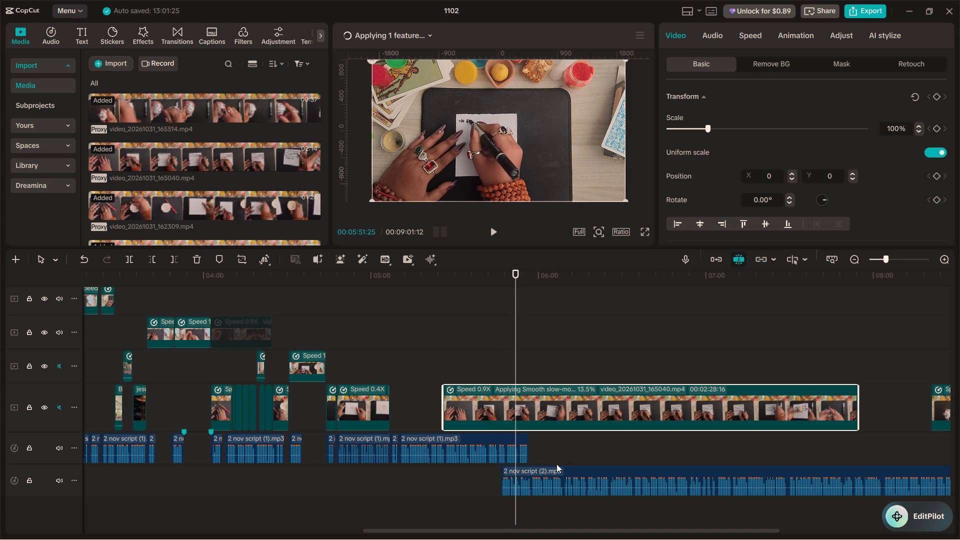
# Move the 2 nov script (2).mp3 narration onto the script (1) track so it starts directly after the last script (1) segment.
pyautogui.moveTo(536, 478); pyautogui.dragTo(568, 451)
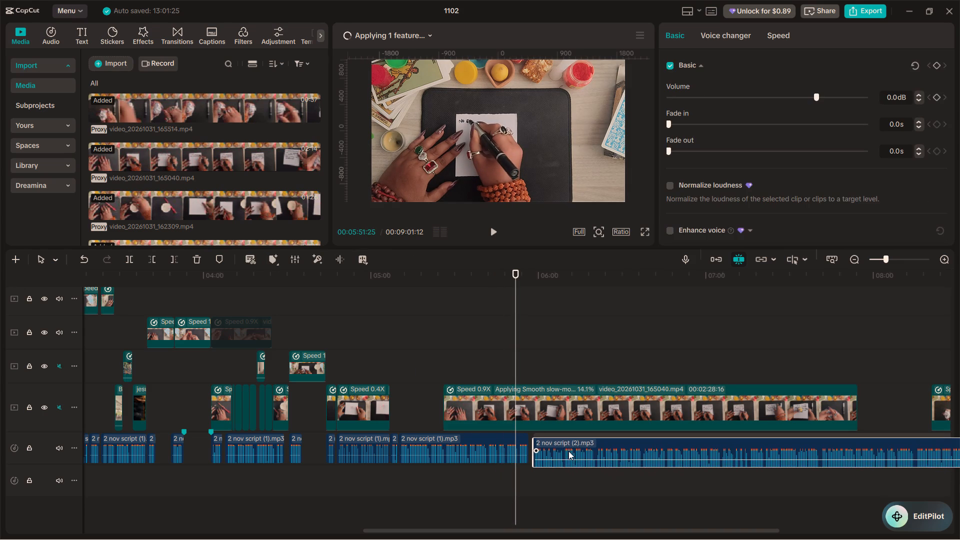
pyautogui.moveTo(568, 451); pyautogui.dragTo(566, 449)
pyautogui.press('space')
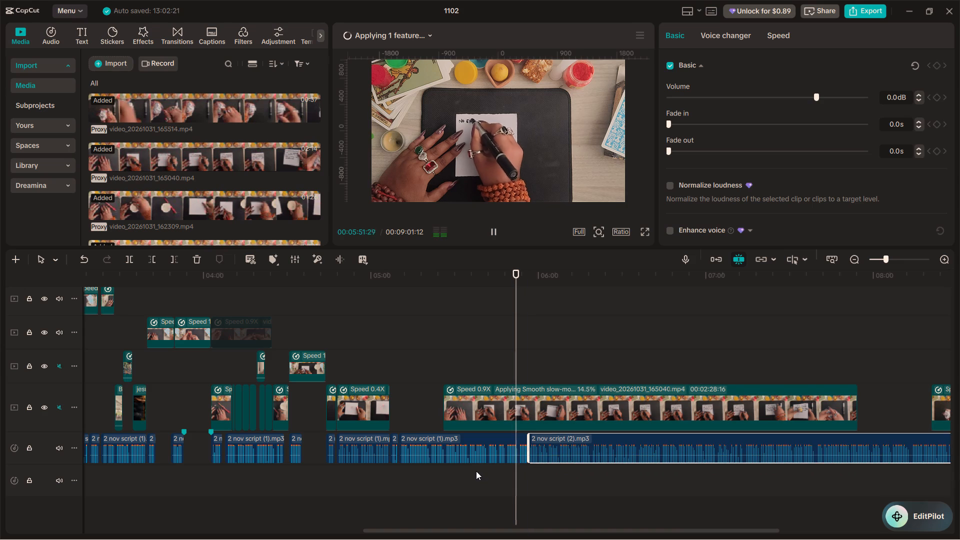
pyautogui.press('space')
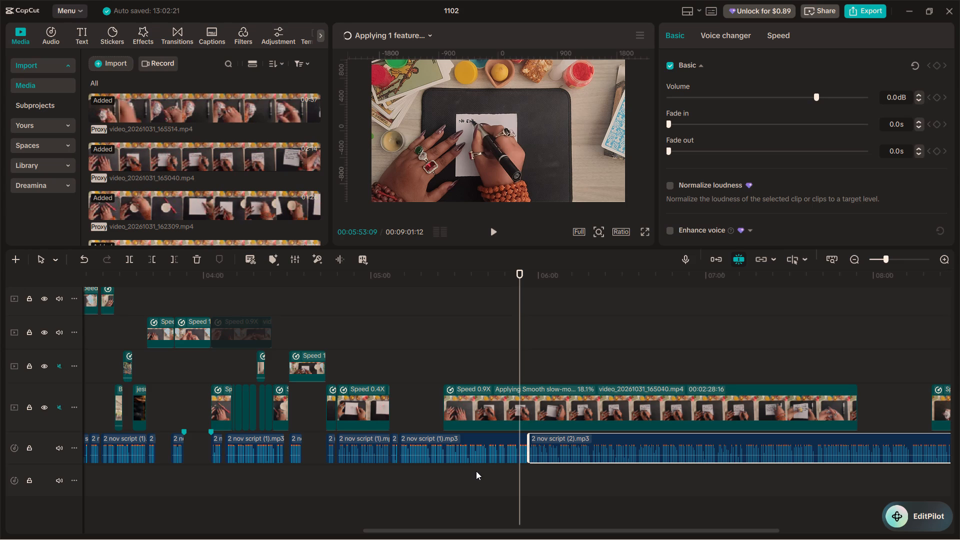
# Sample the footage near the end of the 0.4x clip, around 00:04:00 and at 00:03:01:19 to look for material to reuse.
pyautogui.click(493, 358)
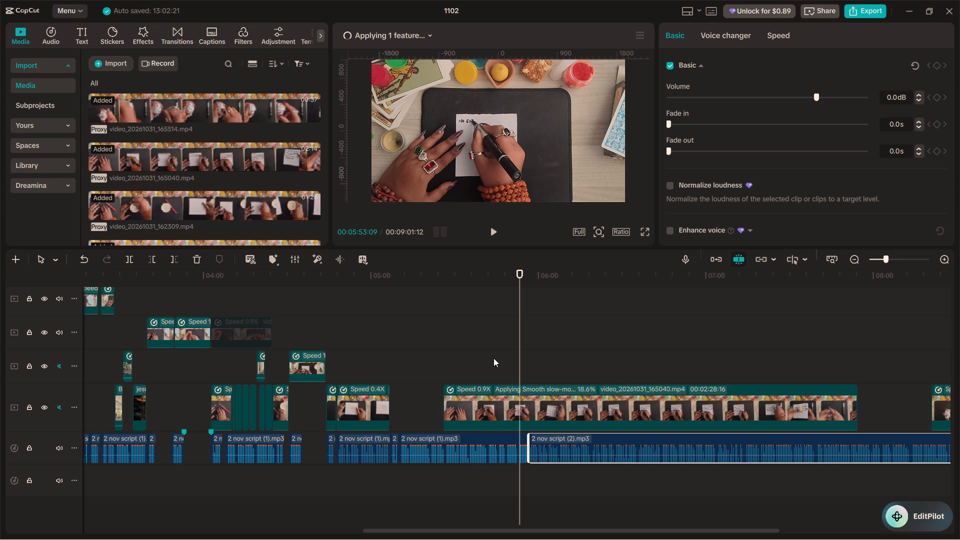
pyautogui.click(384, 351)
pyautogui.press('space')
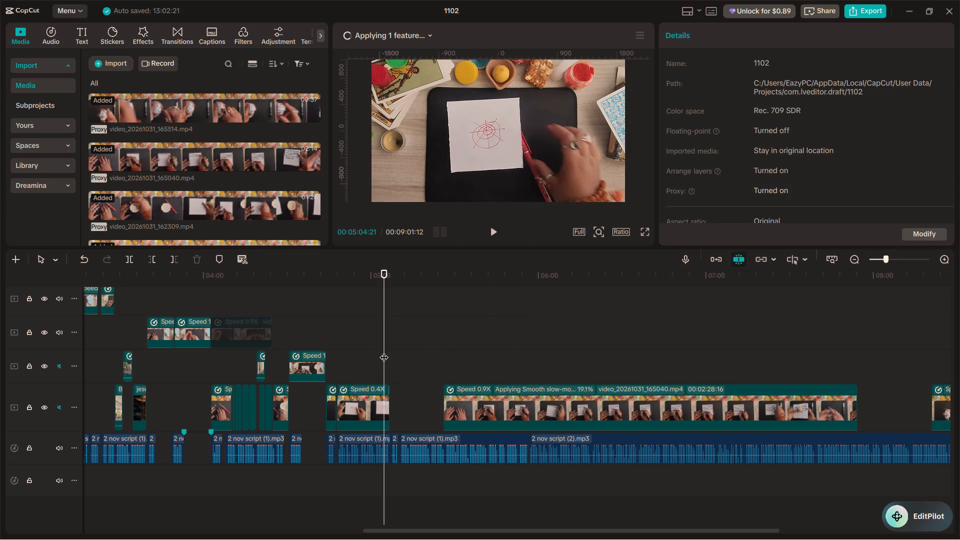
pyautogui.press('space')
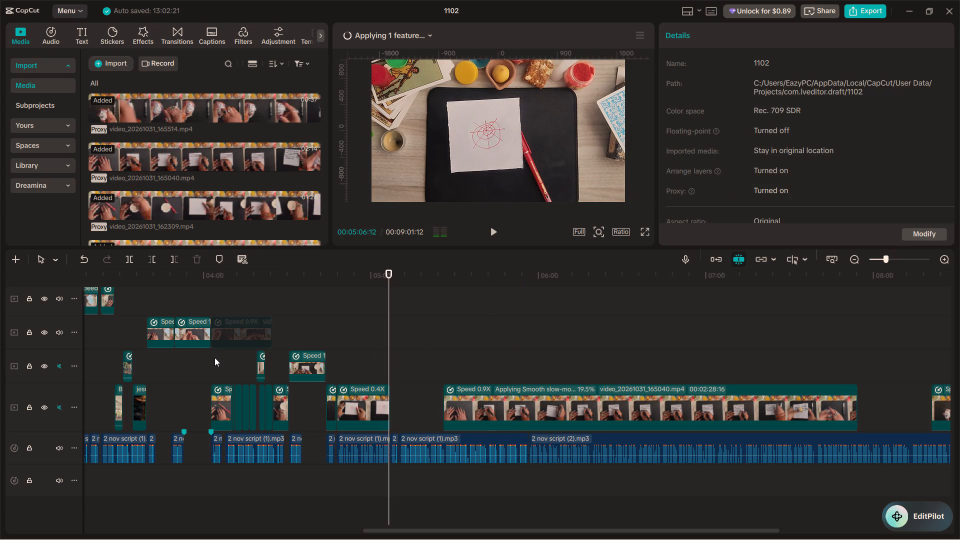
pyautogui.click(203, 357)
pyautogui.press('space')
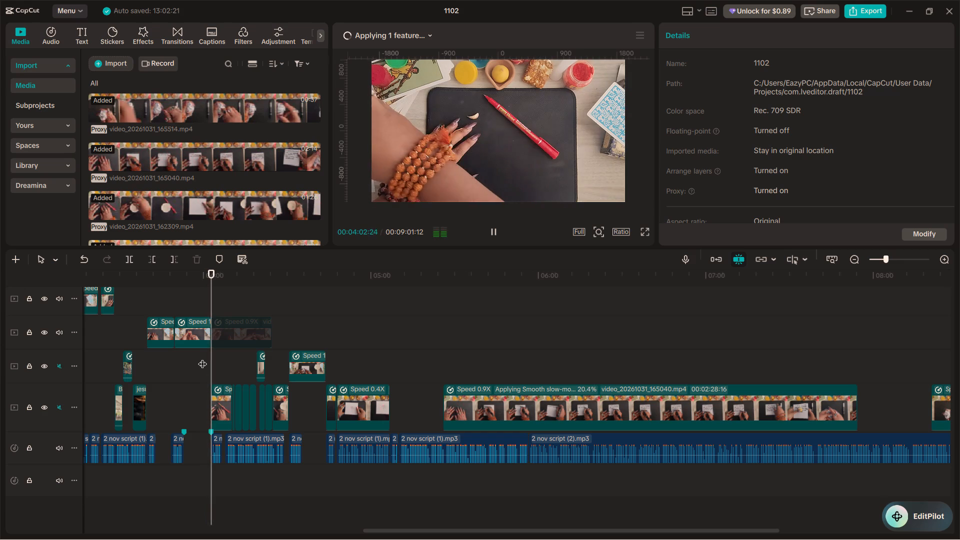
pyautogui.keyDown('ctrl'); pyautogui.scroll(-3, 202, 357); pyautogui.keyUp('ctrl')
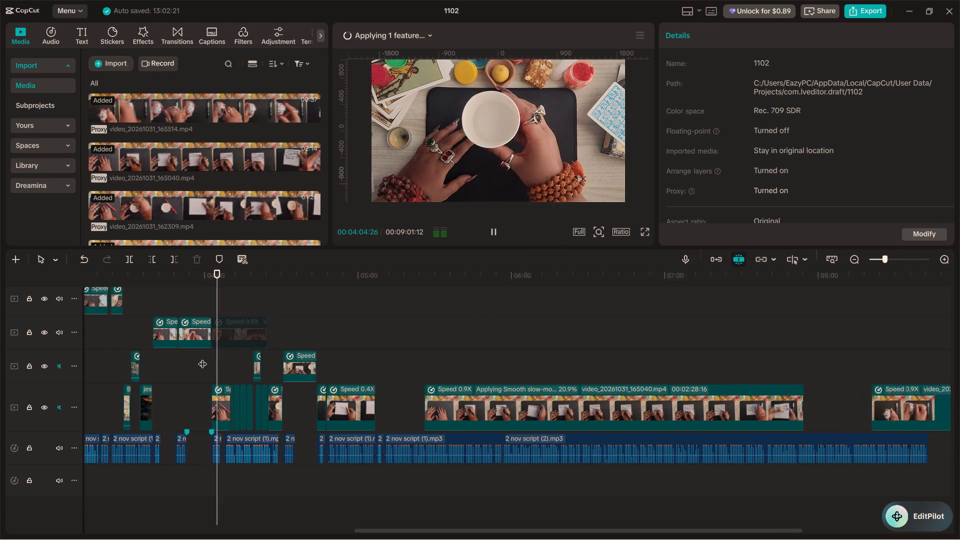
pyautogui.keyDown('ctrl'); pyautogui.scroll(-3, 202, 357); pyautogui.keyUp('ctrl')
pyautogui.click(182, 369)
pyautogui.press('space')
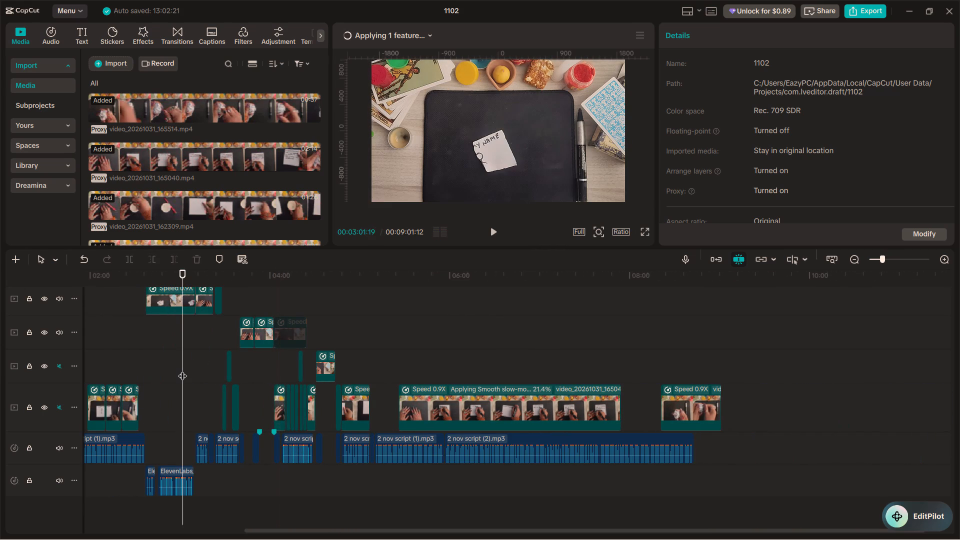
# Play the earlier section from 00:03:01:19 to 00:03:28:21 and examine its clips with hands on the black mat.
pyautogui.keyDown('ctrl'); pyautogui.scroll(10, 182, 369); pyautogui.keyUp('ctrl')
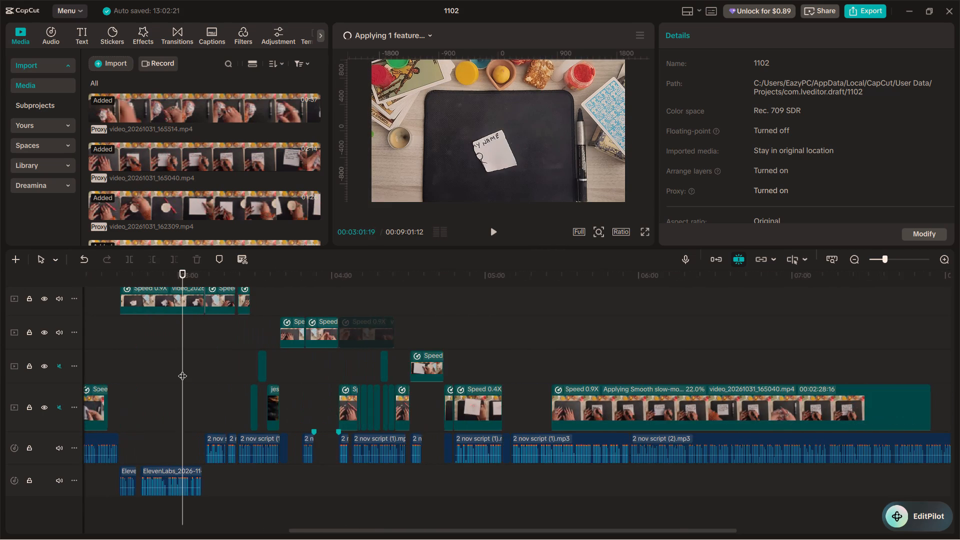
pyautogui.keyDown('ctrl'); pyautogui.scroll(6, 182, 369); pyautogui.keyUp('ctrl')
pyautogui.press('space')
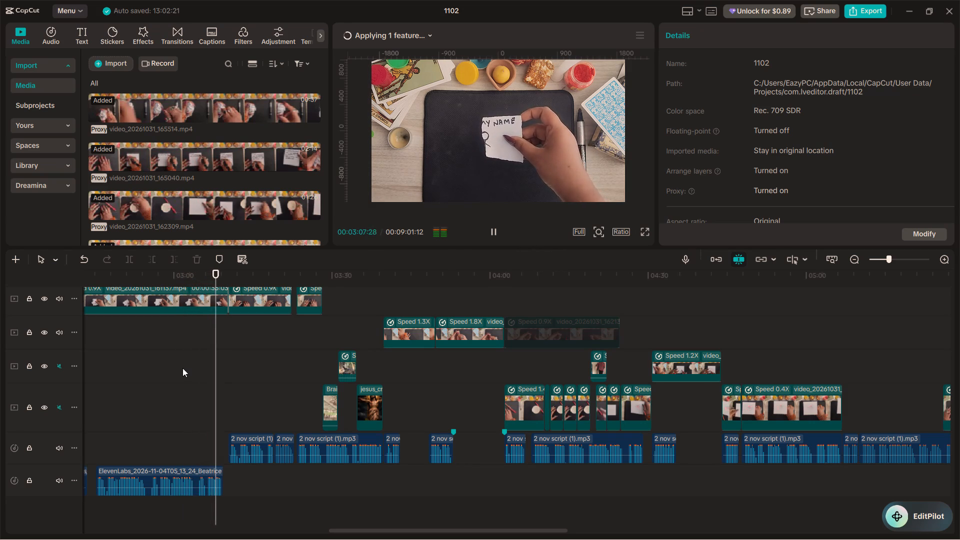
pyautogui.keyDown('ctrl'); pyautogui.scroll(-5, 182, 368); pyautogui.keyUp('ctrl')
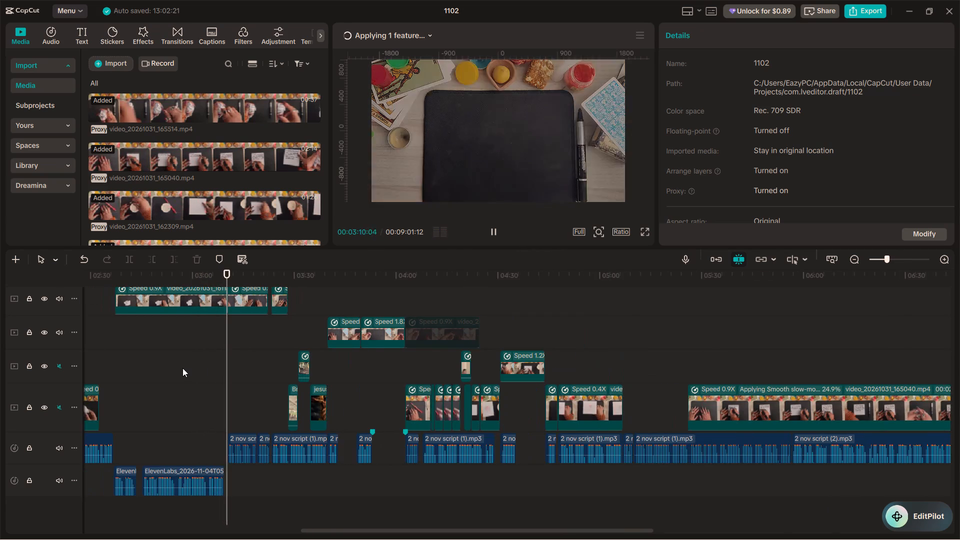
pyautogui.keyDown('ctrl'); pyautogui.scroll(-12, 182, 368); pyautogui.keyUp('ctrl')
pyautogui.keyDown('ctrl'); pyautogui.scroll(12, 182, 368); pyautogui.keyUp('ctrl')
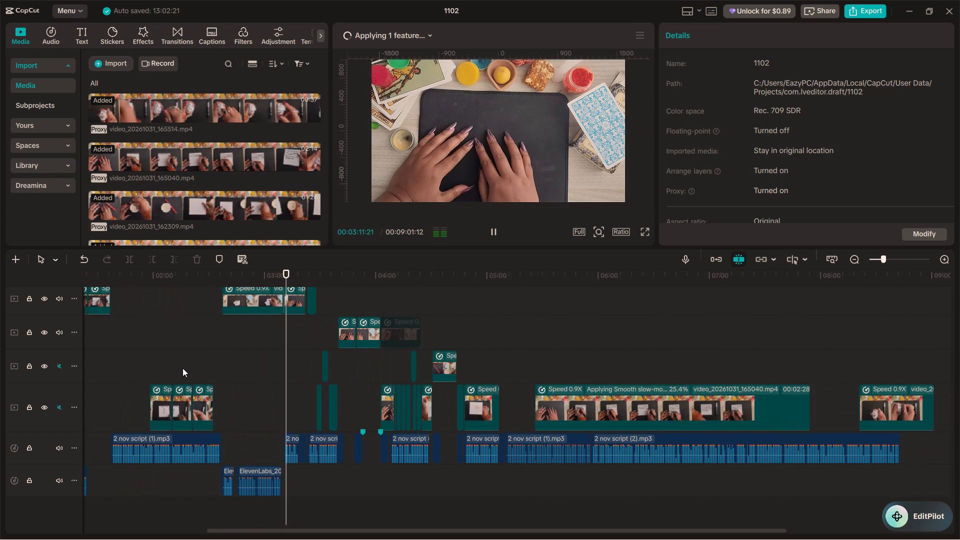
pyautogui.keyDown('ctrl'); pyautogui.scroll(13, 182, 368); pyautogui.keyUp('ctrl')
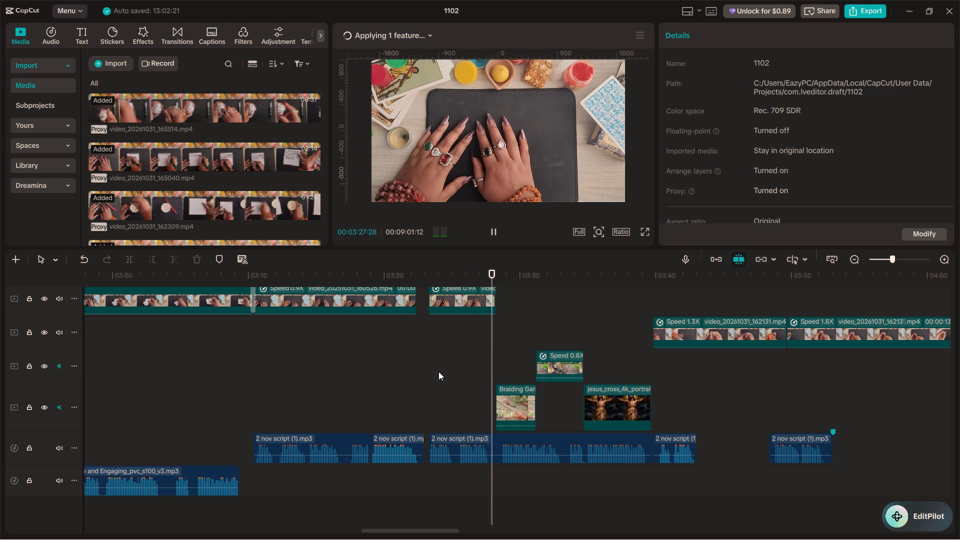
pyautogui.press('space')
# Duplicate the short 0.9x hands clip starting at 00:03:23:09 and place the copy at about 00:04:57 on the 1.3x and 1.8x clips' track.
pyautogui.moveTo(499, 352); pyautogui.dragTo(475, 356)
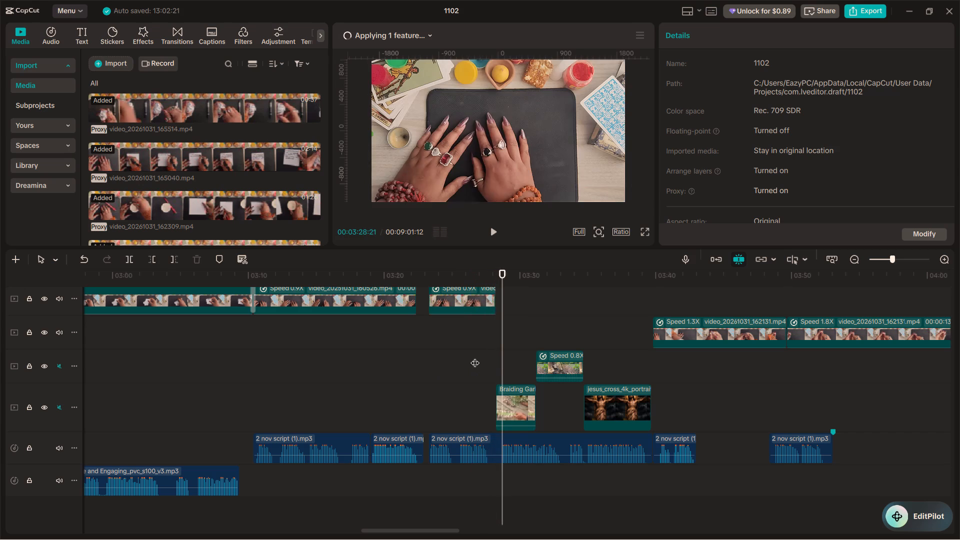
pyautogui.moveTo(475, 356); pyautogui.dragTo(426, 355)
pyautogui.scroll(6, 426, 357)
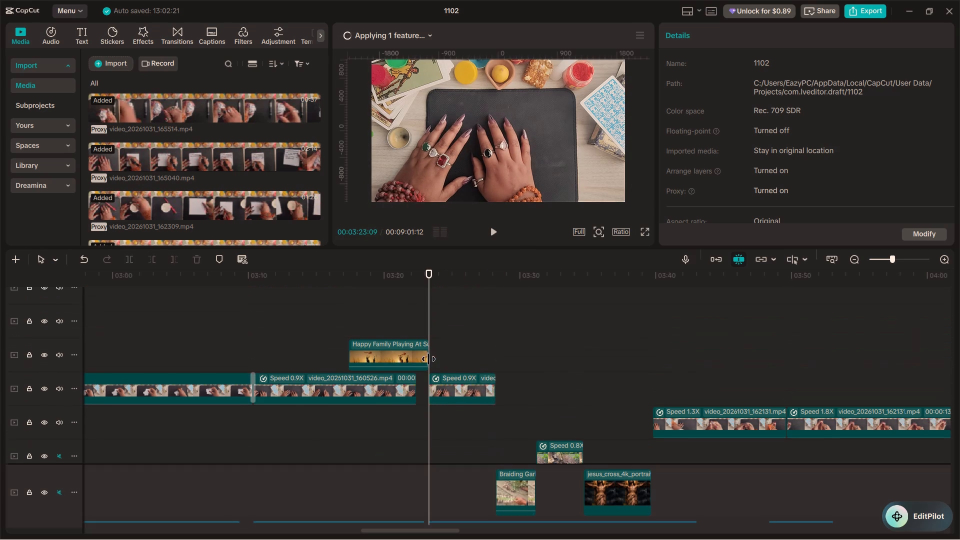
pyautogui.keyDown('ctrl'); pyautogui.scroll(-7, 456, 390); pyautogui.keyUp('ctrl')
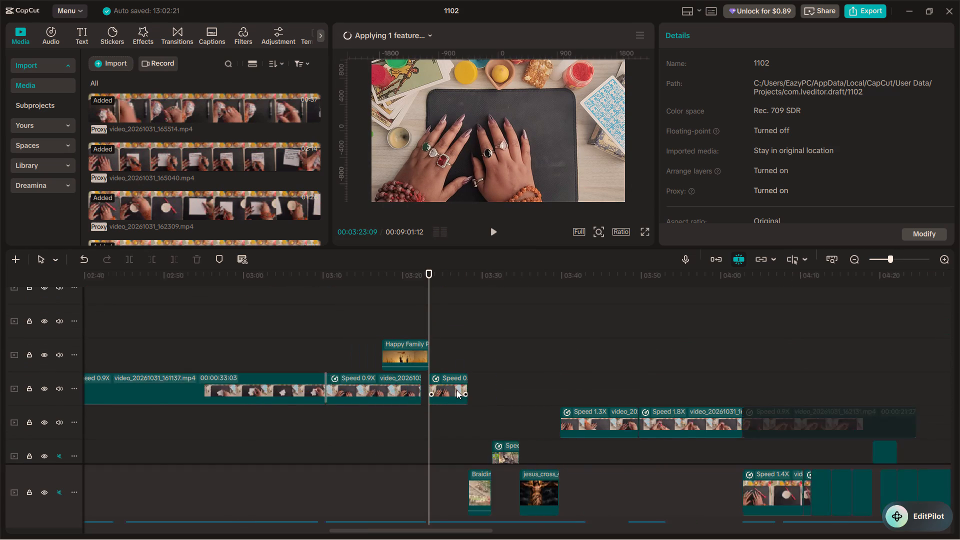
pyautogui.keyDown('ctrl'); pyautogui.scroll(-11, 456, 390); pyautogui.keyUp('ctrl')
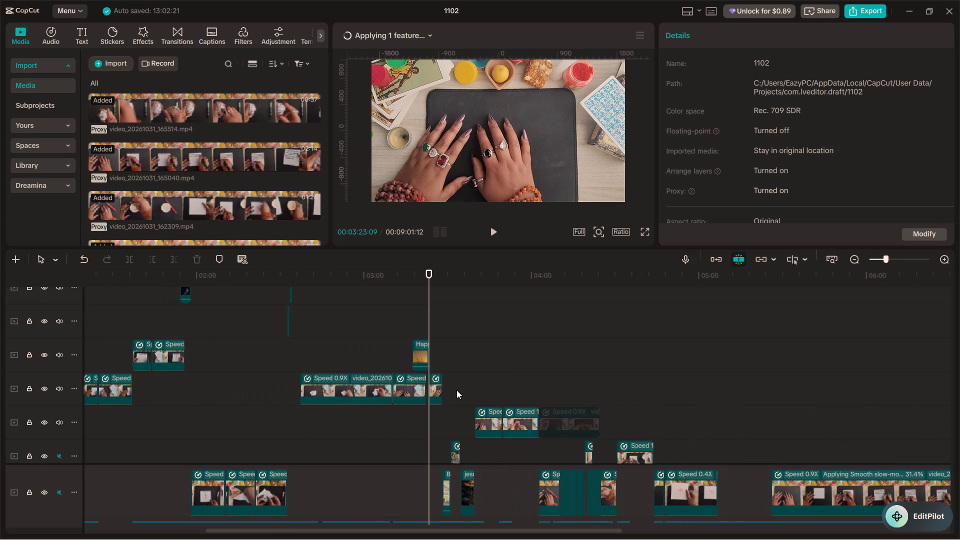
pyautogui.keyDown('alt'); pyautogui.moveTo(437, 386); pyautogui.dragTo(698, 410); pyautogui.keyUp('alt')
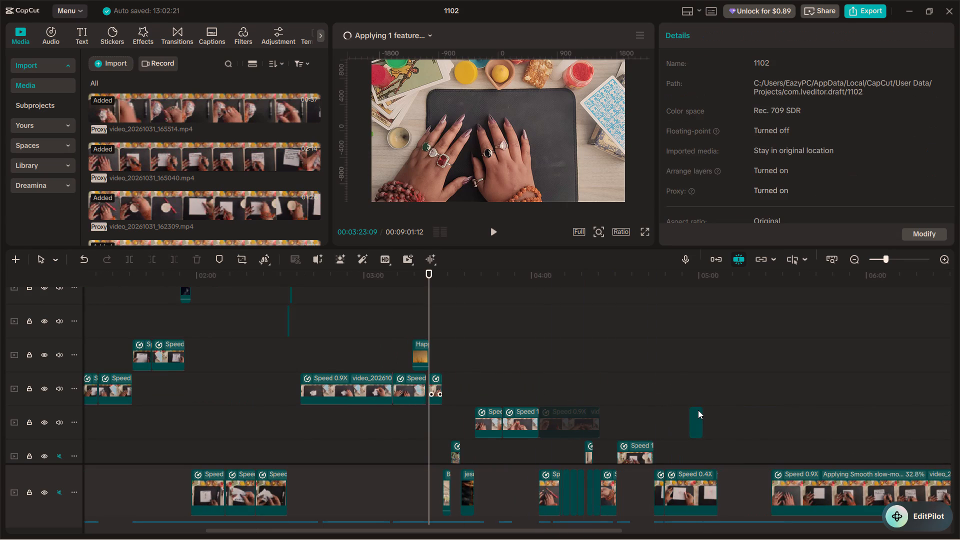
pyautogui.keyDown('ctrl'); pyautogui.scroll(-5, 698, 410); pyautogui.keyUp('ctrl')
pyautogui.keyDown('ctrl'); pyautogui.scroll(11, 612, 407); pyautogui.keyUp('ctrl')
pyautogui.click(657, 396)
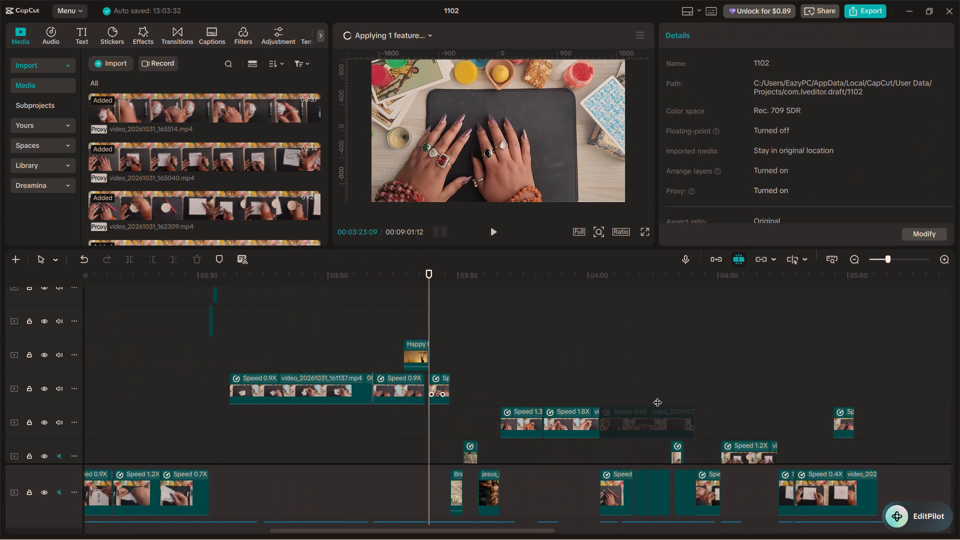
# Move the copied 0.9x hands clip from about 00:04:57 onto the main video track, directly after the 0.4x drawing clip.
pyautogui.press('space')
pyautogui.scroll(-6, 679, 394)
pyautogui.press('space')
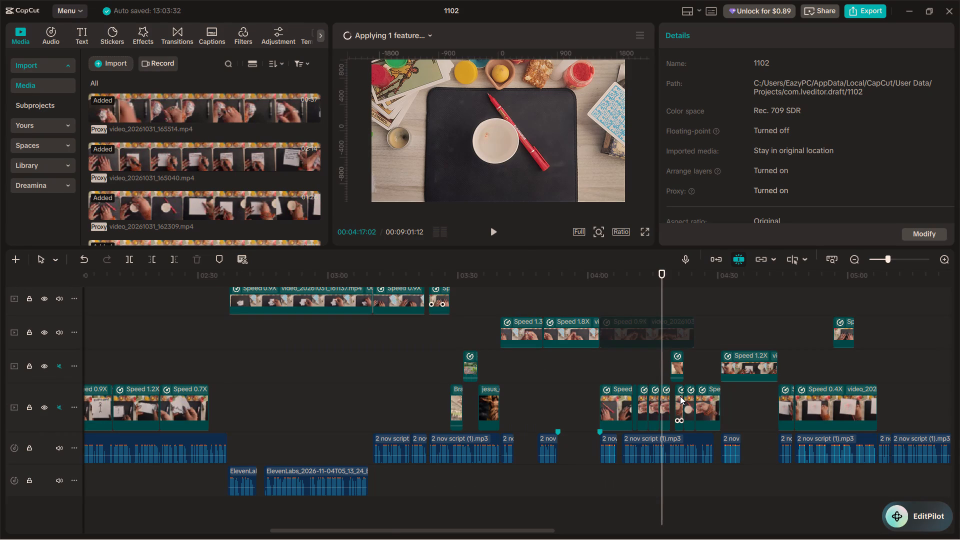
pyautogui.keyDown('alt'); pyautogui.scroll(-5, 680, 396); pyautogui.keyUp('alt')
pyautogui.press('space')
pyautogui.click(447, 357)
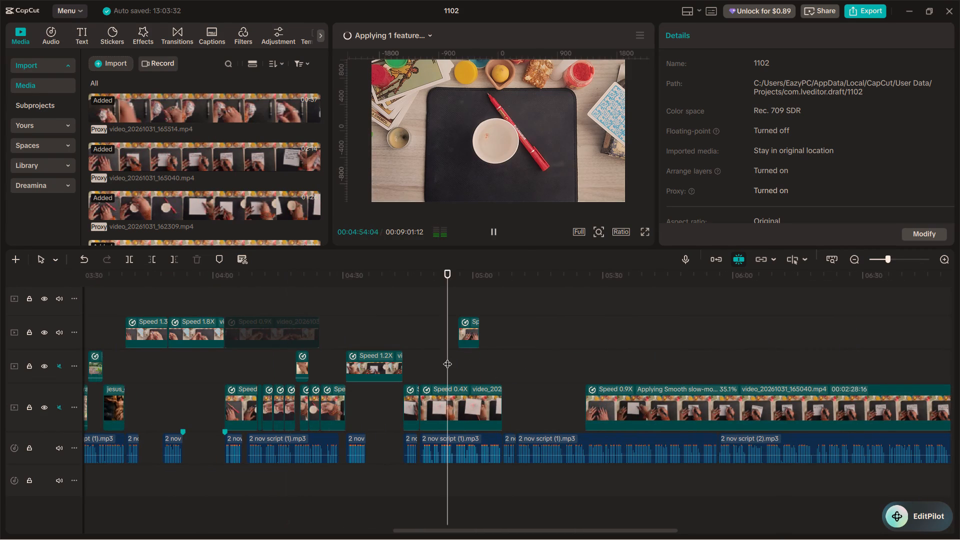
pyautogui.press('space')
pyautogui.press('space')
pyautogui.moveTo(464, 330); pyautogui.dragTo(498, 371)
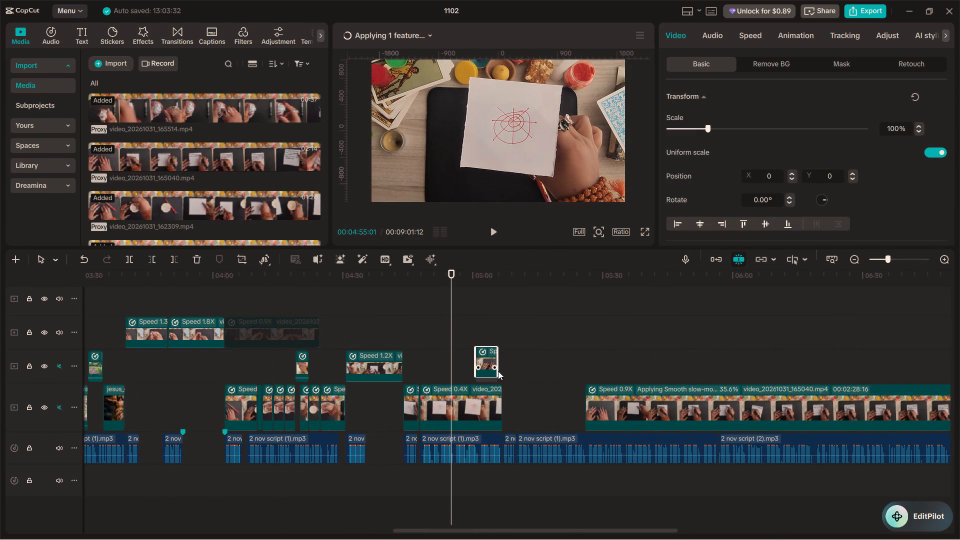
pyautogui.moveTo(498, 371); pyautogui.dragTo(511, 401)
# Play the moved hands clip against the narration and place the playhead at 00:05:09:29, just before the next narration segment starts.
pyautogui.click(507, 371)
pyautogui.press('space')
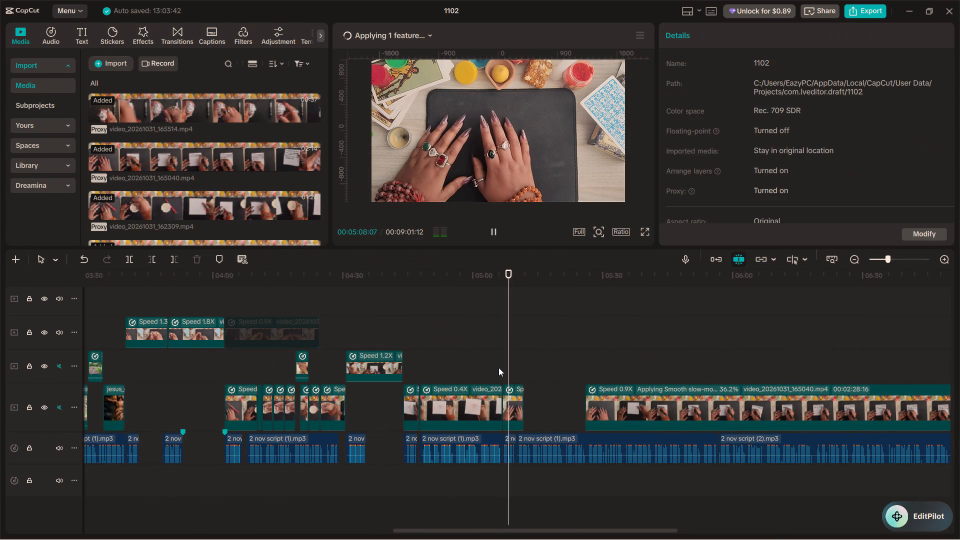
pyautogui.click(493, 367)
pyautogui.press('space')
pyautogui.keyDown('ctrl'); pyautogui.scroll(13, 493, 367); pyautogui.keyUp('ctrl')
pyautogui.press('space')
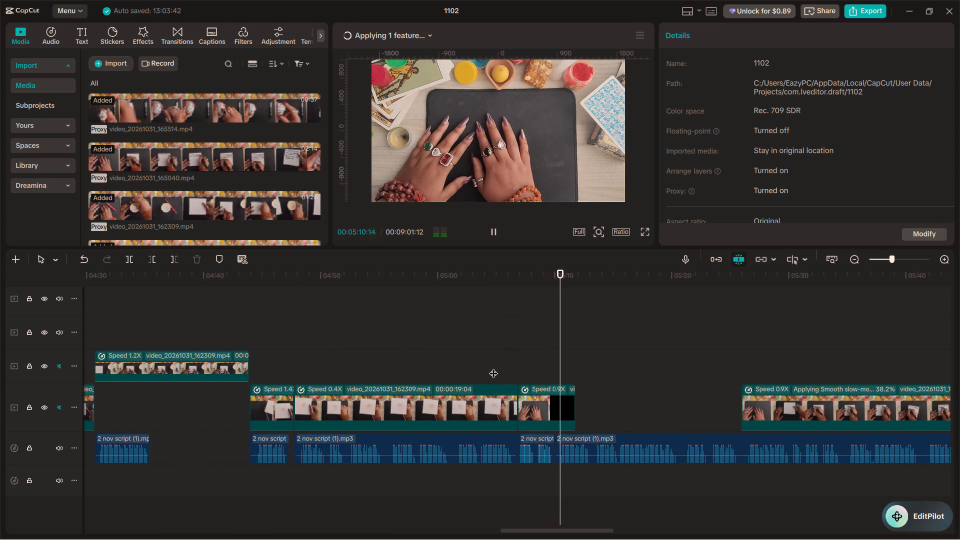
pyautogui.press('space')
pyautogui.moveTo(568, 363); pyautogui.dragTo(557, 360)
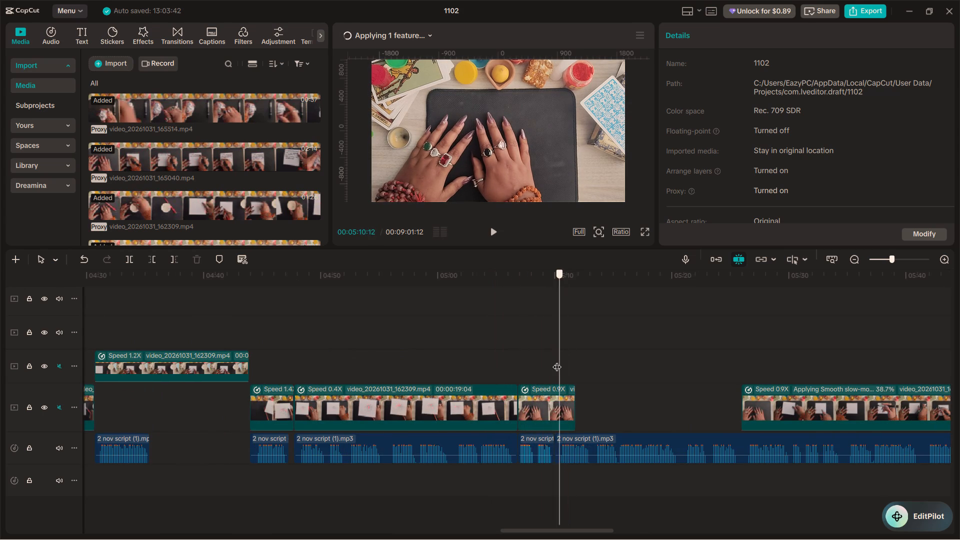
pyautogui.moveTo(557, 360); pyautogui.dragTo(553, 360)
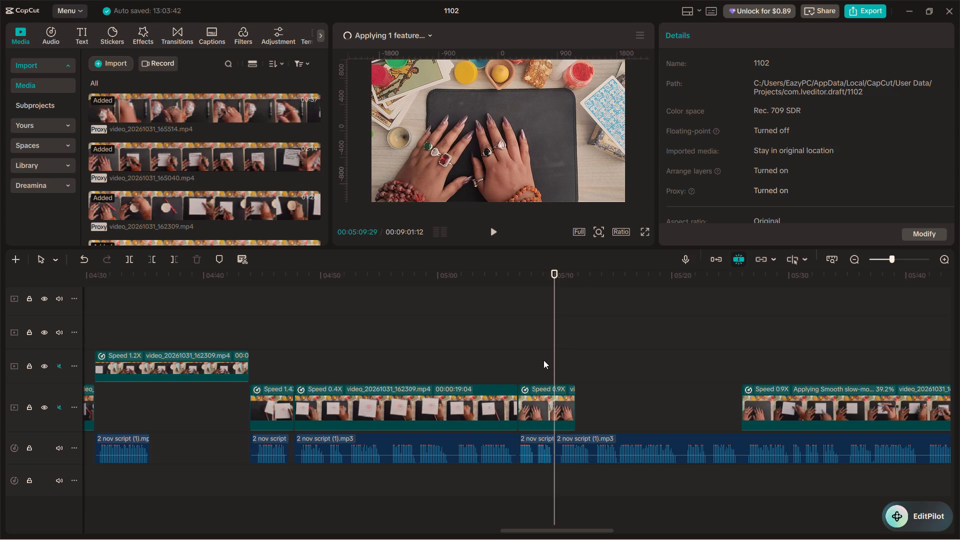
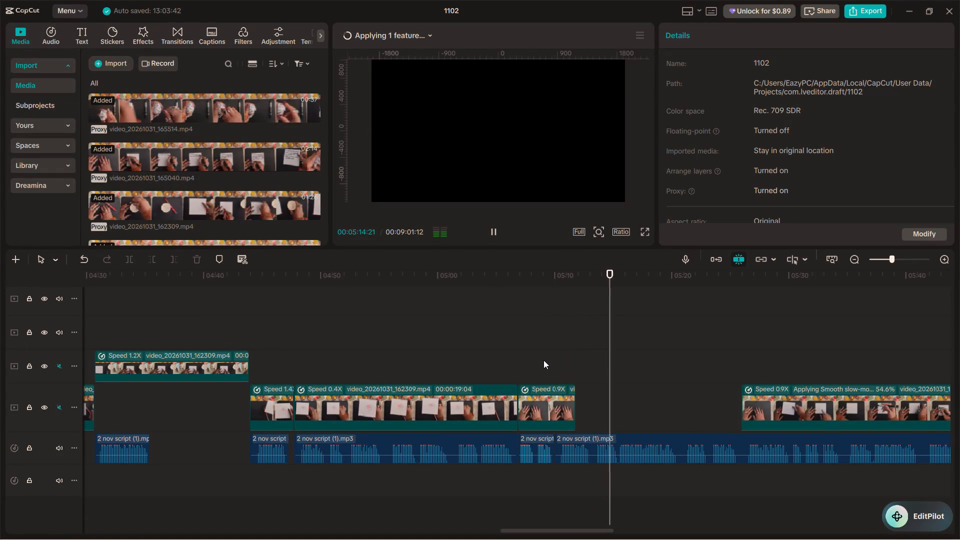
# Move the long 0.9x clip video_20261031_165040.mp4 earlier to start at about 00:05:21 with the narration phrase, and play the result.
pyautogui.press('space')
pyautogui.press('space')
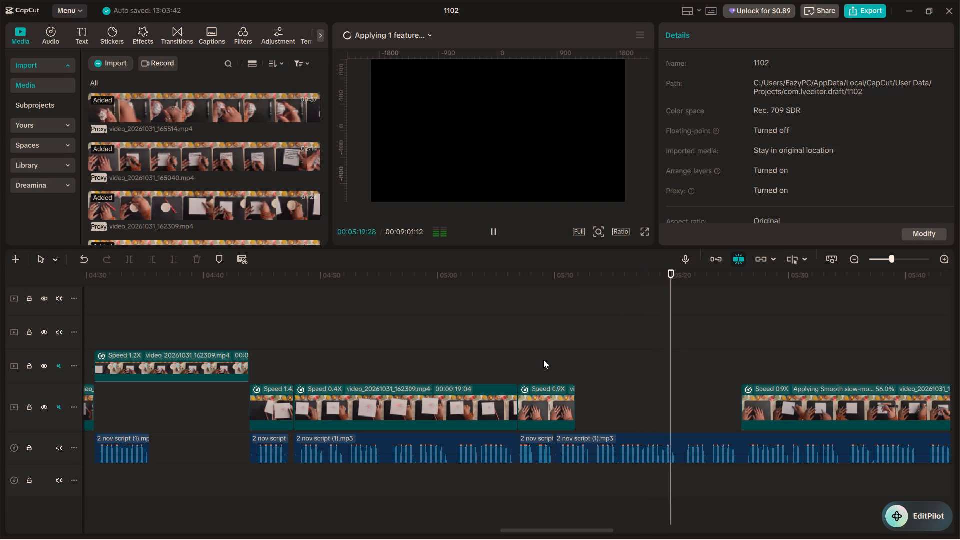
pyautogui.press('space')
pyautogui.press('space')
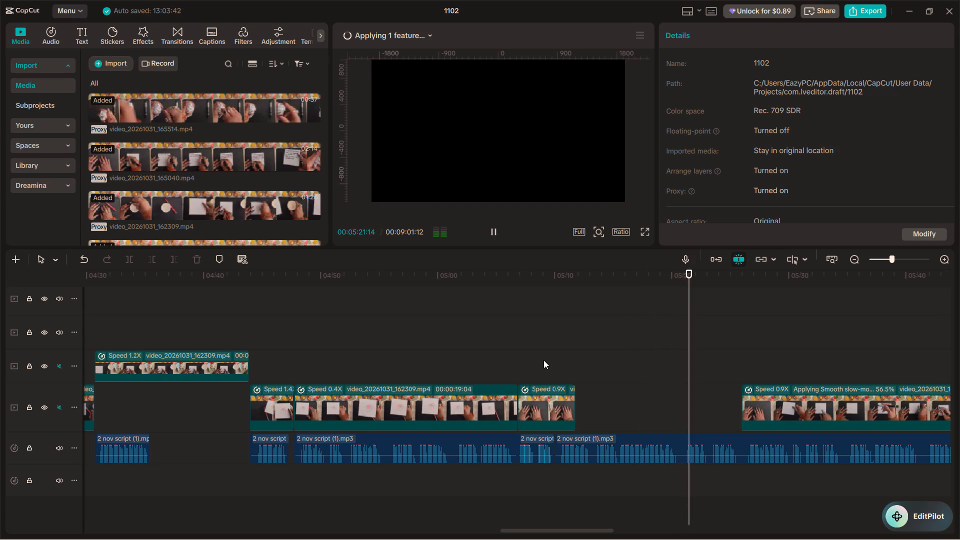
pyautogui.press('space')
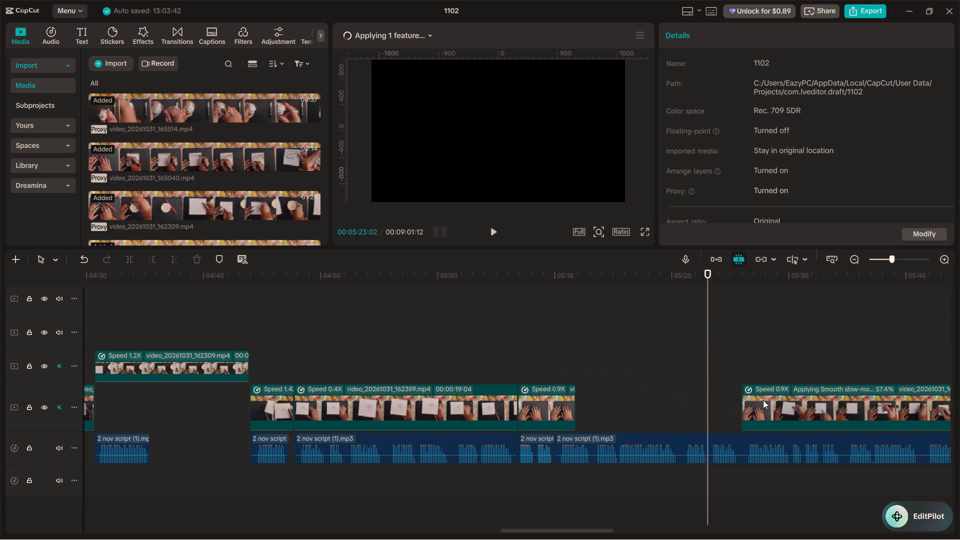
pyautogui.moveTo(763, 400); pyautogui.dragTo(708, 406)
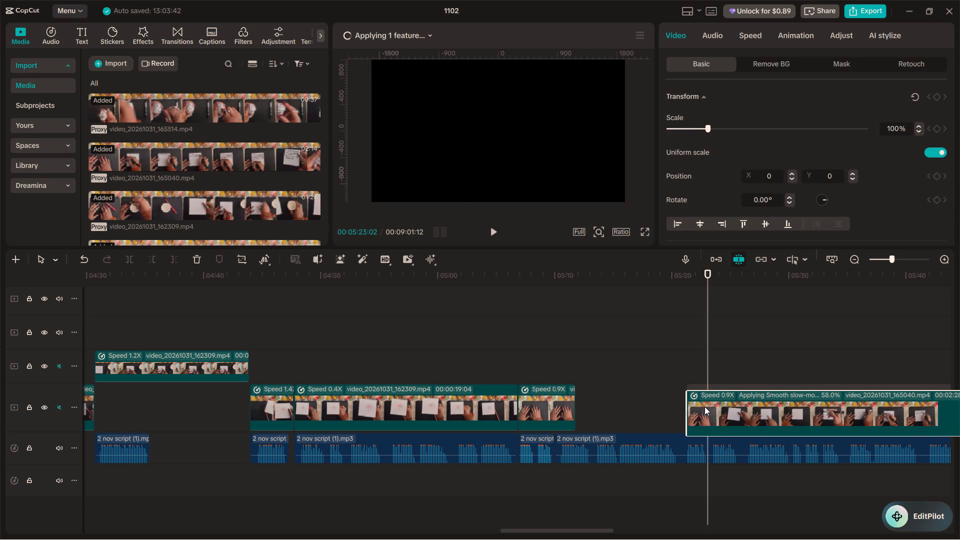
pyautogui.click(672, 384)
pyautogui.press('space')
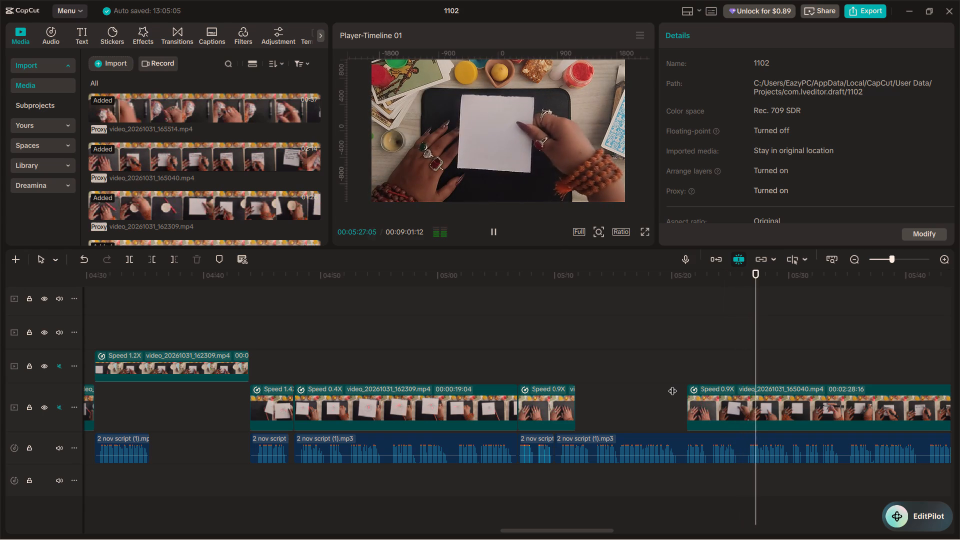
pyautogui.press('space')
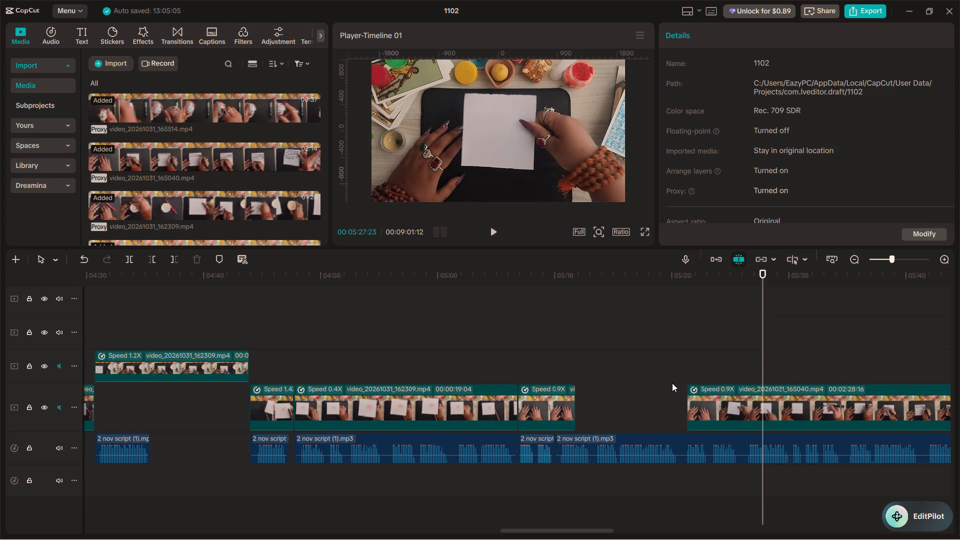
# Add a default text clip at about 00:05:00 on its own track above the 1.2x clip's track, and preview it at 00:05:02:04.
pyautogui.click(79, 39)
pyautogui.moveTo(110, 84); pyautogui.dragTo(443, 371)
pyautogui.click(430, 343)
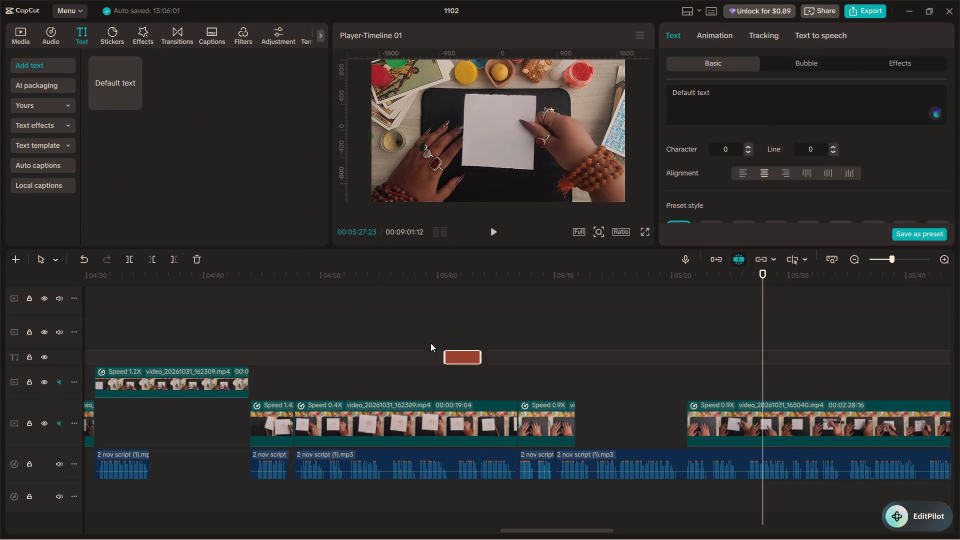
pyautogui.click(462, 339)
pyautogui.click(454, 362)
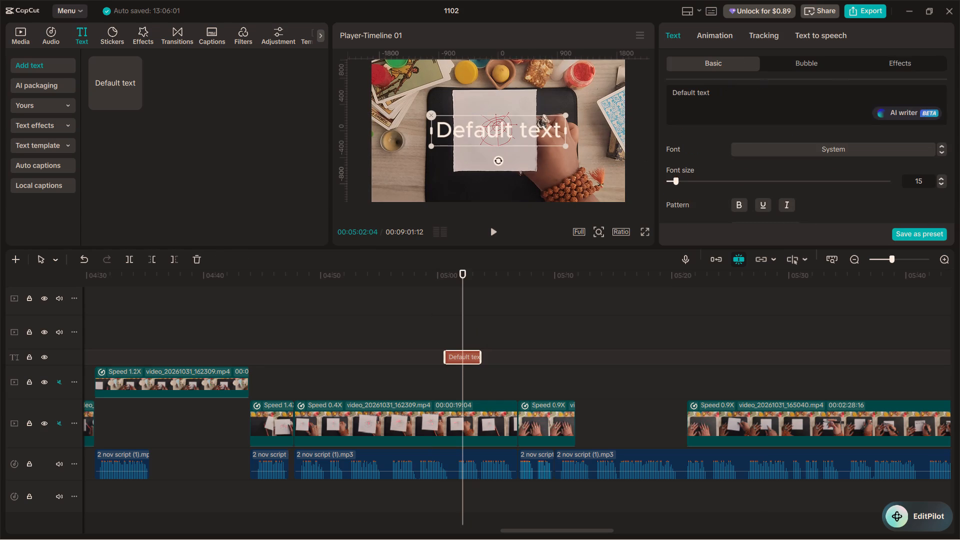
# Set the new text clip's font to Aparajita Bold.
pyautogui.click(818, 153)
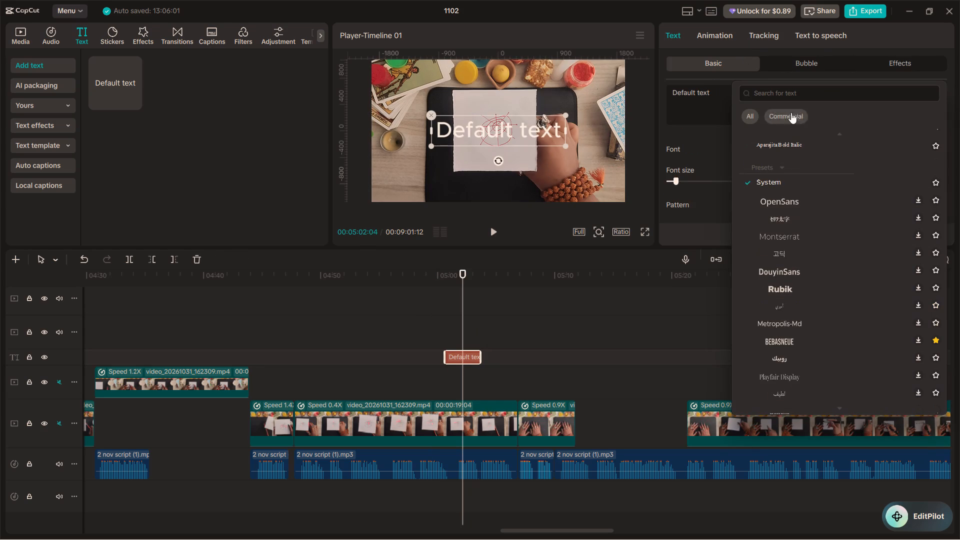
pyautogui.click(793, 101)
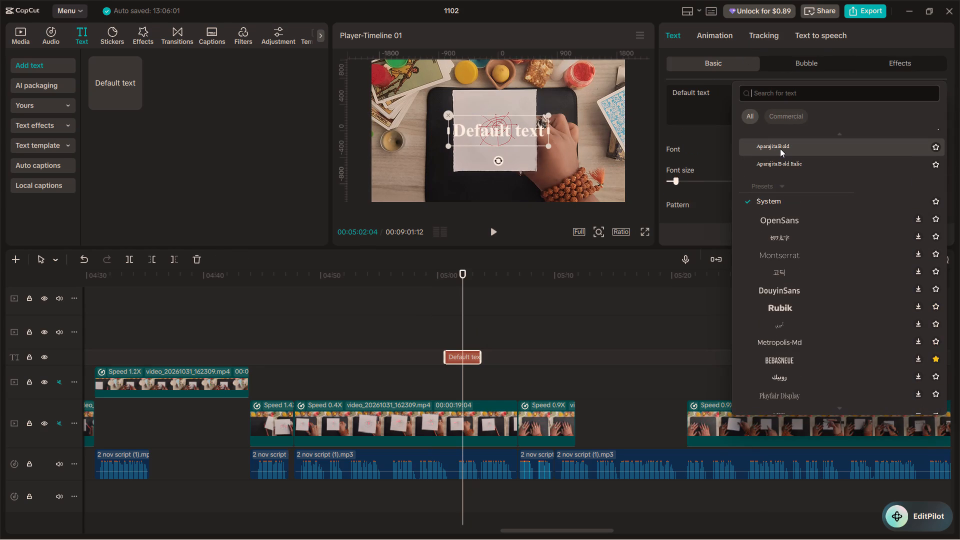
pyautogui.click(780, 148)
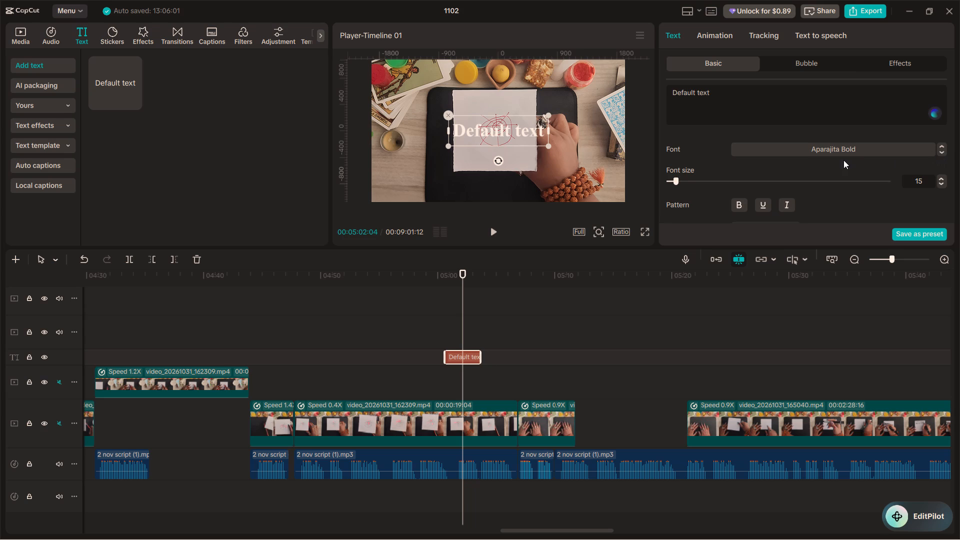
# Replace the placeholder text with the copied Hindi word शाबाश from the clipboard history and switch its font to Aparajita.
pyautogui.moveTo(752, 98); pyautogui.dragTo(586, 87)
pyautogui.press('super+v')
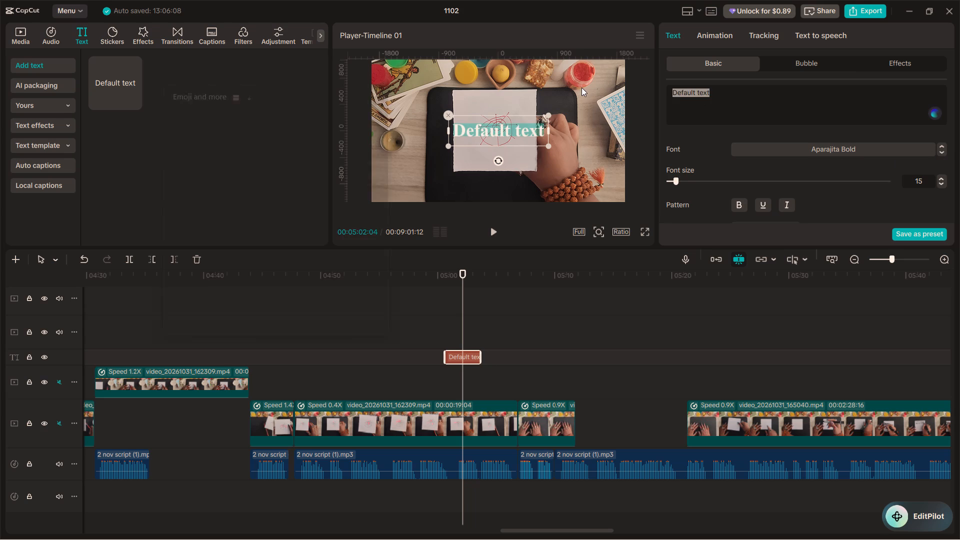
pyautogui.scroll(-1, 379, 243)
pyautogui.click(269, 243)
pyautogui.hotkey('ctrl', 'v')
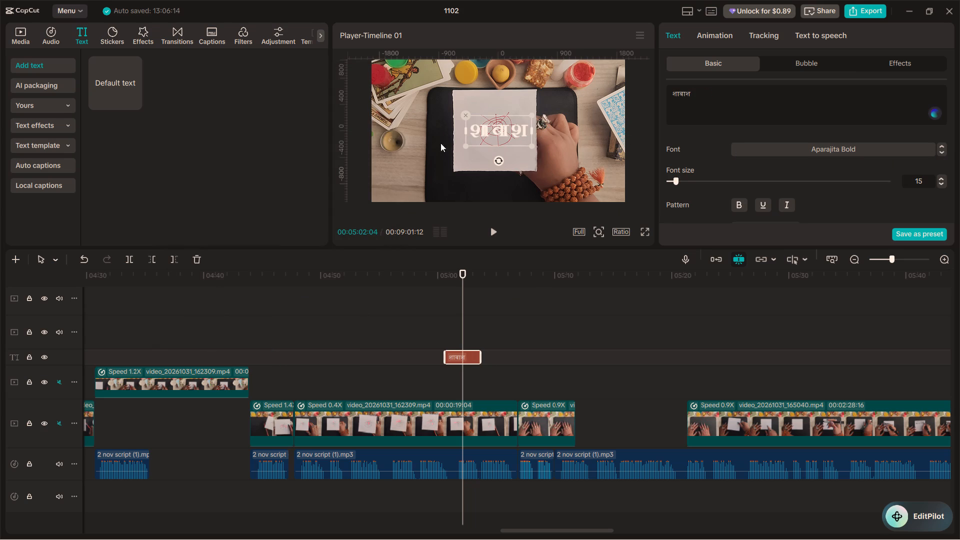
pyautogui.click(941, 145)
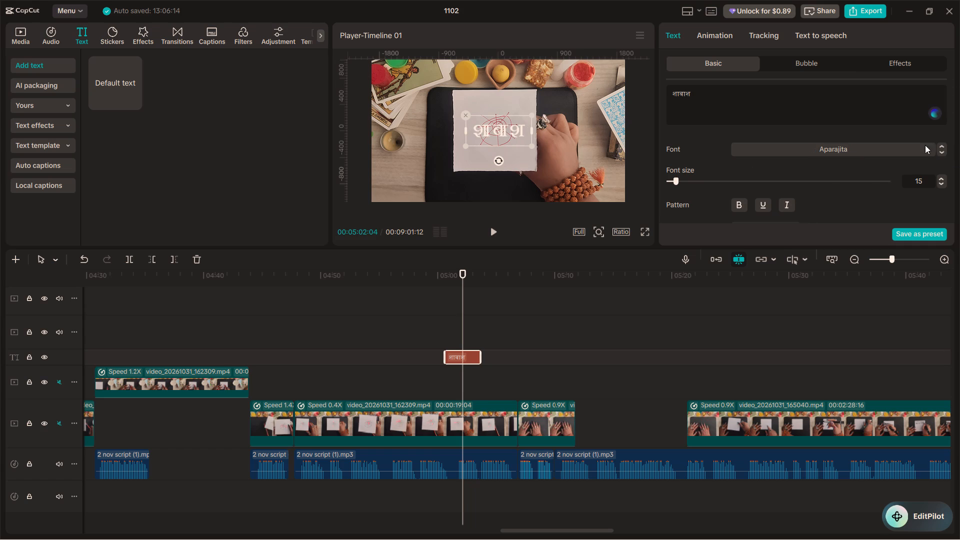
# Reposition the शाबाश text to the bottom centre of the video frame, just below the sheet of paper.
pyautogui.moveTo(504, 131); pyautogui.dragTo(493, 182)
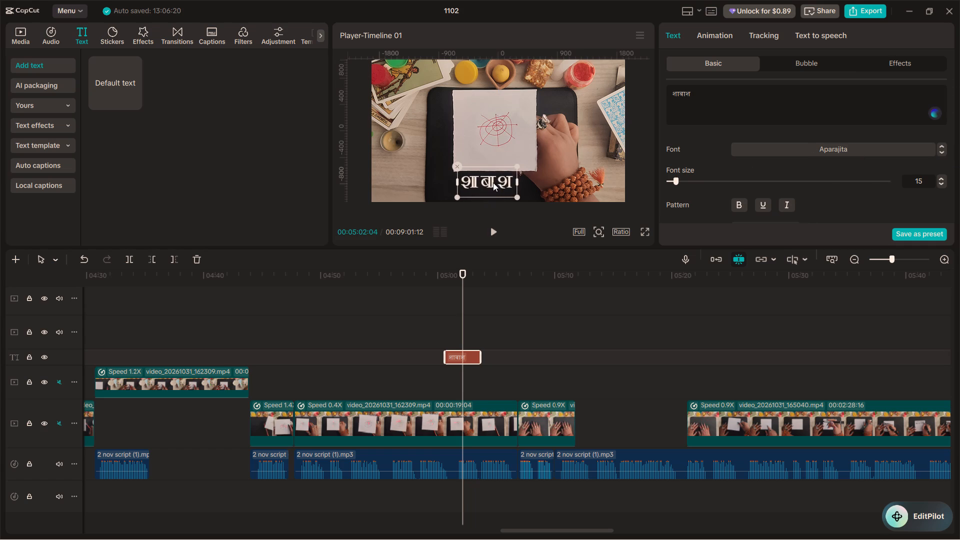
pyautogui.moveTo(493, 182); pyautogui.dragTo(500, 184)
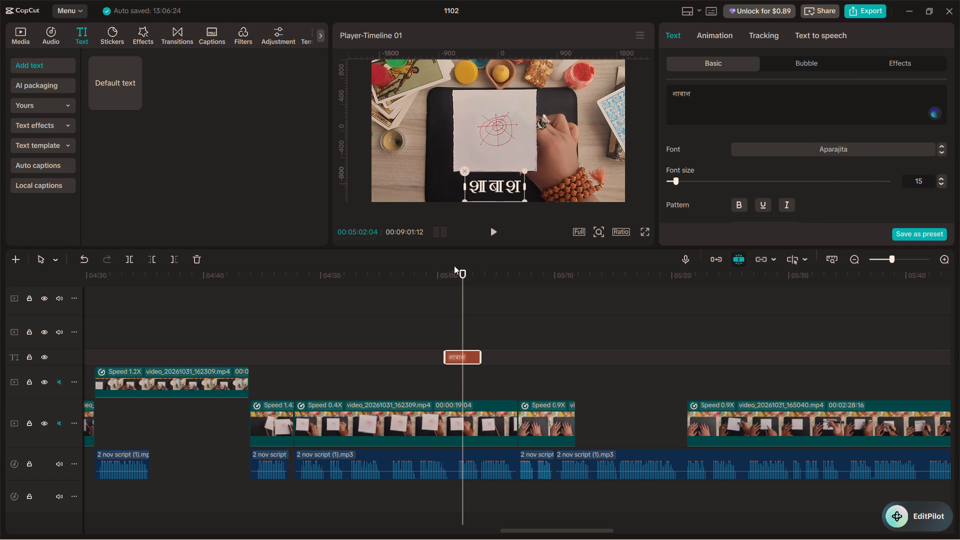
pyautogui.moveTo(503, 187); pyautogui.dragTo(509, 185)
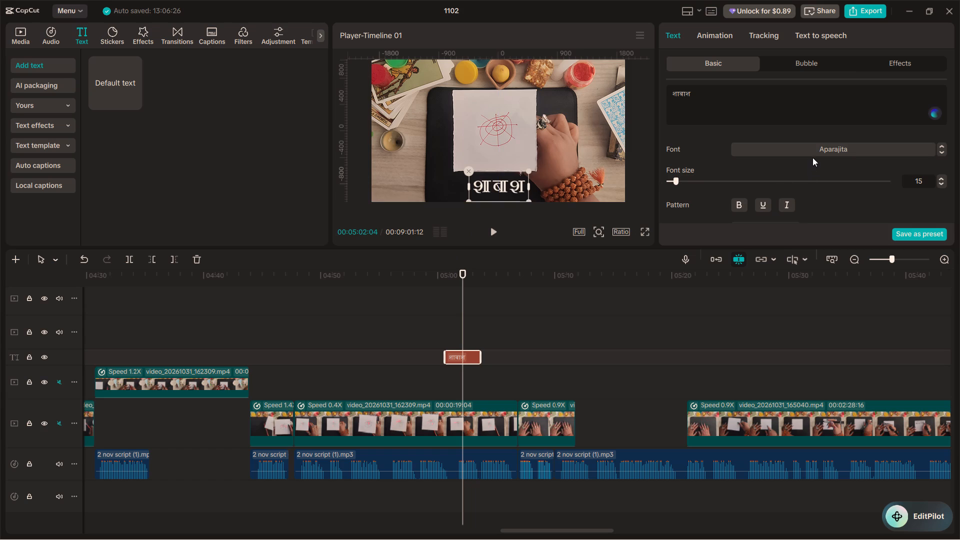
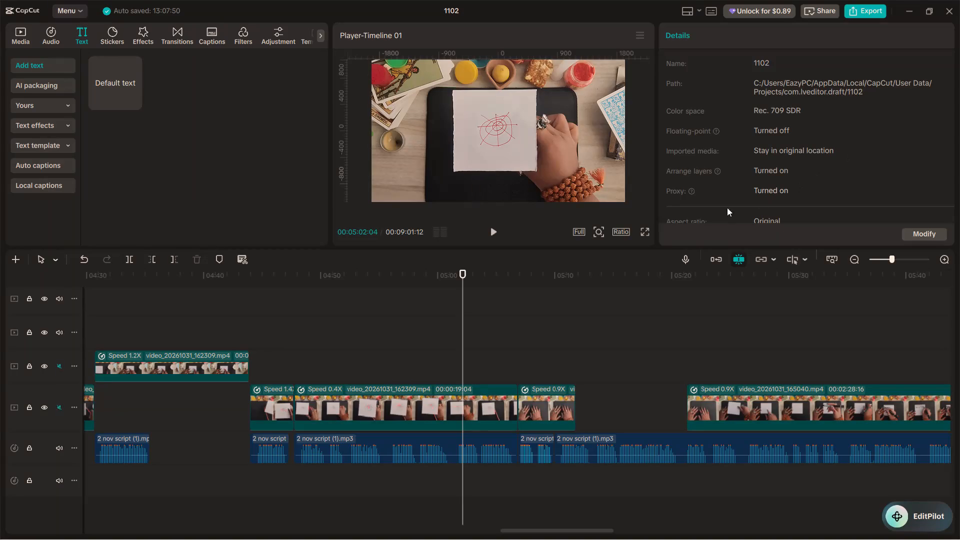
# Play the timeline from about 00:05:04 to 00:05:20, and replay from about 00:05:11, checking the voiceover over the gap after the hands clip.
pyautogui.click(491, 366)
pyautogui.press('space')
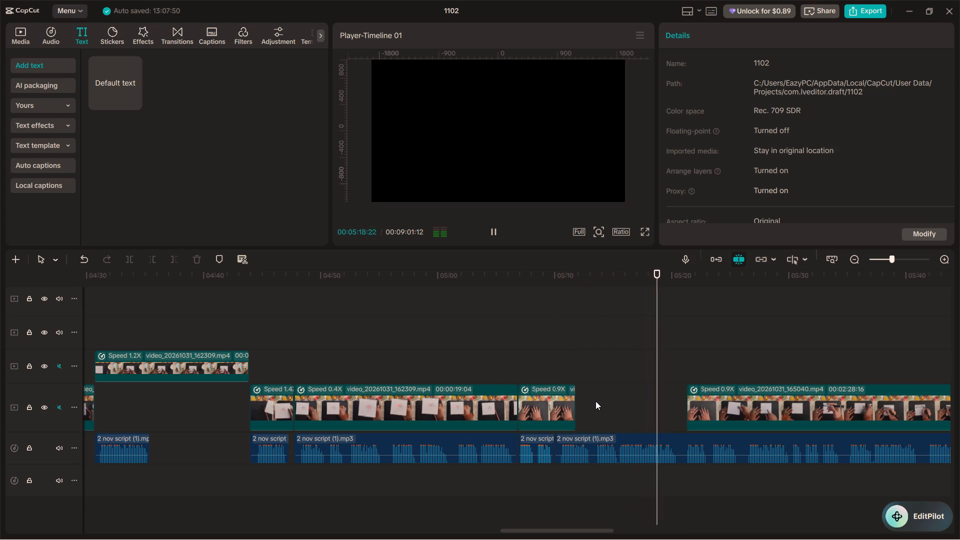
pyautogui.press('space')
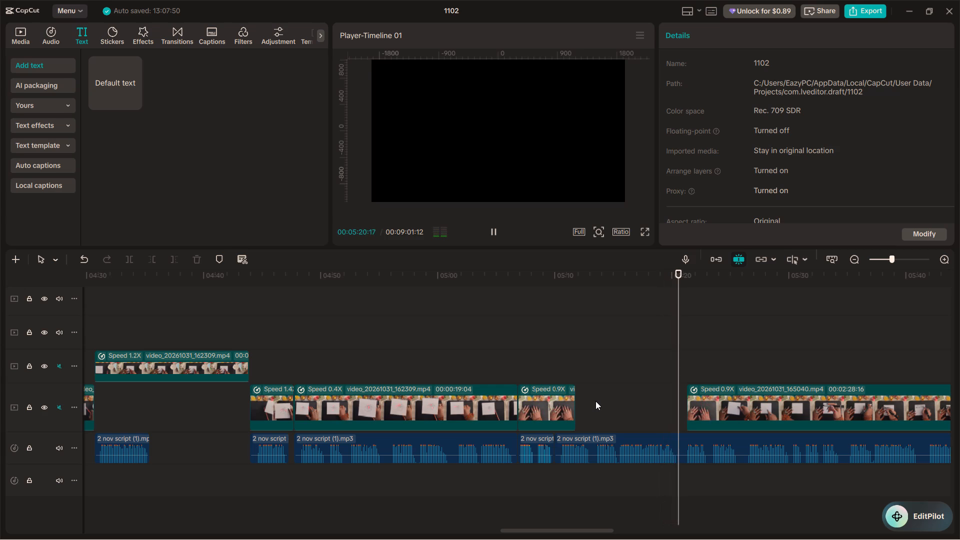
pyautogui.click(567, 365)
pyautogui.press('space')
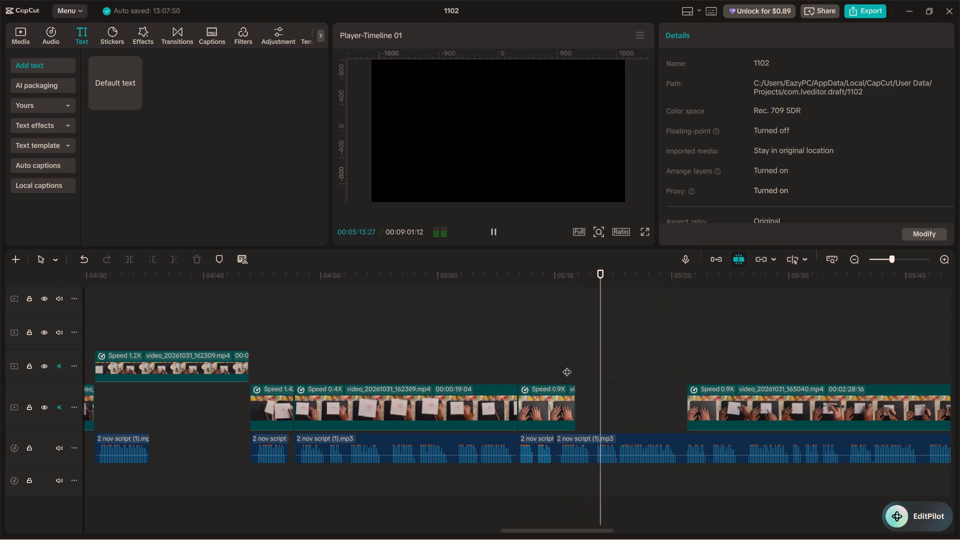
pyautogui.press('space')
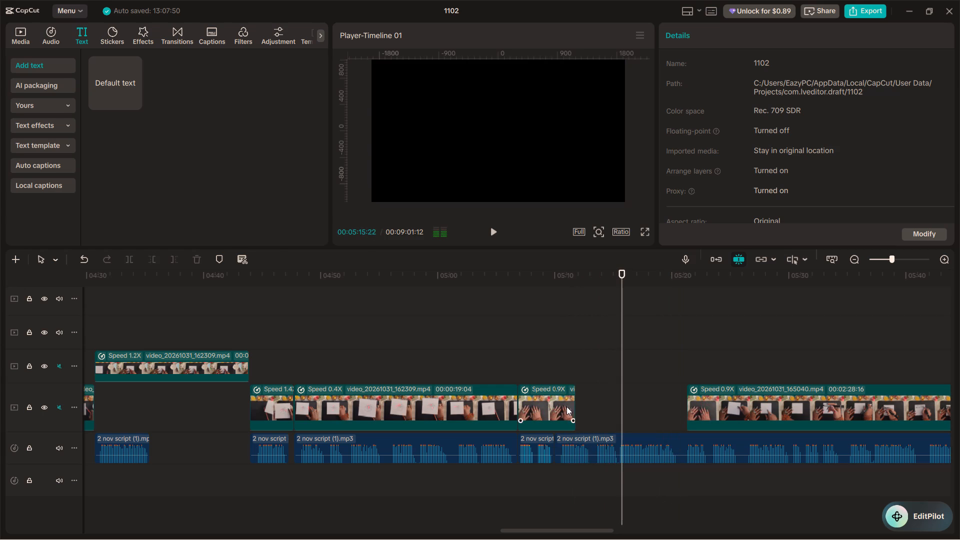
# Slow the 0.9x hands clip before the gap to 0.67x by extending its end to about 00:05:13.
pyautogui.click(566, 406)
pyautogui.click(743, 37)
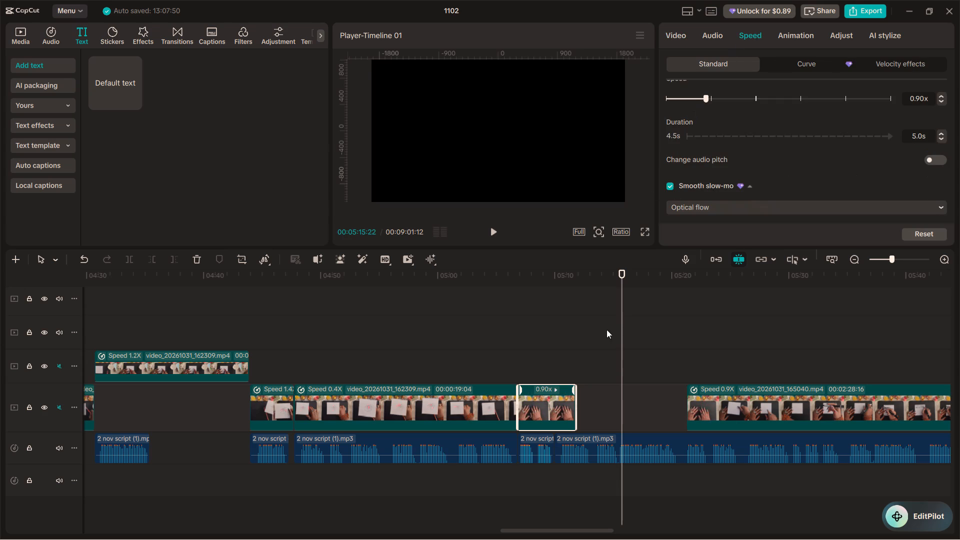
pyautogui.moveTo(573, 393); pyautogui.dragTo(593, 392)
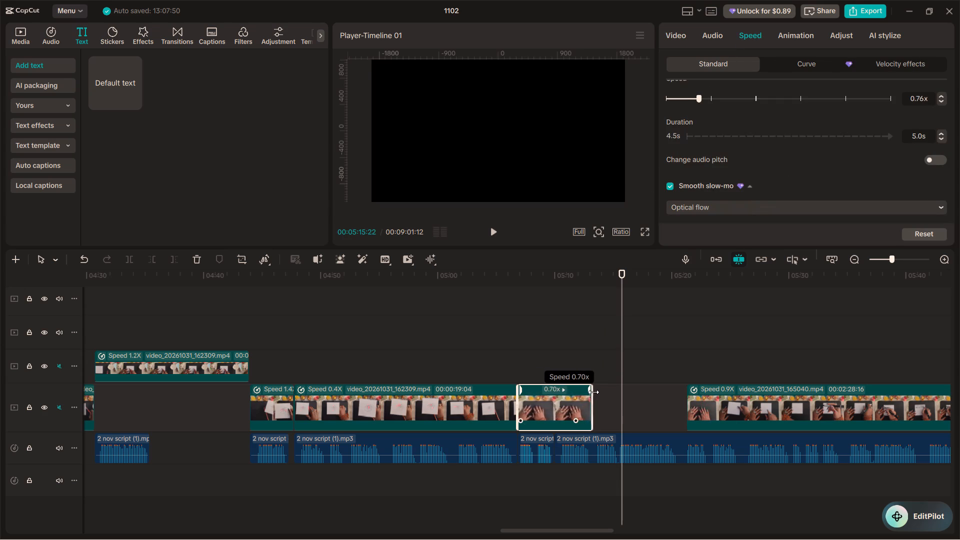
pyautogui.moveTo(593, 392); pyautogui.dragTo(595, 392)
pyautogui.click(594, 391)
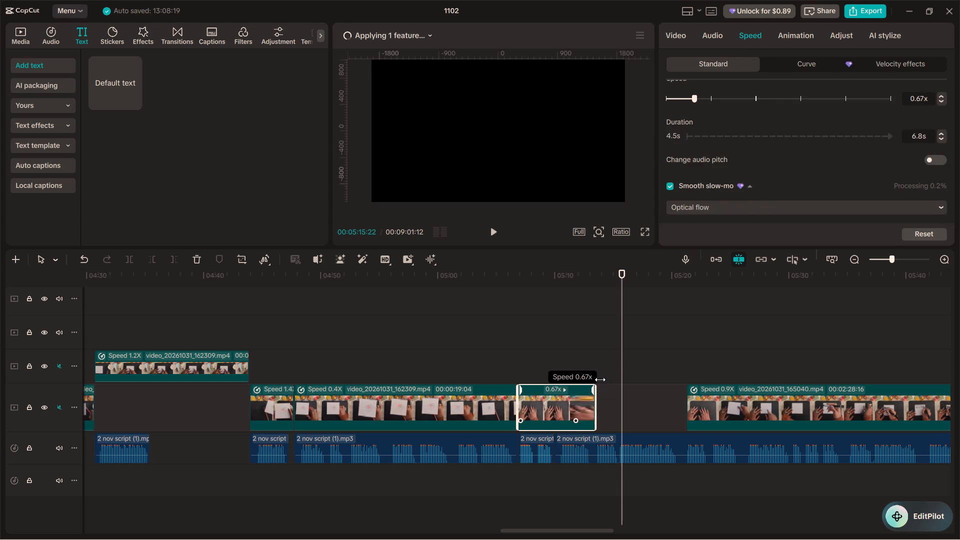
# Open the Smooth slow-mo options in the speed settings of the 0.67x hands clip.
pyautogui.doubleClick(602, 359)
pyautogui.scroll(-1, 594, 375)
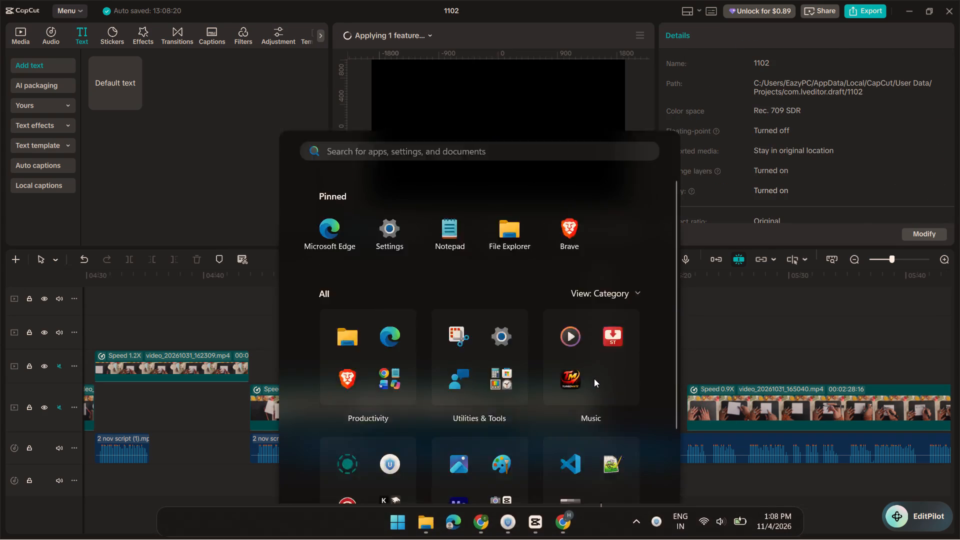
pyautogui.keyDown('ctrl'); pyautogui.scroll(20, 594, 379); pyautogui.keyUp('ctrl')
pyautogui.keyDown('ctrl'); pyautogui.scroll(9, 594, 379); pyautogui.keyUp('ctrl')
pyautogui.moveTo(590, 370); pyautogui.dragTo(581, 367)
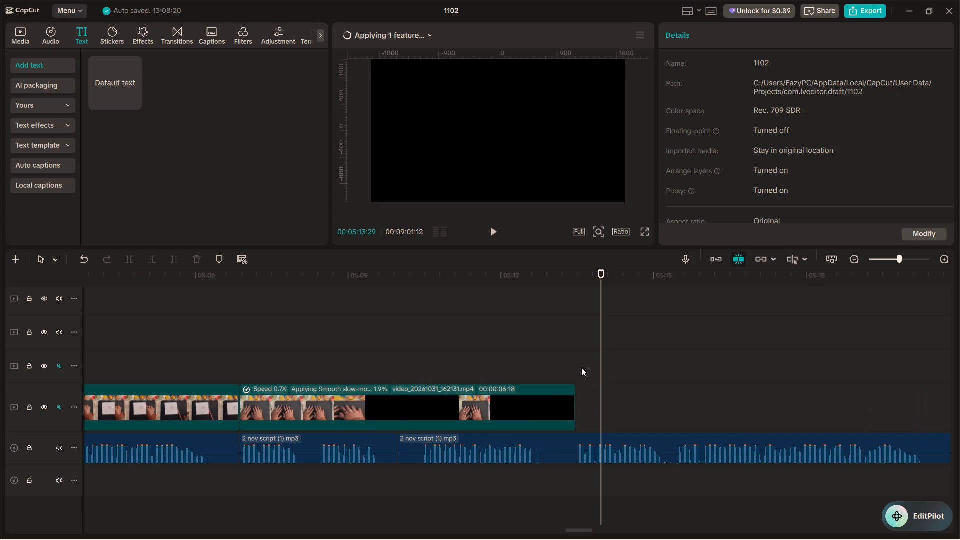
pyautogui.moveTo(581, 367); pyautogui.dragTo(577, 366)
pyautogui.click(516, 398)
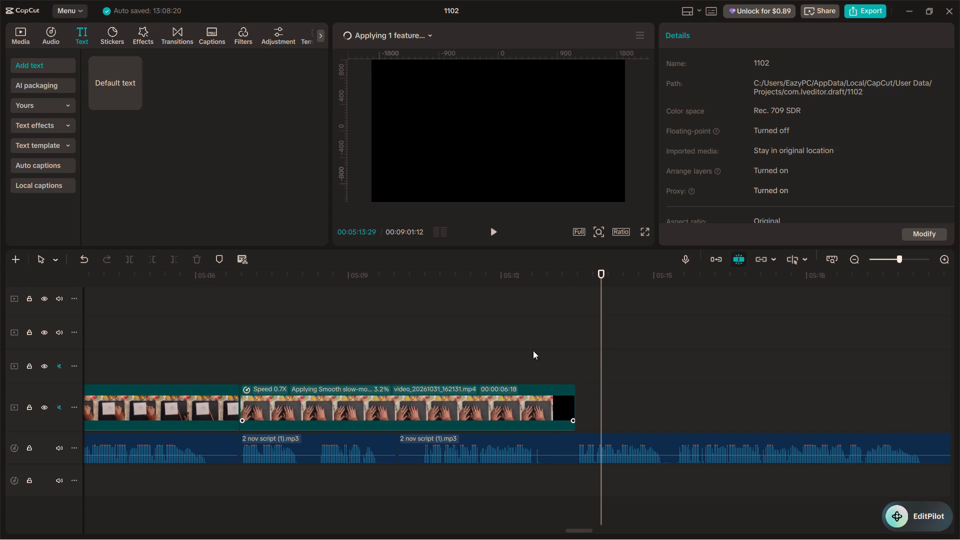
pyautogui.click(744, 28)
pyautogui.scroll(-8, 712, 166)
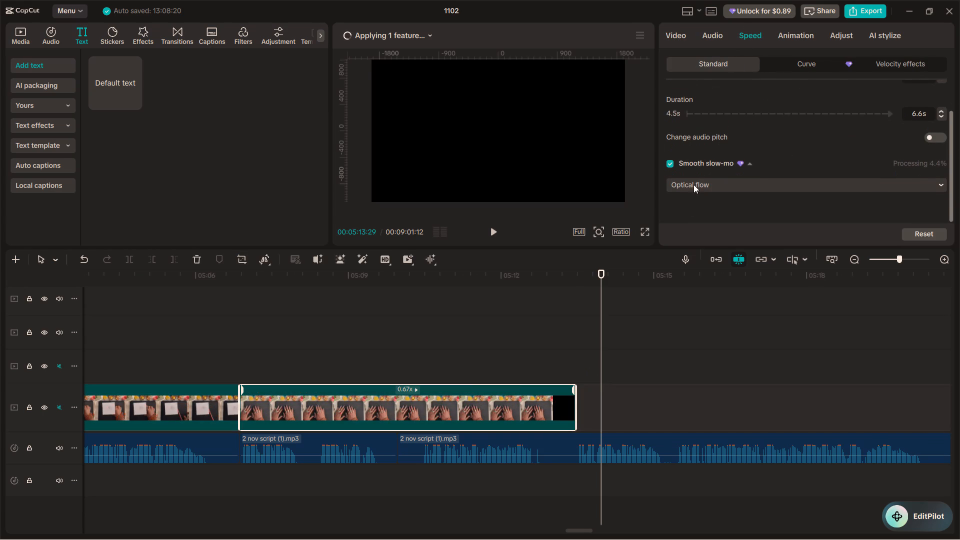
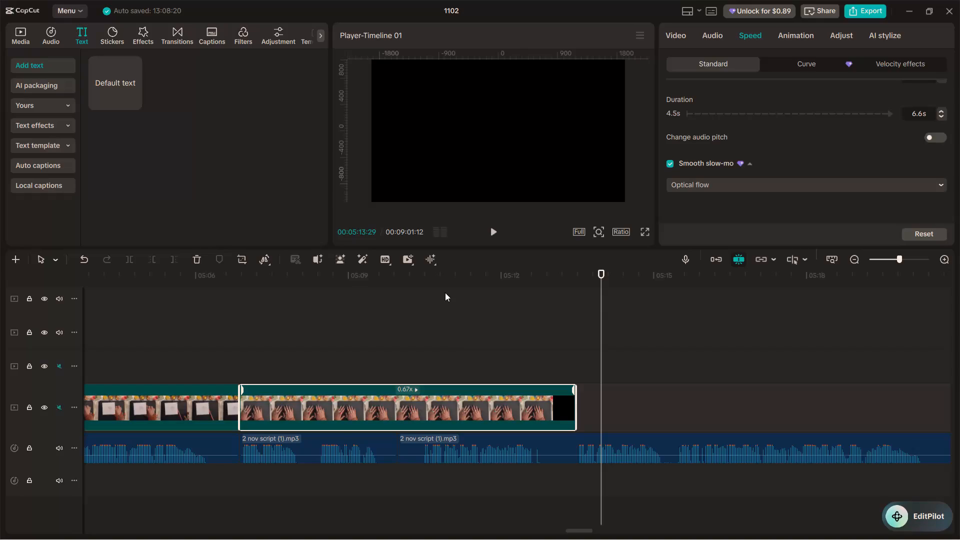
# Play the timeline from about 00:05:10 to 00:05:21 to check the slowed hands clip and the voiceover over the gap.
pyautogui.click(394, 354)
pyautogui.press('space')
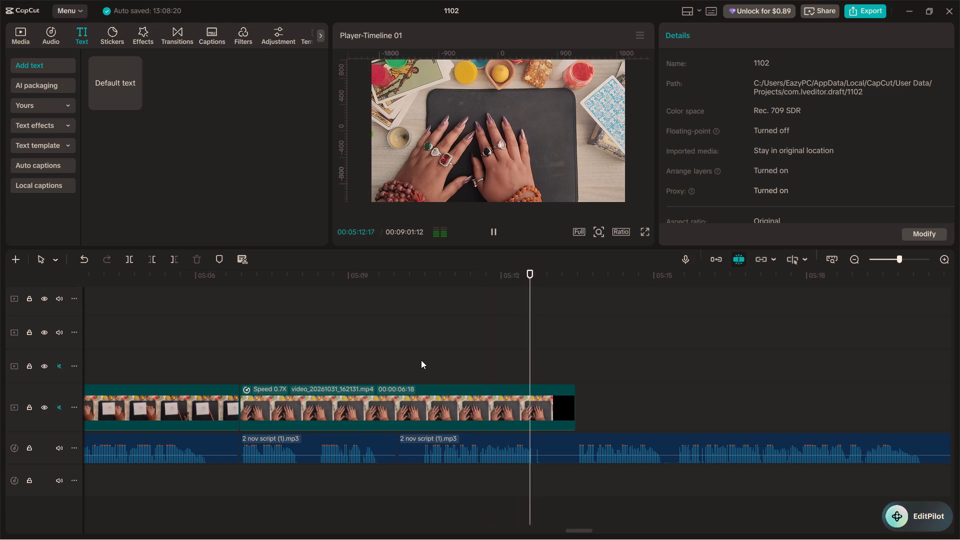
pyautogui.press('space')
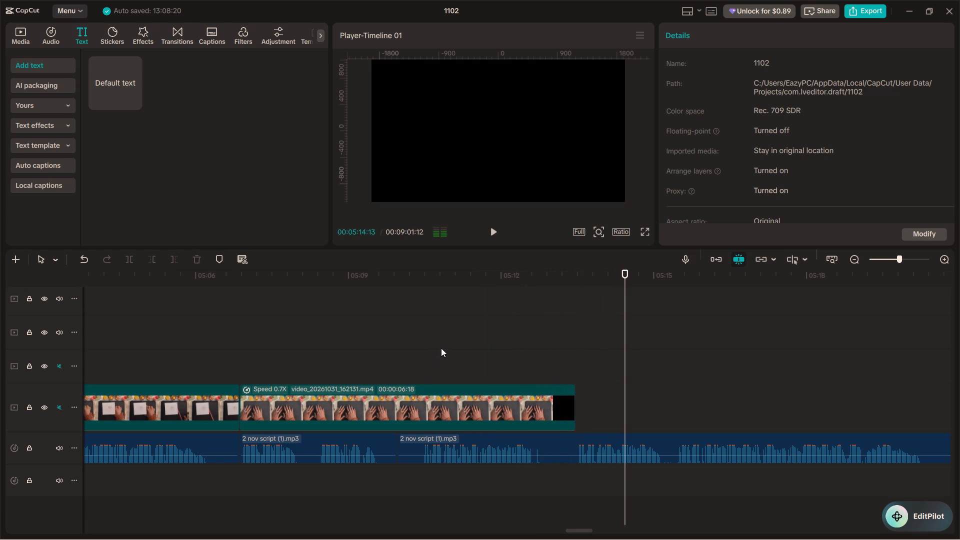
pyautogui.keyDown('ctrl'); pyautogui.scroll(-11, 441, 347); pyautogui.keyUp('ctrl')
pyautogui.press('space')
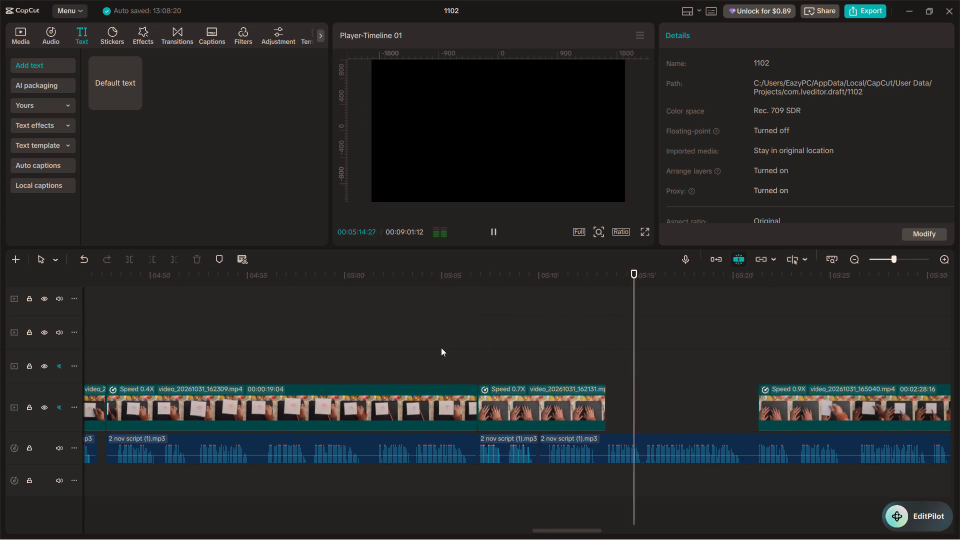
pyautogui.keyDown('alt'); pyautogui.scroll(-4, 441, 347); pyautogui.keyUp('alt')
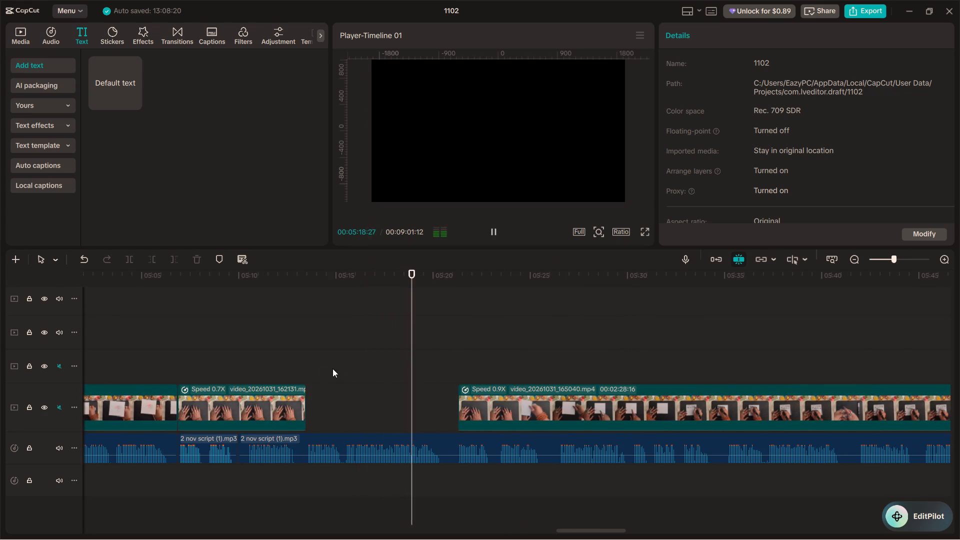
pyautogui.press('space')
# Replay the voiceover over the gap between about 00:05:12 and 00:05:22 several times to judge what footage it needs.
pyautogui.click(271, 358)
pyautogui.press('space')
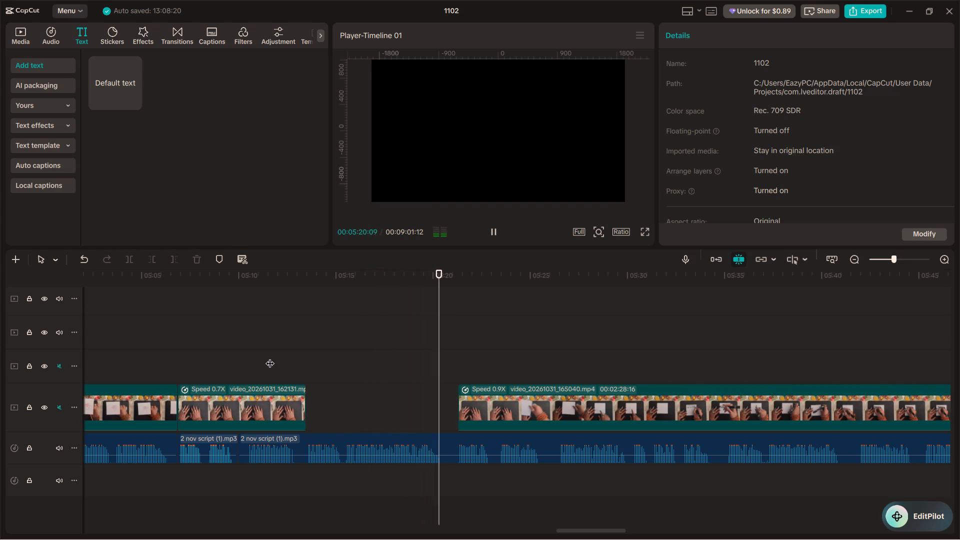
pyautogui.press('space')
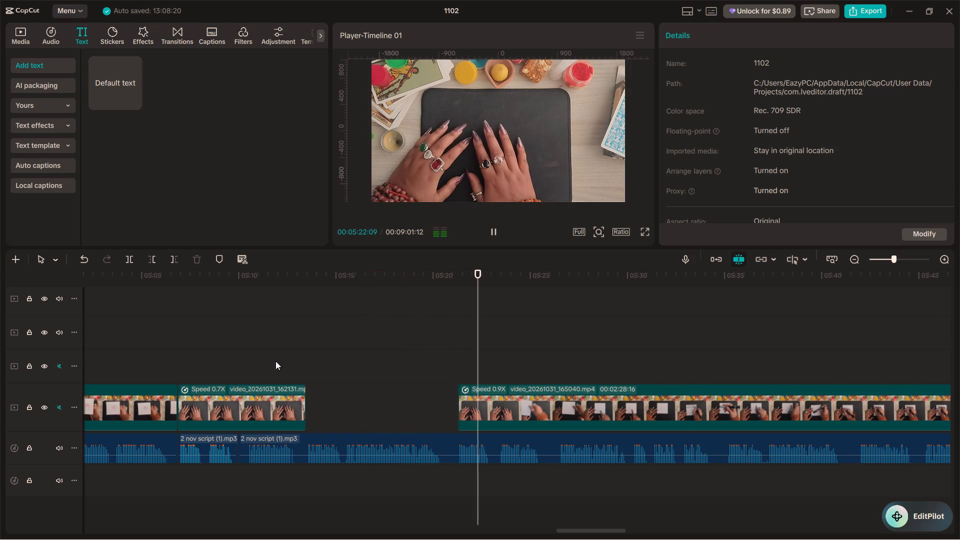
pyautogui.click(313, 361)
pyautogui.press('space')
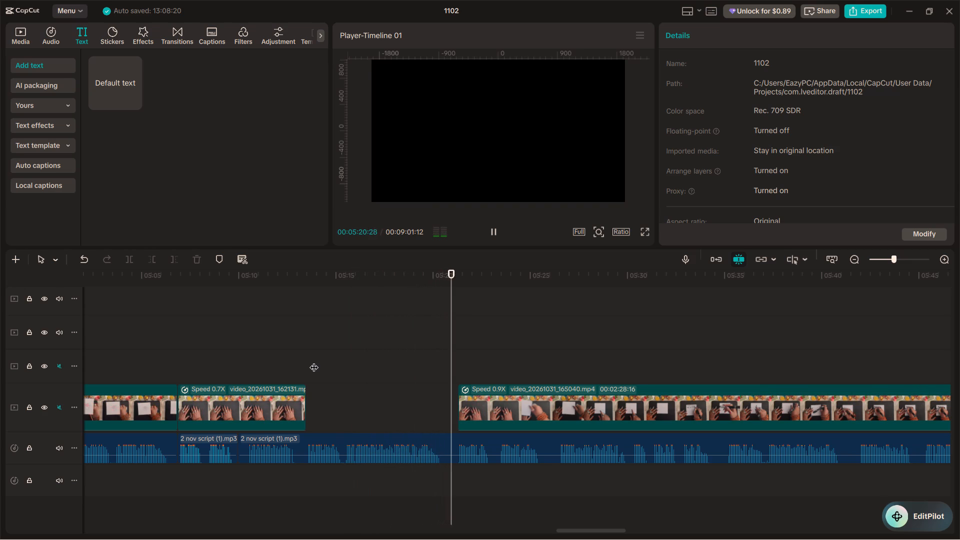
pyautogui.press('space')
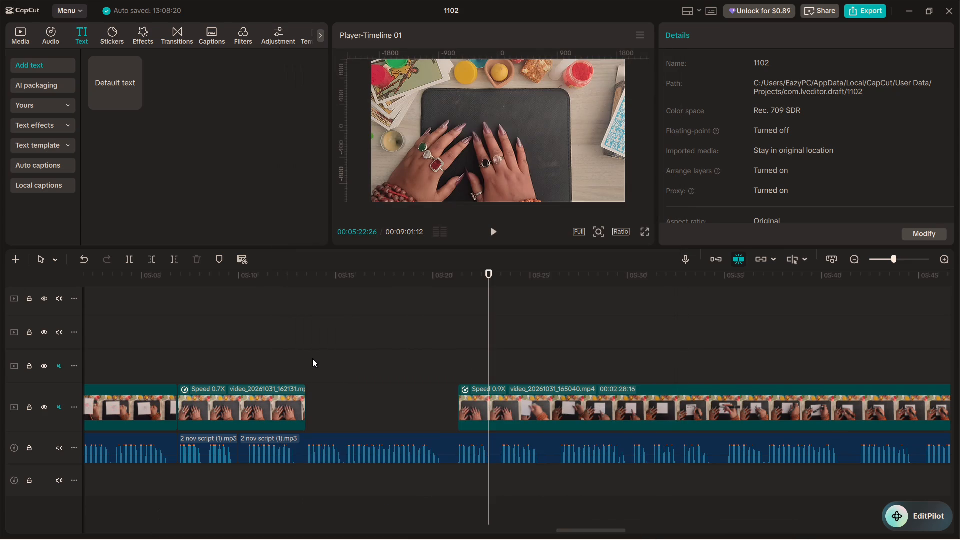
pyautogui.click(287, 362)
pyautogui.press('space')
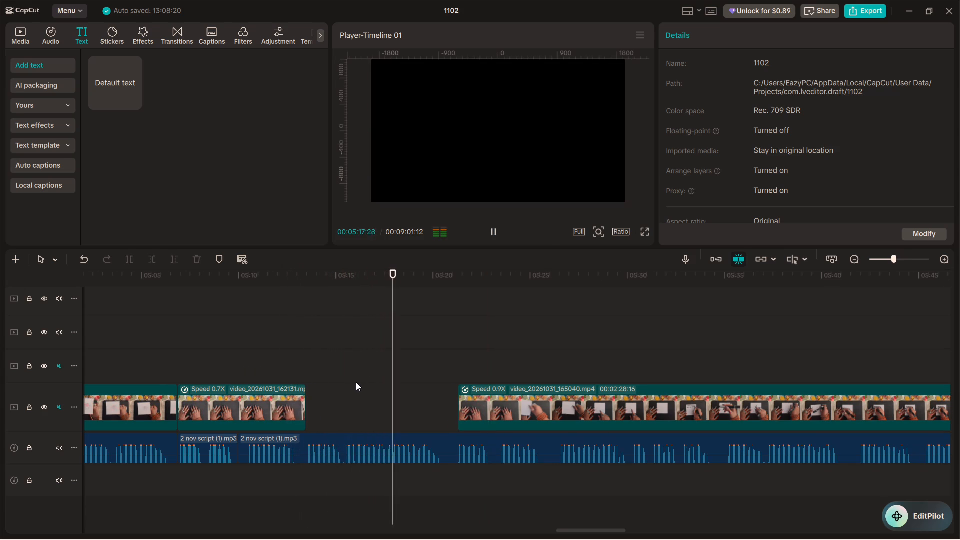
pyautogui.keyDown('ctrl'); pyautogui.scroll(-5, 356, 382); pyautogui.keyUp('ctrl')
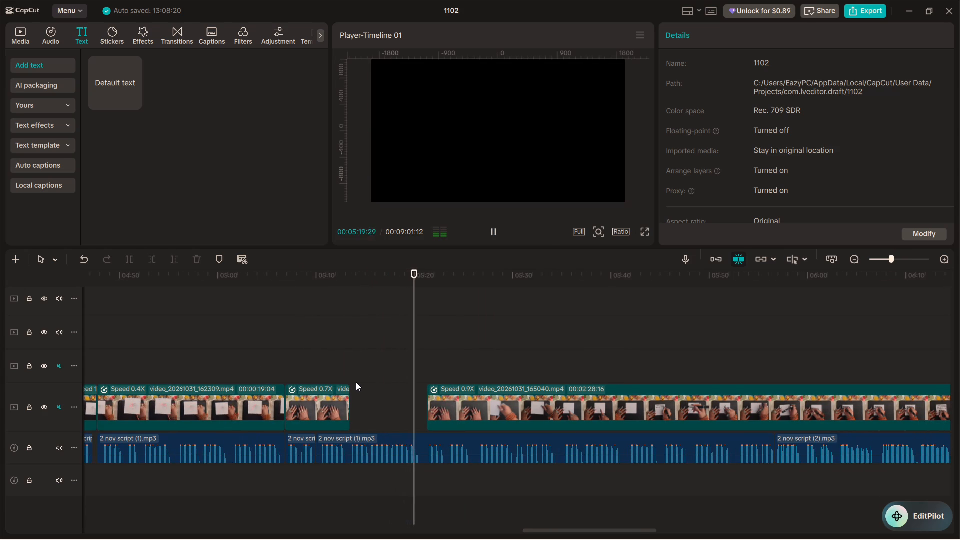
pyautogui.press('space')
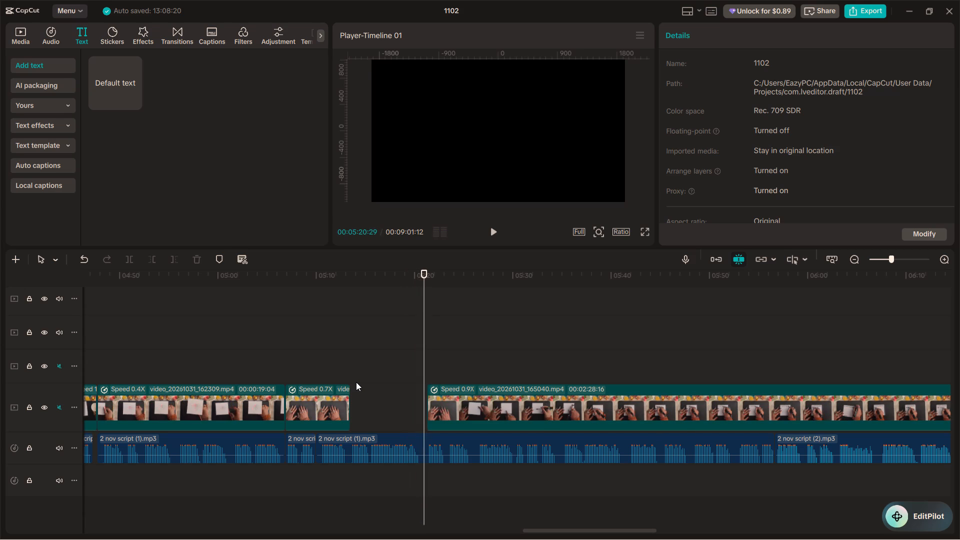
pyautogui.click(339, 367)
pyautogui.press('space')
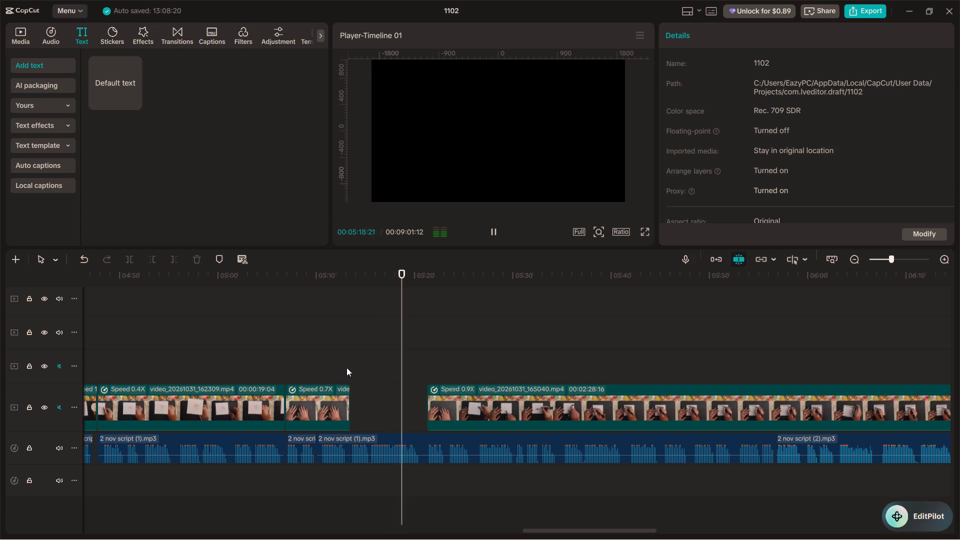
pyautogui.press('space')
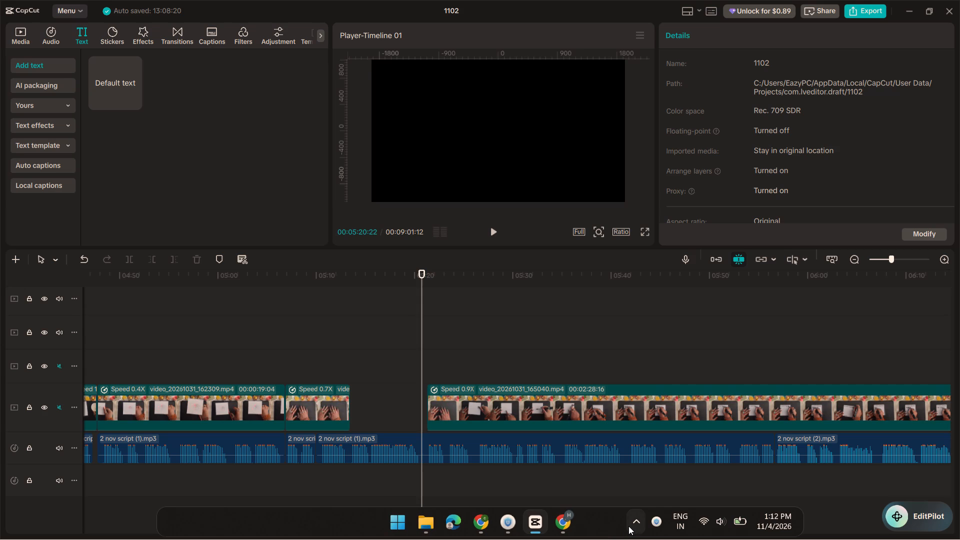
# Switch to the Brave browser, search YouTube for "confident stock video" and browse the results for suitable footage.
pyautogui.click(561, 145)
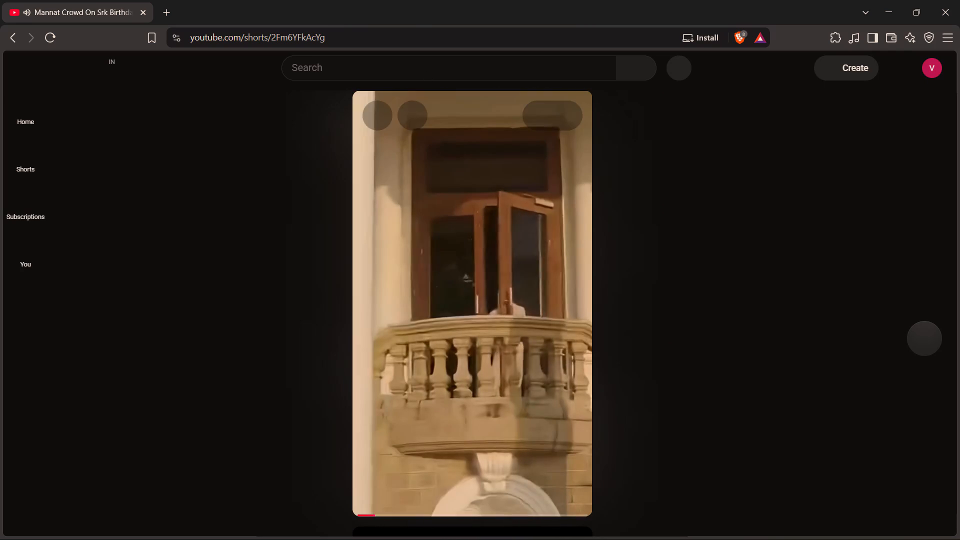
pyautogui.click(425, 70)
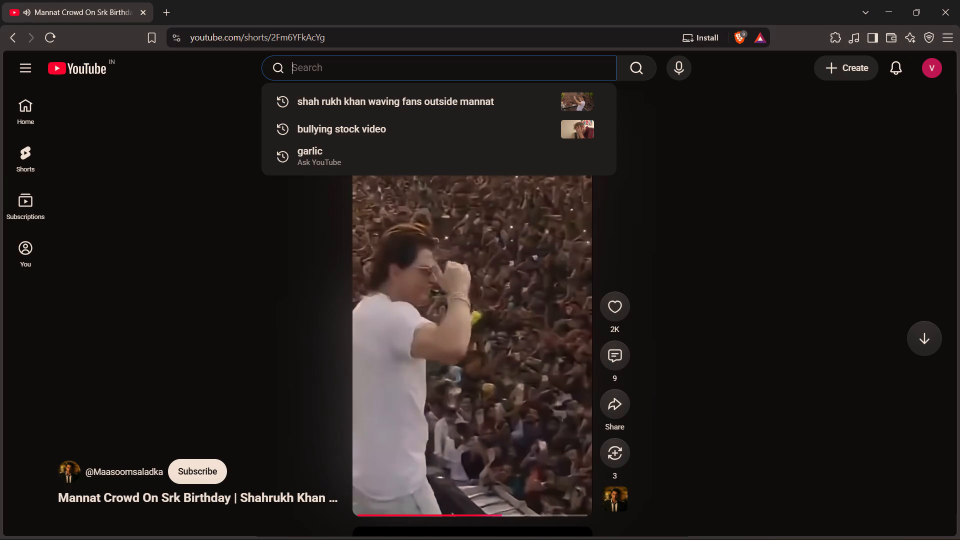
pyautogui.write('confidend')
pyautogui.press('BackSpace')
pyautogui.write('t')
pyautogui.press('space')
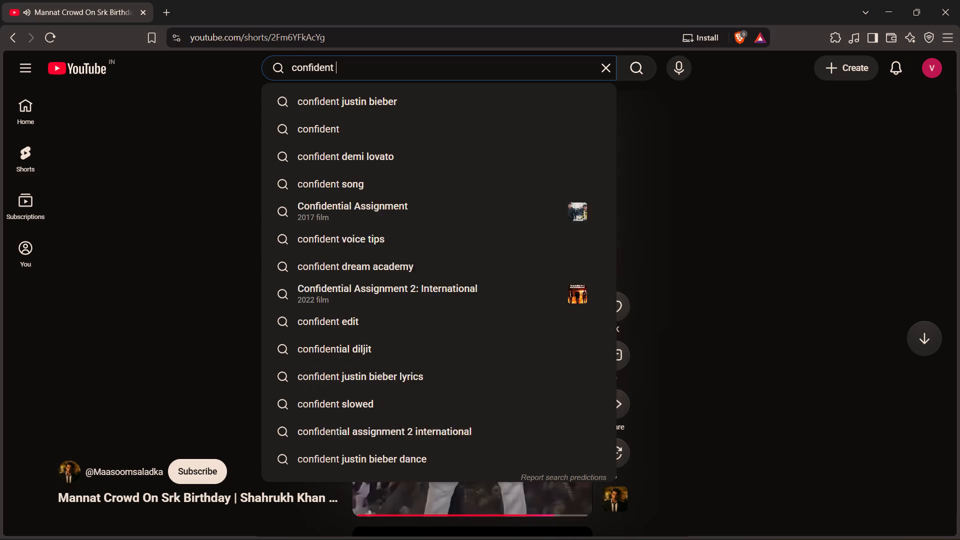
pyautogui.write('stock')
pyautogui.press('space')
pyautogui.write('video')
pyautogui.press('Return')
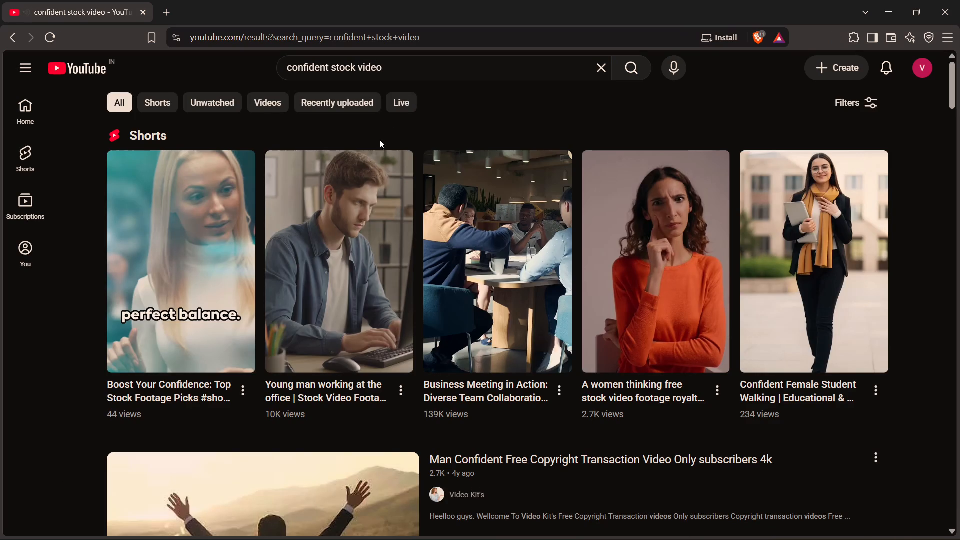
pyautogui.scroll(-7, 274, 280)
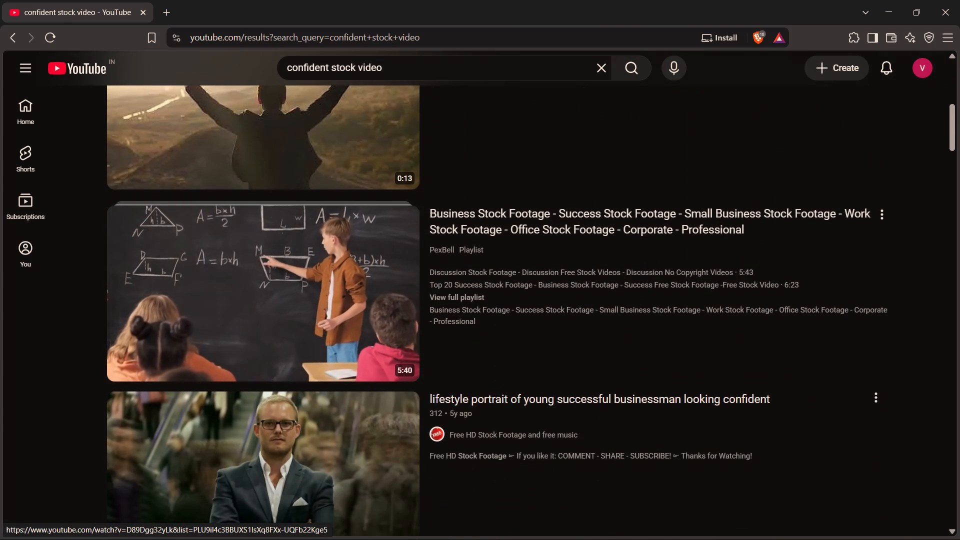
pyautogui.scroll(-3, 279, 272)
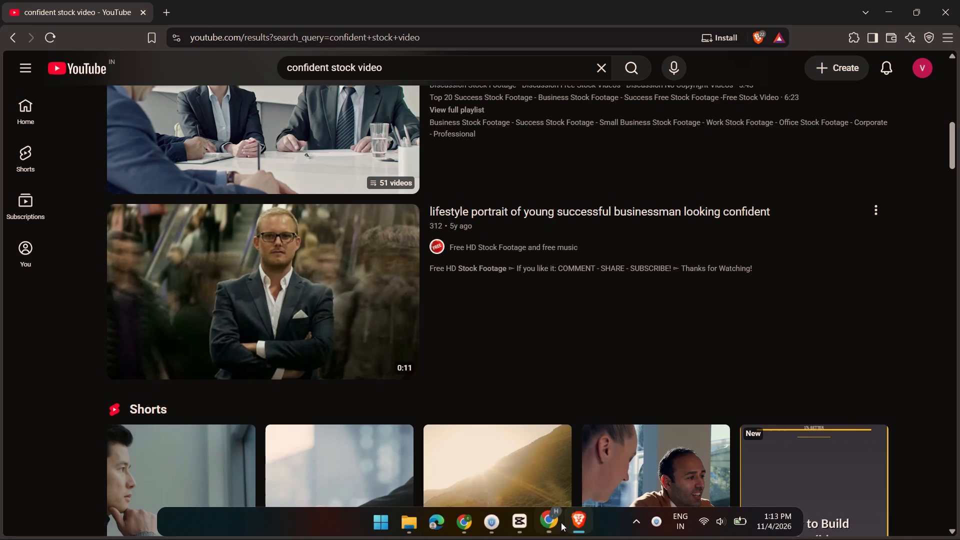
# Add the "Man Standing in a crowd" stock clip from the yt downloads folder to the CapCut timeline above the gap, starting at about 00:05:13.
pyautogui.click(523, 522)
pyautogui.click(414, 527)
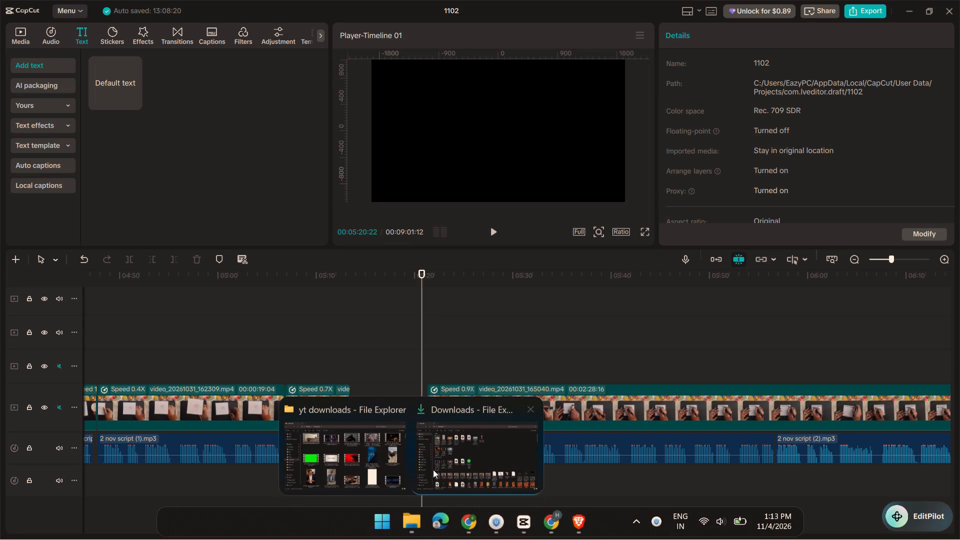
pyautogui.click(346, 446)
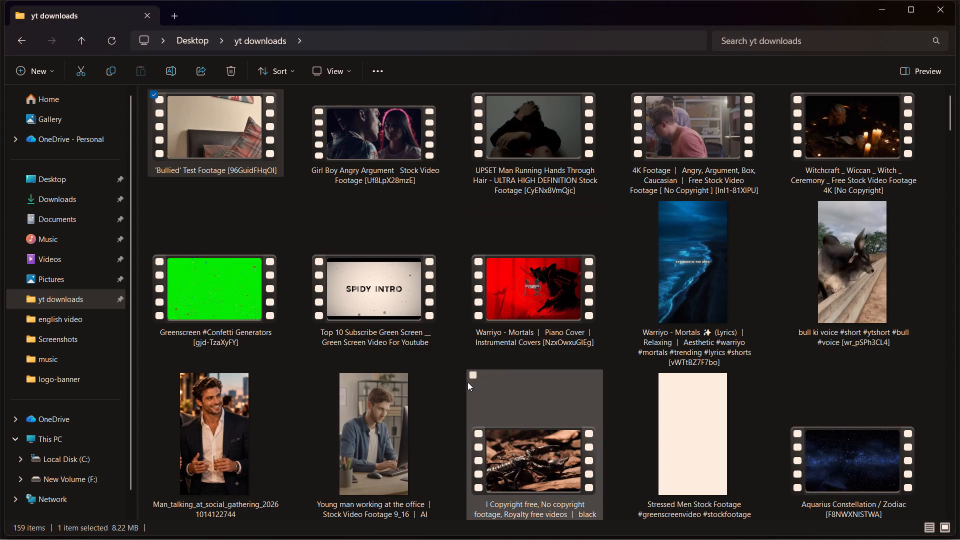
pyautogui.scroll(-3, 451, 377)
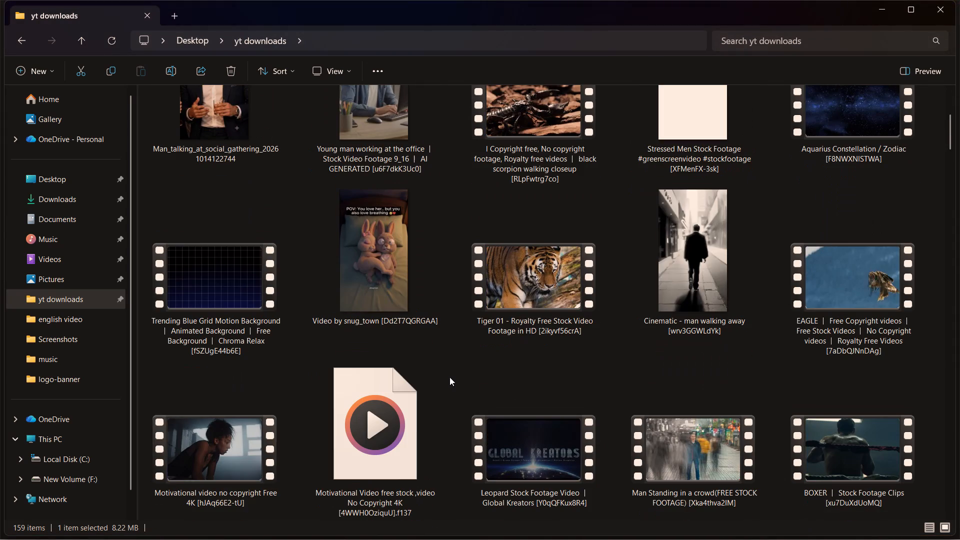
pyautogui.scroll(-1, 449, 375)
pyautogui.moveTo(691, 346); pyautogui.dragTo(641, 357)
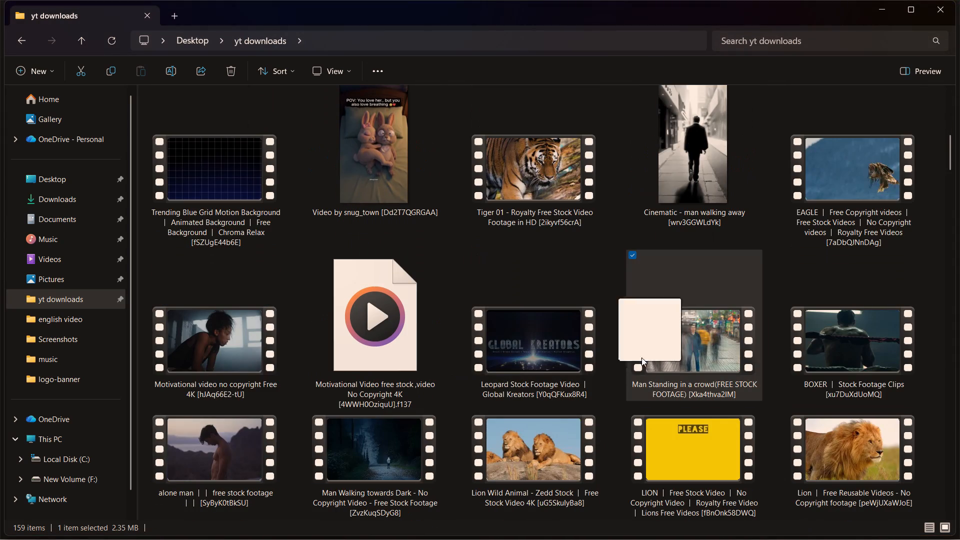
pyautogui.moveTo(641, 357); pyautogui.dragTo(535, 519)
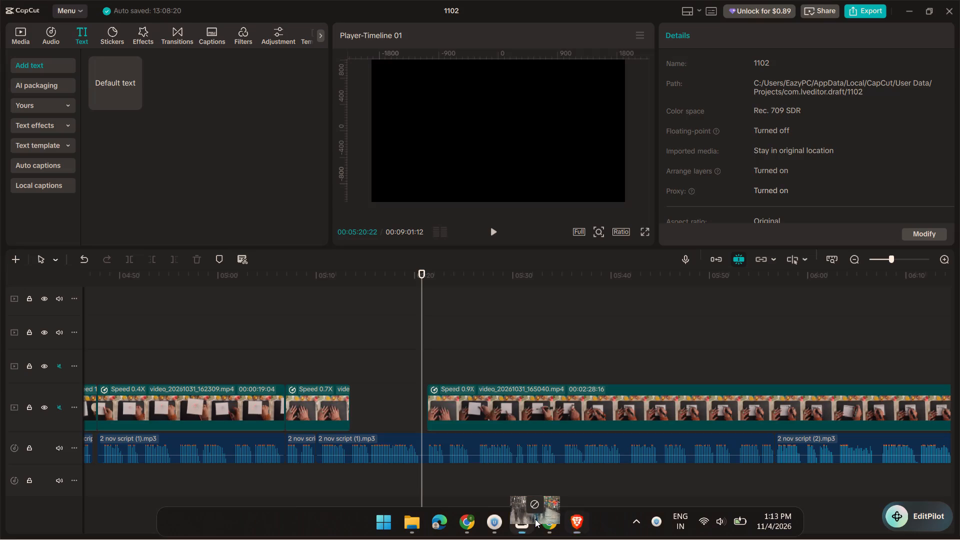
pyautogui.moveTo(535, 519); pyautogui.dragTo(415, 370)
pyautogui.moveTo(469, 361); pyautogui.dragTo(425, 358)
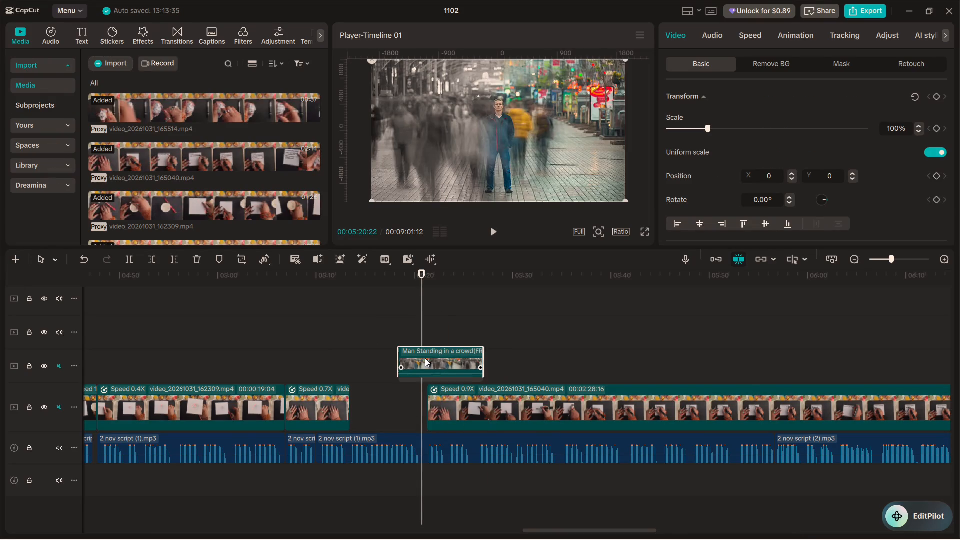
pyautogui.moveTo(425, 358); pyautogui.dragTo(399, 366)
# Trim the end of the crowd clip to about 00:05:21, where the 0.9x hands clip starts, while playing it.
pyautogui.click(368, 333)
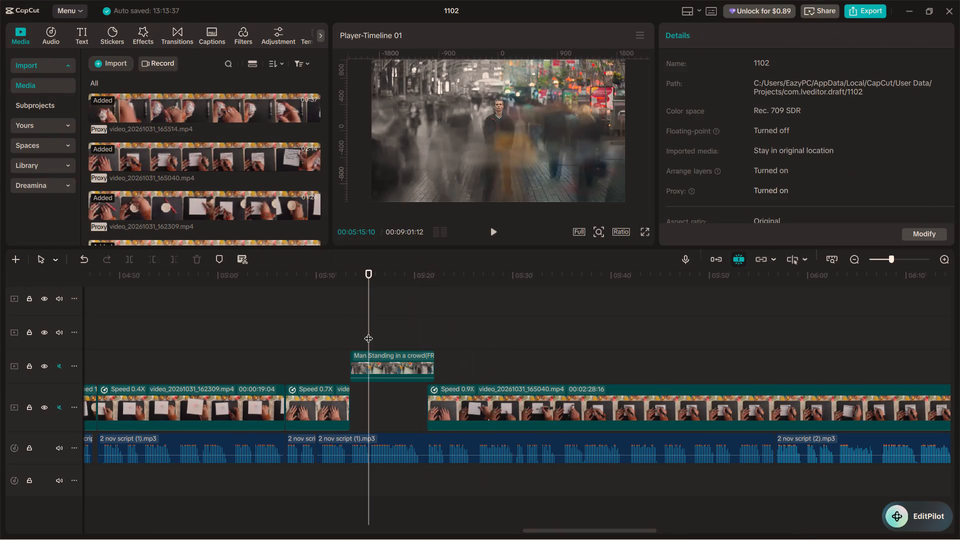
pyautogui.press('space')
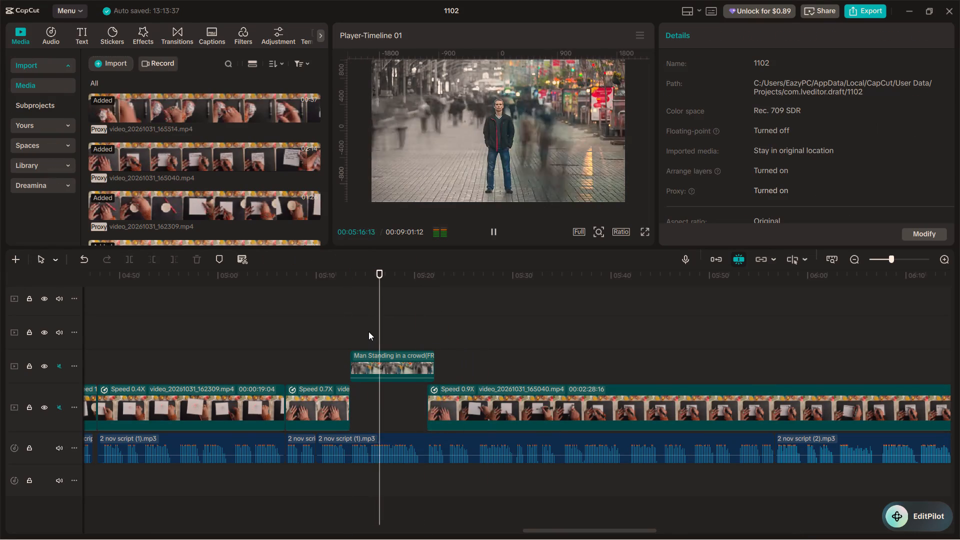
pyautogui.click(413, 364)
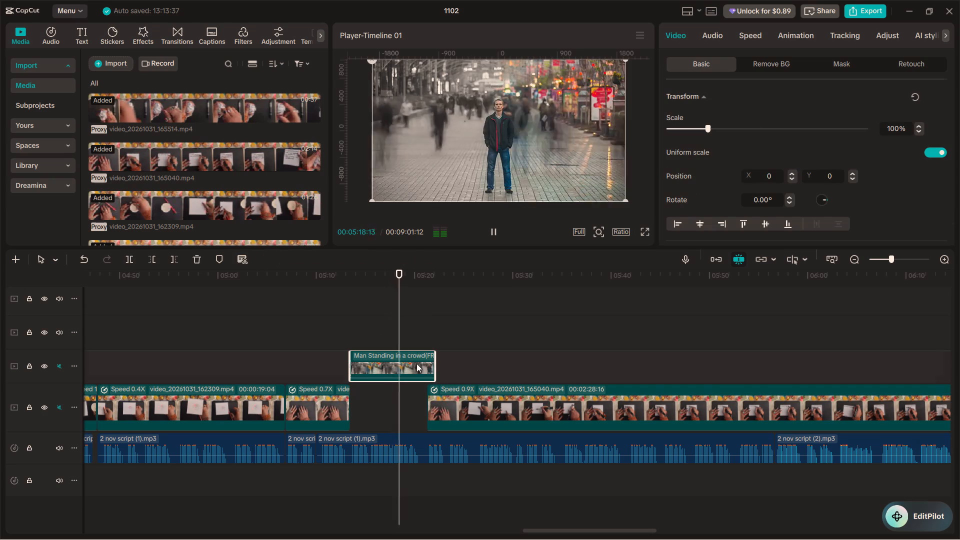
pyautogui.moveTo(435, 359); pyautogui.dragTo(426, 358)
pyautogui.press('space')
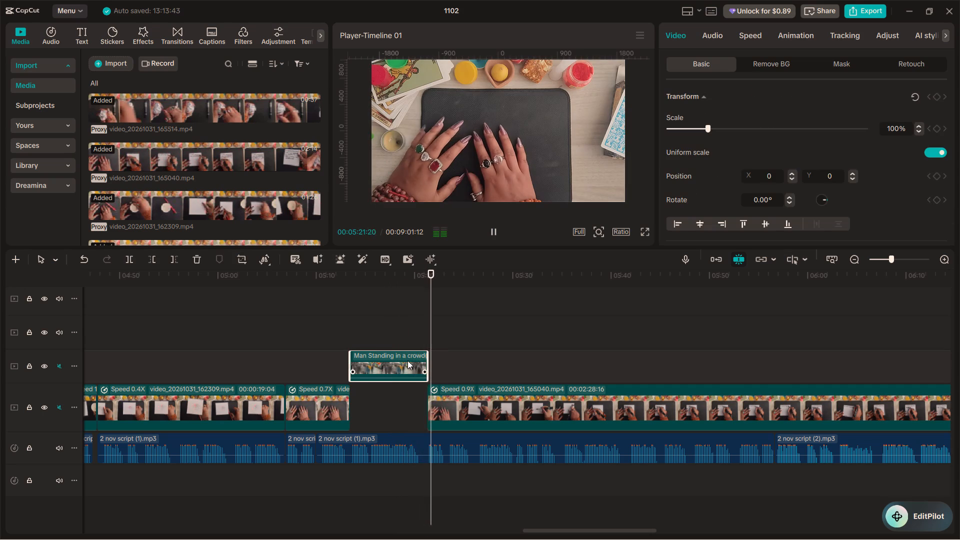
pyautogui.press('space')
# Move the trimmed crowd clip down into the gap on the main video track.
pyautogui.moveTo(392, 361); pyautogui.dragTo(385, 406)
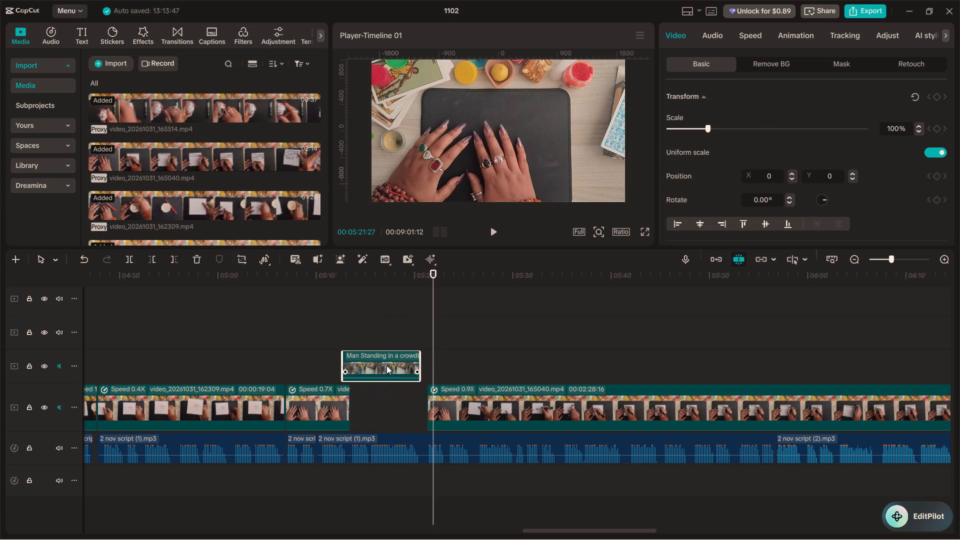
pyautogui.moveTo(386, 365); pyautogui.dragTo(391, 413)
# Play from about 00:05:12 through the crowd clip, and replay from about 00:05:21 to check the start of the following 0.9x clip.
pyautogui.click(341, 364)
pyautogui.press('space')
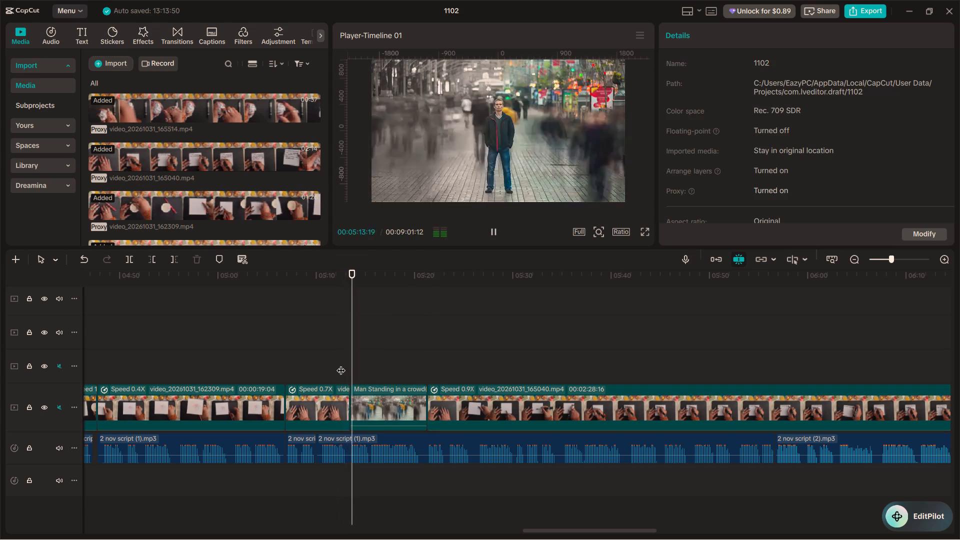
pyautogui.keyDown('ctrl'); pyautogui.scroll(-12, 341, 364); pyautogui.keyUp('ctrl')
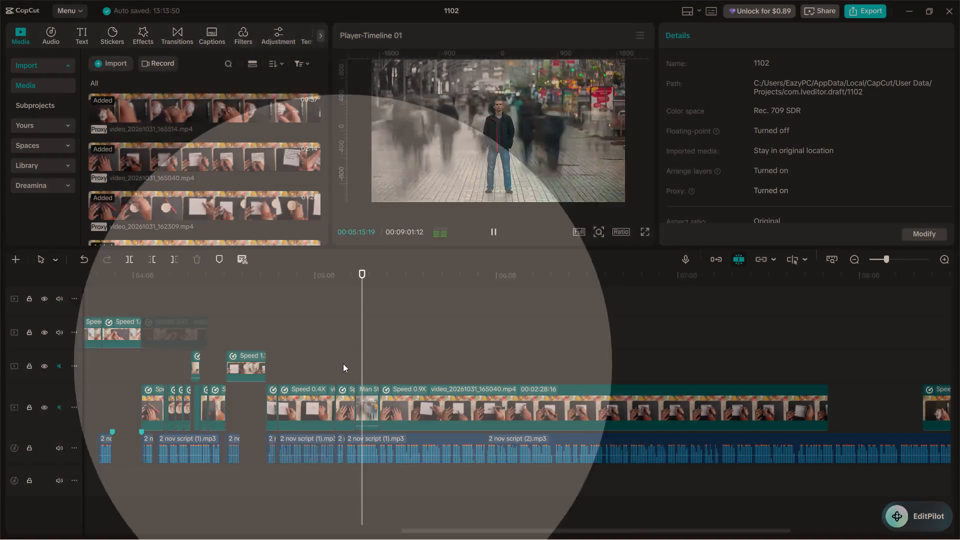
pyautogui.keyDown('ctrl'); pyautogui.scroll(-19, 343, 363); pyautogui.keyUp('ctrl')
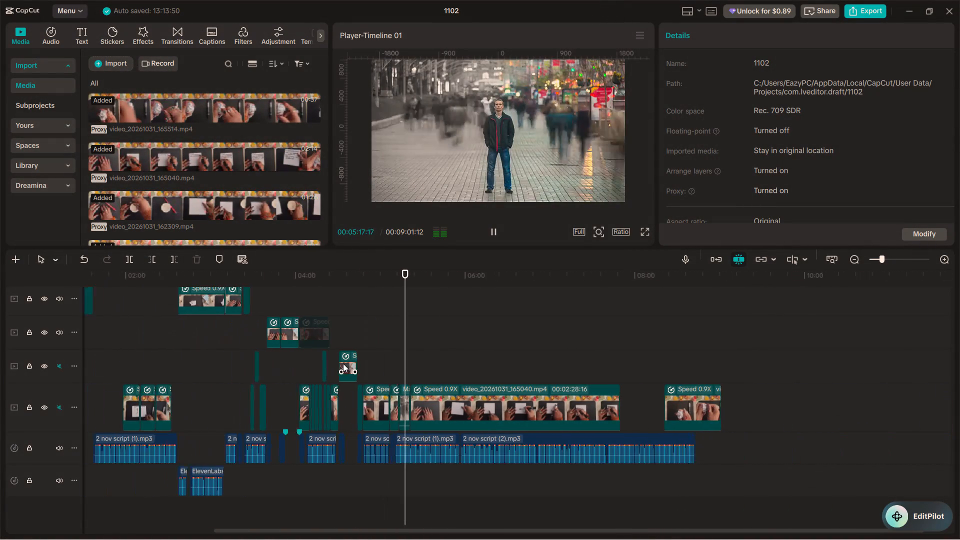
pyautogui.keyDown('ctrl'); pyautogui.scroll(-4, 343, 363); pyautogui.keyUp('ctrl')
pyautogui.keyDown('ctrl'); pyautogui.scroll(19, 343, 363); pyautogui.keyUp('ctrl')
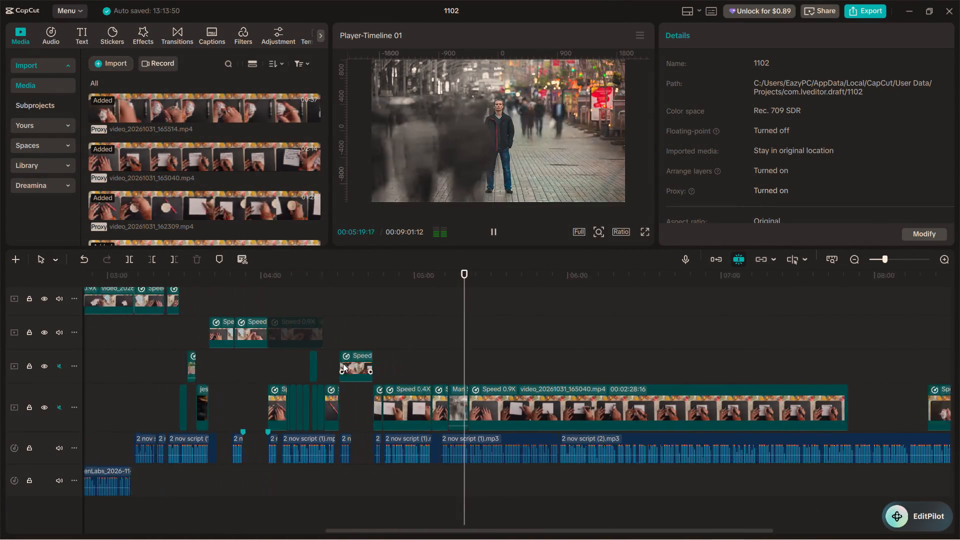
pyautogui.keyDown('ctrl'); pyautogui.scroll(7, 343, 363); pyautogui.keyUp('ctrl')
pyautogui.scroll(6, 343, 363)
pyautogui.keyDown('alt'); pyautogui.scroll(-8, 343, 363); pyautogui.keyUp('alt')
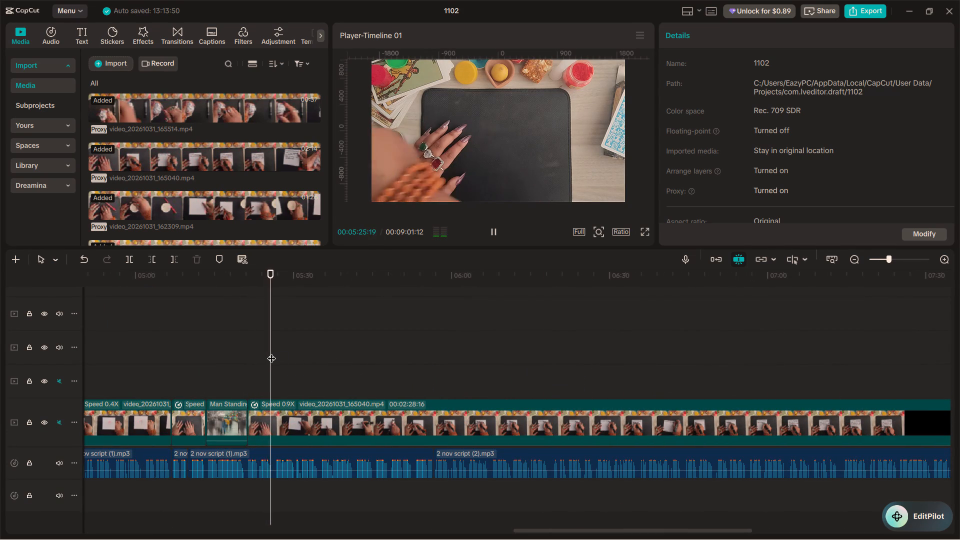
pyautogui.press('space')
pyautogui.moveTo(272, 359); pyautogui.dragTo(249, 353)
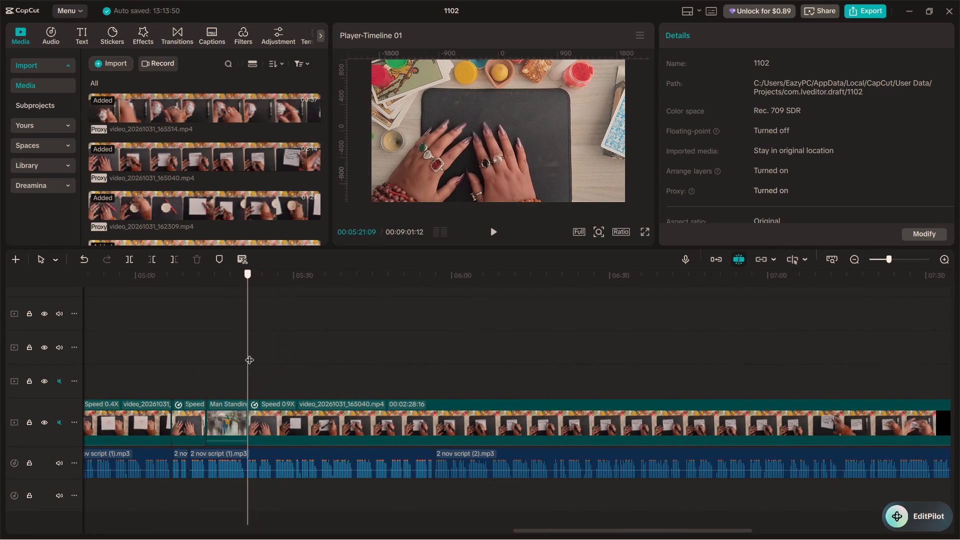
pyautogui.moveTo(249, 353); pyautogui.dragTo(247, 352)
pyautogui.press('space')
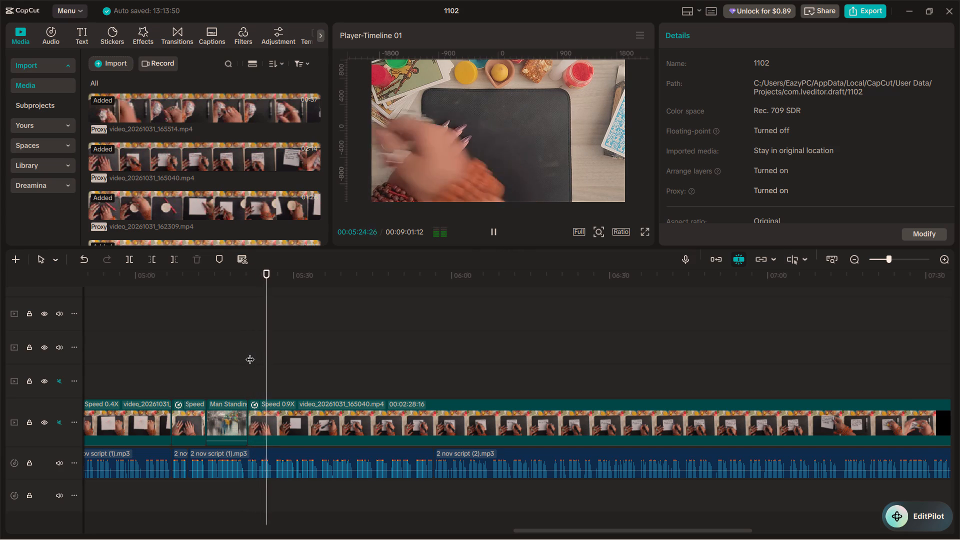
pyautogui.press('space')
# Turn on Smooth slow-mo with Optical flow for the long 0.9x clip that follows the crowd clip.
pyautogui.click(309, 429)
pyautogui.scroll(-7, 706, 201)
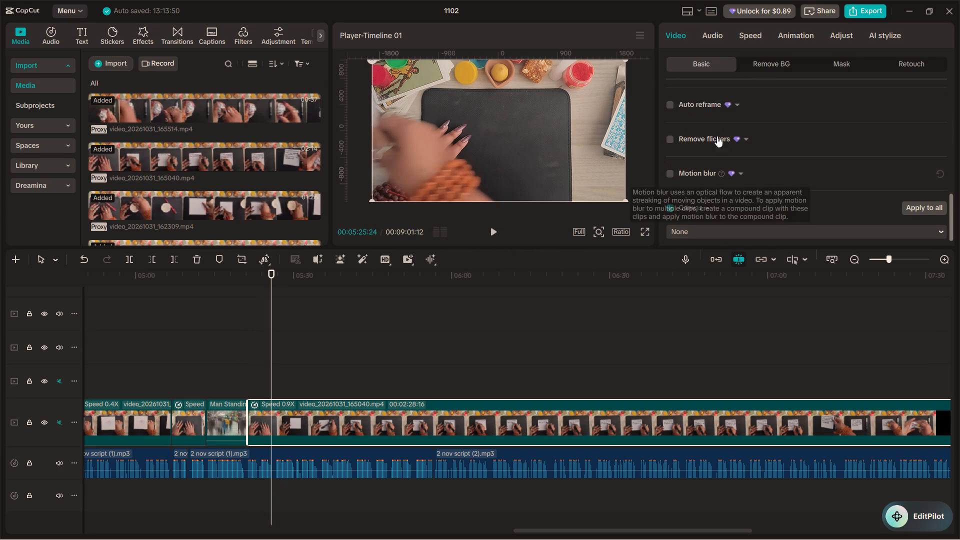
pyautogui.click(701, 40)
pyautogui.click(756, 35)
pyautogui.scroll(-6, 710, 157)
pyautogui.click(709, 183)
pyautogui.click(705, 238)
pyautogui.scroll(-2, 386, 327)
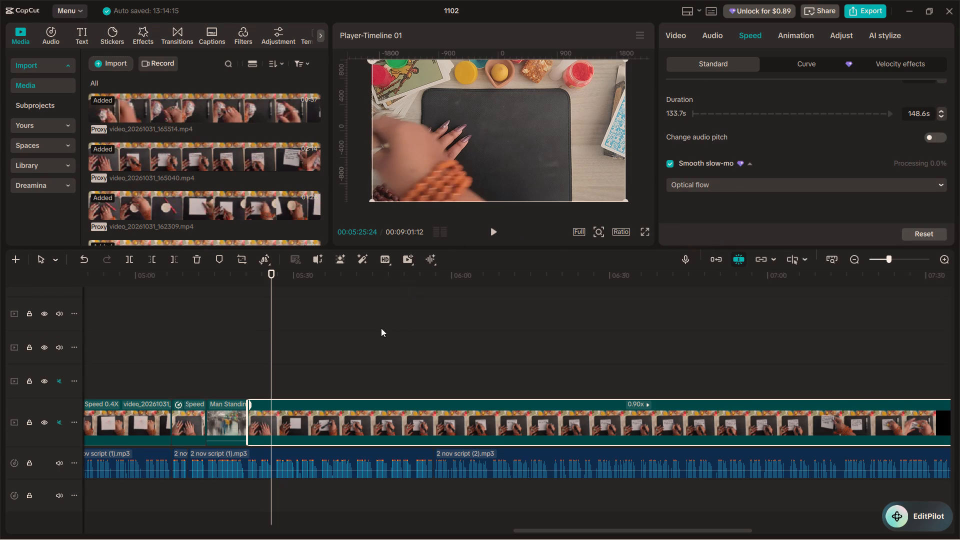
pyautogui.scroll(-11, 381, 328)
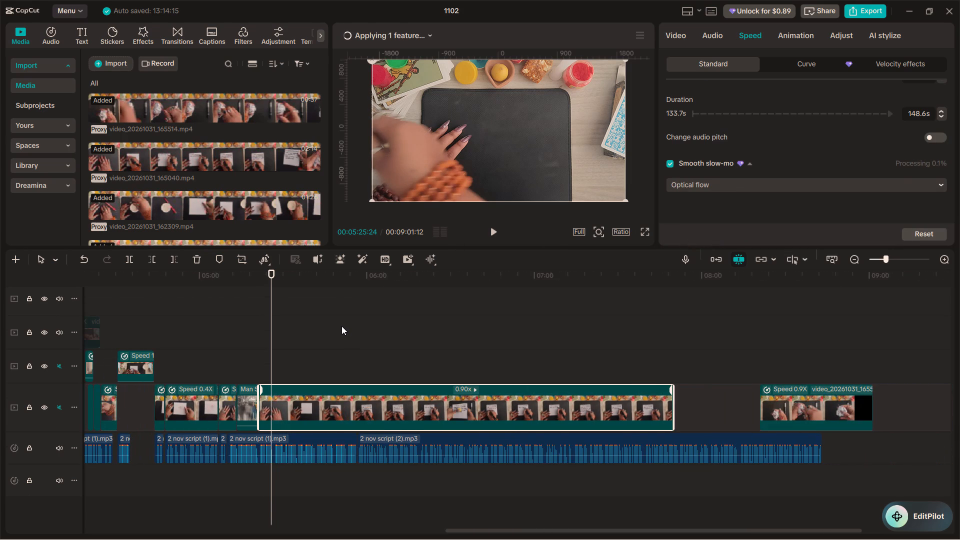
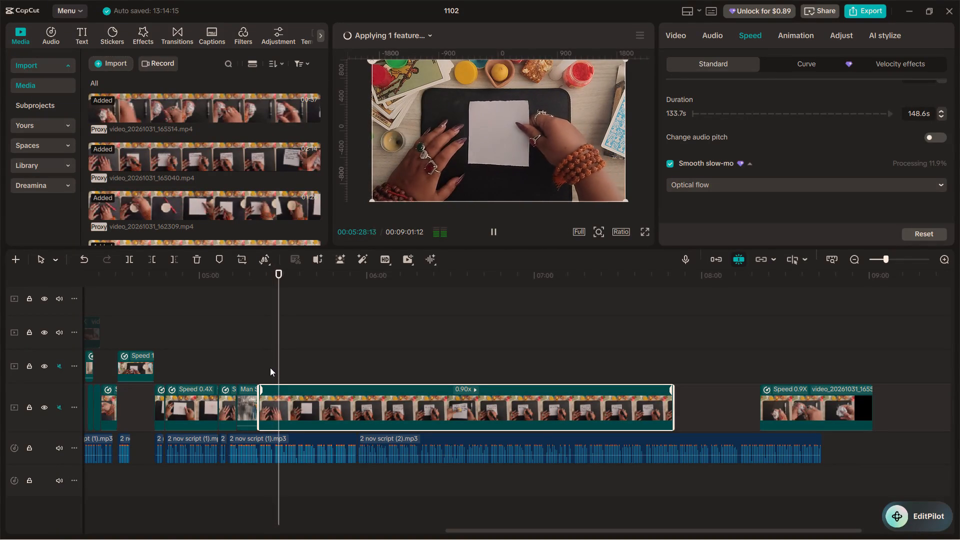
# Play the start of the 0.9x hands clip, from about 00:05:21 to 00:05:31, to review it against the voiceover.
pyautogui.keyDown('ctrl'); pyautogui.scroll(3, 280, 371); pyautogui.keyUp('ctrl')
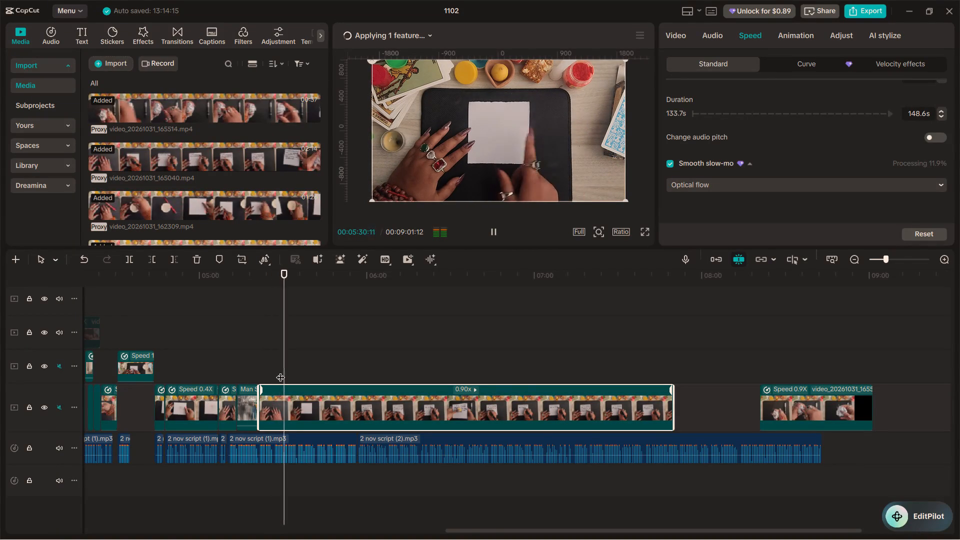
pyautogui.keyDown('ctrl'); pyautogui.scroll(13, 280, 371); pyautogui.keyUp('ctrl')
pyautogui.click(201, 359)
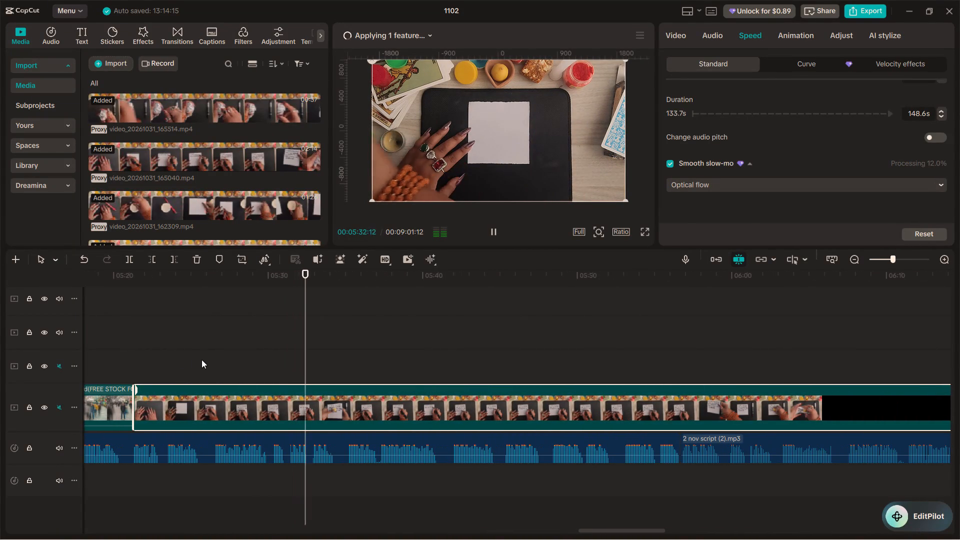
pyautogui.press('space')
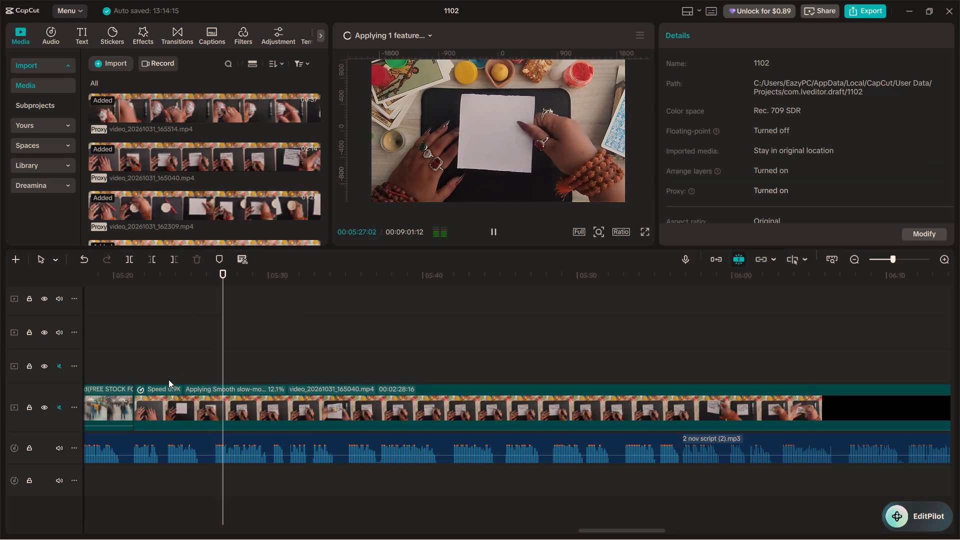
pyautogui.click(146, 373)
pyautogui.press('space')
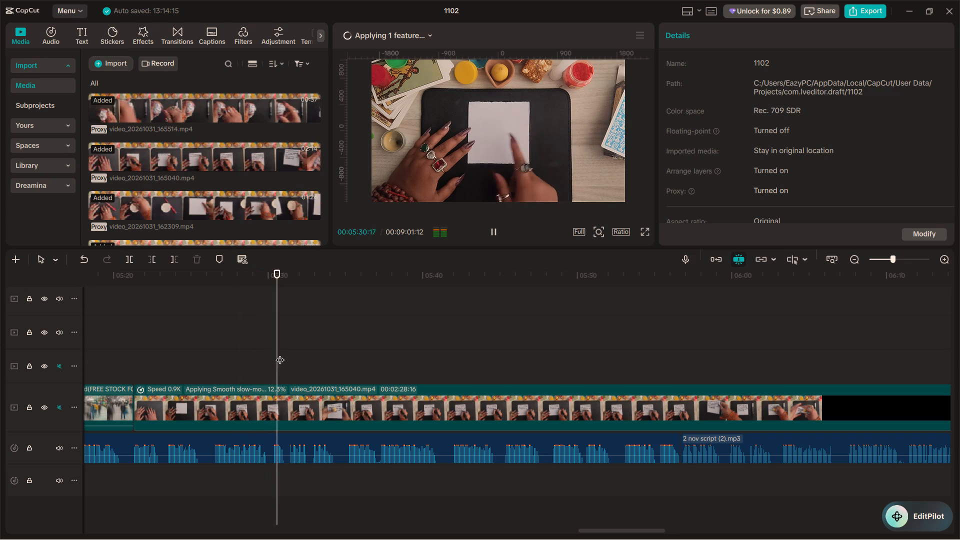
pyautogui.press('space')
# Split the 2 nov script (1) voiceover at 00:05:26:11, in the pause before the next phrase.
pyautogui.moveTo(280, 348); pyautogui.dragTo(214, 349)
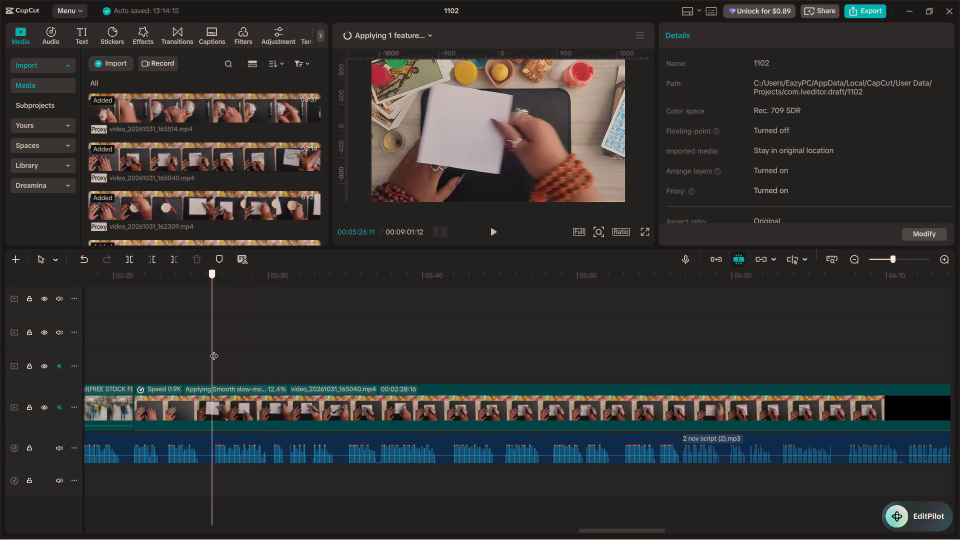
pyautogui.moveTo(214, 349); pyautogui.dragTo(213, 349)
pyautogui.press('space')
pyautogui.press('space')
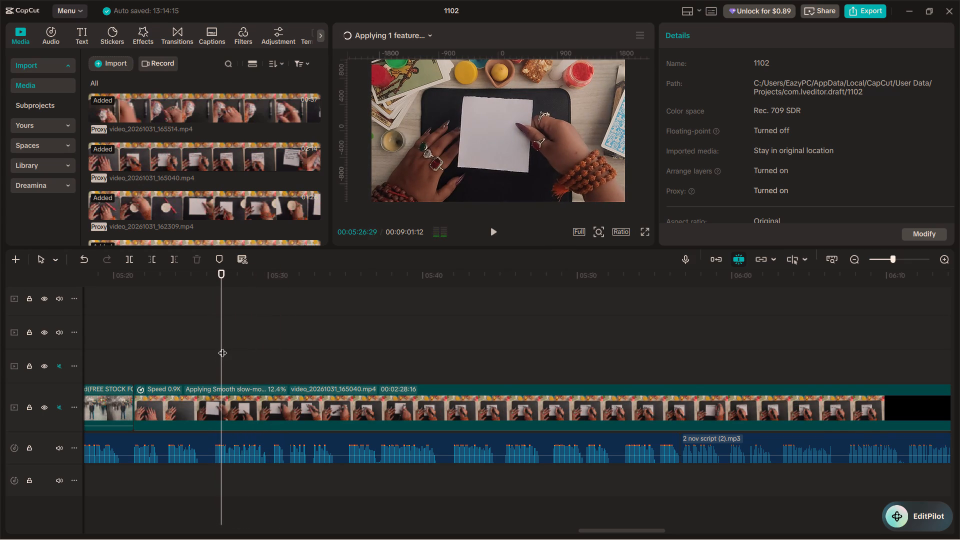
pyautogui.moveTo(222, 346); pyautogui.dragTo(212, 341)
pyautogui.click(219, 446)
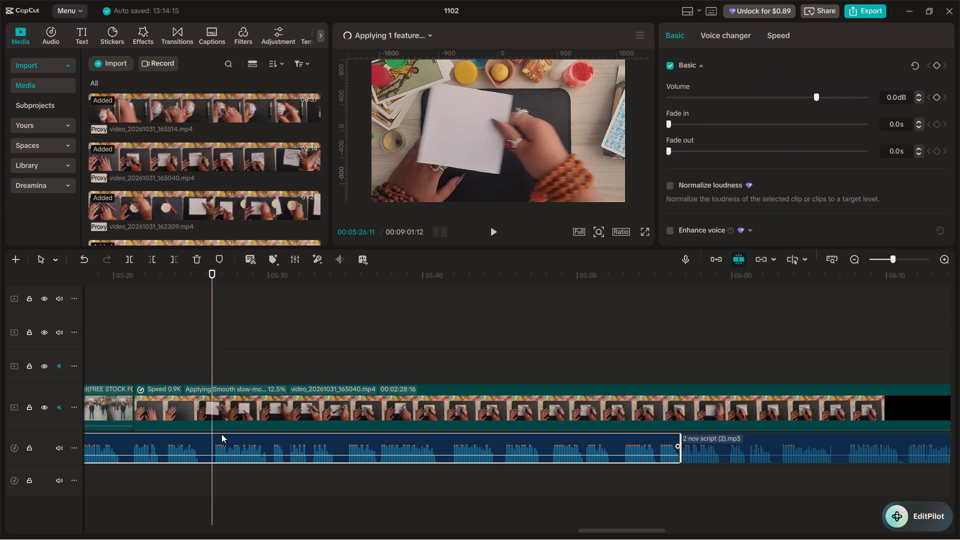
pyautogui.hotkey('ctrl', 'b')
# Split the voiceover again at 00:05:35:02 and delete the section between the two cuts.
pyautogui.press('space')
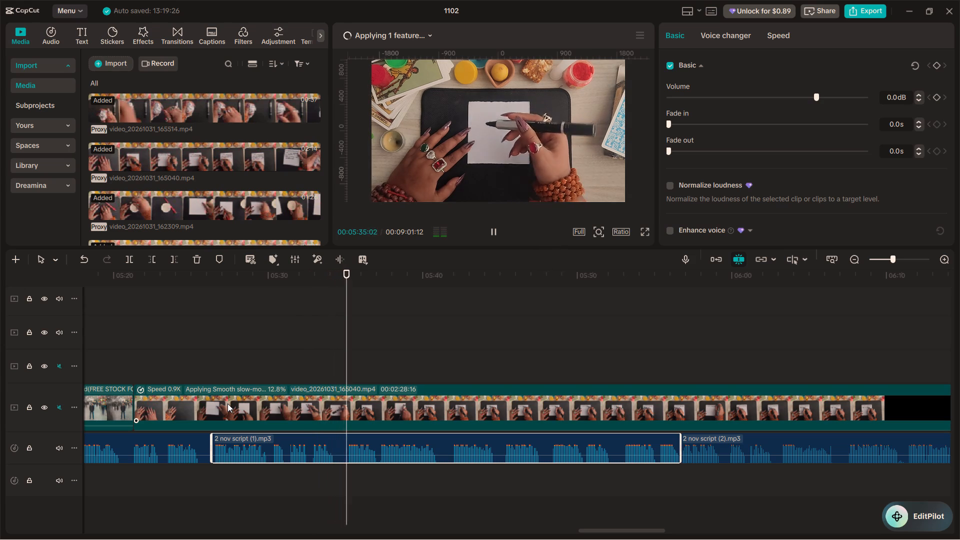
pyautogui.press('space')
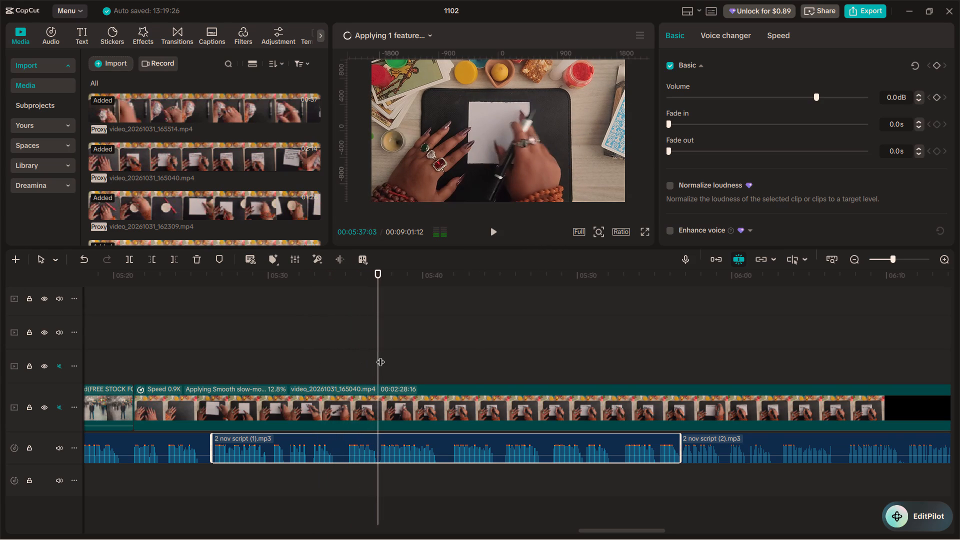
pyautogui.moveTo(378, 354); pyautogui.dragTo(346, 352)
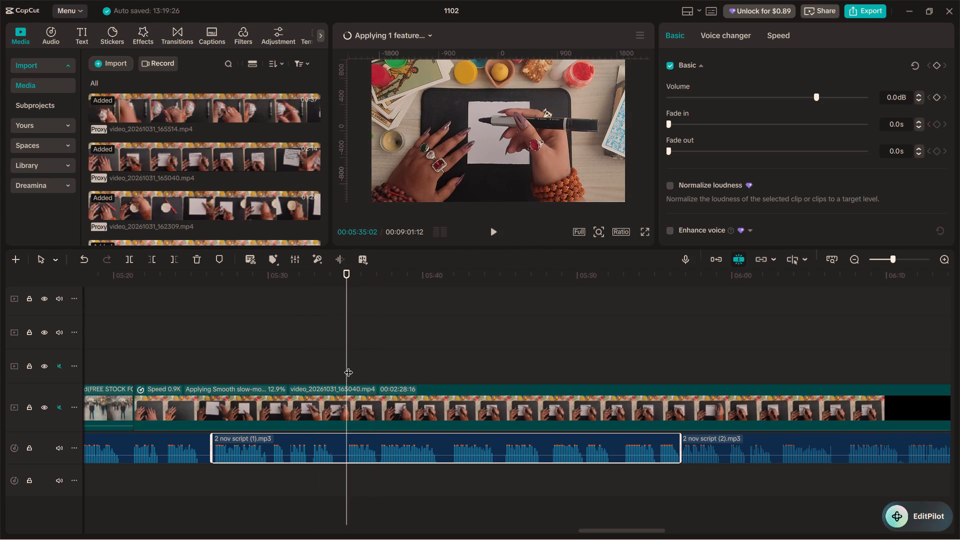
pyautogui.hotkey('ctrl', 'b')
pyautogui.click(297, 447)
pyautogui.press('BackSpace')
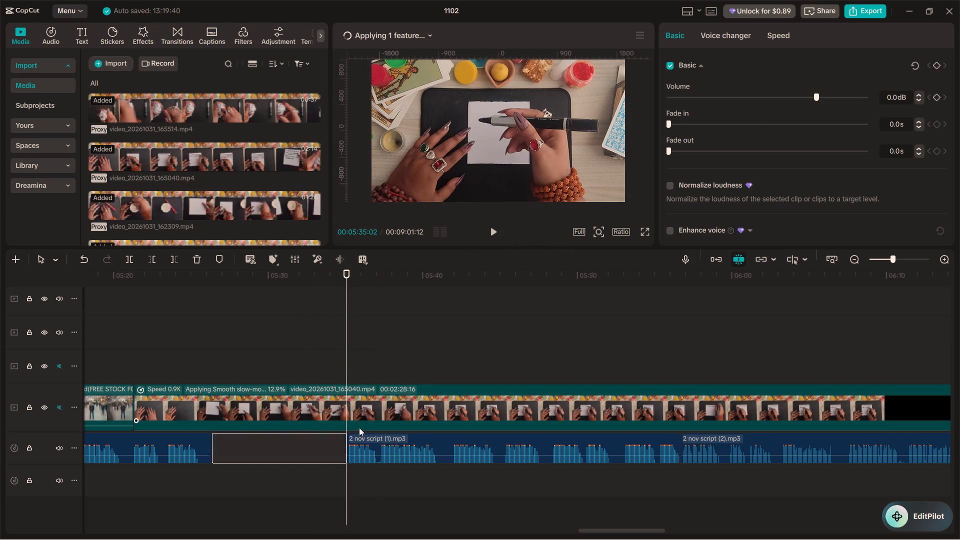
# Move the remaining 2 nov script (1) piece earlier to close the gap at about 00:05:26.
pyautogui.moveTo(370, 440); pyautogui.dragTo(241, 440)
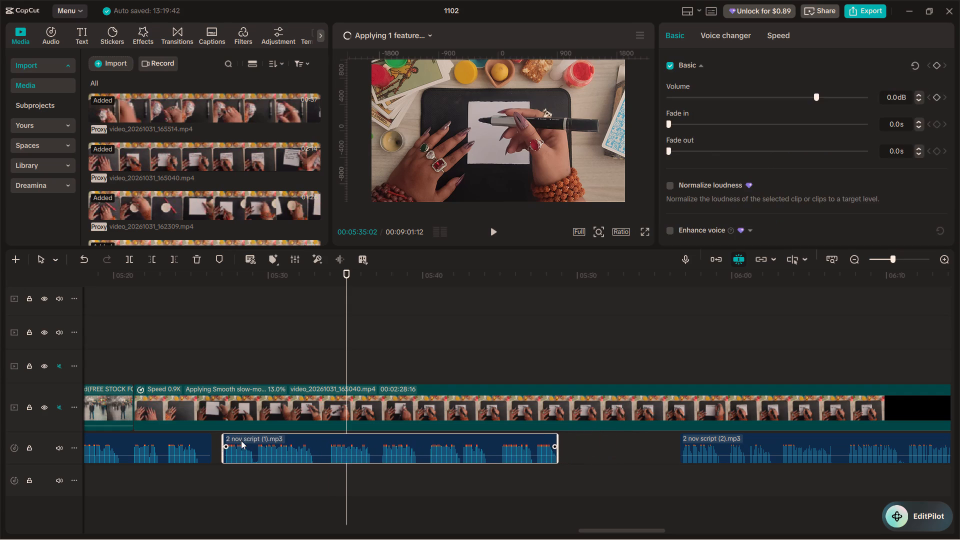
pyautogui.moveTo(241, 440); pyautogui.dragTo(237, 440)
# Play from about 00:05:24 across the rejoined voiceover to about 00:05:38, replaying passages to check them against the hands clip.
pyautogui.click(191, 351)
pyautogui.press('space')
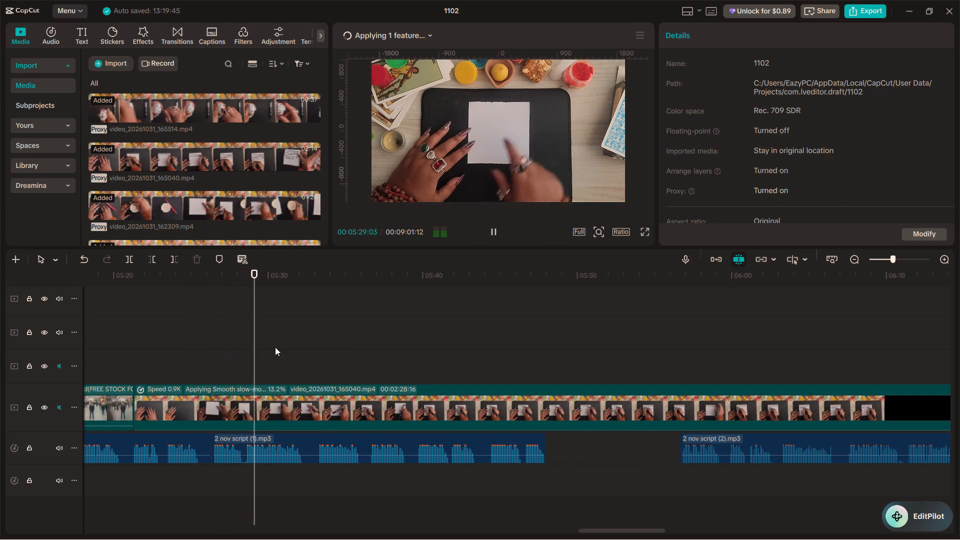
pyautogui.press('space')
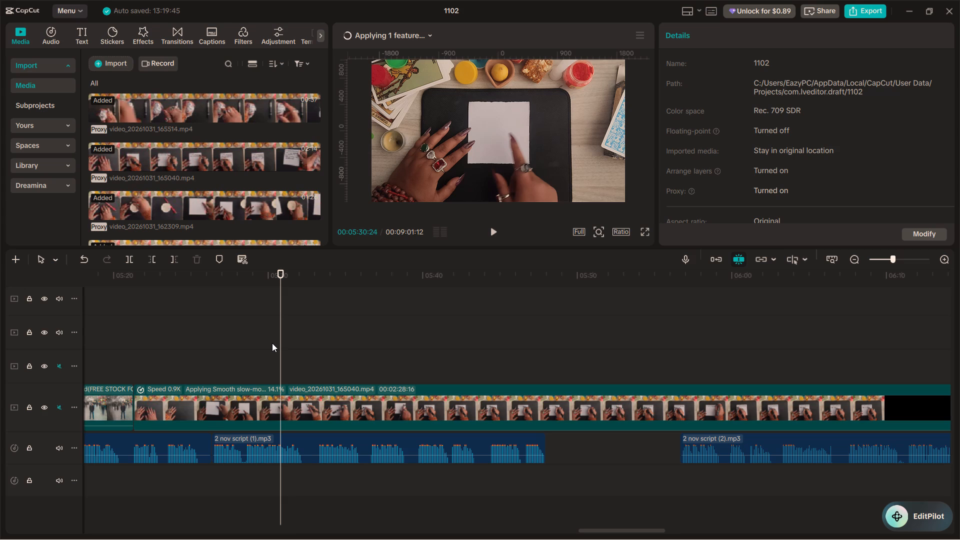
pyautogui.press('space')
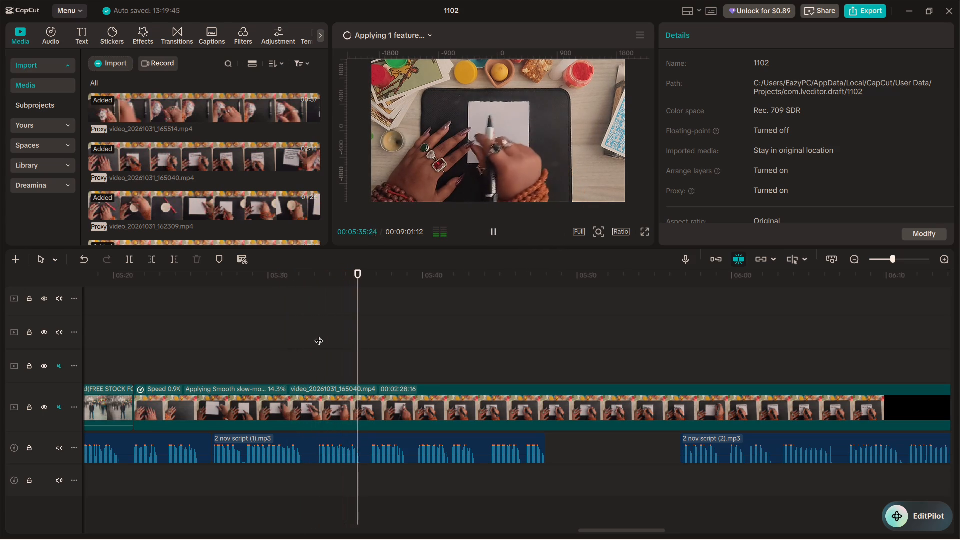
pyautogui.click(302, 346)
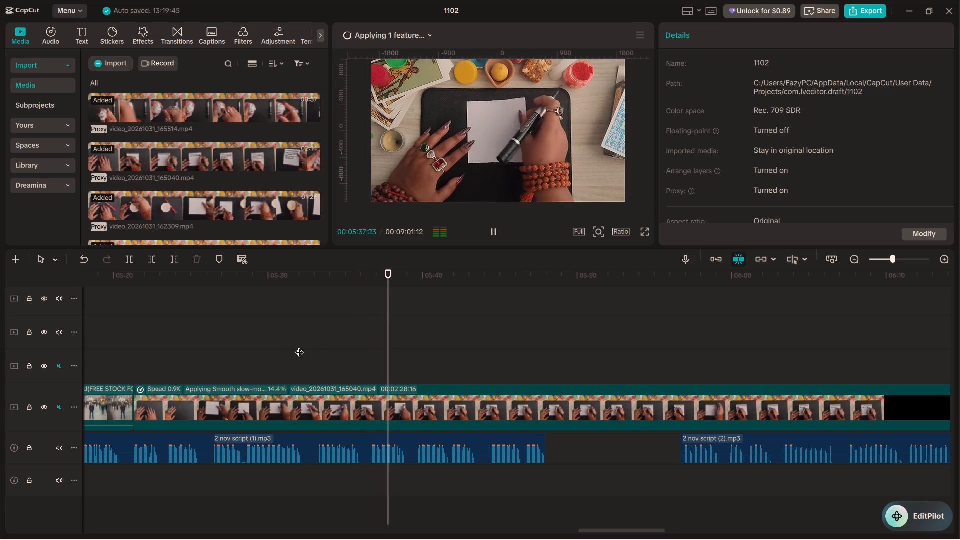
pyautogui.click(237, 351)
pyautogui.click(224, 353)
pyautogui.press('space')
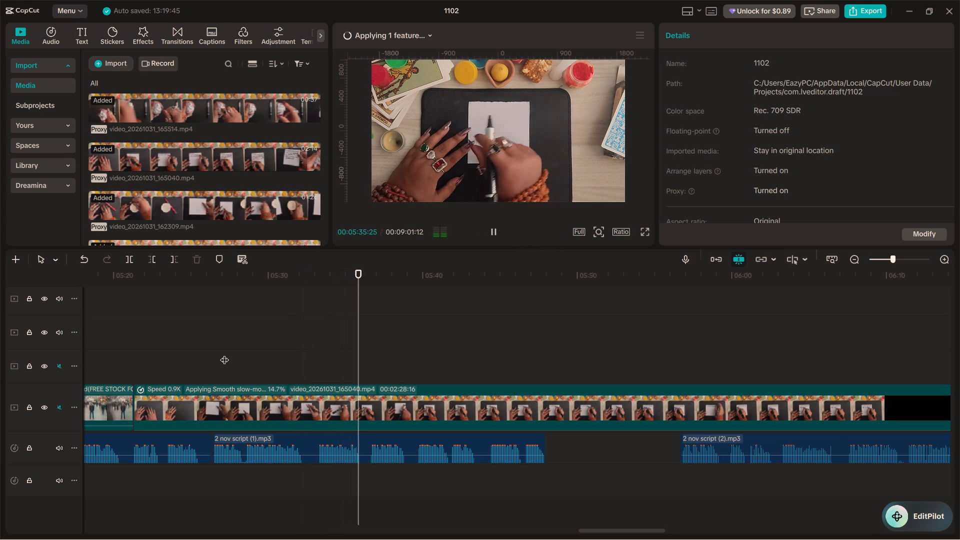
pyautogui.press('space')
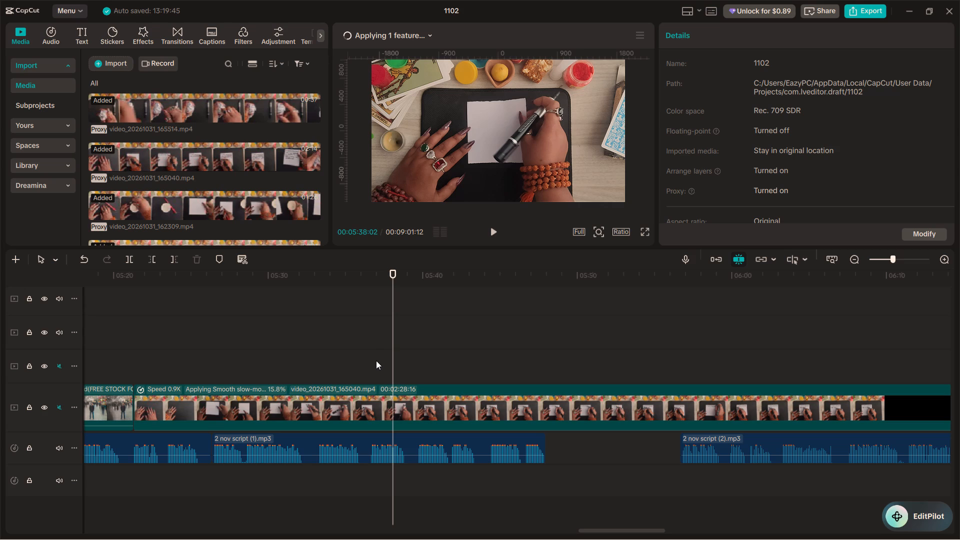
# Replay the voiceover repeatedly between about 00:05:36 and 00:05:42 to compare its phrases with the pen footage.
pyautogui.click(371, 346)
pyautogui.press('space')
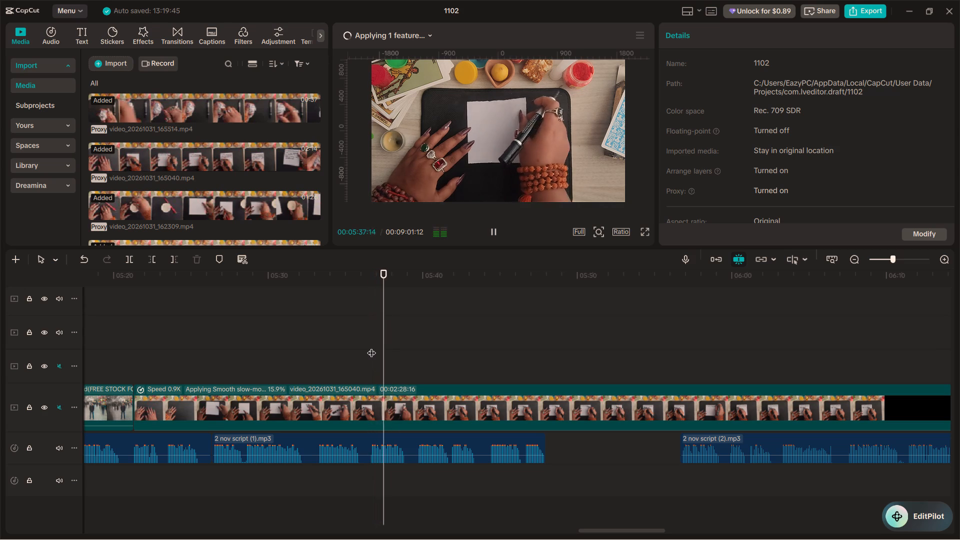
pyautogui.press('space')
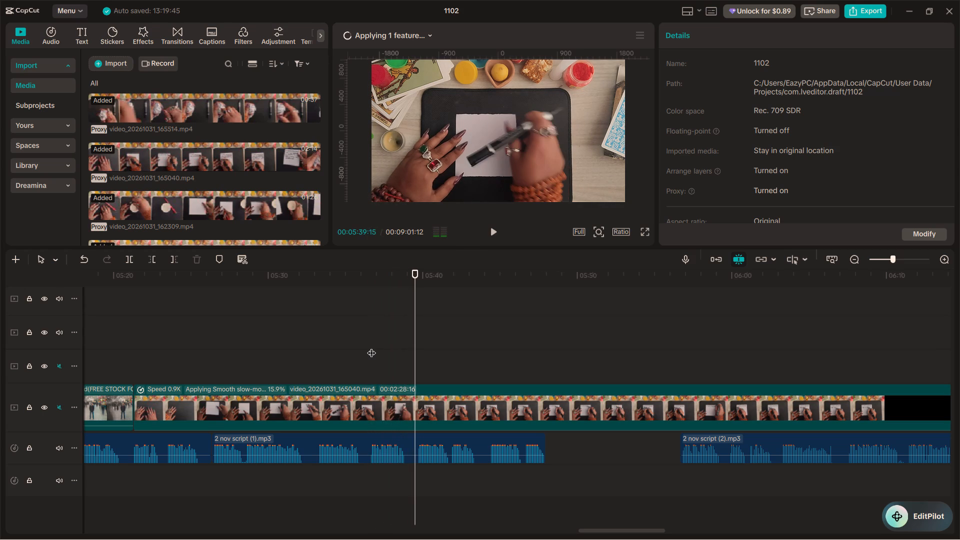
pyautogui.press('space')
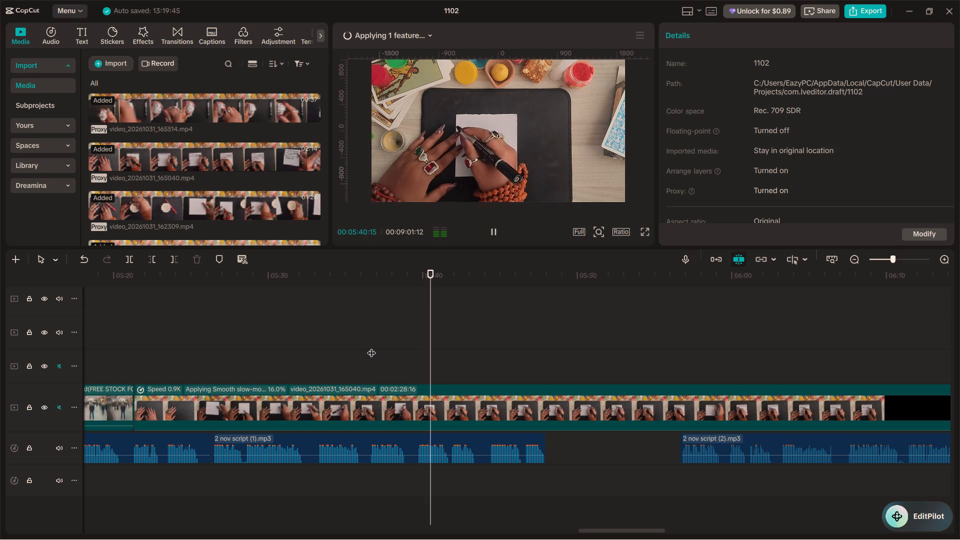
pyautogui.press('space')
pyautogui.press('space')
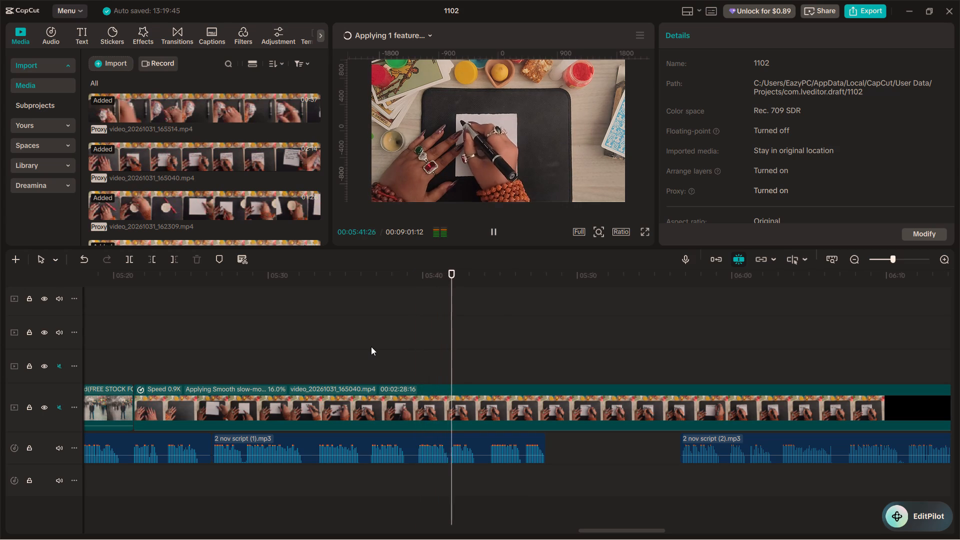
pyautogui.press('space')
pyautogui.click(371, 346)
pyautogui.press('space')
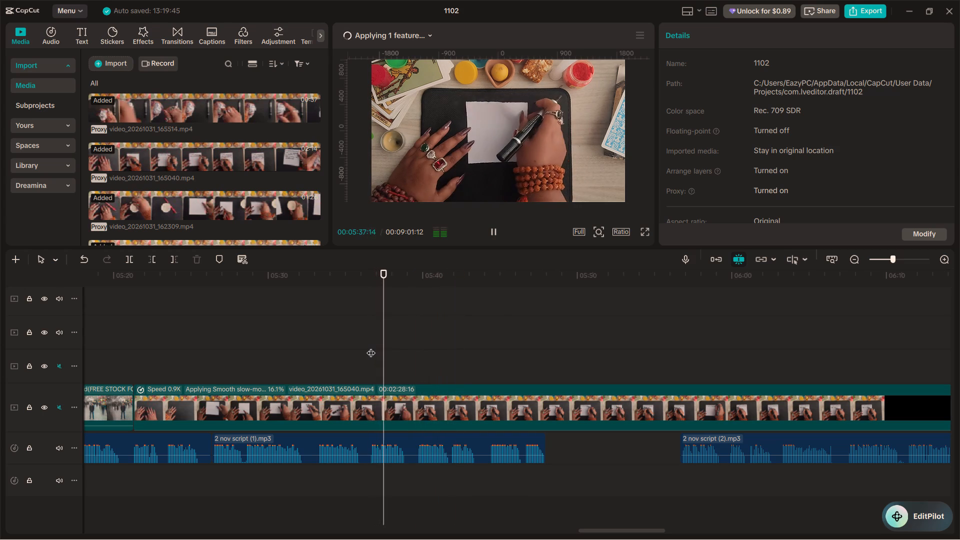
pyautogui.press('space')
pyautogui.press('space')
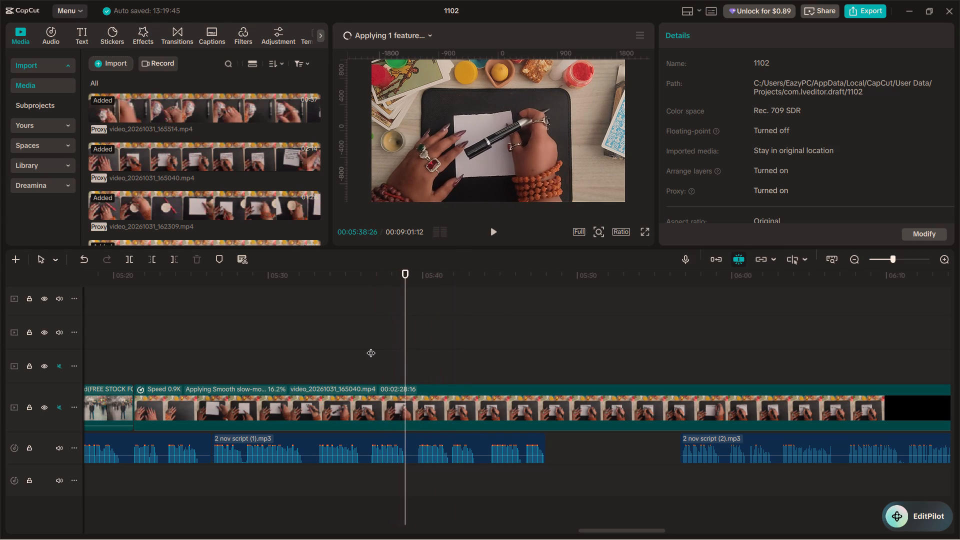
pyautogui.press('space')
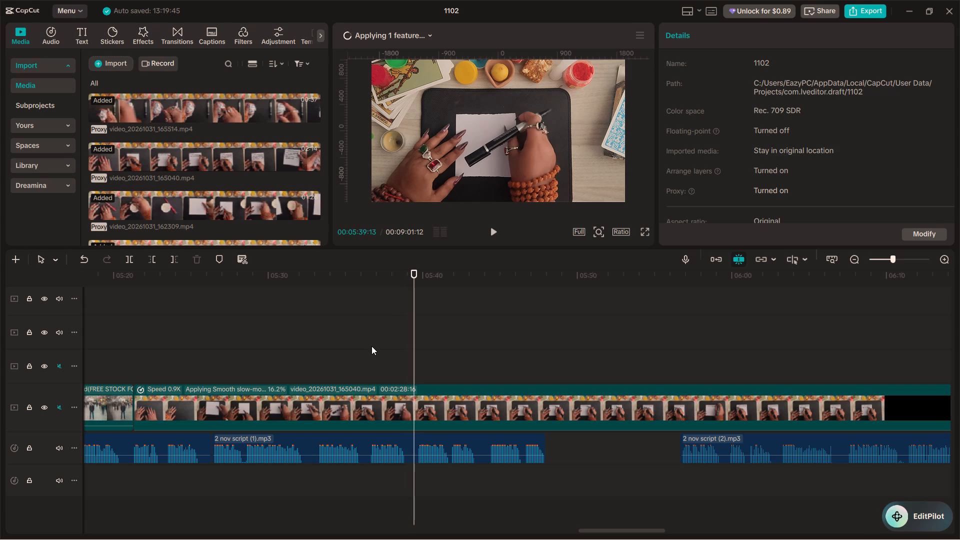
# Replay from about 00:05:31, and again from about 00:05:22, to check the hands clip's timing against the shortened voiceover.
pyautogui.click(282, 358)
pyautogui.press('space')
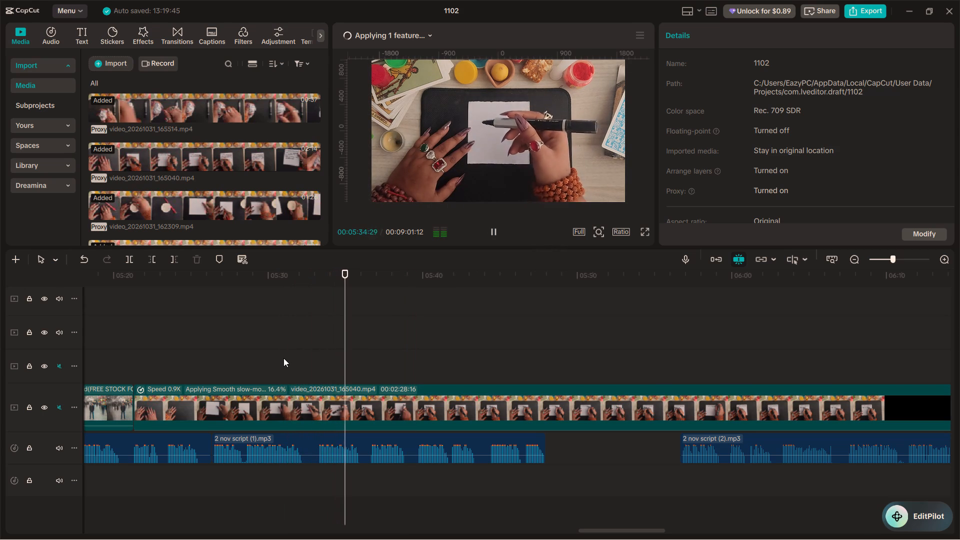
pyautogui.press('space')
pyautogui.click(155, 366)
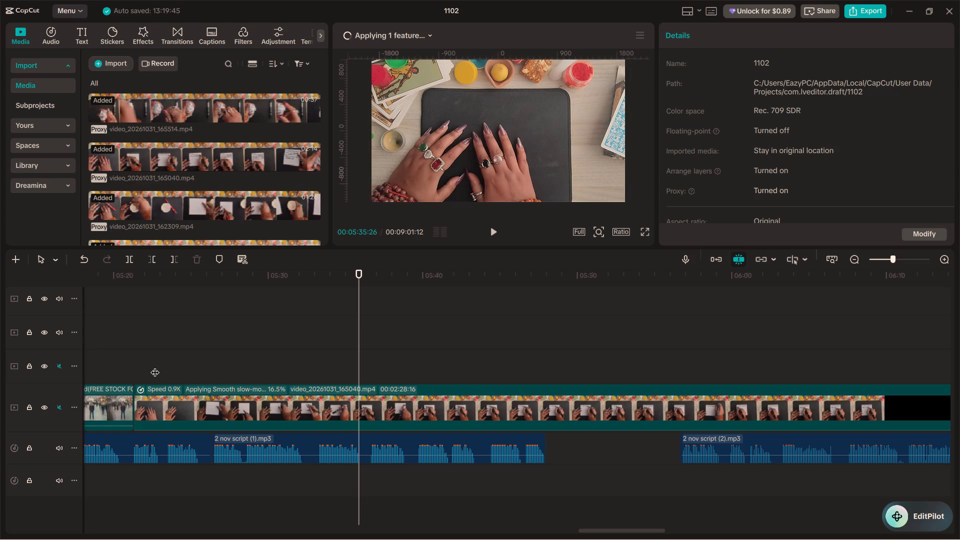
pyautogui.press('space')
pyautogui.click(155, 365)
pyautogui.press('space')
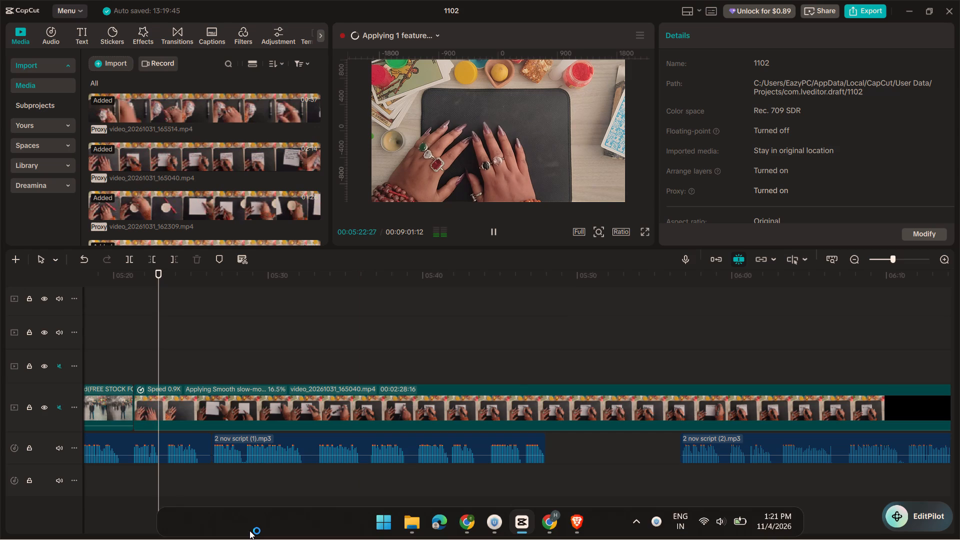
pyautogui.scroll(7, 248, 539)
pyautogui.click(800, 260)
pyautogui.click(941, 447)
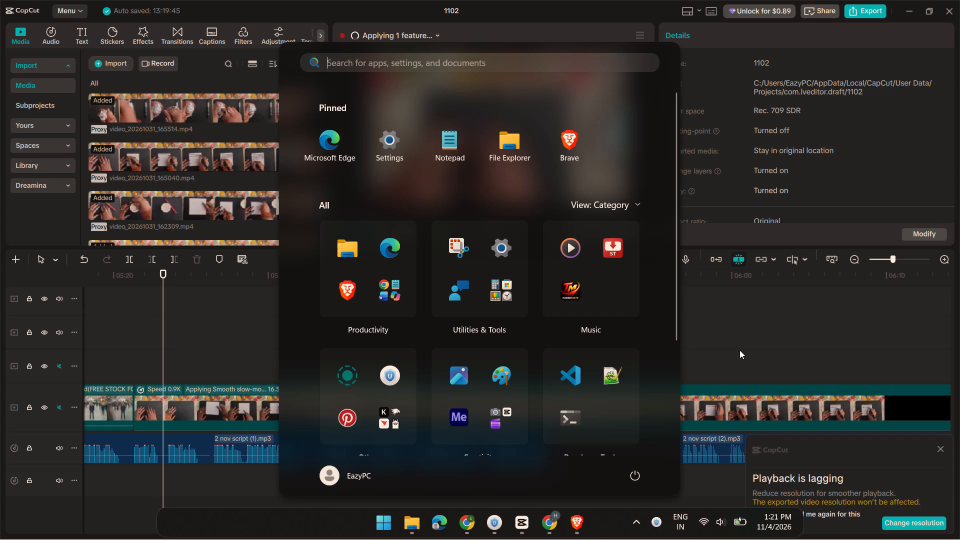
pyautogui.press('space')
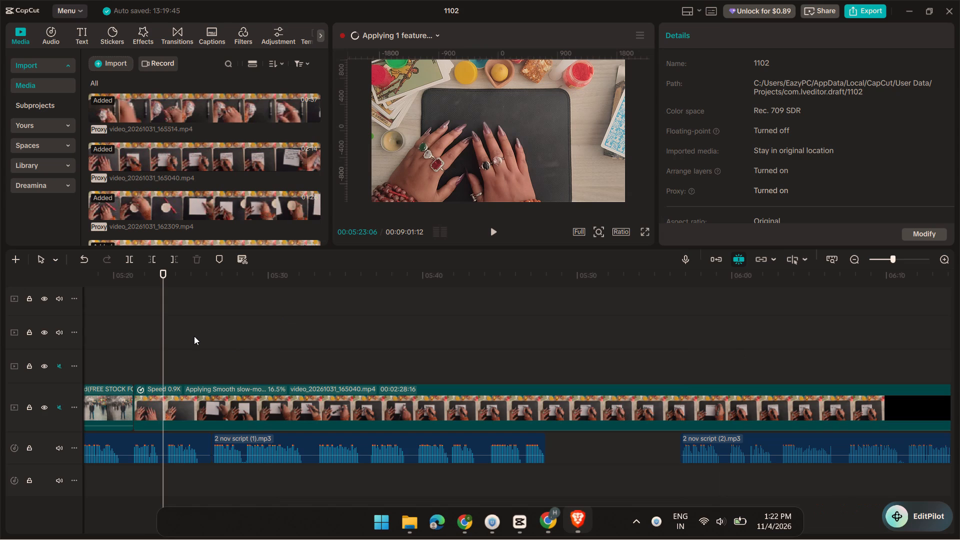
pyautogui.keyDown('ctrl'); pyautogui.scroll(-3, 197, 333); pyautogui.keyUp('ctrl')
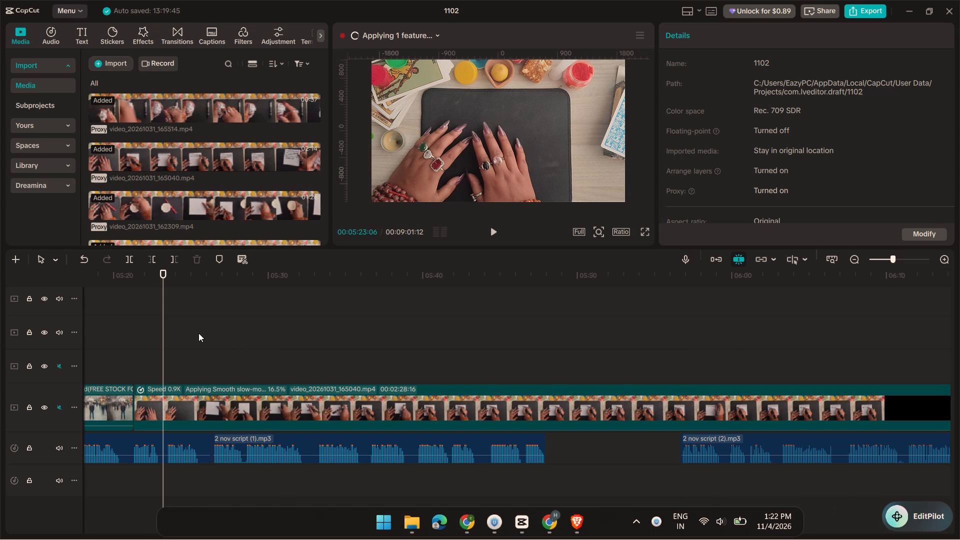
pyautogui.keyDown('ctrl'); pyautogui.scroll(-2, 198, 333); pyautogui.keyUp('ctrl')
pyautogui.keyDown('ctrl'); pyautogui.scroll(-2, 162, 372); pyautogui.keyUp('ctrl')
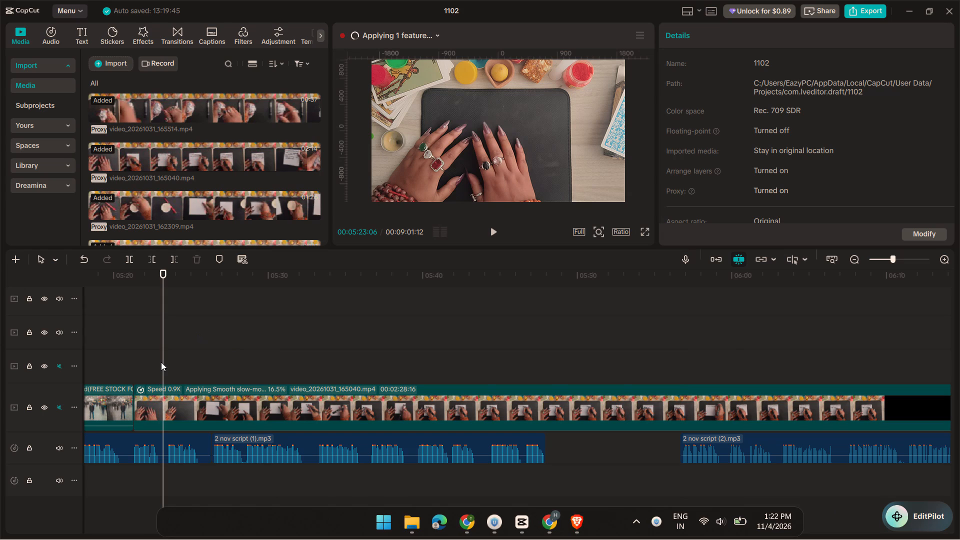
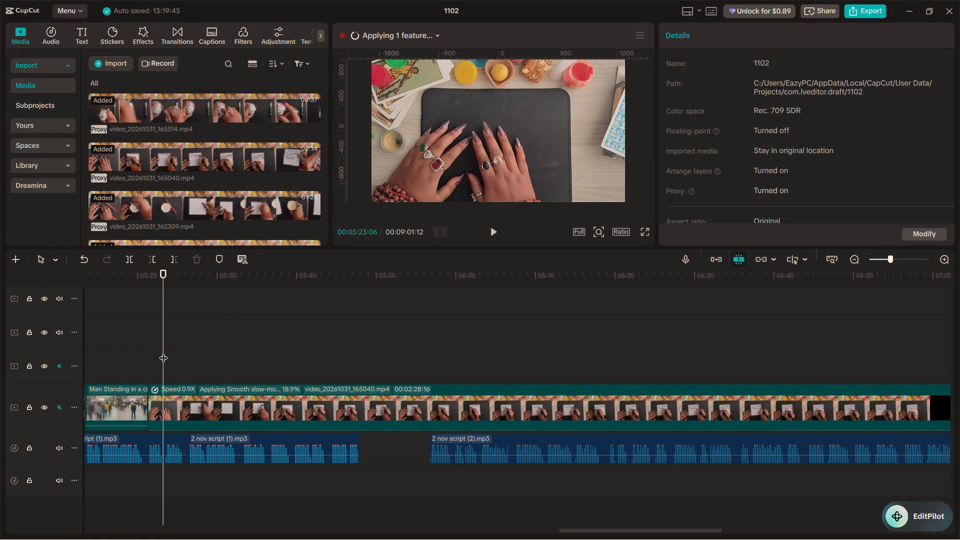
# Check the hands clip's Smooth slow-mo processing progress and play the clip from about 00:05:25 to 00:05:32.
pyautogui.press('space')
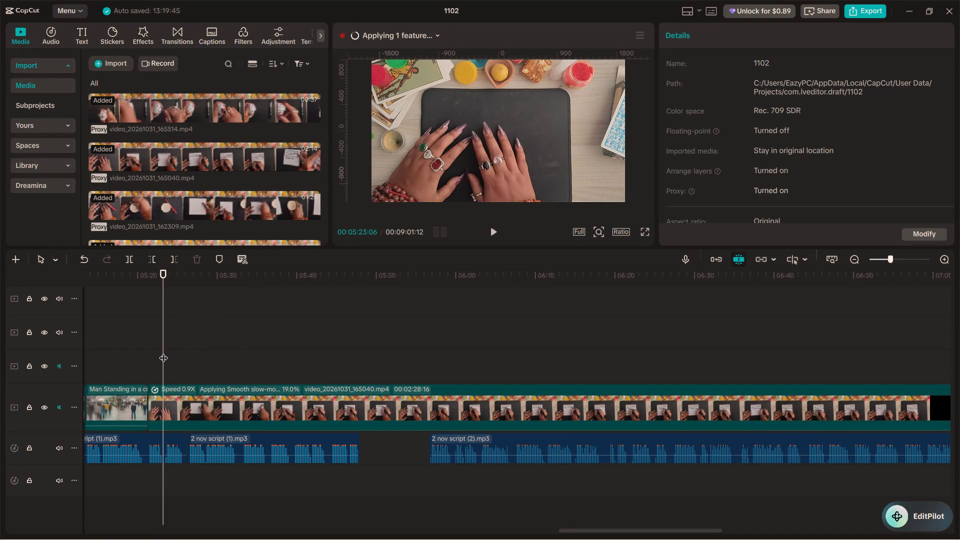
pyautogui.click(183, 329)
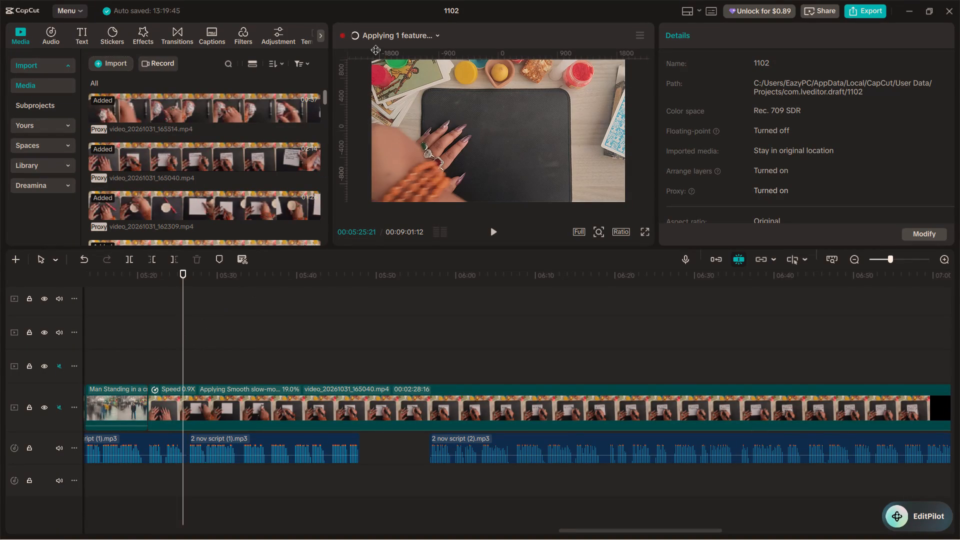
pyautogui.click(382, 42)
pyautogui.click(393, 35)
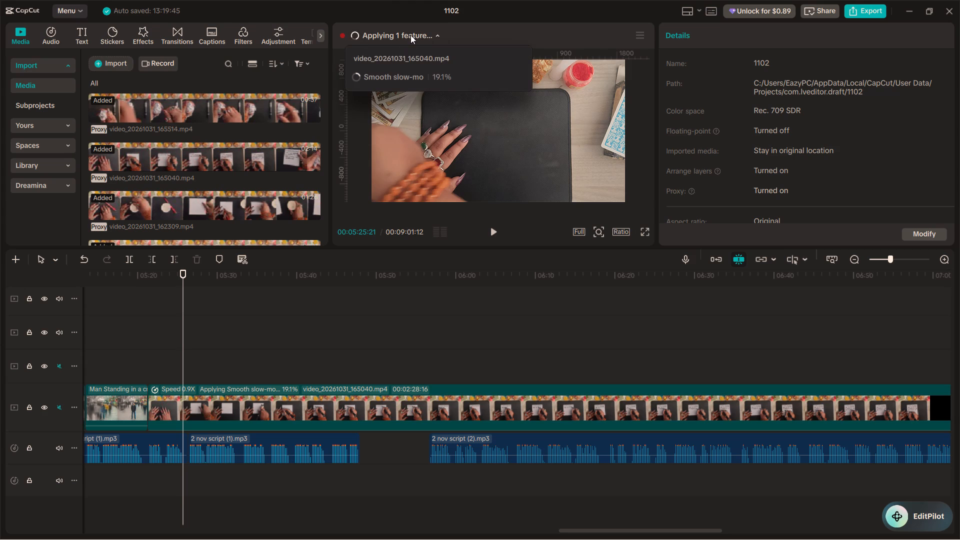
pyautogui.click(410, 34)
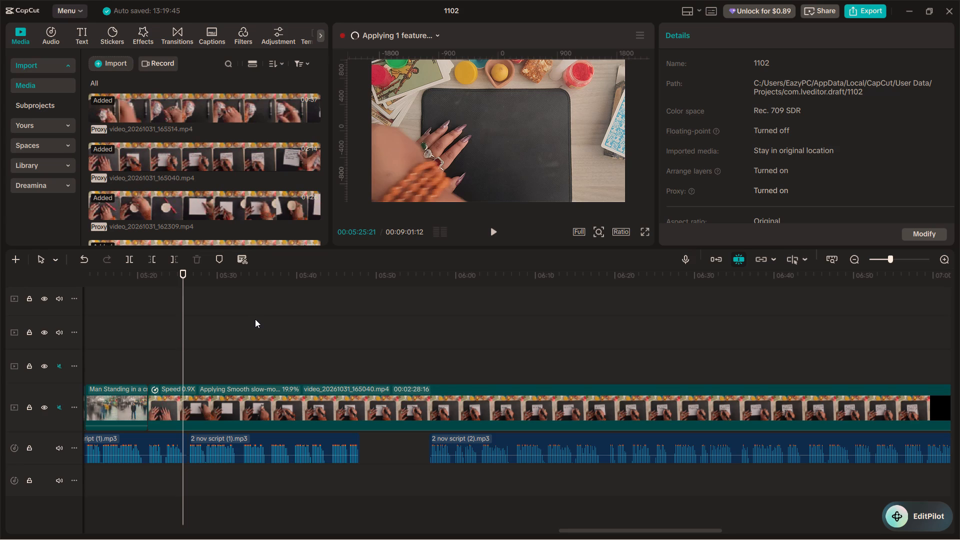
pyautogui.click(179, 366)
pyautogui.press('space')
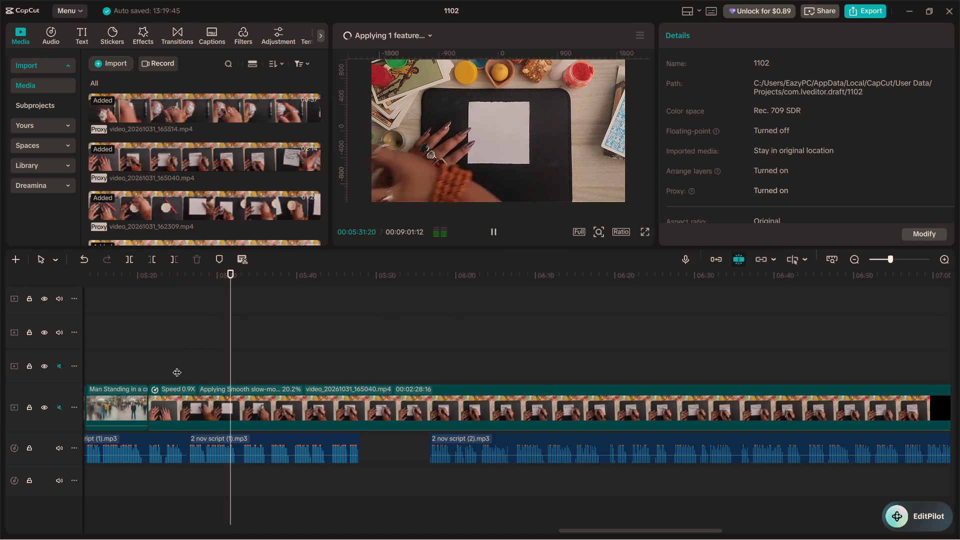
pyautogui.press('space')
# Set the system volume to 10.
pyautogui.scroll(-3, 324, 520)
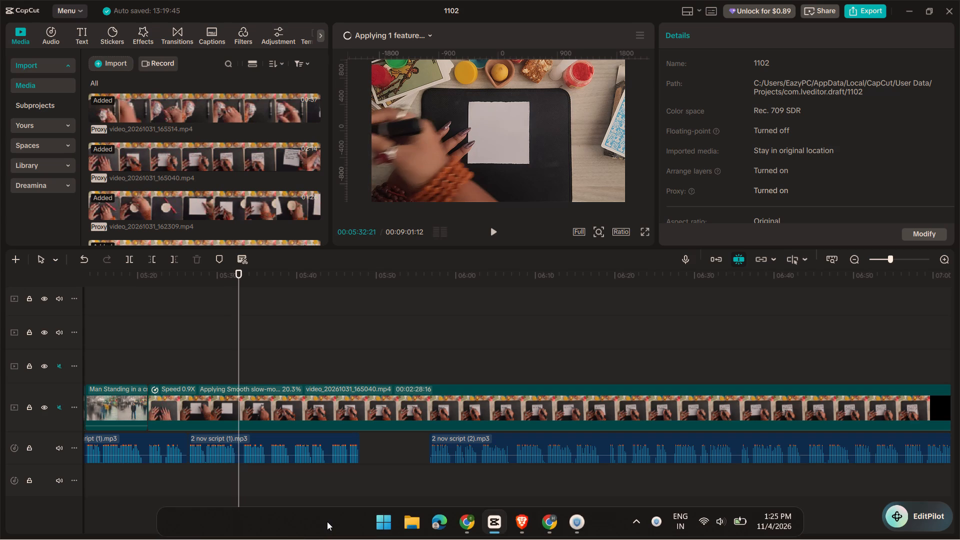
pyautogui.scroll(-6, 327, 521)
pyautogui.scroll(7, 327, 522)
pyautogui.scroll(-2, 327, 522)
# Split the hands clip at 00:05:24:17 and shift its longer second part later to start at about 00:05:26.
pyautogui.press('space')
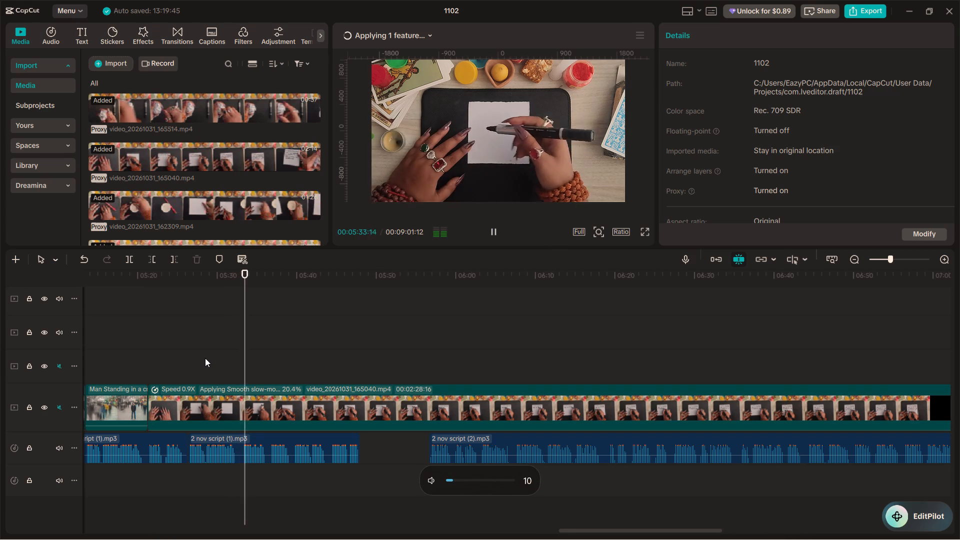
pyautogui.click(164, 361)
pyautogui.press('space')
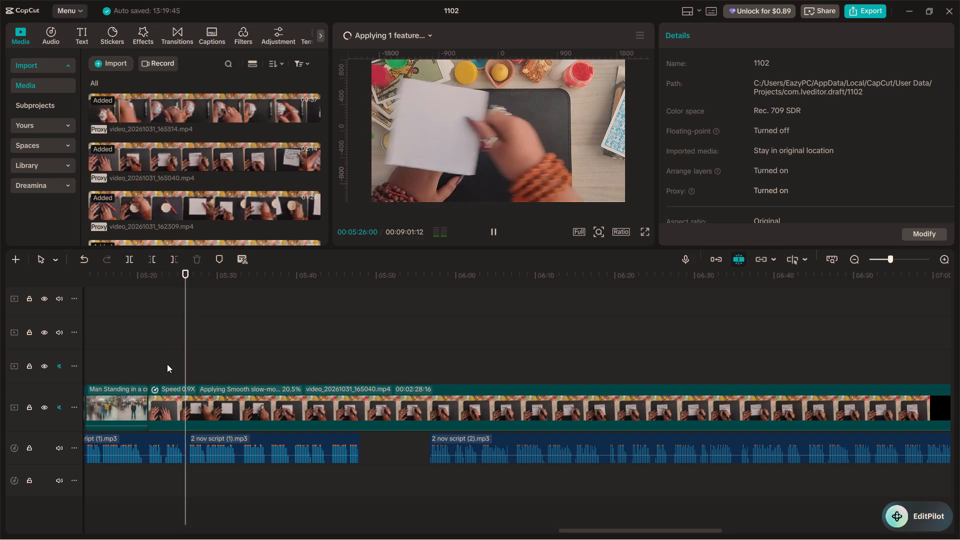
pyautogui.press('space')
pyautogui.moveTo(188, 362); pyautogui.dragTo(174, 360)
pyautogui.click(184, 397)
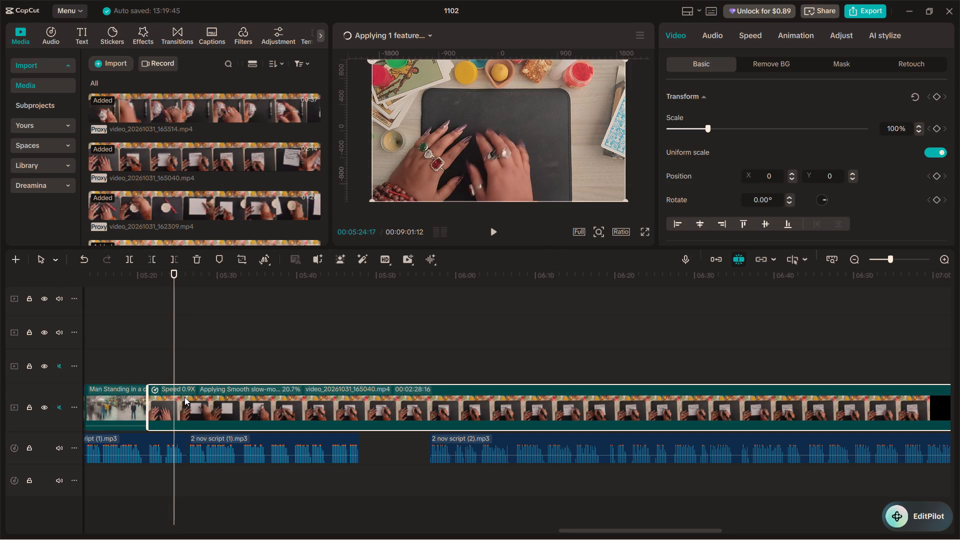
pyautogui.hotkey('ctrl', 'b')
pyautogui.moveTo(199, 398); pyautogui.dragTo(206, 400)
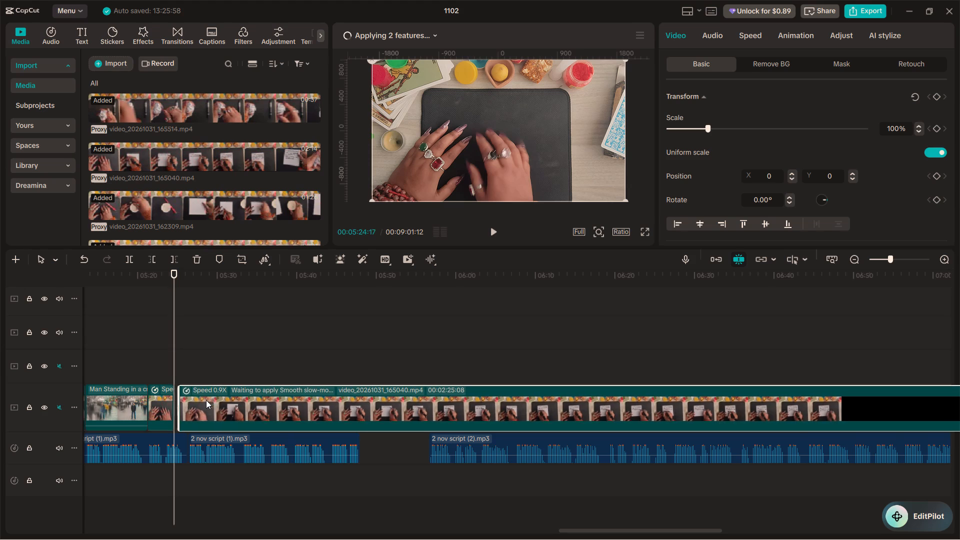
pyautogui.moveTo(206, 400); pyautogui.dragTo(213, 401)
# Slow the short first hands piece to 0.58x, stretching it to 5.1 s to fill the gap before the longer part.
pyautogui.click(154, 395)
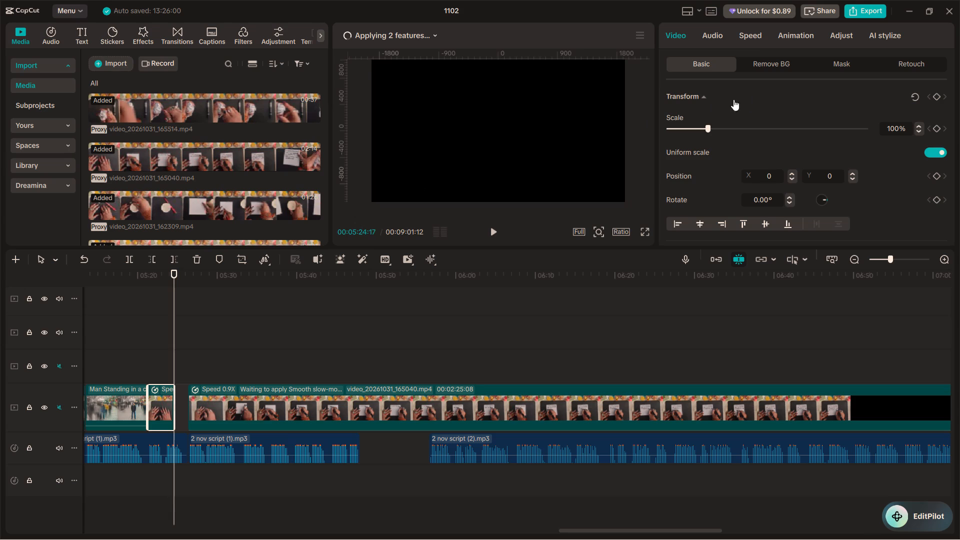
pyautogui.click(748, 38)
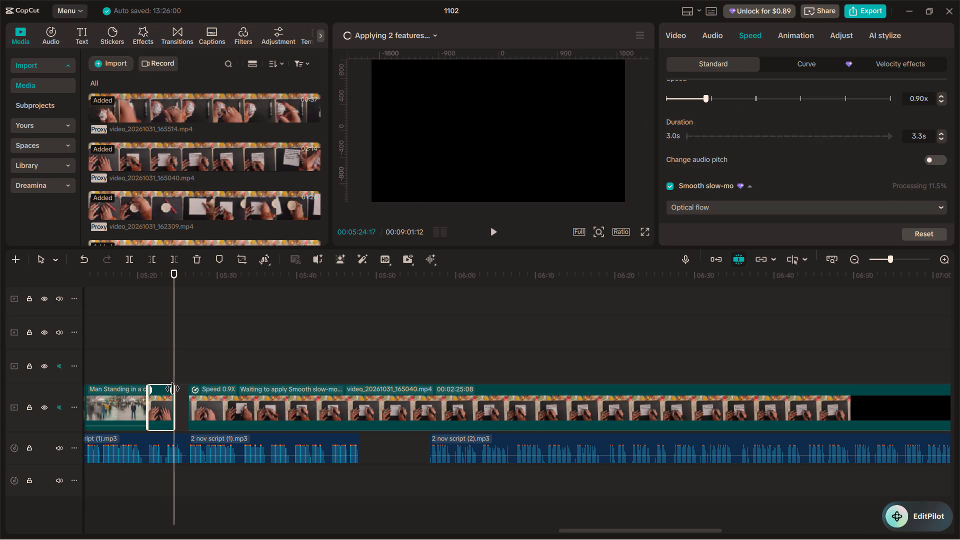
pyautogui.moveTo(168, 390); pyautogui.dragTo(182, 393)
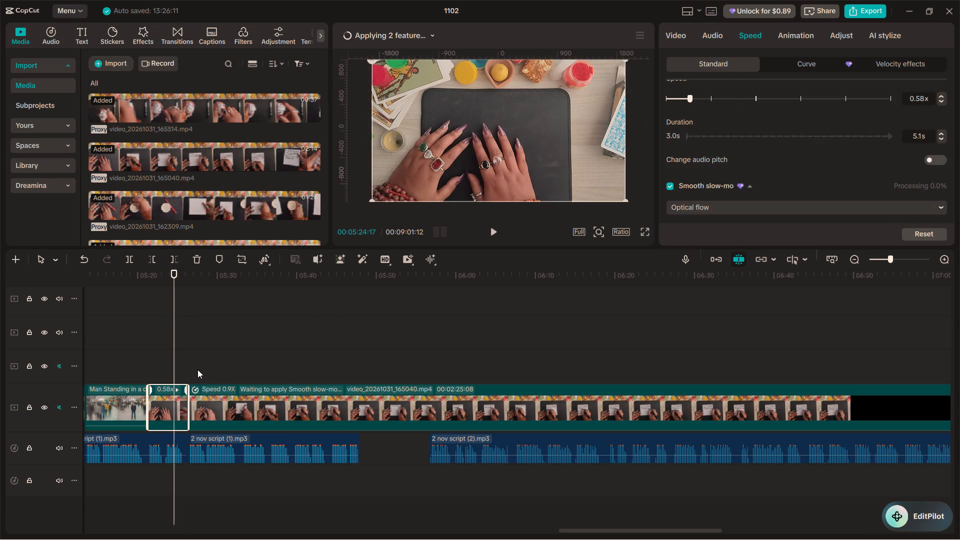
# Play from about 00:05:20 to 00:05:35 and replay around 00:05:24 to check the slowed hands piece against the voiceover.
pyautogui.moveTo(175, 355); pyautogui.dragTo(136, 353)
pyautogui.press('space')
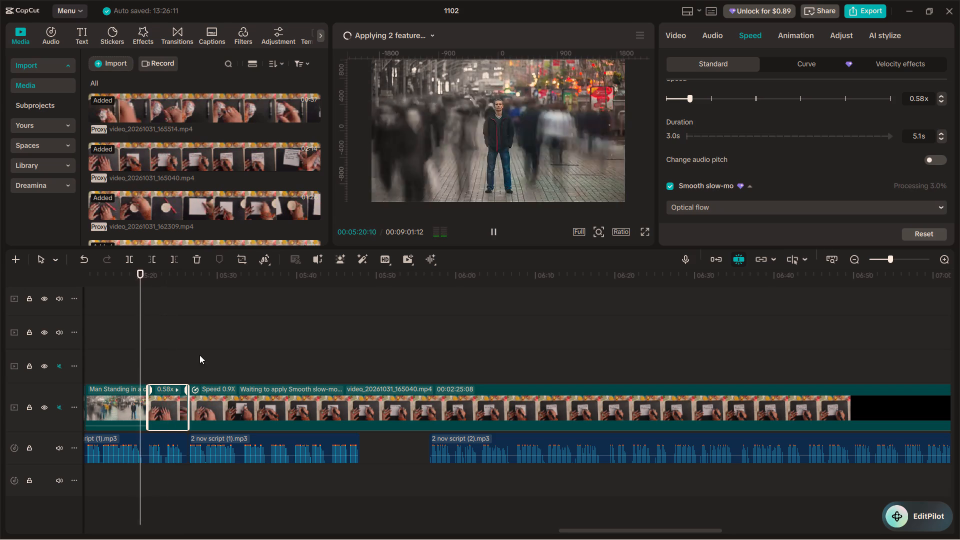
pyautogui.press('space')
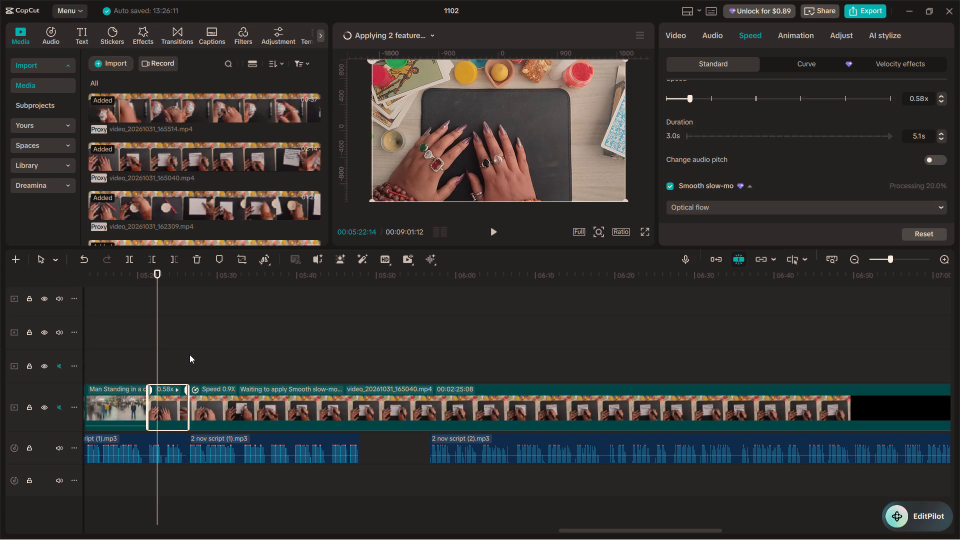
pyautogui.press('space')
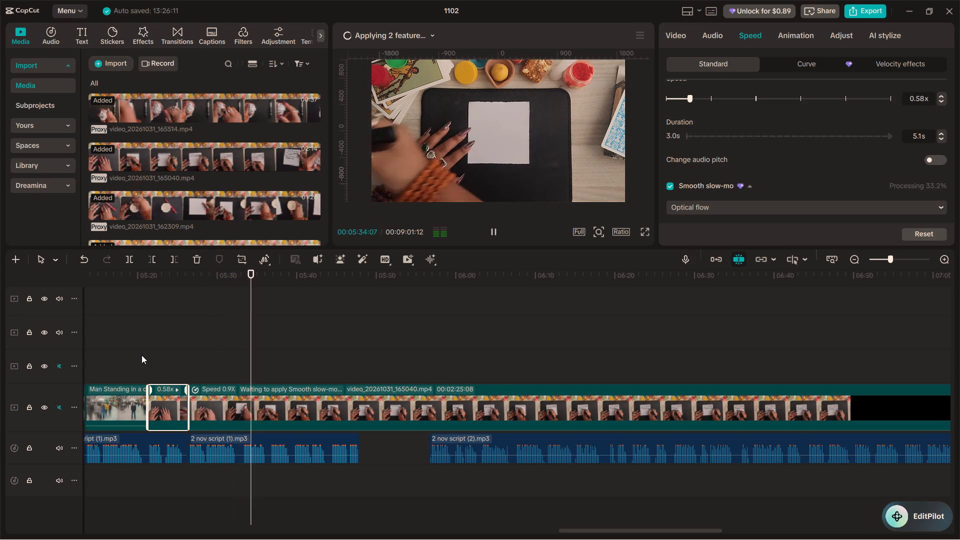
pyautogui.press('space')
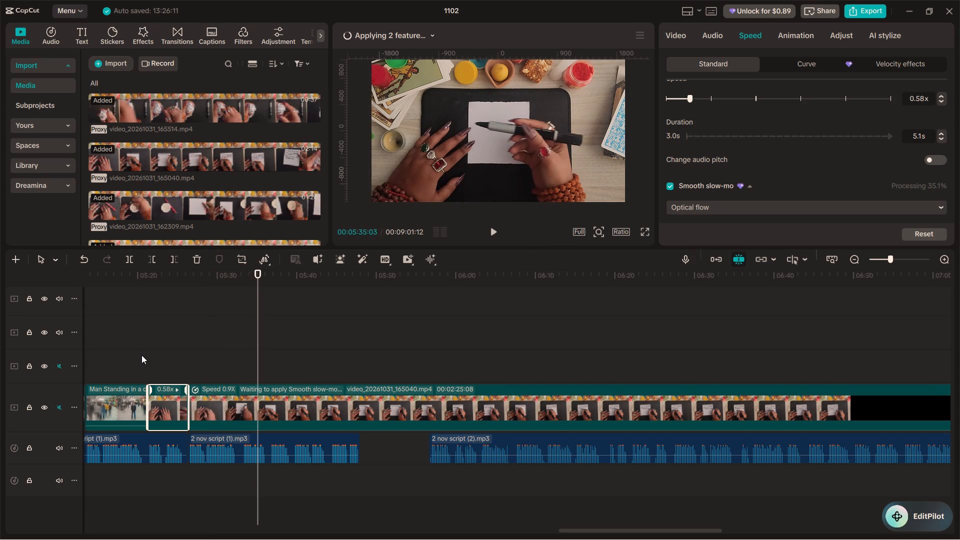
pyautogui.click(172, 361)
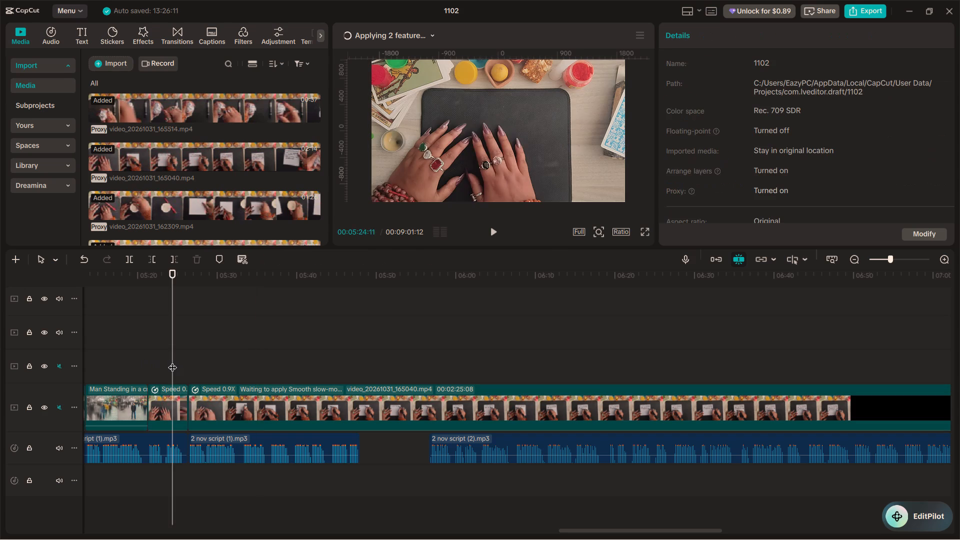
pyautogui.press('space')
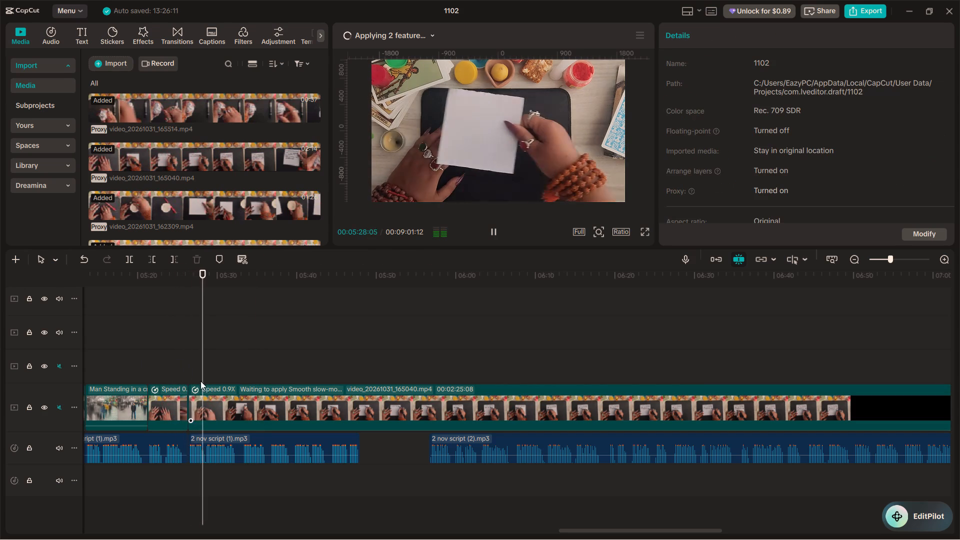
pyautogui.click(174, 367)
pyautogui.press('space')
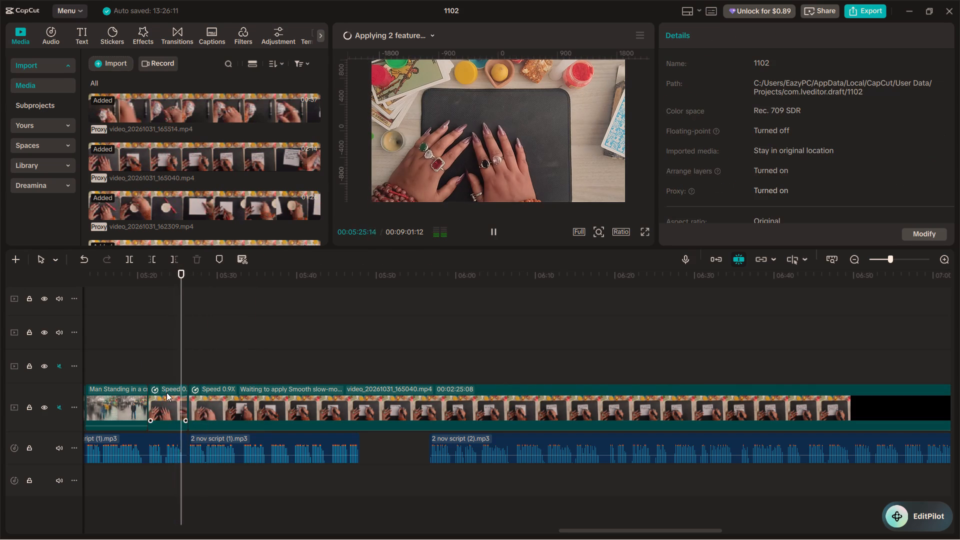
pyautogui.press('space')
# Select the slowed hands piece before 00:05:26 and look through its basic video settings.
pyautogui.click(166, 392)
pyautogui.scroll(-7, 685, 207)
pyautogui.scroll(4, 687, 197)
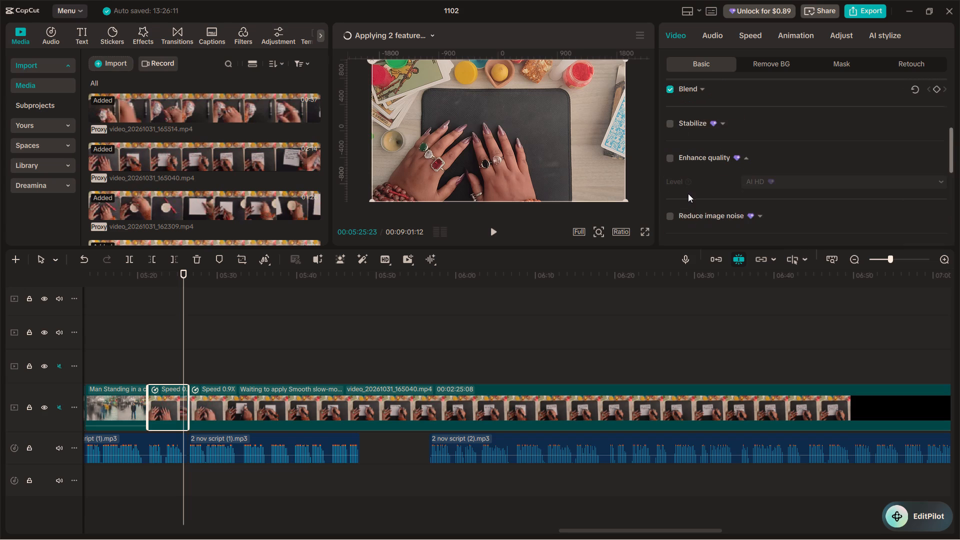
pyautogui.scroll(1, 688, 193)
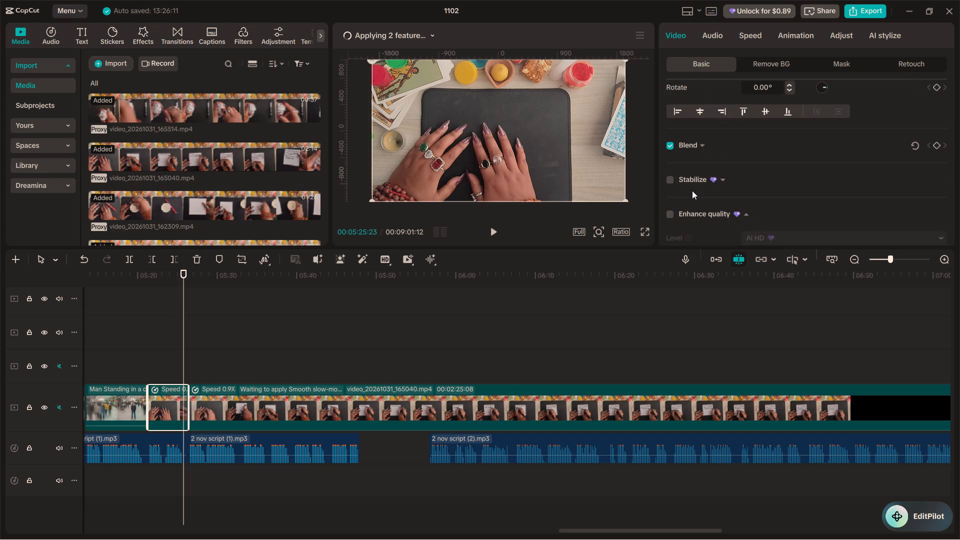
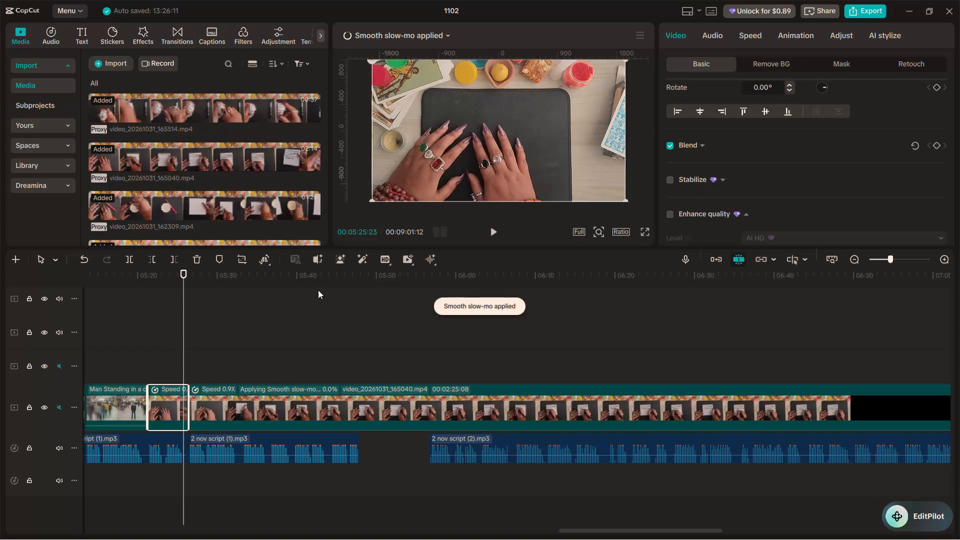
# Replay the hands footage between about 00:05:21 and 00:05:33 to check the slowed piece and the clip after it against the voiceover.
pyautogui.click(160, 347)
pyautogui.press('space')
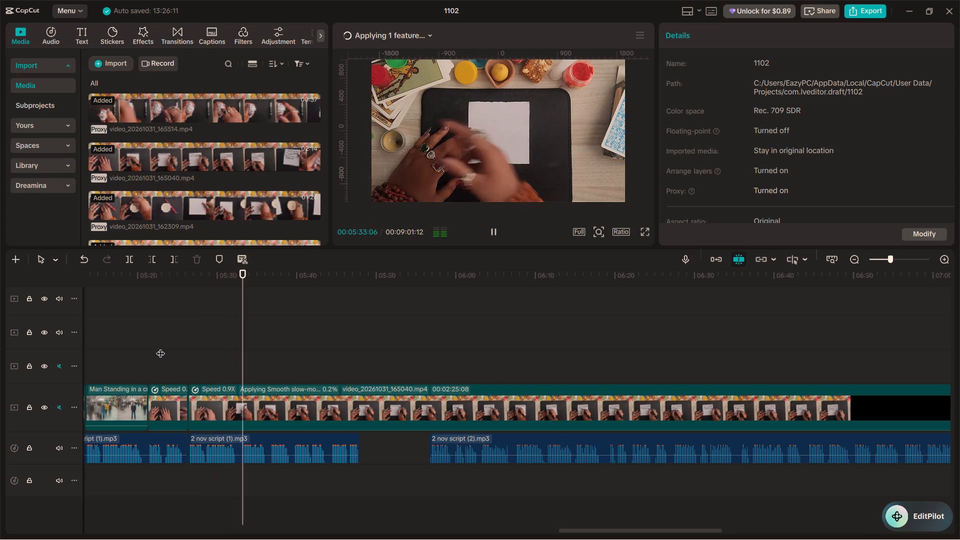
pyautogui.press('space')
pyautogui.click(206, 410)
pyautogui.click(222, 368)
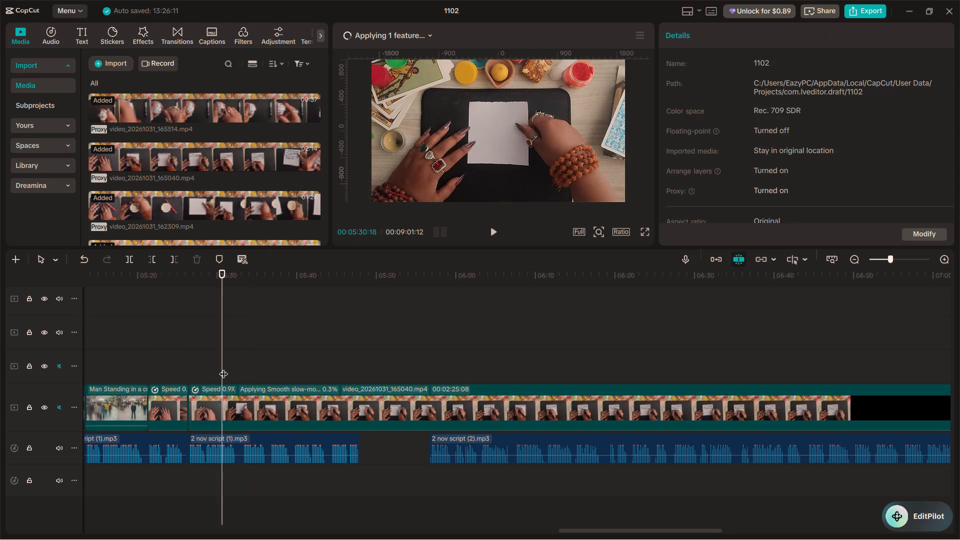
pyautogui.moveTo(221, 368); pyautogui.dragTo(218, 366)
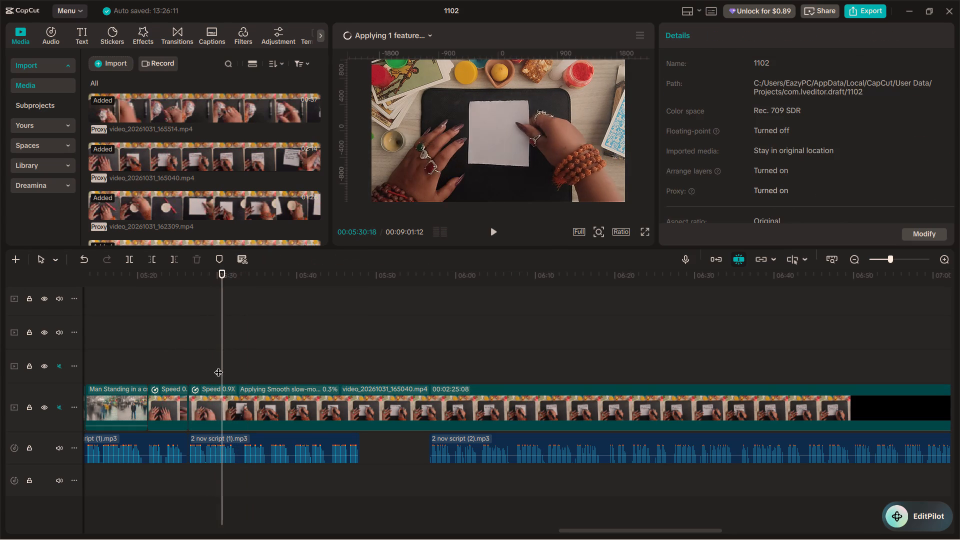
pyautogui.moveTo(218, 366); pyautogui.dragTo(198, 359)
pyautogui.click(152, 361)
pyautogui.click(141, 362)
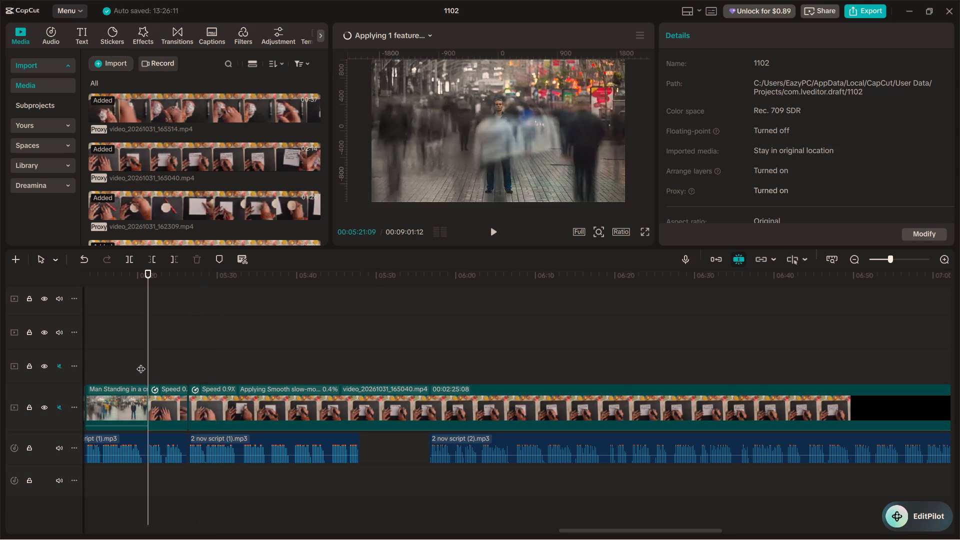
pyautogui.press('space')
pyautogui.press('space')
# Shift the long 0.9x hands clip later on the main track to start at about 00:05:40.
pyautogui.click(245, 396)
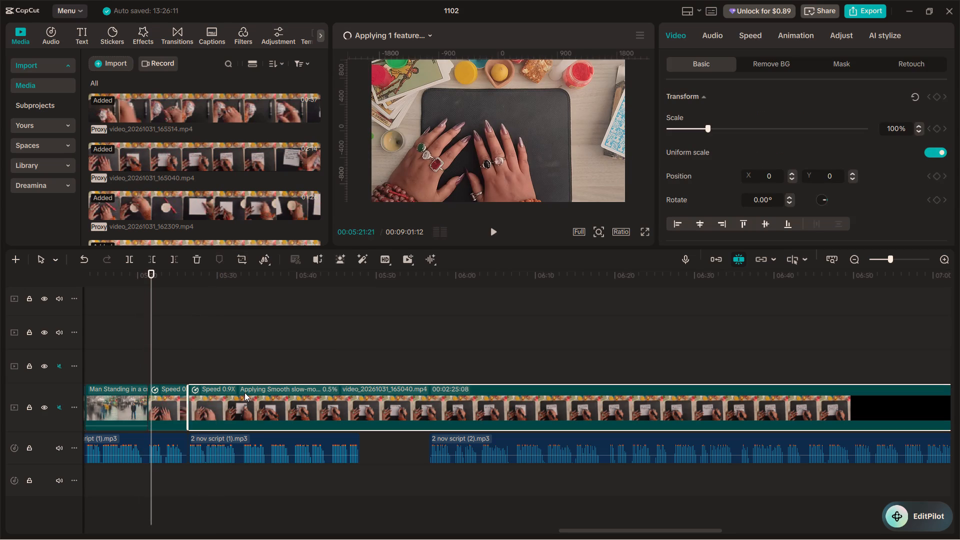
pyautogui.moveTo(240, 394); pyautogui.dragTo(348, 396)
# Move the short slowed hands piece later on the main track to start at about 00:05:27.
pyautogui.click(169, 405)
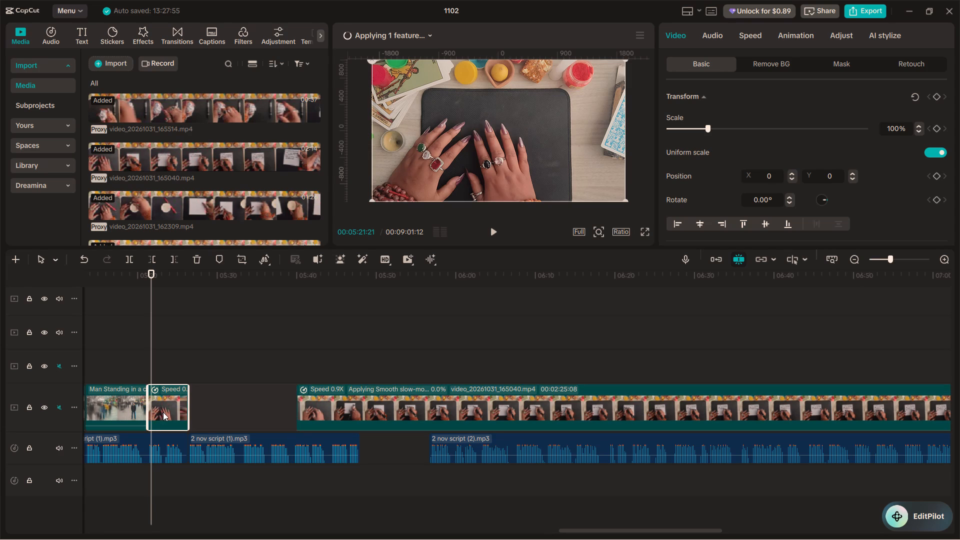
pyautogui.moveTo(164, 408); pyautogui.dragTo(265, 408)
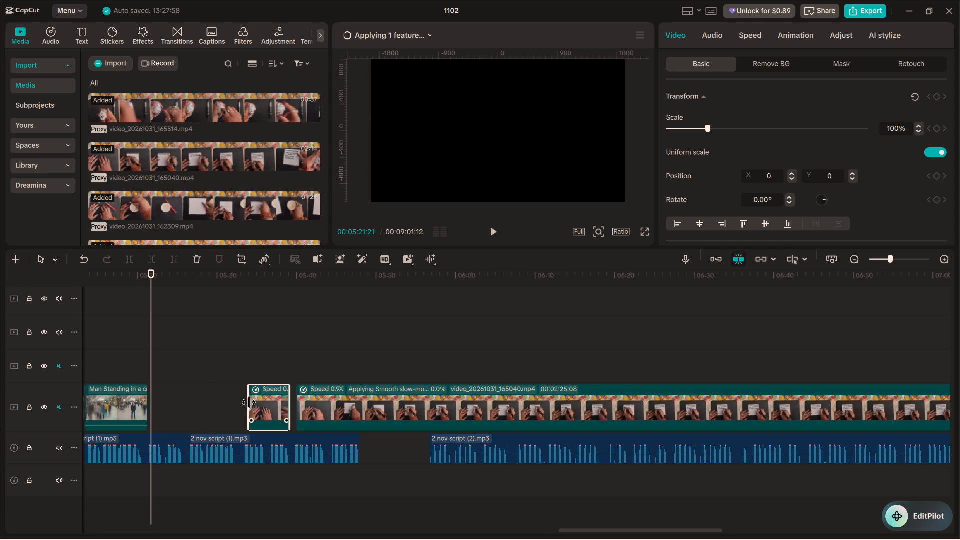
pyautogui.moveTo(248, 402); pyautogui.dragTo(241, 402)
pyautogui.moveTo(265, 402); pyautogui.dragTo(209, 402)
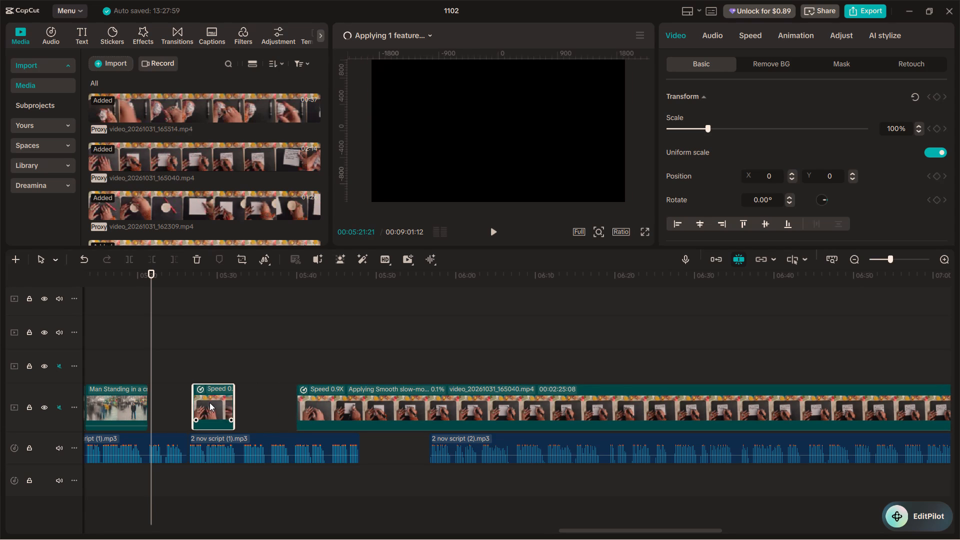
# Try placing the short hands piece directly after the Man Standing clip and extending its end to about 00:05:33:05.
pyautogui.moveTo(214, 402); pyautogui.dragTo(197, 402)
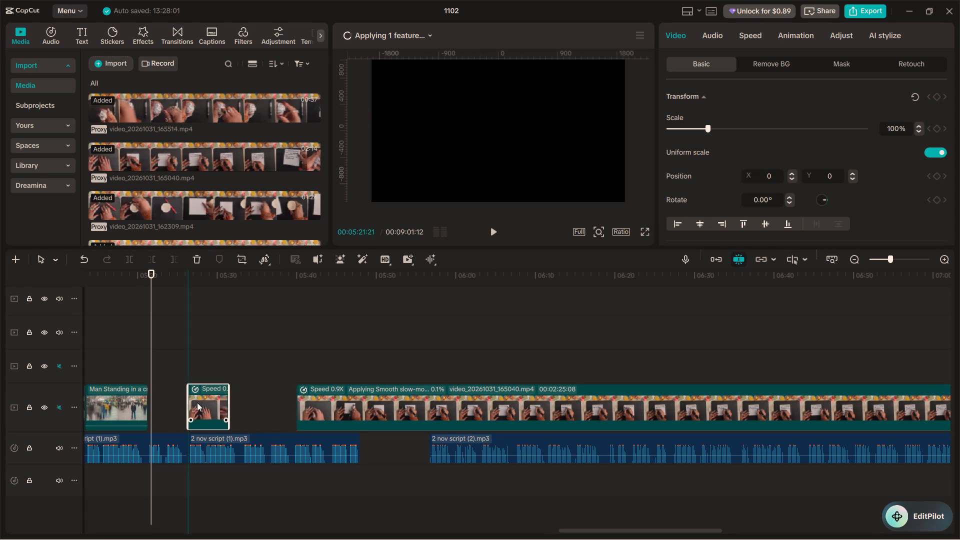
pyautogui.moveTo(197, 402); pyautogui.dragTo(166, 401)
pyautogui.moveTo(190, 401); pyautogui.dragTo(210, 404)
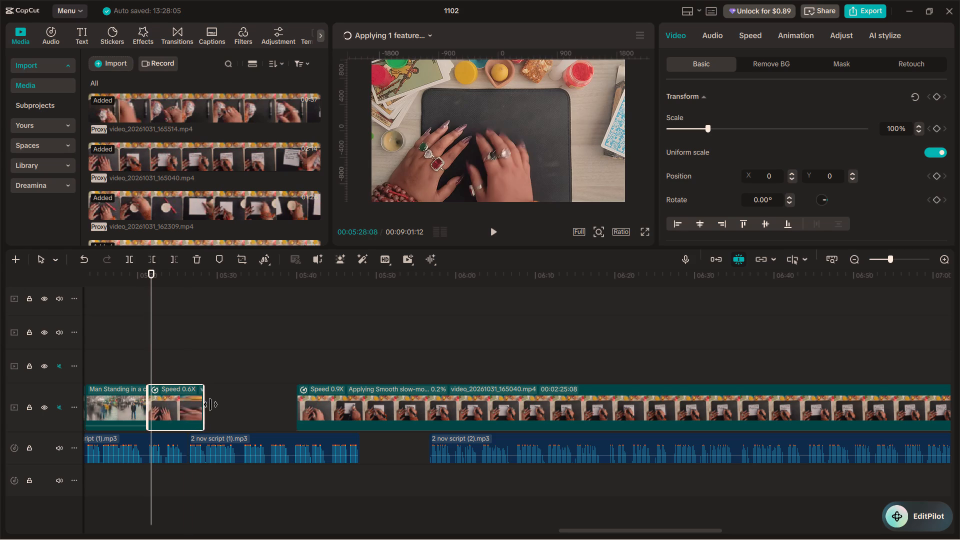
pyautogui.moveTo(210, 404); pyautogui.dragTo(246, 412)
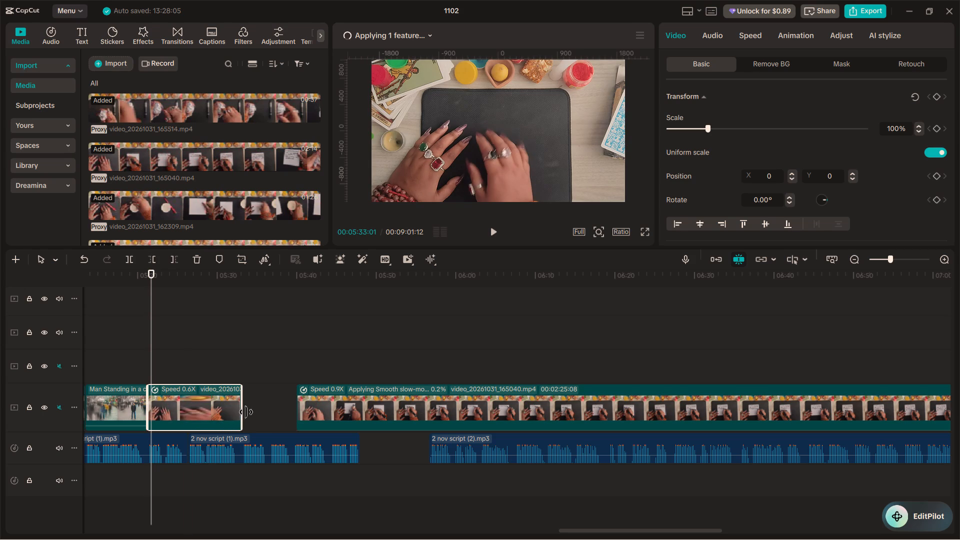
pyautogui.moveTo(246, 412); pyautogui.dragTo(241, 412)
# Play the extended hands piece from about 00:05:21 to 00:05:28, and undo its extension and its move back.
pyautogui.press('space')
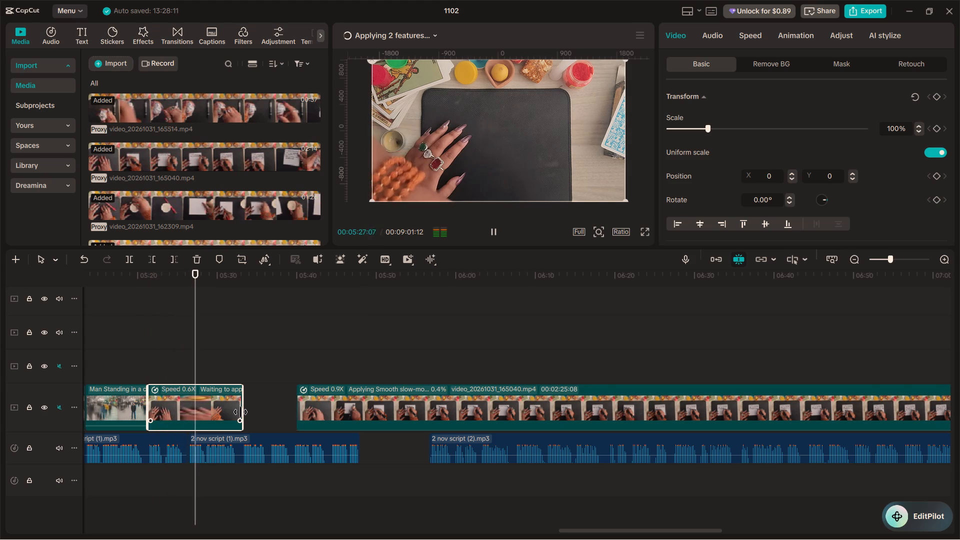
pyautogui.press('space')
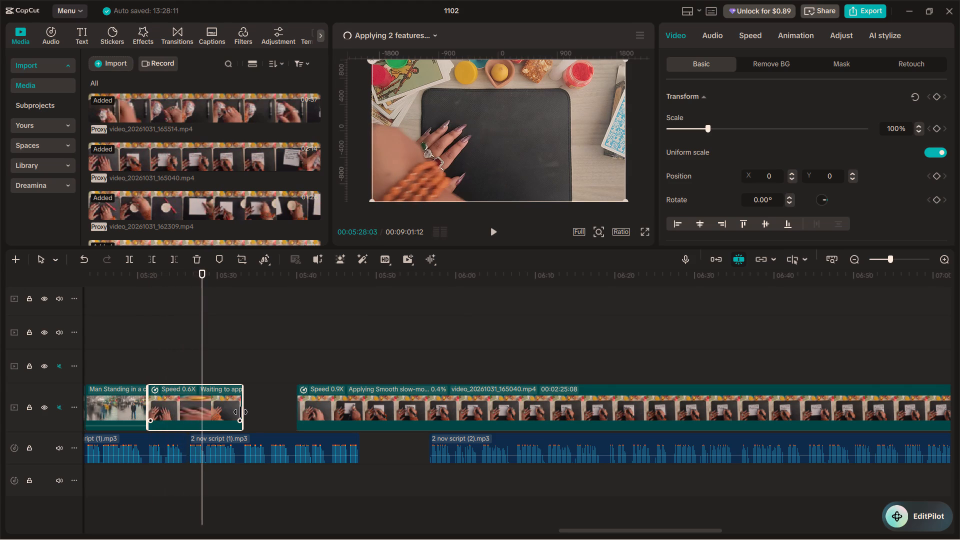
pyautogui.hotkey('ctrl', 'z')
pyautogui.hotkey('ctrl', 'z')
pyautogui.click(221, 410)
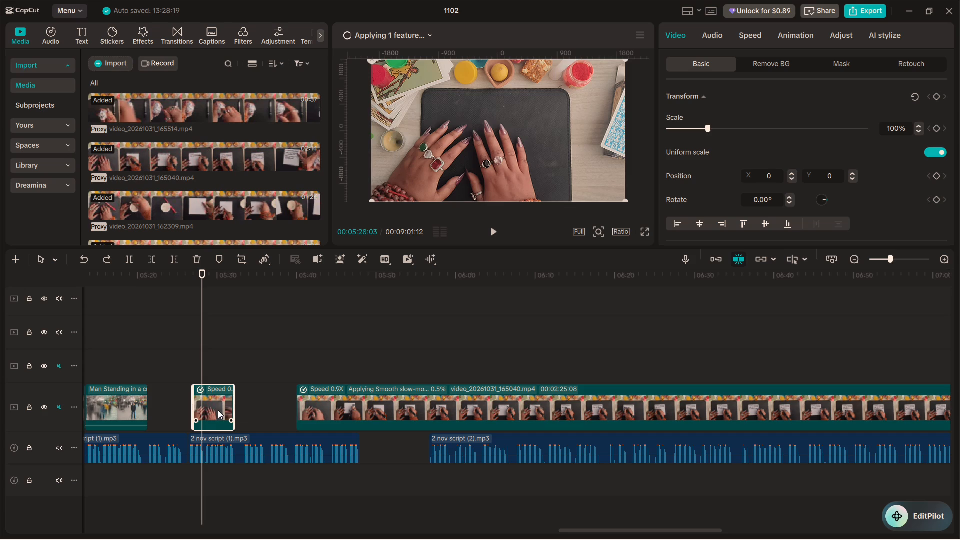
# Look over the whole timeline's video tracks and preview the hands footage near 00:00:21 and 00:01:01.
pyautogui.keyDown('alt'); pyautogui.scroll(5, 168, 382); pyautogui.keyUp('alt')
pyautogui.keyDown('alt'); pyautogui.scroll(-2, 168, 382); pyautogui.keyUp('alt')
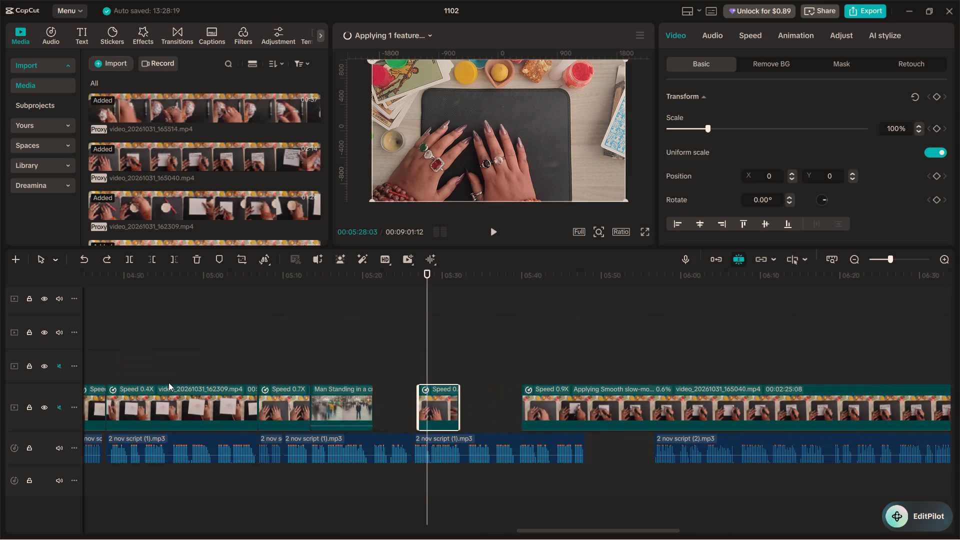
pyautogui.keyDown('alt'); pyautogui.scroll(1, 168, 382); pyautogui.keyUp('alt')
pyautogui.keyDown('ctrl'); pyautogui.scroll(-3, 168, 382); pyautogui.keyUp('ctrl')
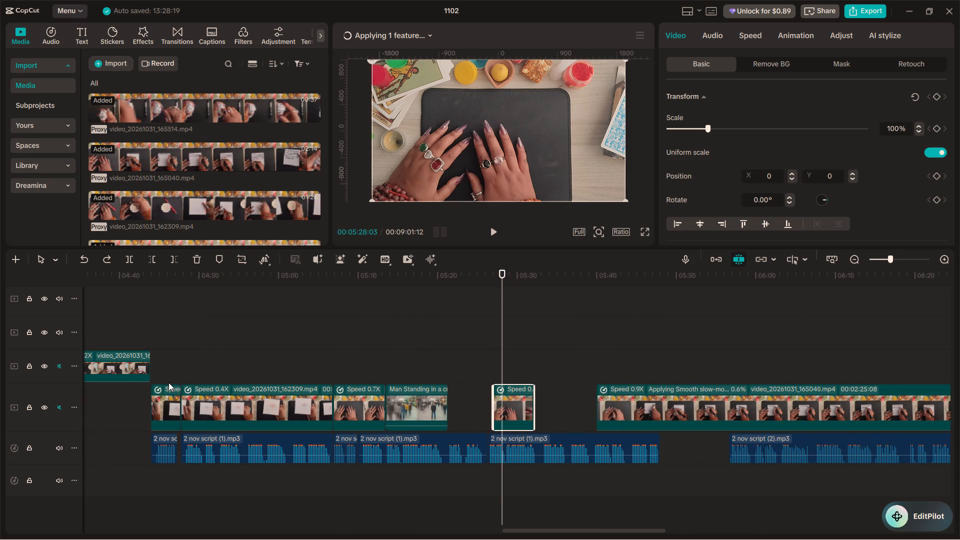
pyautogui.keyDown('ctrl'); pyautogui.scroll(-8, 168, 382); pyautogui.keyUp('ctrl')
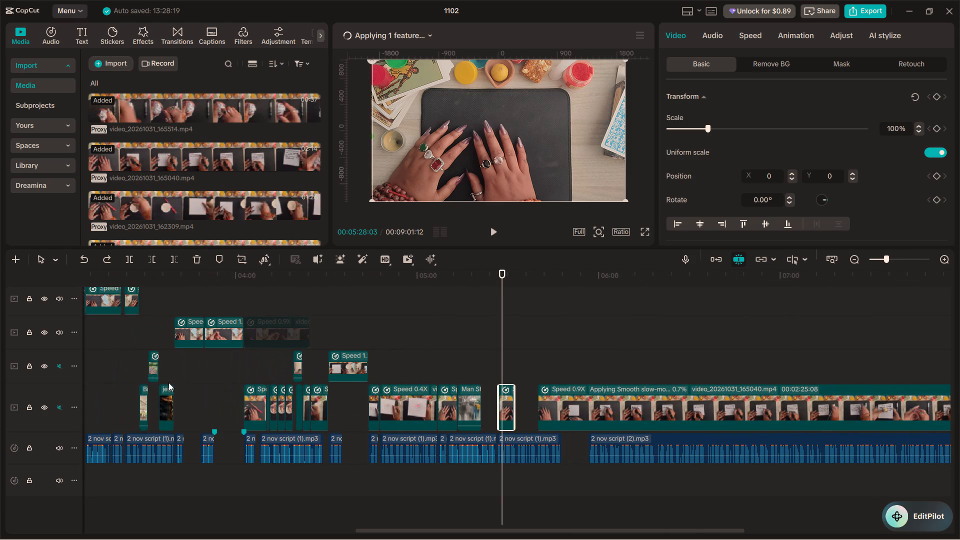
pyautogui.keyDown('ctrl'); pyautogui.scroll(-1, 168, 382); pyautogui.keyUp('ctrl')
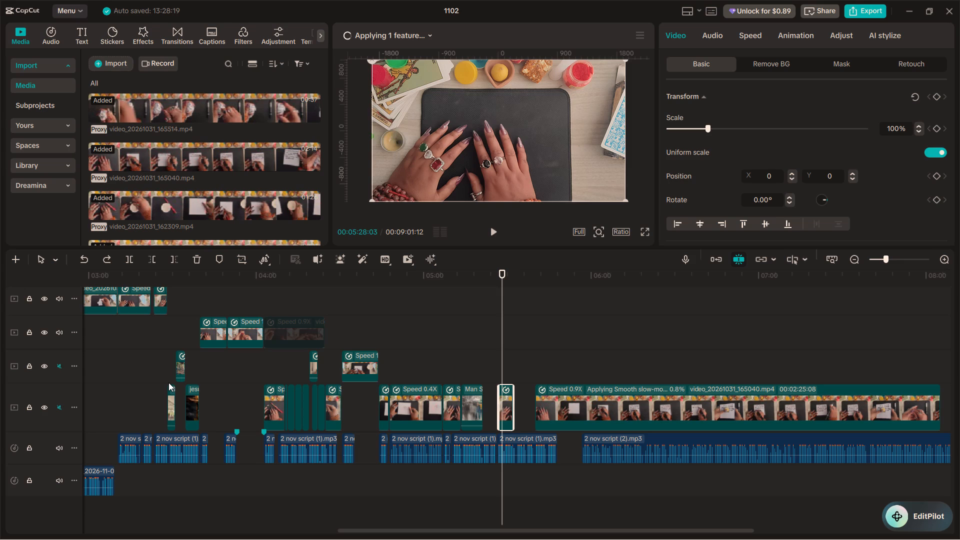
pyautogui.keyDown('ctrl'); pyautogui.scroll(-2, 129, 357); pyautogui.keyUp('ctrl')
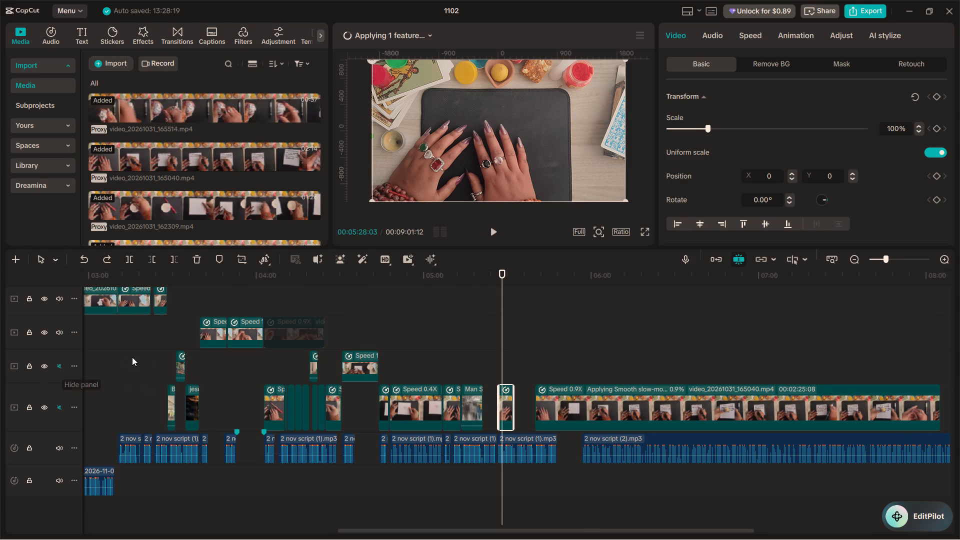
pyautogui.keyDown('ctrl'); pyautogui.scroll(-2, 132, 357); pyautogui.keyUp('ctrl')
pyautogui.click(113, 365)
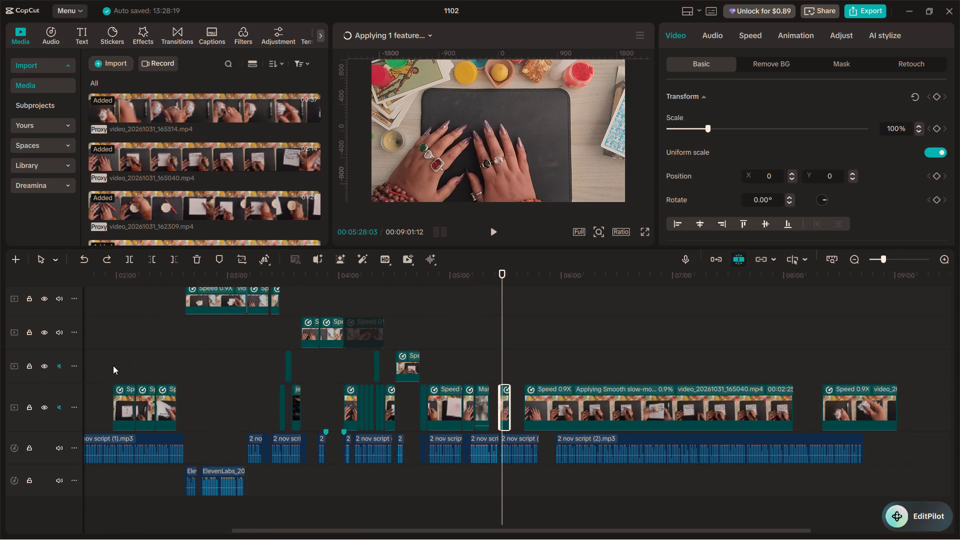
pyautogui.keyDown('alt'); pyautogui.scroll(4, 113, 365); pyautogui.keyUp('alt')
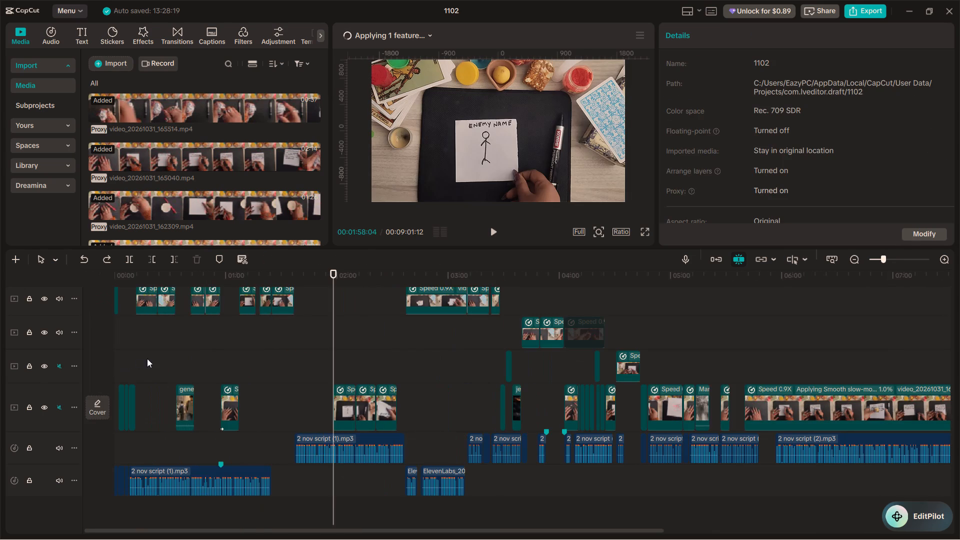
pyautogui.click(153, 357)
pyautogui.keyDown('alt'); pyautogui.scroll(2, 176, 352); pyautogui.keyUp('alt')
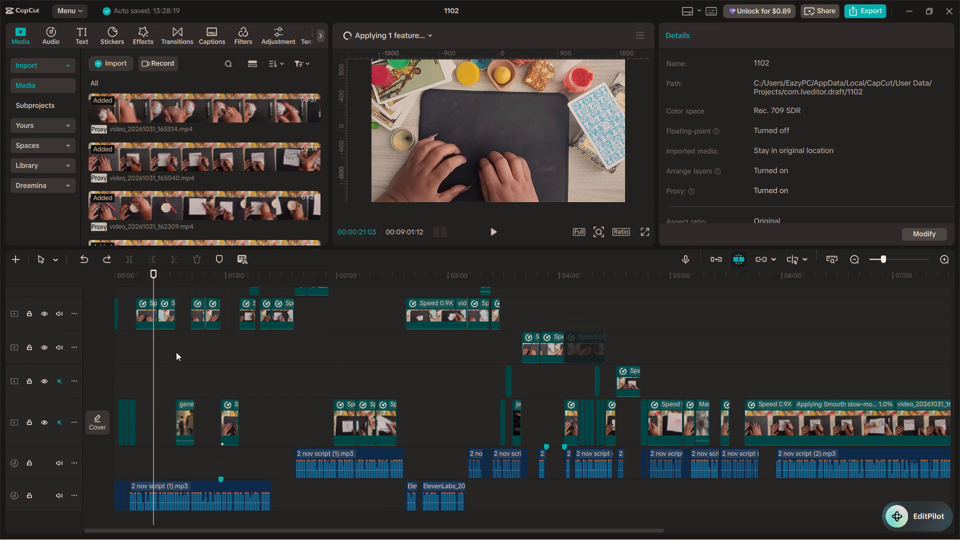
pyautogui.scroll(6, 176, 352)
pyautogui.scroll(-1, 163, 348)
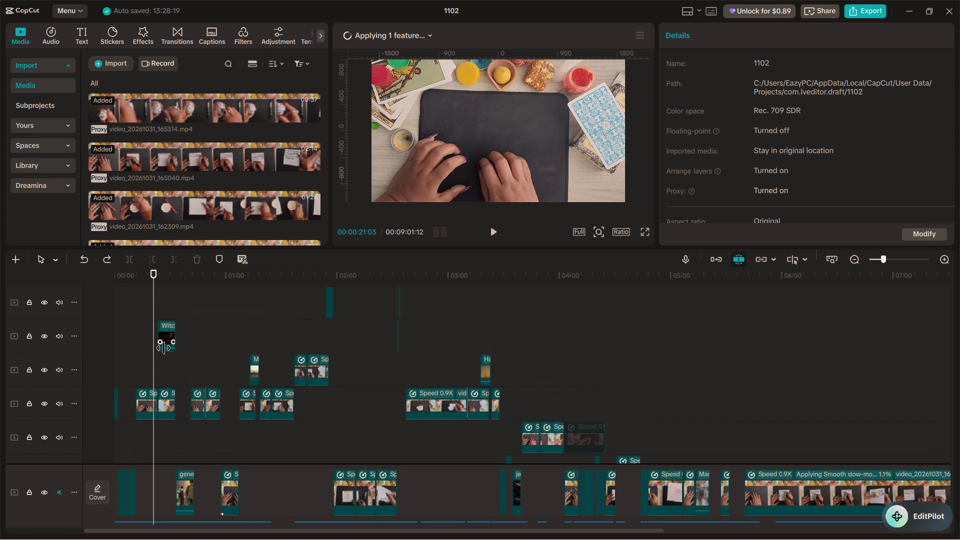
pyautogui.scroll(-1, 163, 348)
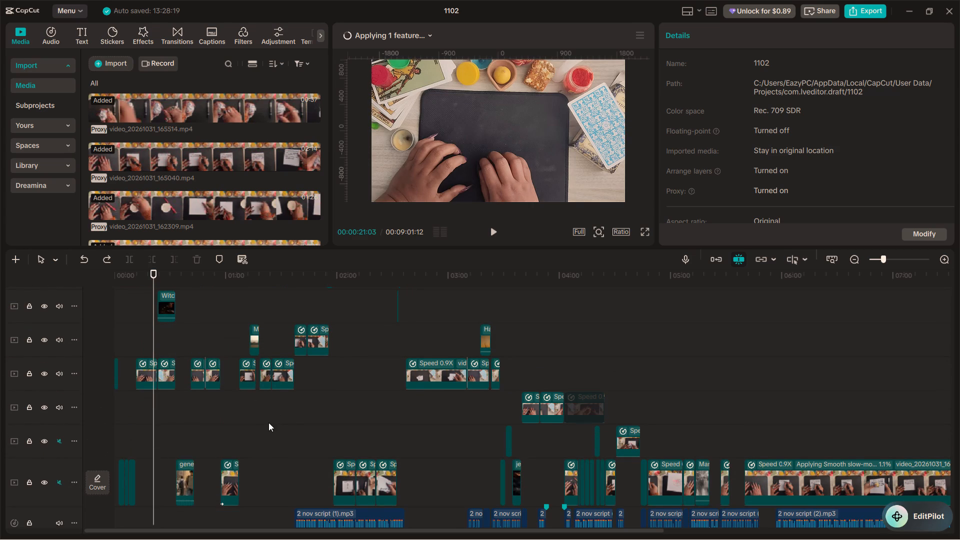
pyautogui.click(229, 421)
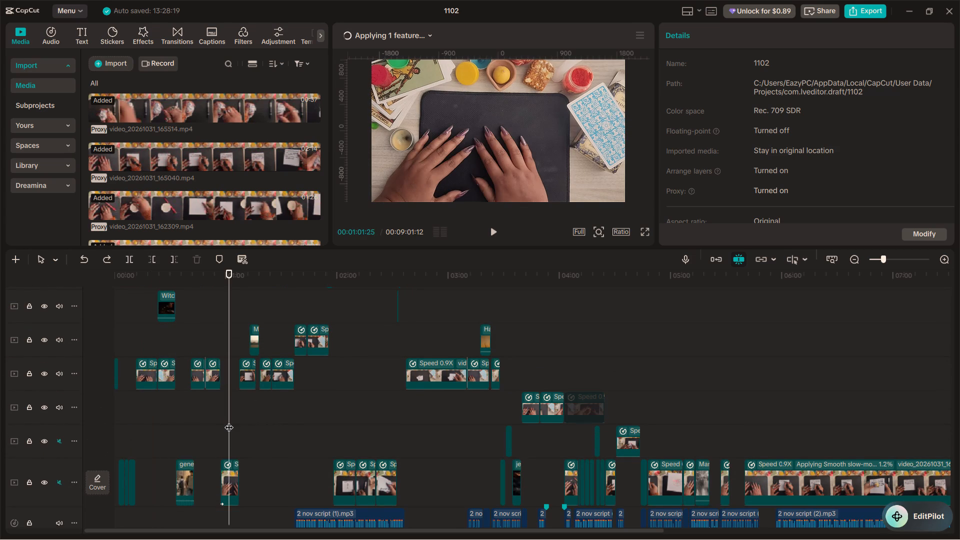
# Sample playback of the earlier clips between about 00:01:01 and 00:02:00 to examine their footage.
pyautogui.press('space')
pyautogui.click(248, 411)
pyautogui.press('space')
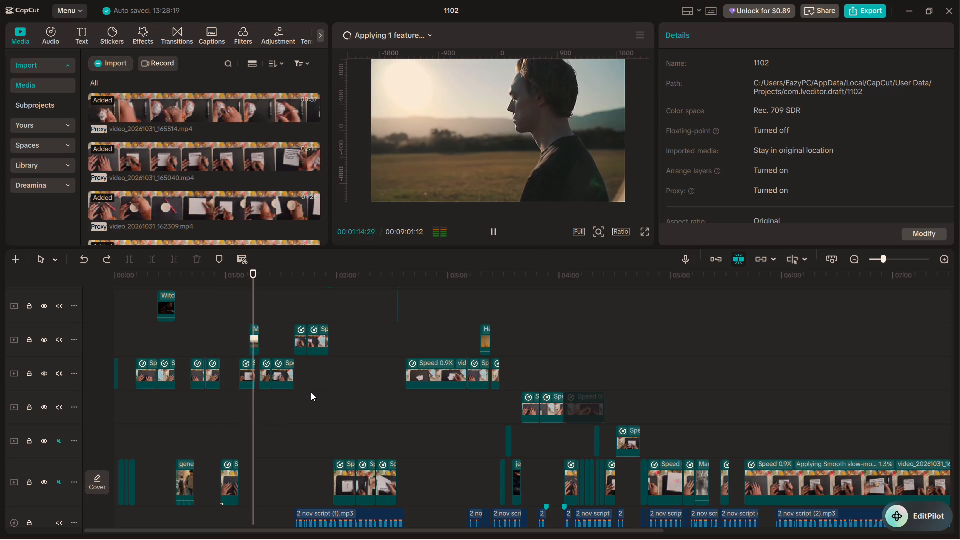
pyautogui.click(298, 381)
pyautogui.press('space')
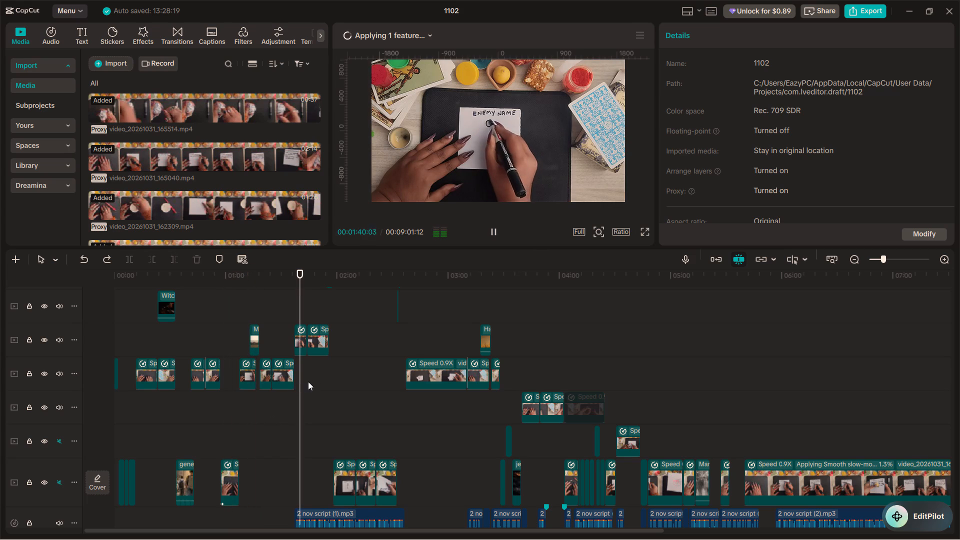
pyautogui.click(313, 382)
pyautogui.press('space')
pyautogui.scroll(-2, 343, 404)
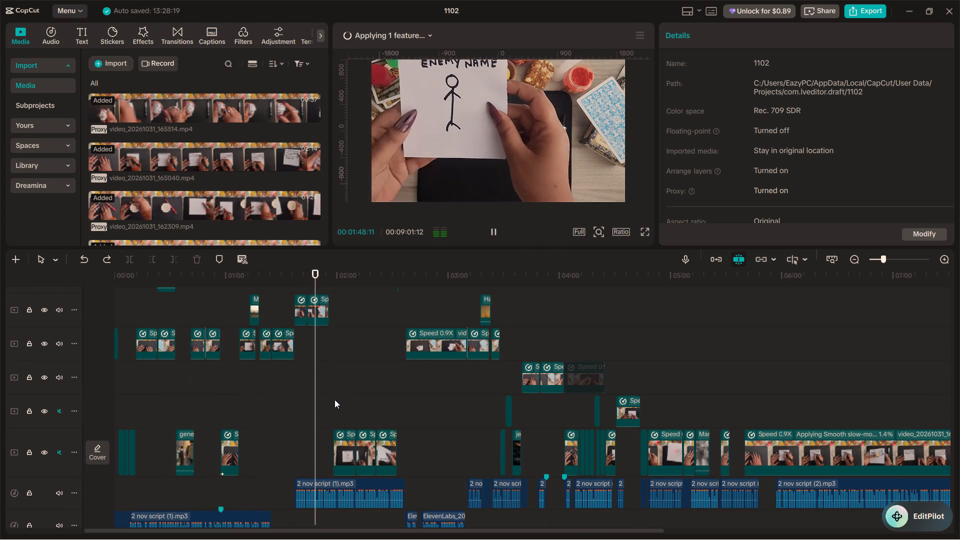
pyautogui.click(334, 399)
pyautogui.press('space')
# Sample playback of the clips between about 00:02:51 and 00:03:41 to find reusable hands footage, checking the piece near 00:03:12.
pyautogui.scroll(4, 359, 395)
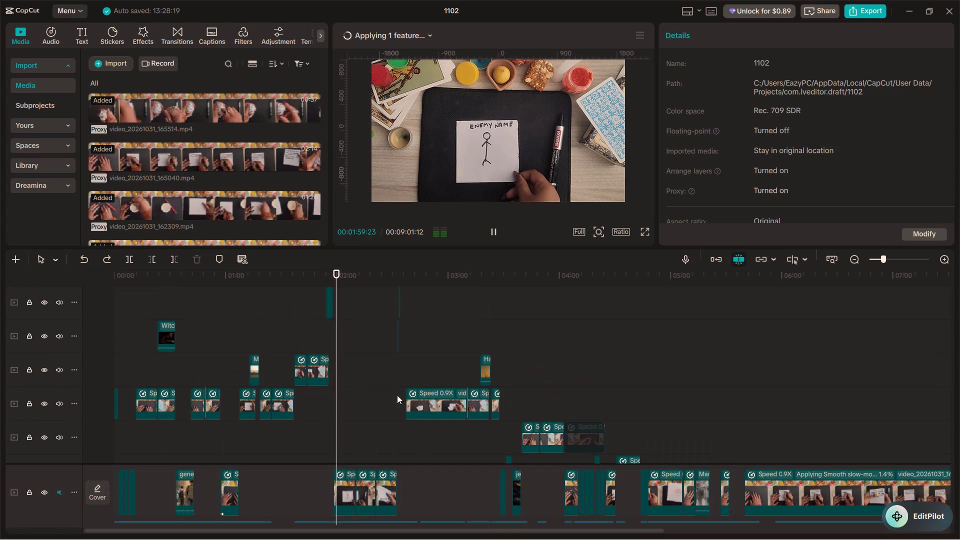
pyautogui.scroll(-4, 402, 395)
pyautogui.click(524, 406)
pyautogui.press('space')
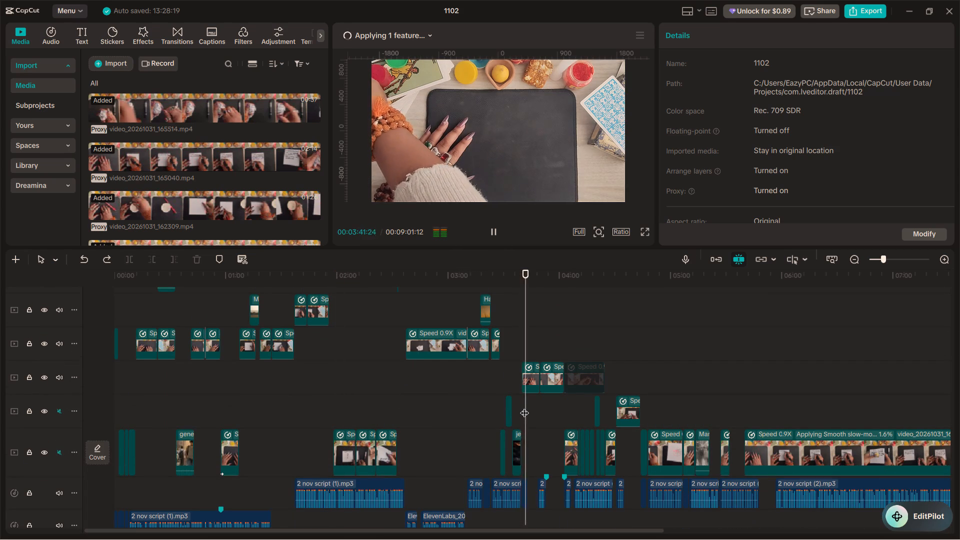
pyautogui.click(501, 387)
pyautogui.press('space')
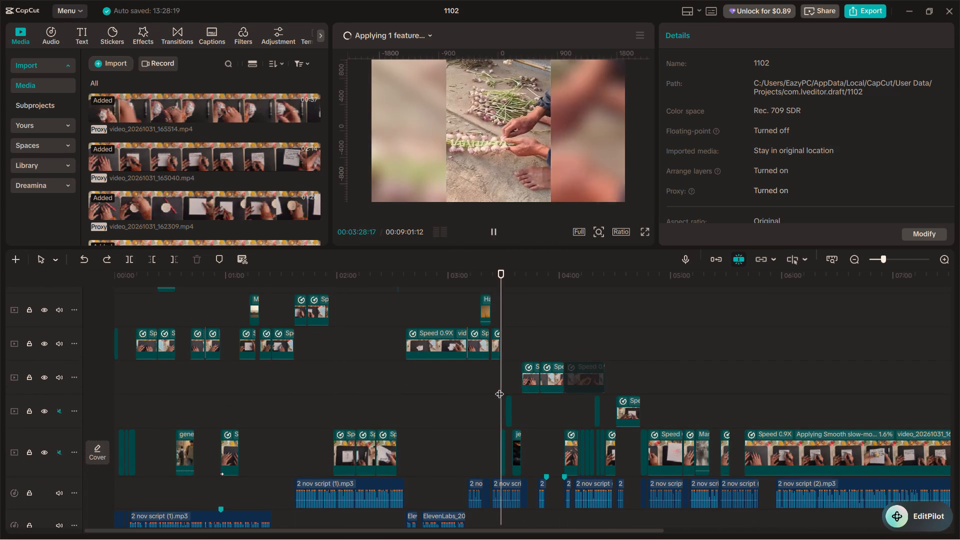
pyautogui.scroll(2, 499, 387)
pyautogui.click(476, 426)
pyautogui.press('space')
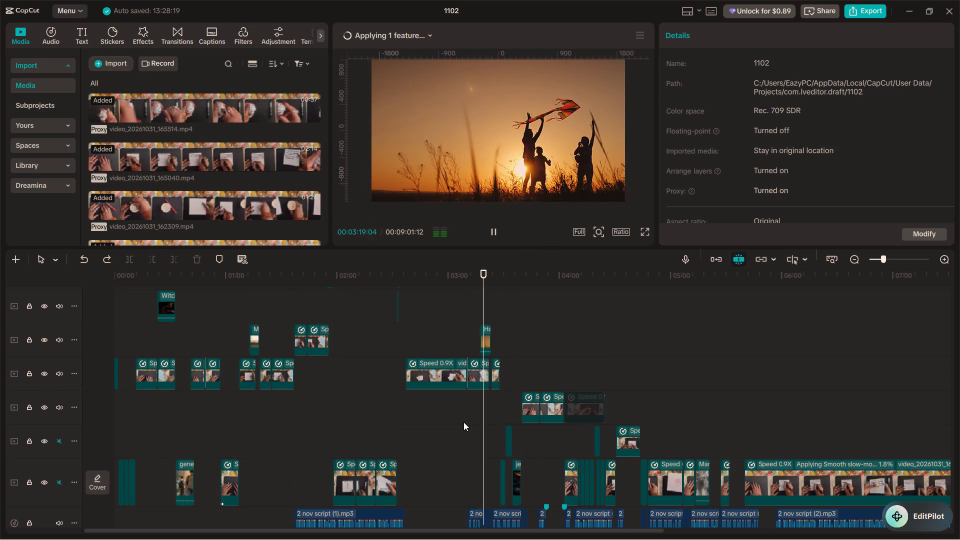
pyautogui.click(463, 422)
pyautogui.click(431, 421)
pyautogui.press('space')
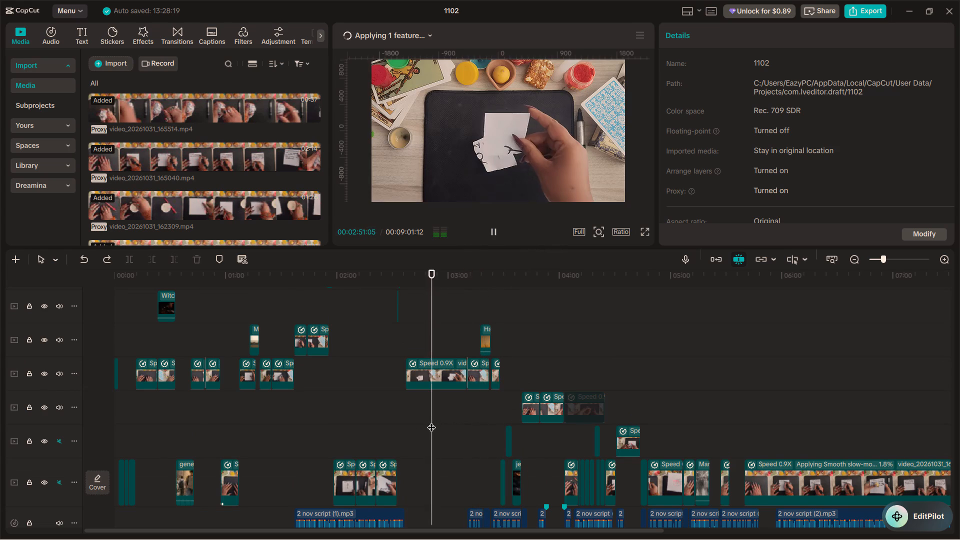
pyautogui.click(471, 409)
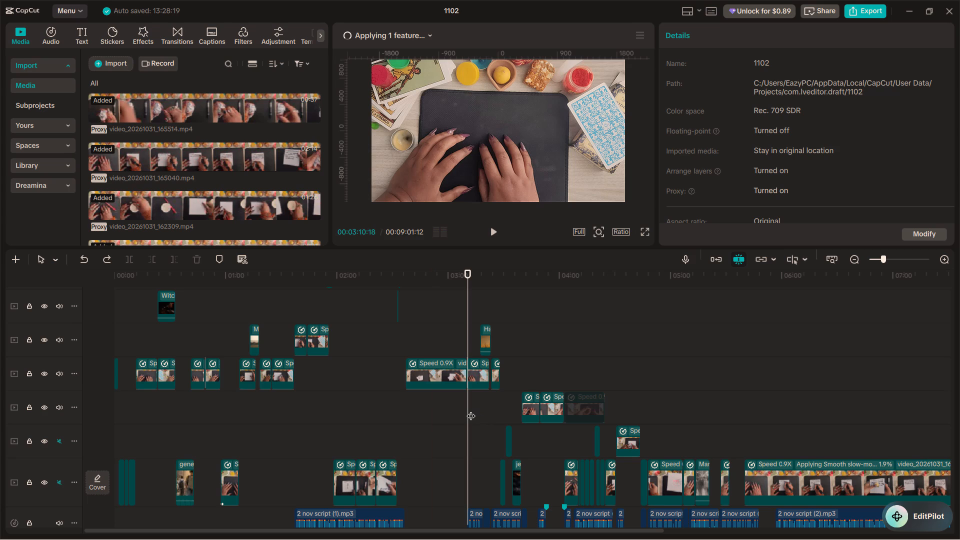
pyautogui.click(471, 409)
pyautogui.click(471, 409)
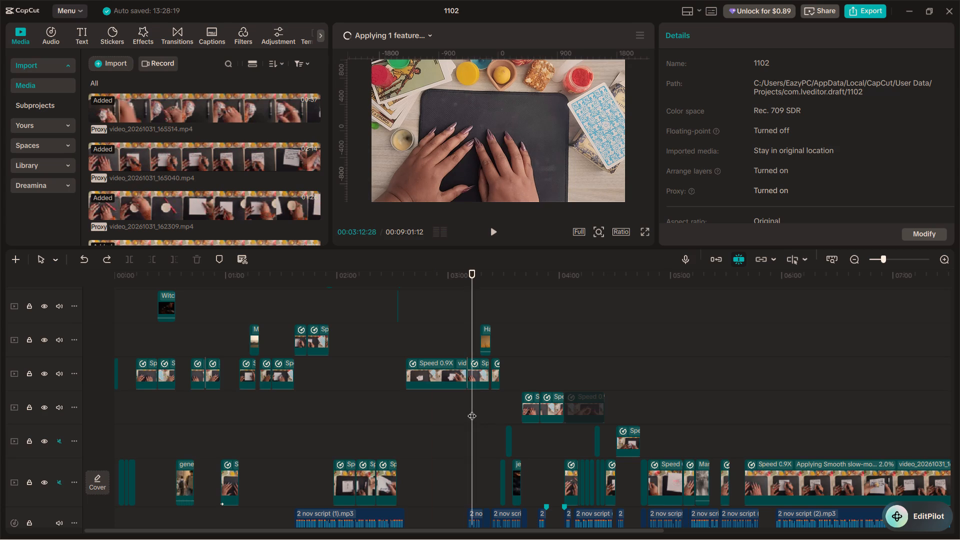
# Copy the hands clip near 00:03:12 onto the track above the main track, over the short hands piece at about 00:05:27.
pyautogui.keyDown('ctrl'); pyautogui.scroll(-2, 472, 409); pyautogui.keyUp('ctrl')
pyautogui.keyDown('ctrl'); pyautogui.scroll(3, 472, 409); pyautogui.keyUp('ctrl')
pyautogui.keyDown('alt'); pyautogui.scroll(-3, 472, 409); pyautogui.keyUp('alt')
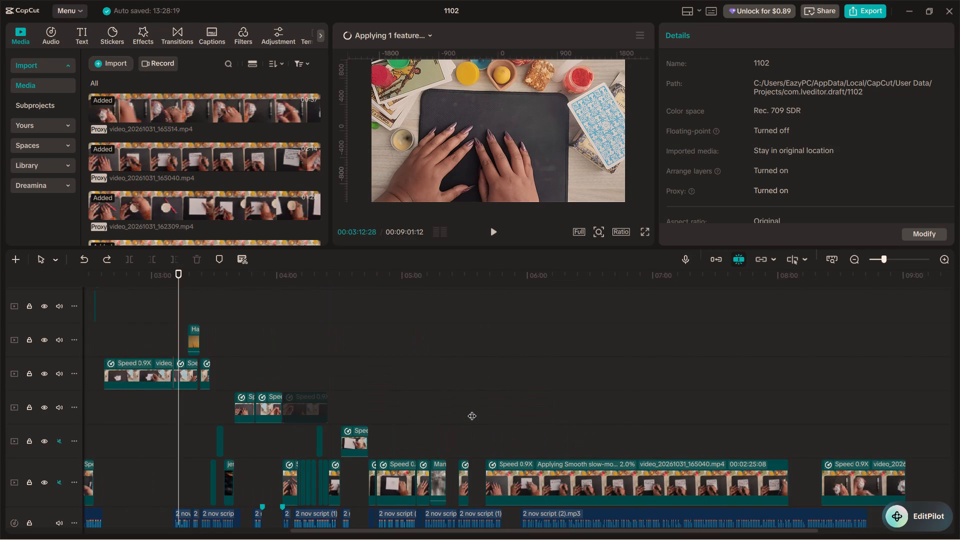
pyautogui.keyDown('alt'); pyautogui.scroll(-4, 576, 410); pyautogui.keyUp('alt')
pyautogui.keyDown('alt'); pyautogui.scroll(3, 576, 410); pyautogui.keyUp('alt')
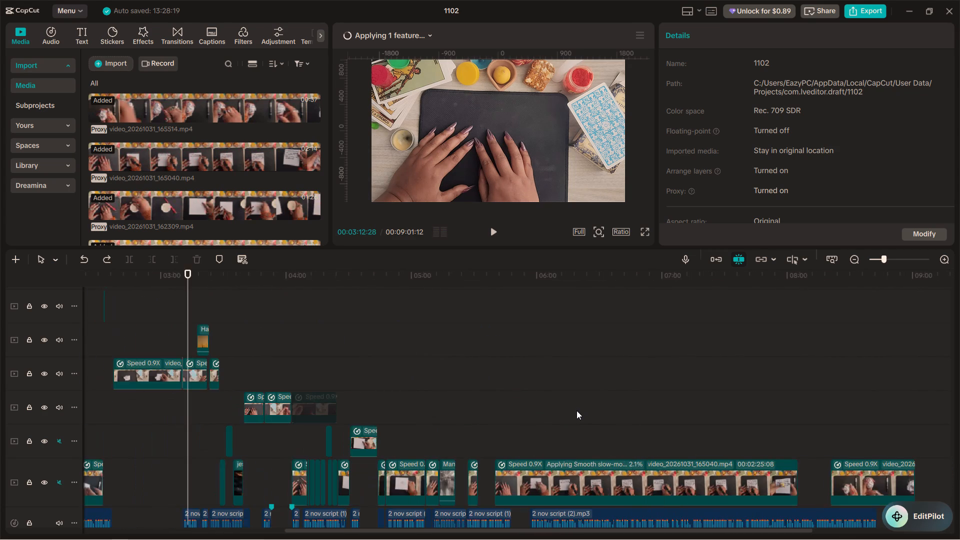
pyautogui.keyDown('alt'); pyautogui.scroll(1, 576, 410); pyautogui.keyUp('alt')
pyautogui.keyDown('alt'); pyautogui.moveTo(270, 375); pyautogui.dragTo(300, 381); pyautogui.keyUp('alt')
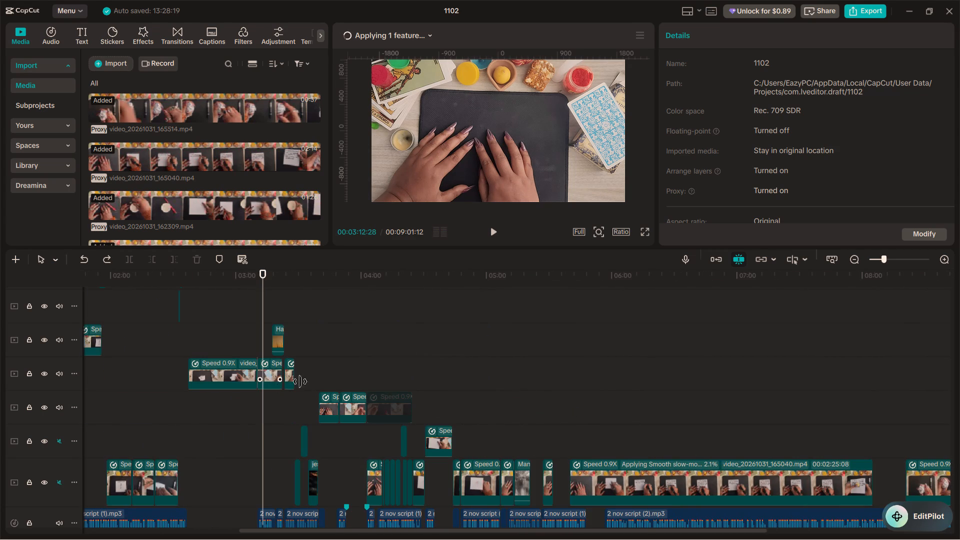
pyautogui.keyDown('alt'); pyautogui.moveTo(300, 381); pyautogui.dragTo(542, 438); pyautogui.keyUp('alt')
# Replace the short hands piece after the Man Standing clip on the main track with the copied hands clip.
pyautogui.click(541, 472)
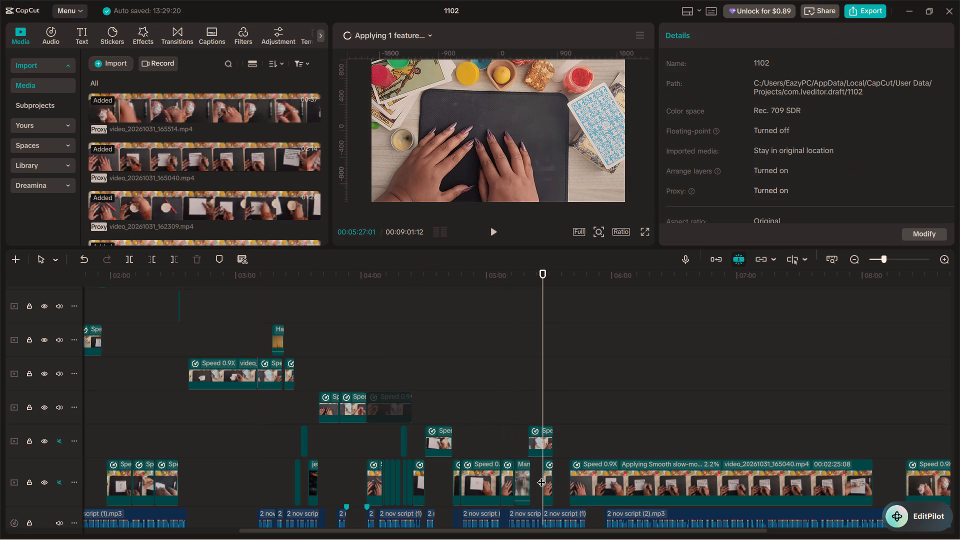
pyautogui.click(547, 481)
pyautogui.press('BackSpace')
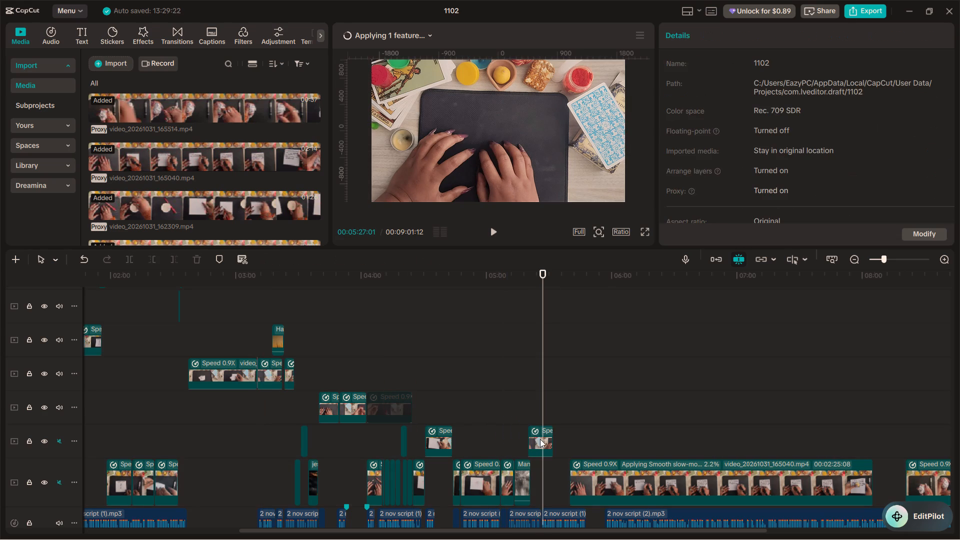
pyautogui.moveTo(540, 439); pyautogui.dragTo(540, 482)
# Play from the Man Standing clip at about 00:05:17 through the placed hands clip and into the gap after it.
pyautogui.click(523, 440)
pyautogui.press('space')
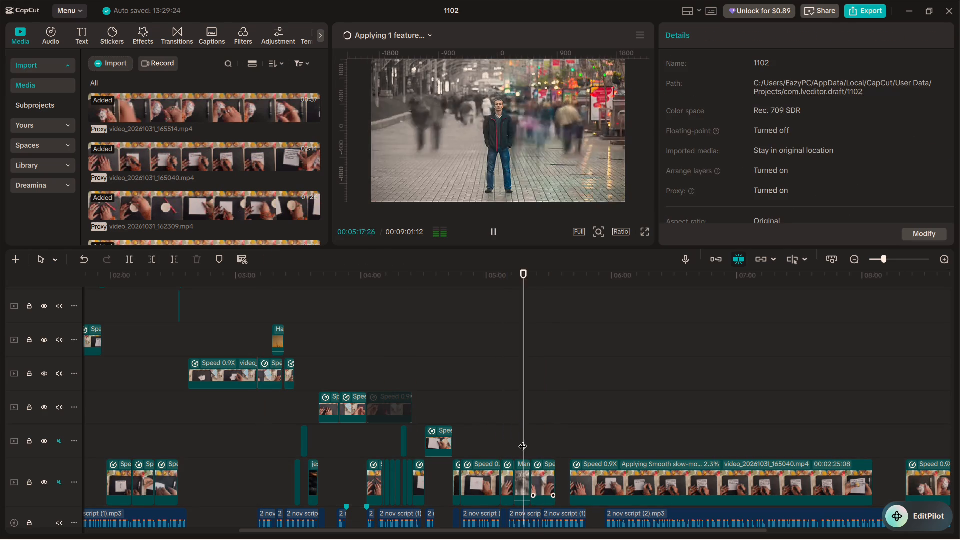
pyautogui.keyDown('ctrl'); pyautogui.scroll(14, 523, 440); pyautogui.keyUp('ctrl')
pyautogui.keyDown('alt'); pyautogui.scroll(-5, 523, 440); pyautogui.keyUp('alt')
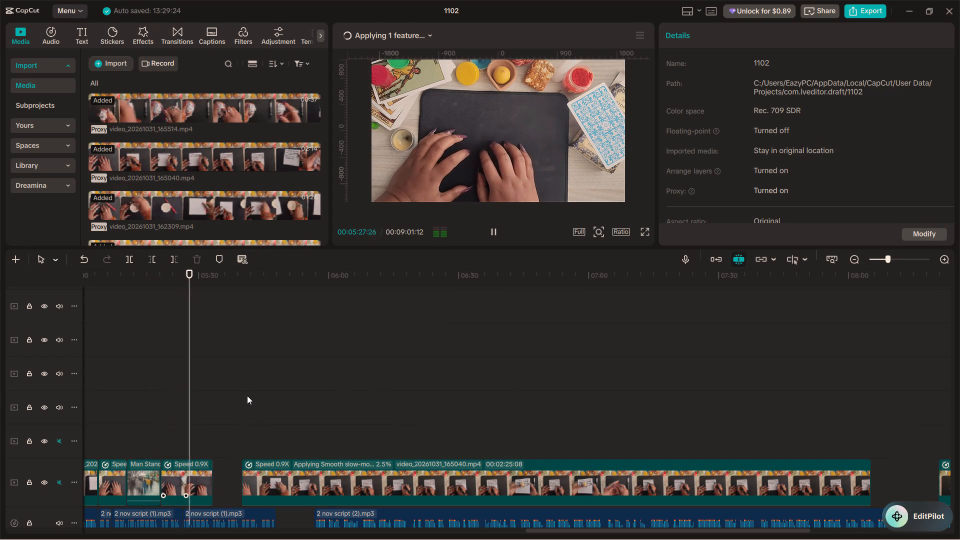
pyautogui.keyDown('ctrl'); pyautogui.scroll(-4, 247, 395); pyautogui.keyUp('ctrl')
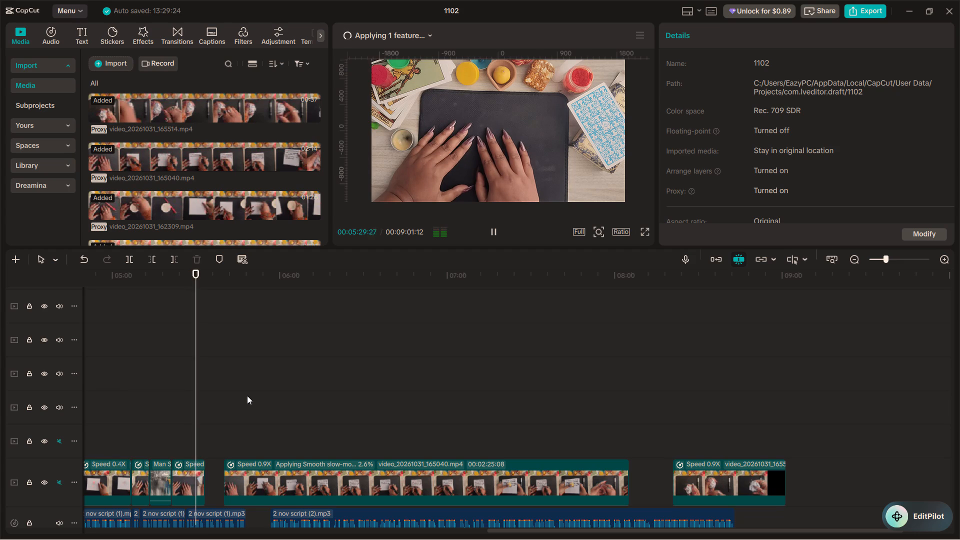
pyautogui.keyDown('ctrl'); pyautogui.scroll(14, 201, 440); pyautogui.keyUp('ctrl')
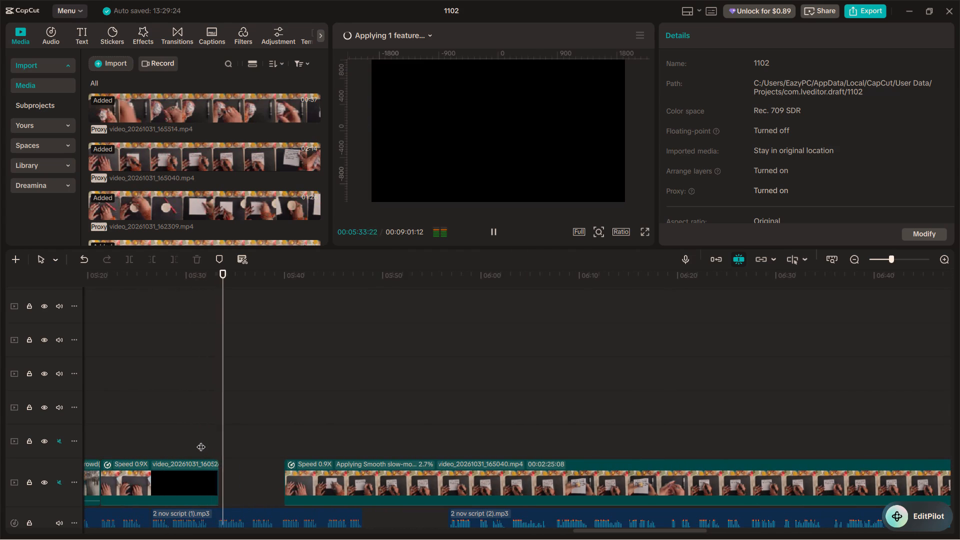
pyautogui.press('space')
pyautogui.keyDown('ctrl'); pyautogui.scroll(6, 201, 440); pyautogui.keyUp('ctrl')
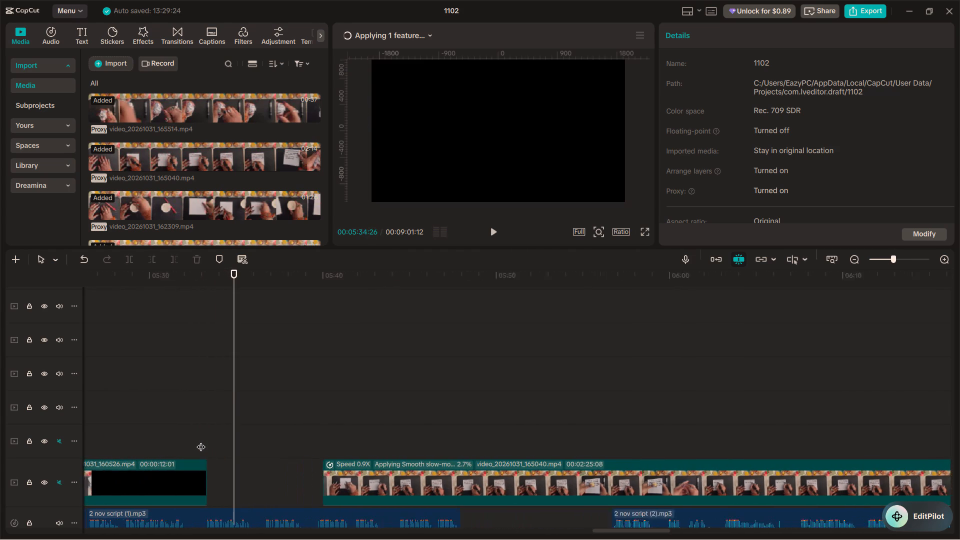
pyautogui.keyDown('ctrl'); pyautogui.scroll(-9, 201, 440); pyautogui.keyUp('ctrl')
# Replay the placed hands clip between about 00:05:22 and 00:05:28 to examine the hand movement.
pyautogui.click(195, 468)
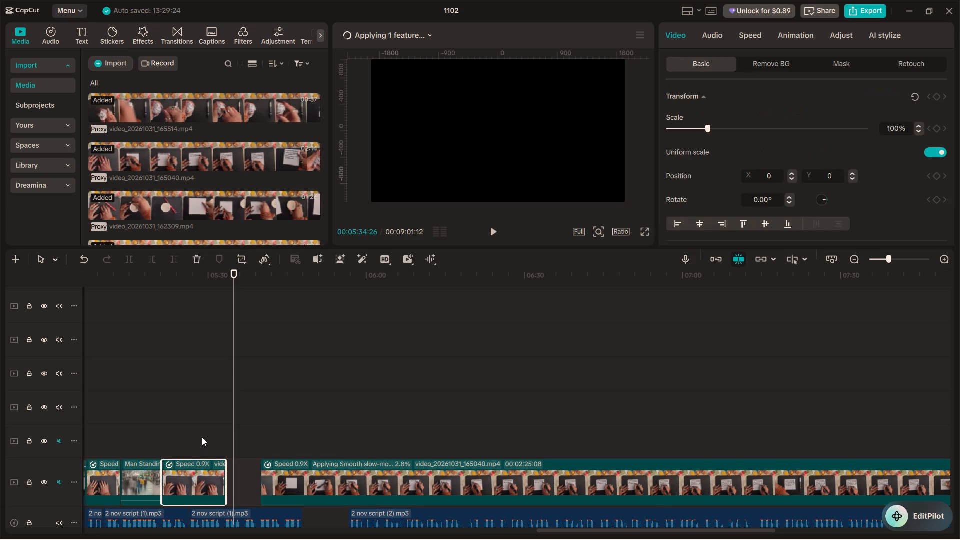
pyautogui.click(194, 431)
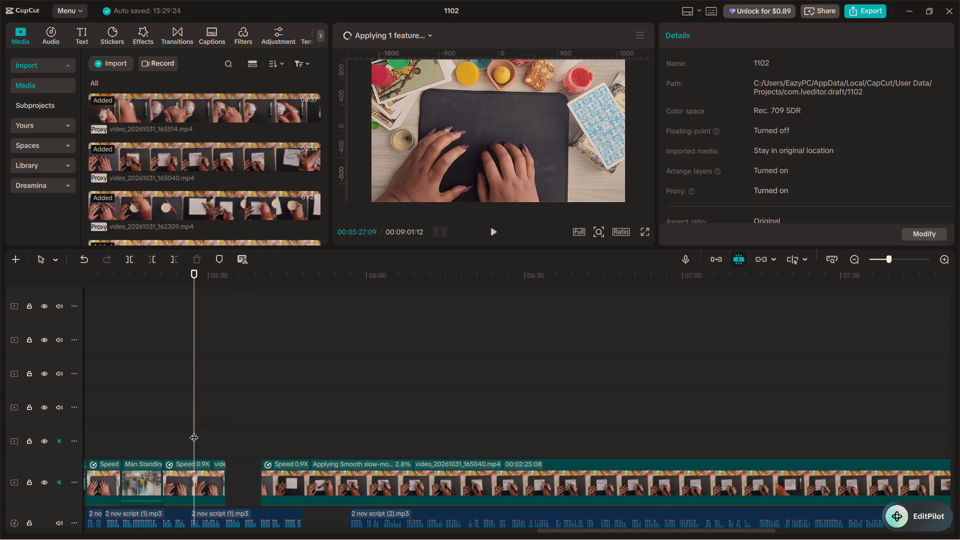
pyautogui.moveTo(194, 431); pyautogui.dragTo(190, 428)
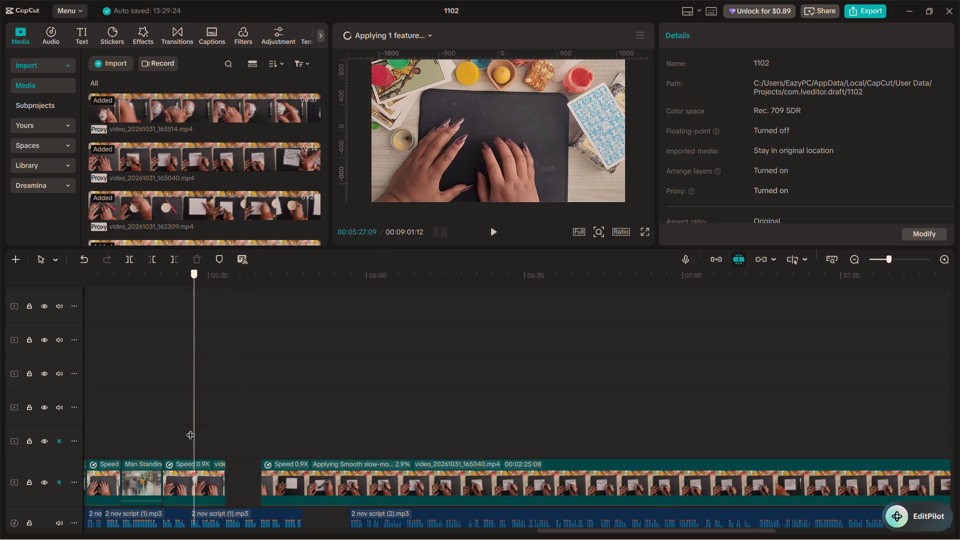
pyautogui.moveTo(190, 428); pyautogui.dragTo(188, 427)
pyautogui.press('space')
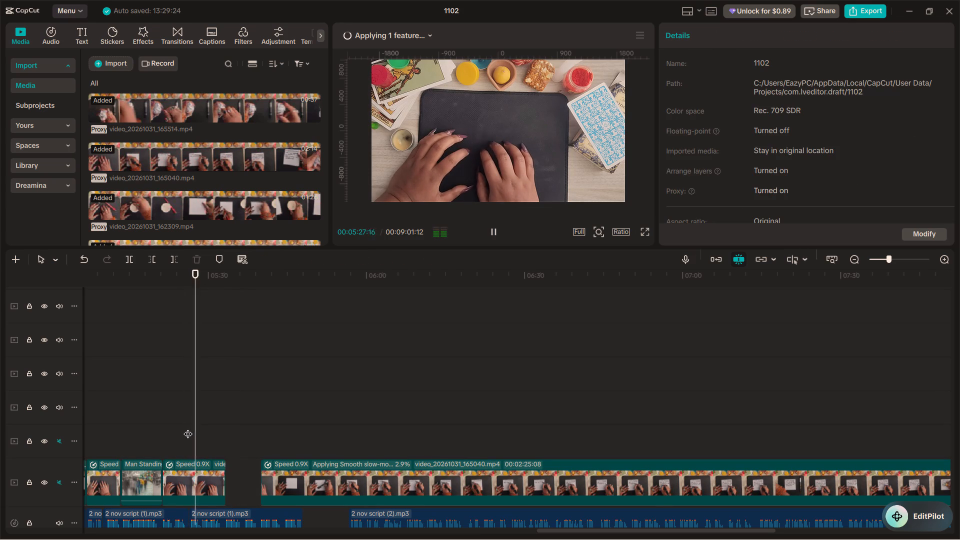
pyautogui.press('space')
pyautogui.click(169, 422)
pyautogui.press('space')
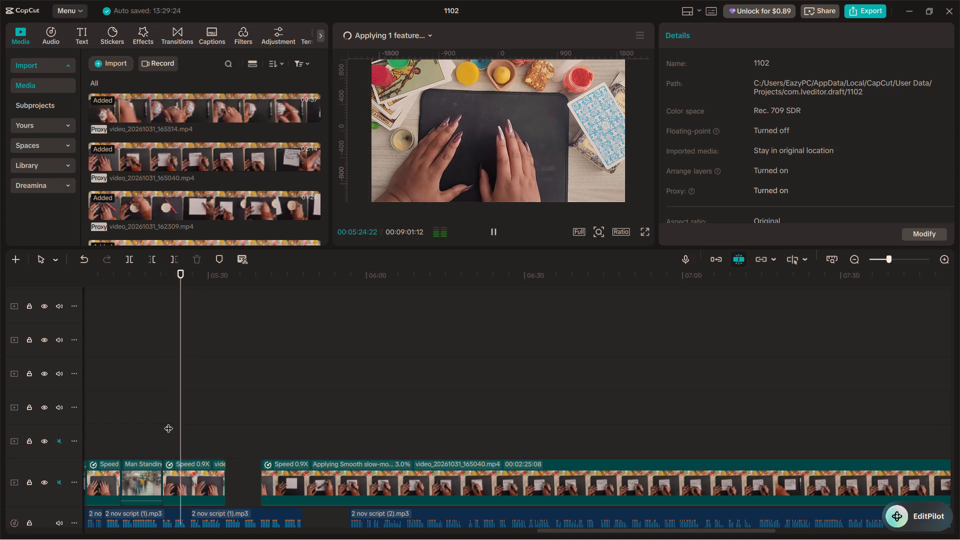
pyautogui.press('space')
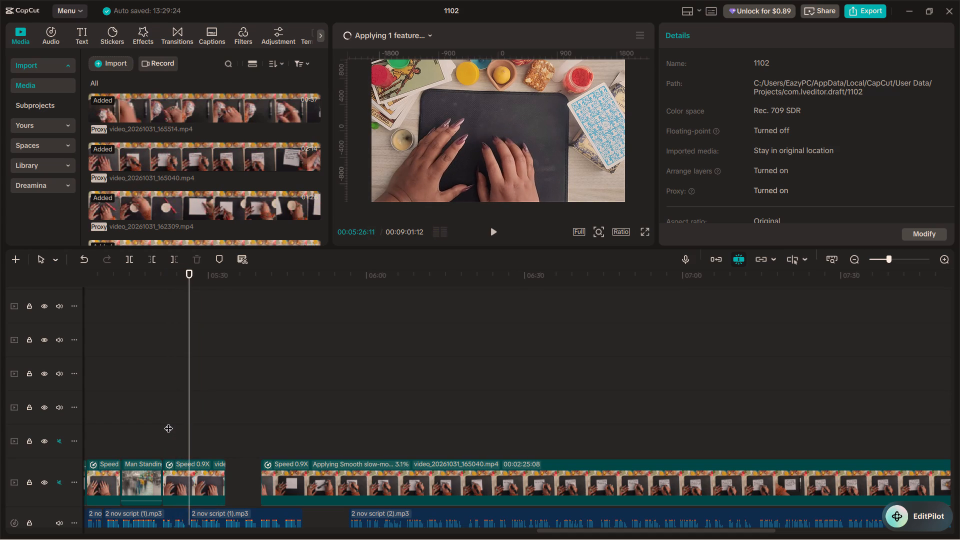
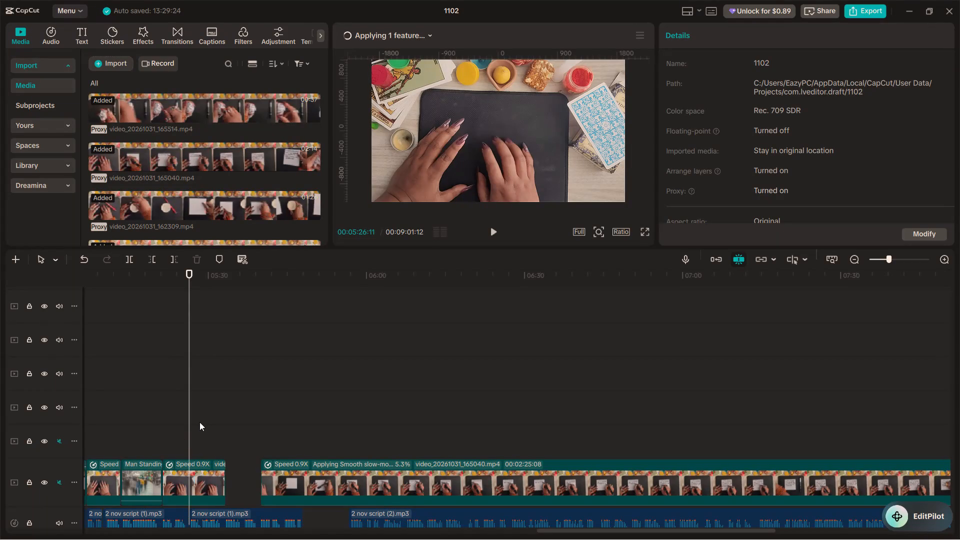
# Replay the placed hands clip between about 00:05:26 and 00:05:28 to check it against the voiceover.
pyautogui.press('space')
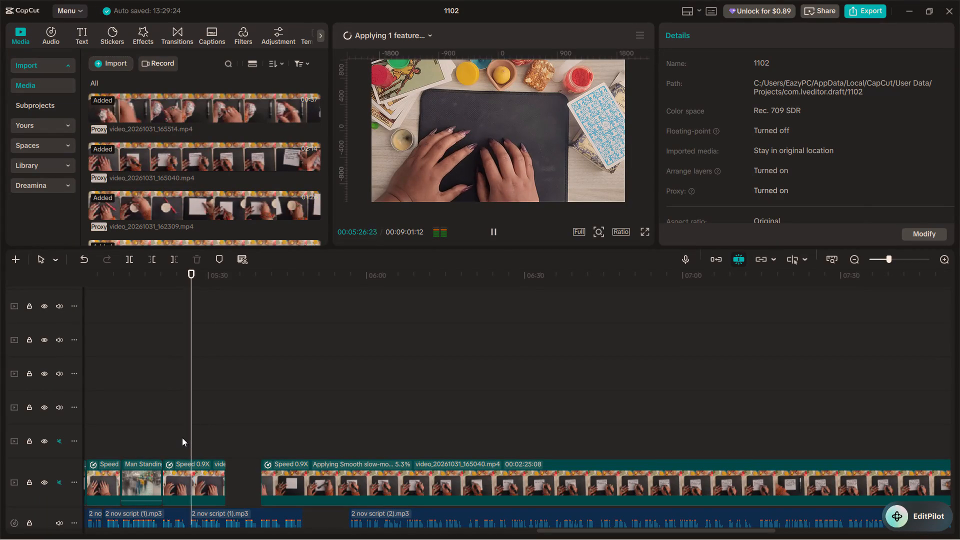
pyautogui.press('space')
pyautogui.keyDown('ctrl'); pyautogui.scroll(4, 193, 440); pyautogui.keyUp('ctrl')
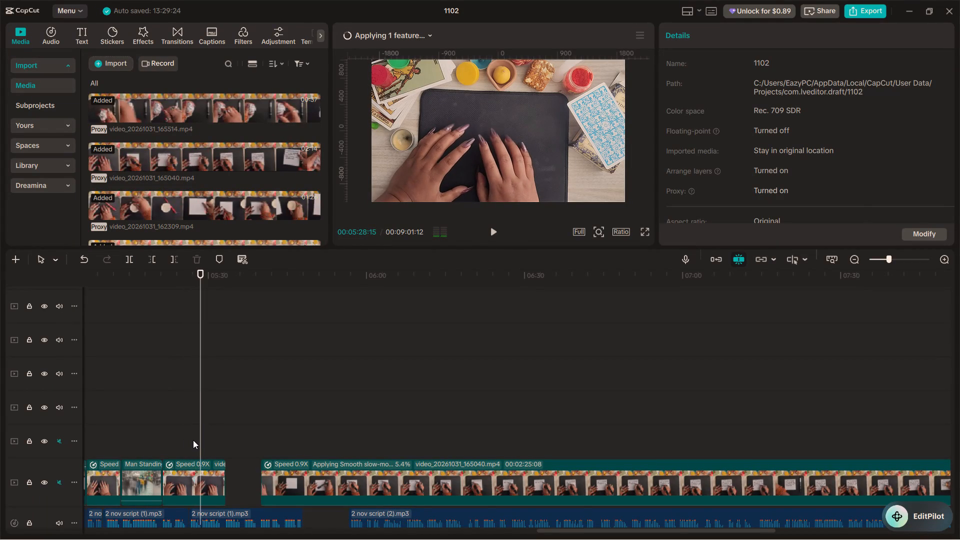
pyautogui.keyDown('ctrl'); pyautogui.scroll(6, 193, 440); pyautogui.keyUp('ctrl')
pyautogui.moveTo(200, 441); pyautogui.dragTo(195, 441)
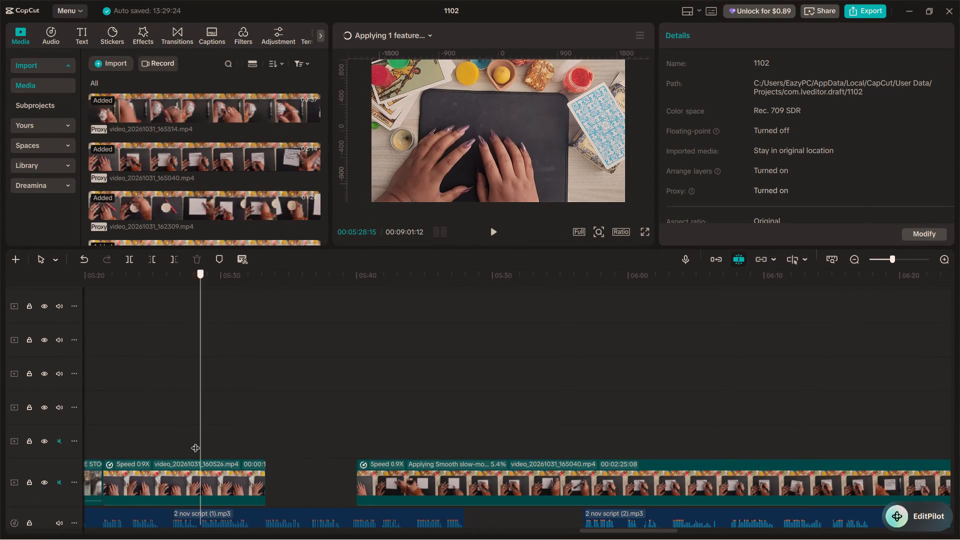
pyautogui.moveTo(195, 441); pyautogui.dragTo(173, 430)
pyautogui.press('space')
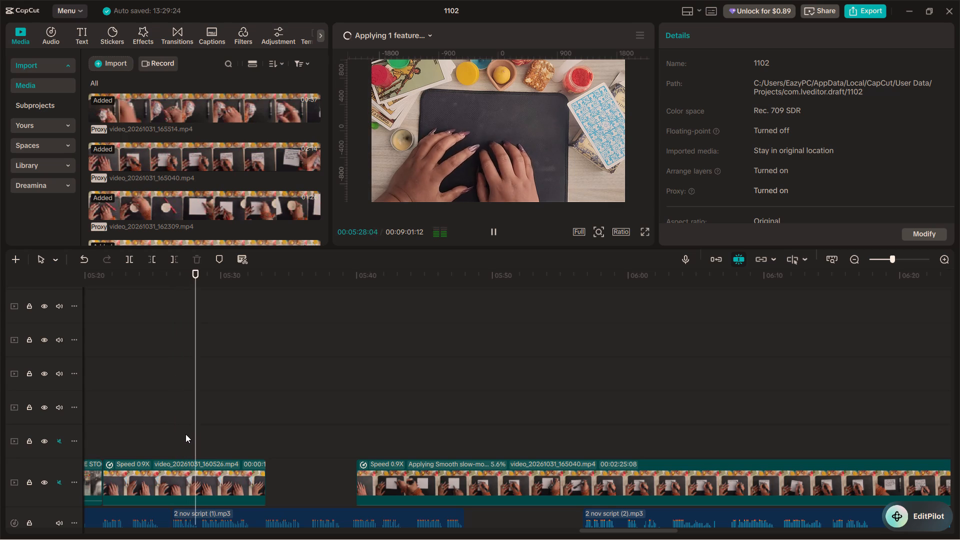
pyautogui.press('space')
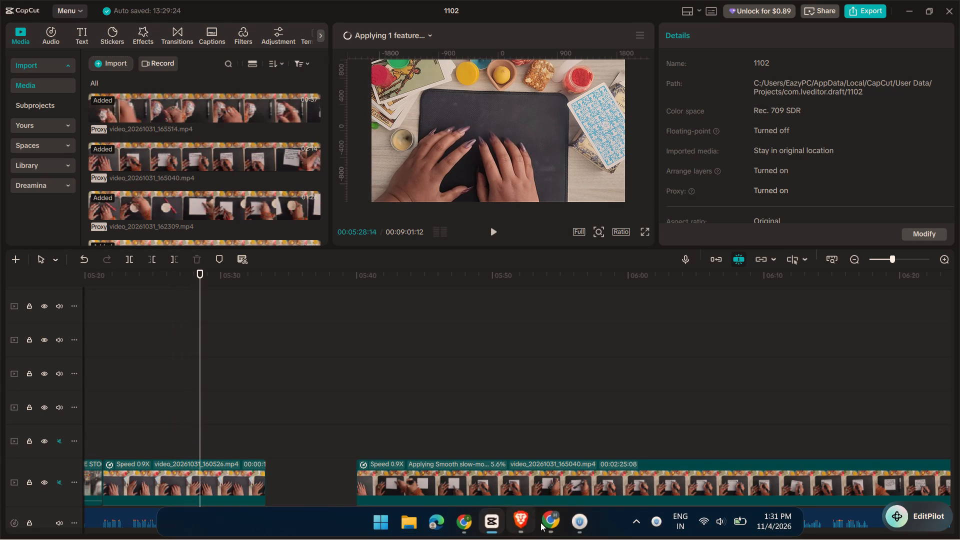
# Switch to the YouTube page in Brave and search for "Lemon ritual" instead of confident stock video.
pyautogui.click(524, 524)
pyautogui.scroll(-5, 429, 268)
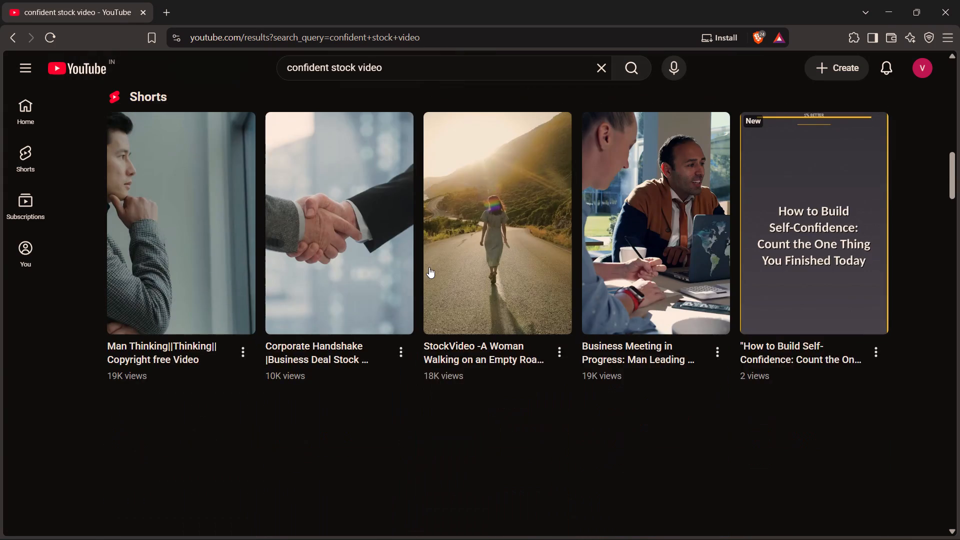
pyautogui.scroll(-5, 429, 267)
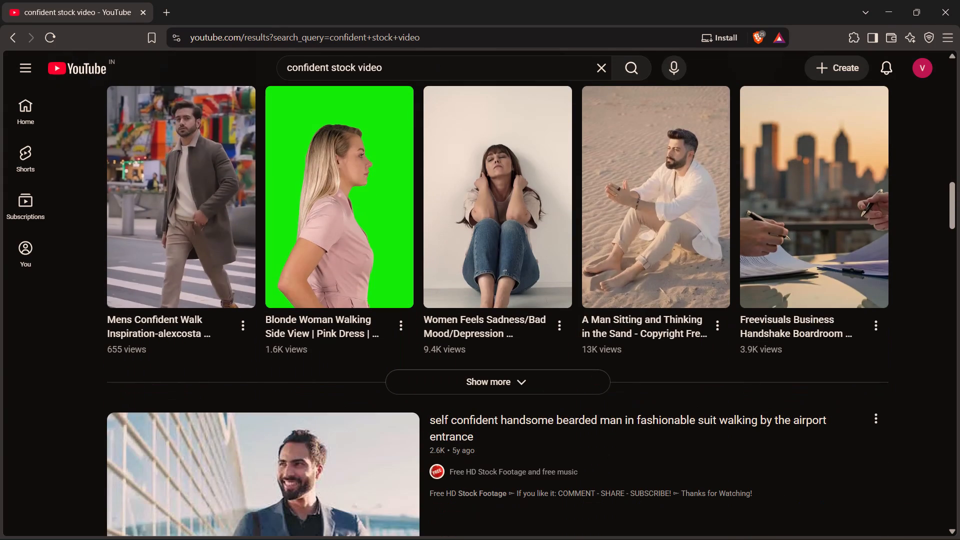
pyautogui.moveTo(404, 69); pyautogui.dragTo(259, 64)
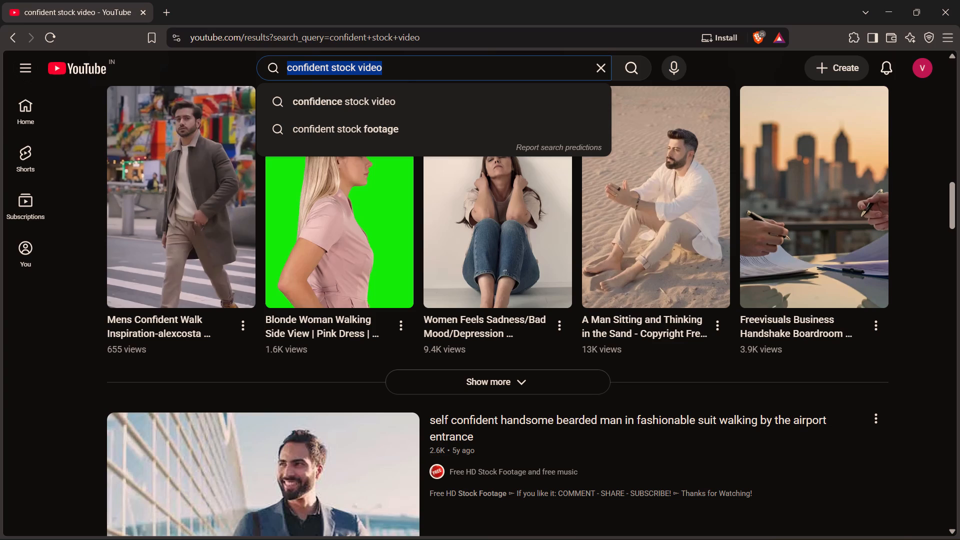
pyautogui.write('Lemons')
pyautogui.press('BackSpace')
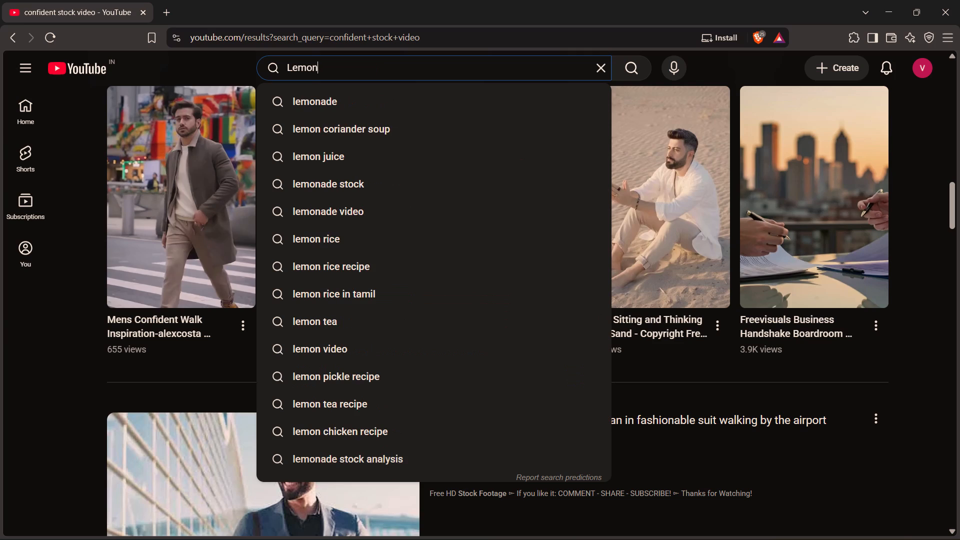
pyautogui.press('BackSpace')
pyautogui.press('space')
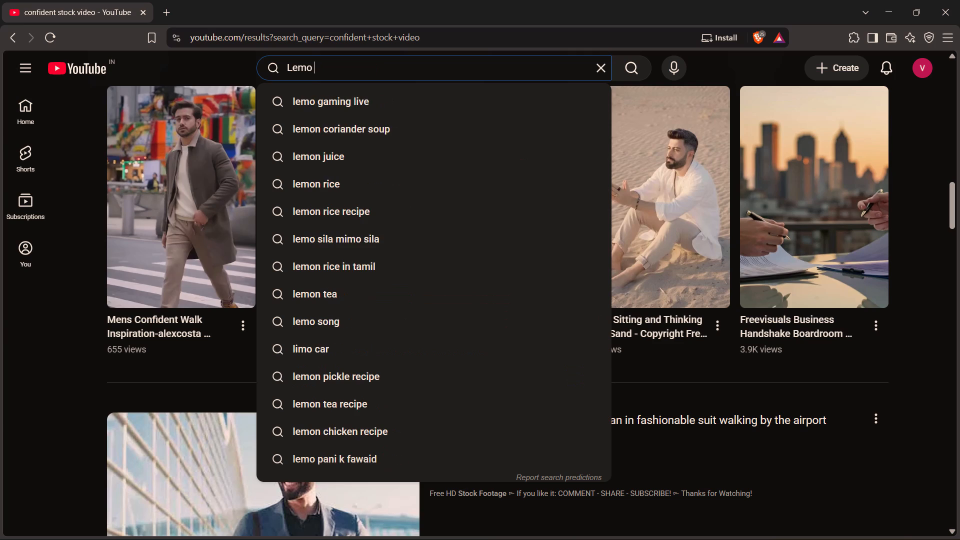
pyautogui.press('BackSpace')
pyautogui.write('n ritual stock vi')
pyautogui.press('BackSpace')
pyautogui.press('BackSpace')
pyautogui.press('BackSpace')
pyautogui.press('BackSpace')
pyautogui.press('BackSpace')
pyautogui.press('BackSpace')
pyautogui.press('BackSpace')
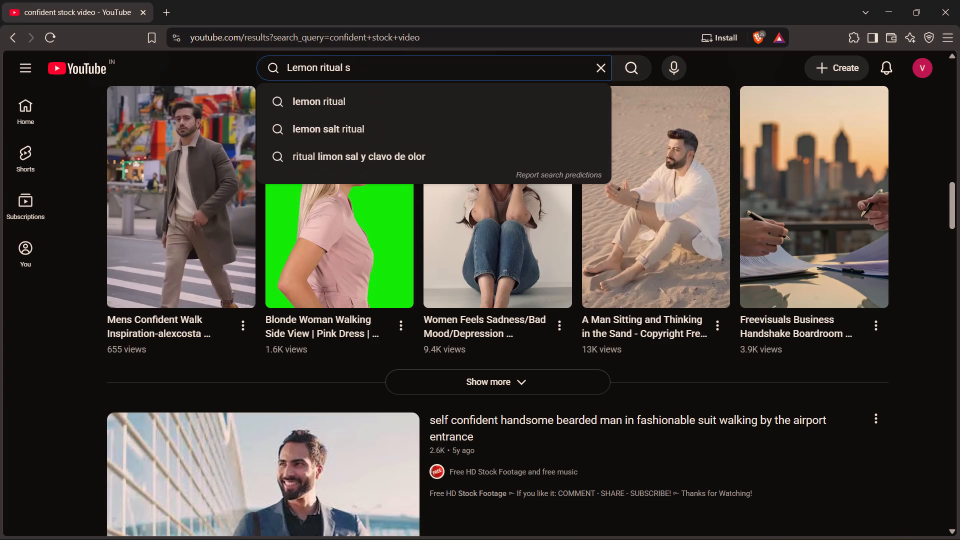
pyautogui.press('BackSpace')
pyautogui.press('Return')
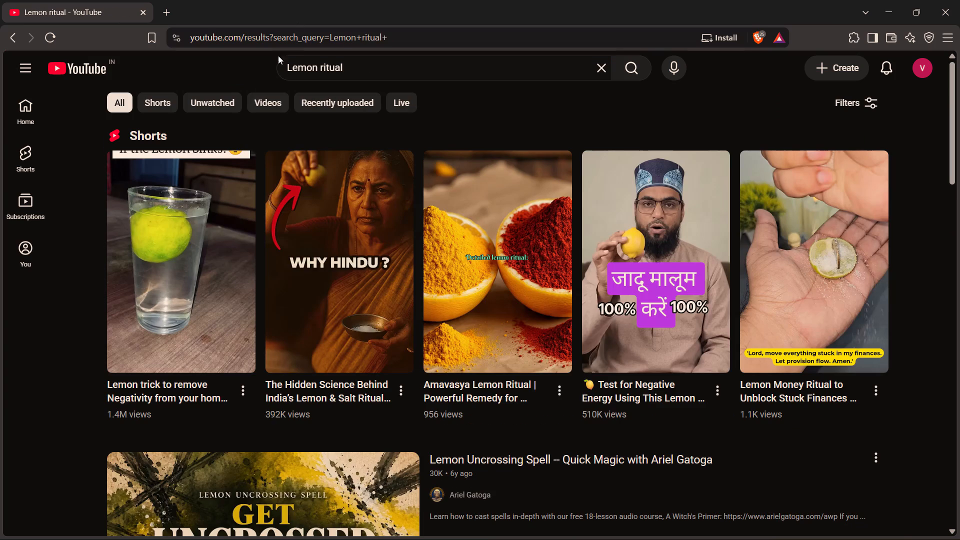
# Preview the Lemon Uncrossing Spell and Lemon & Turmeric Remedy videos within the search results for usable footage.
pyautogui.scroll(-1, 179, 231)
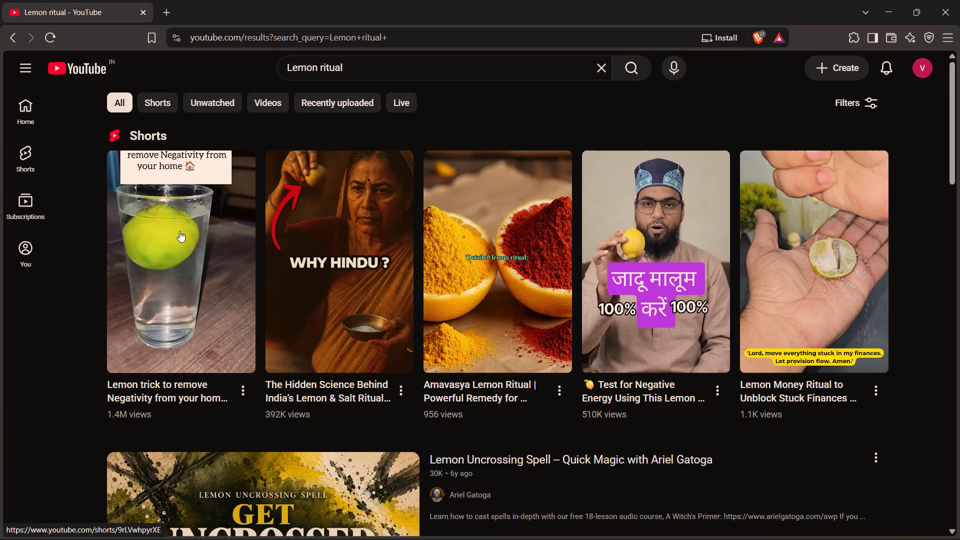
pyautogui.scroll(-3, 179, 231)
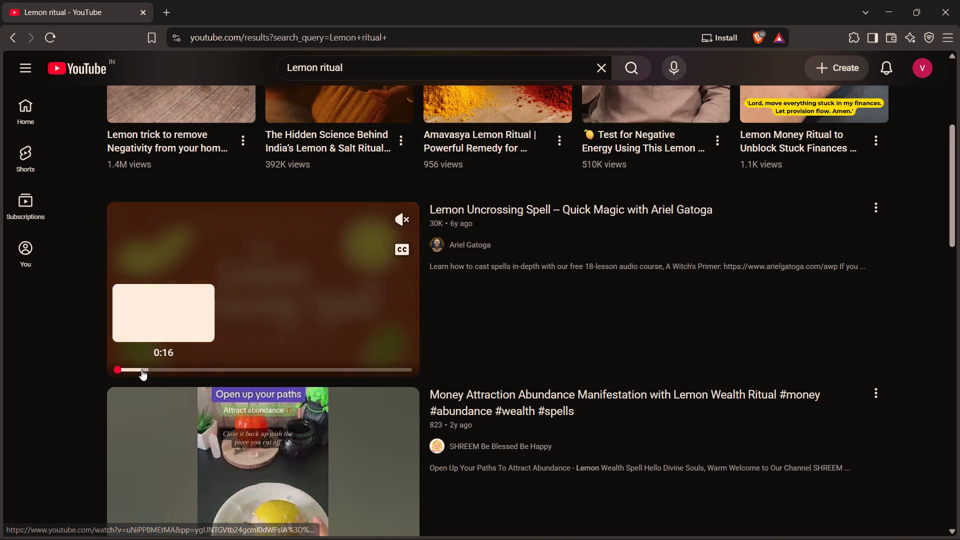
pyautogui.click(141, 369)
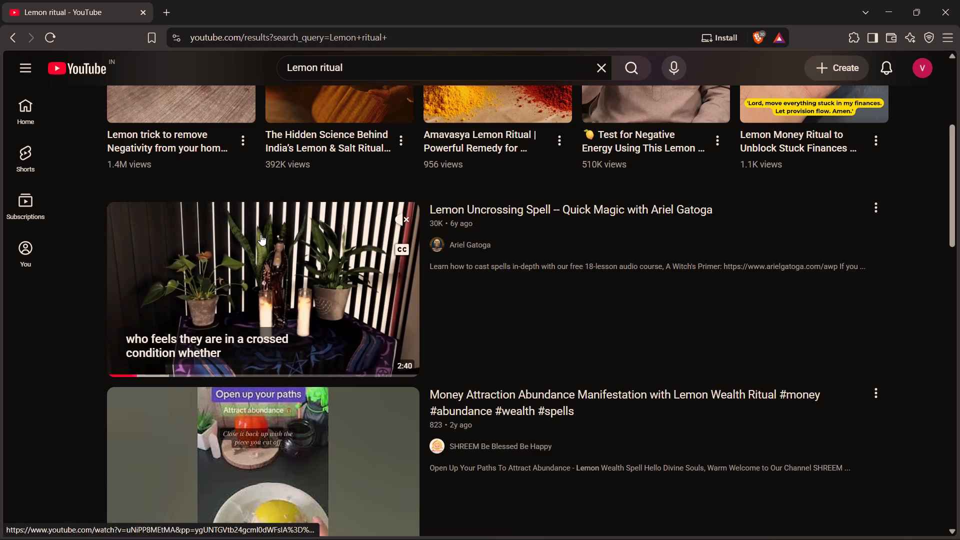
pyautogui.scroll(-7, 254, 245)
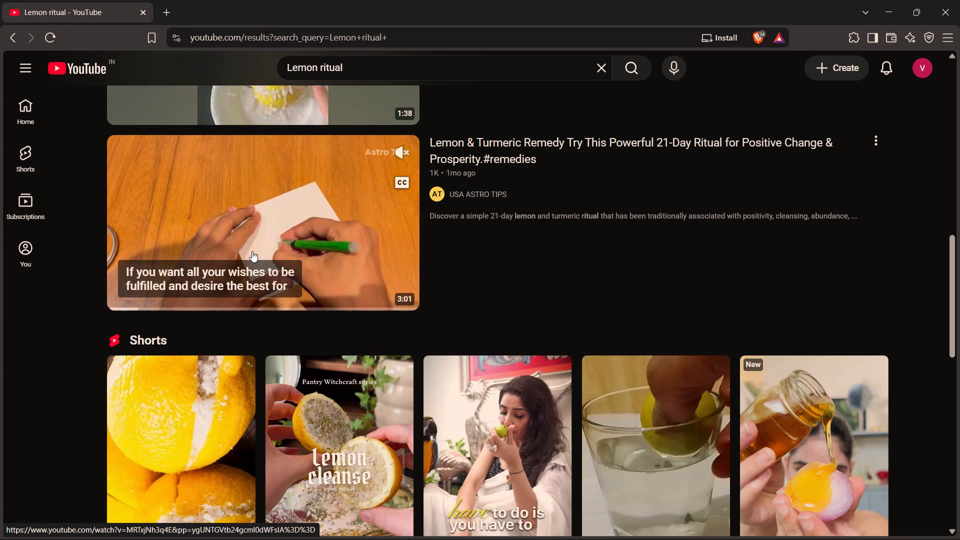
pyautogui.scroll(-1, 252, 251)
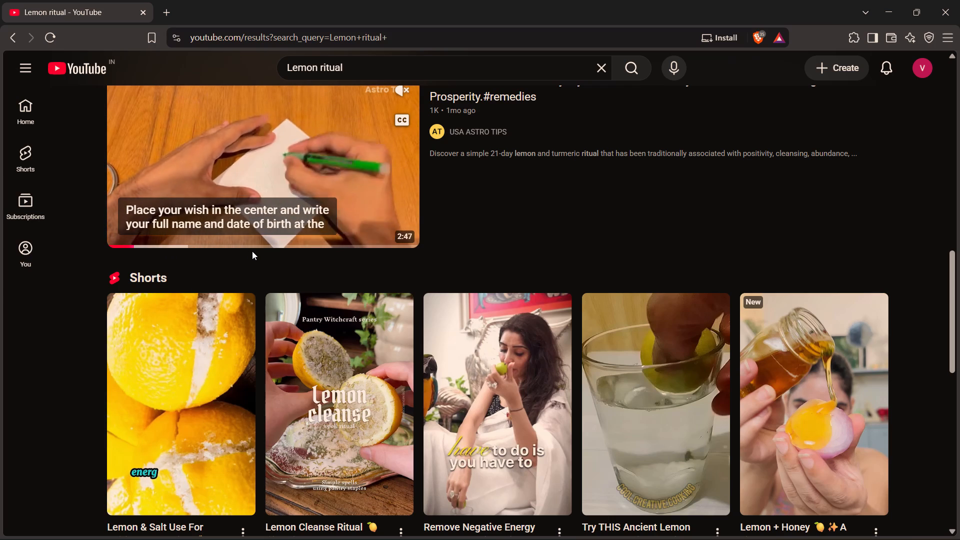
# Browse the "Lemon ritual" search results, both full-length videos and Shorts, for footage that suits the voiceover.
pyautogui.scroll(-2, 252, 251)
pyautogui.scroll(-2, 197, 273)
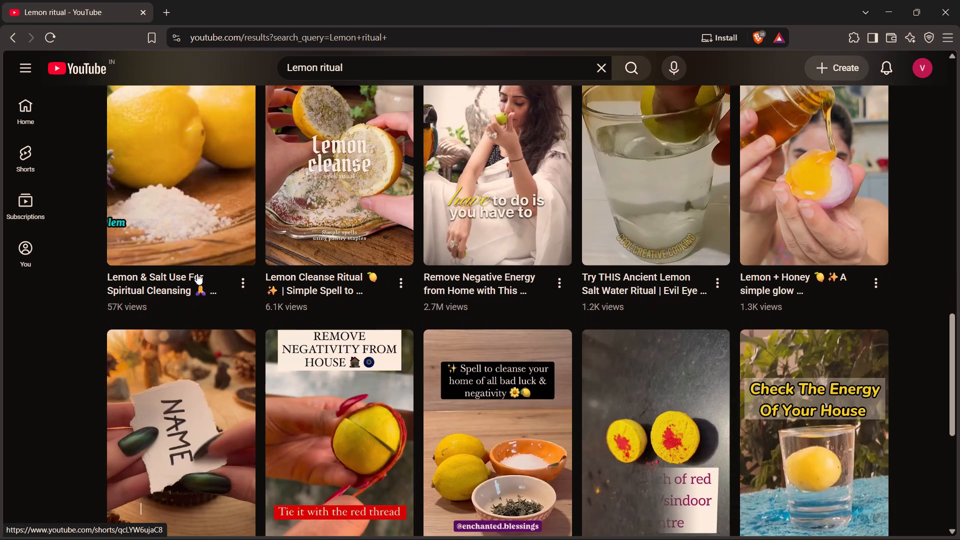
pyautogui.scroll(-3, 196, 273)
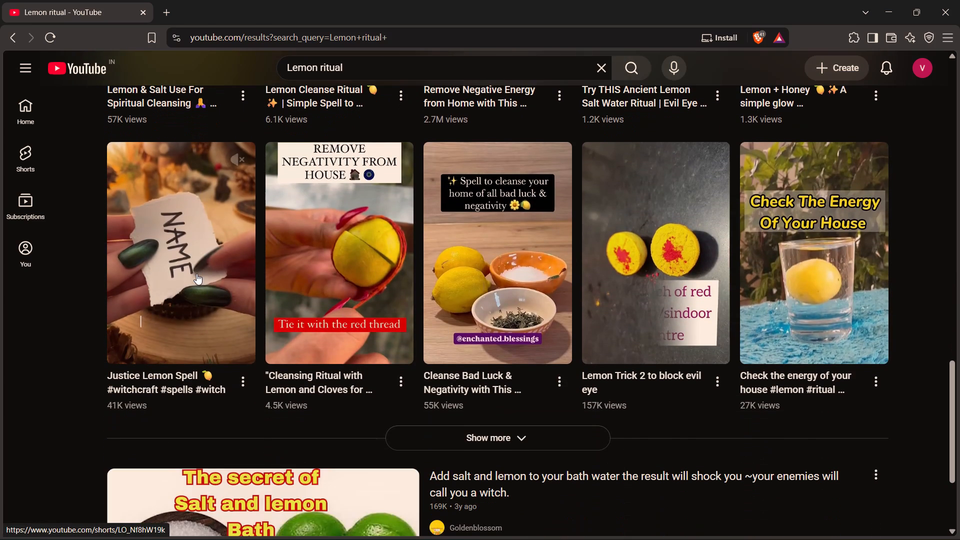
pyautogui.scroll(-3, 196, 273)
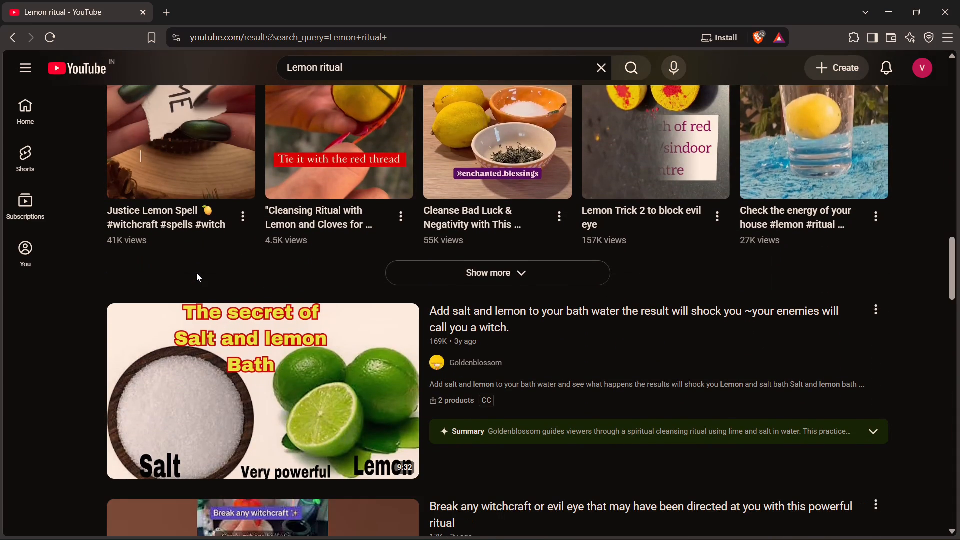
pyautogui.scroll(-1, 196, 273)
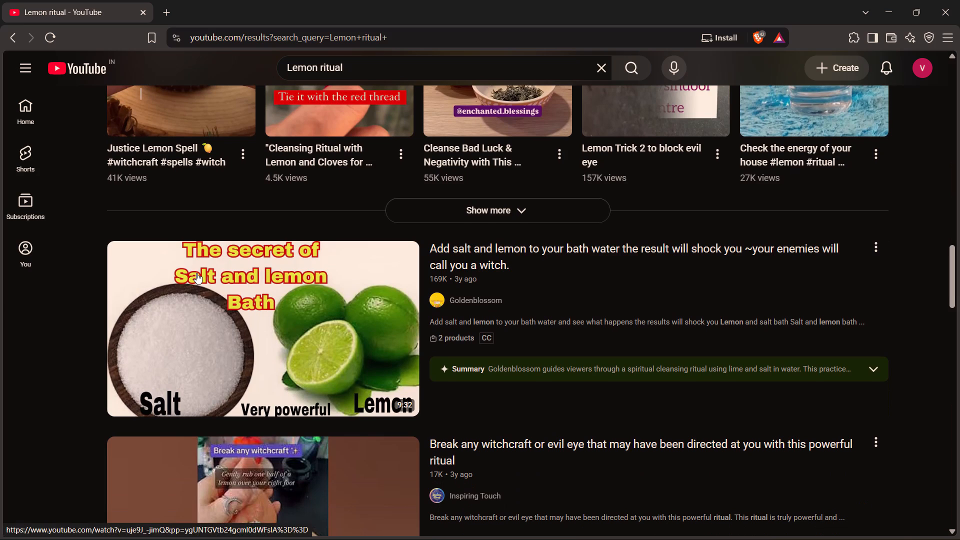
pyautogui.scroll(-1, 196, 273)
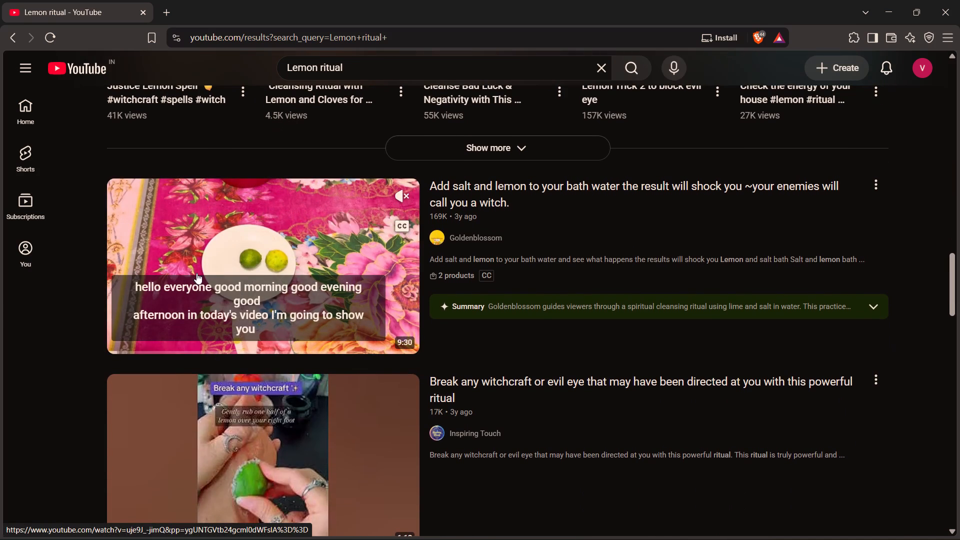
pyautogui.scroll(-1, 196, 273)
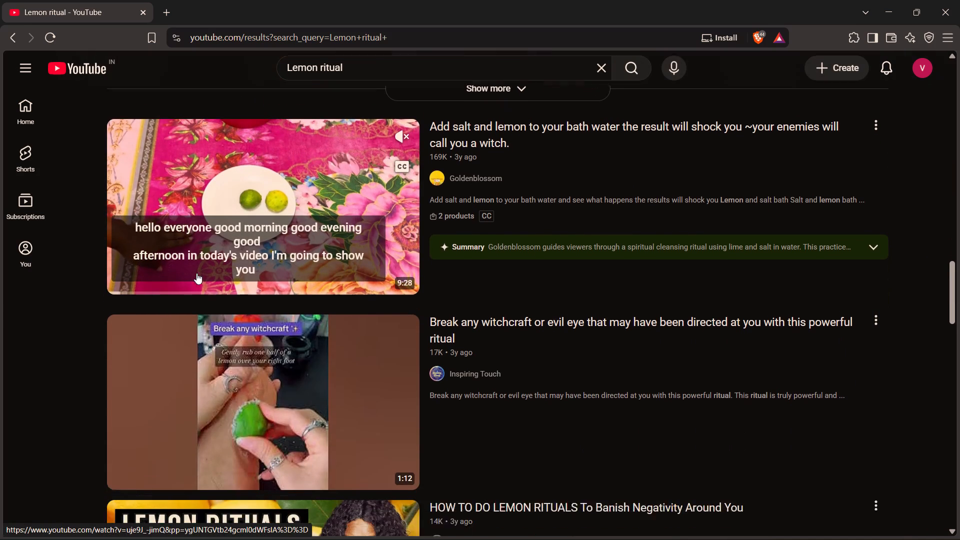
pyautogui.scroll(-5, 196, 273)
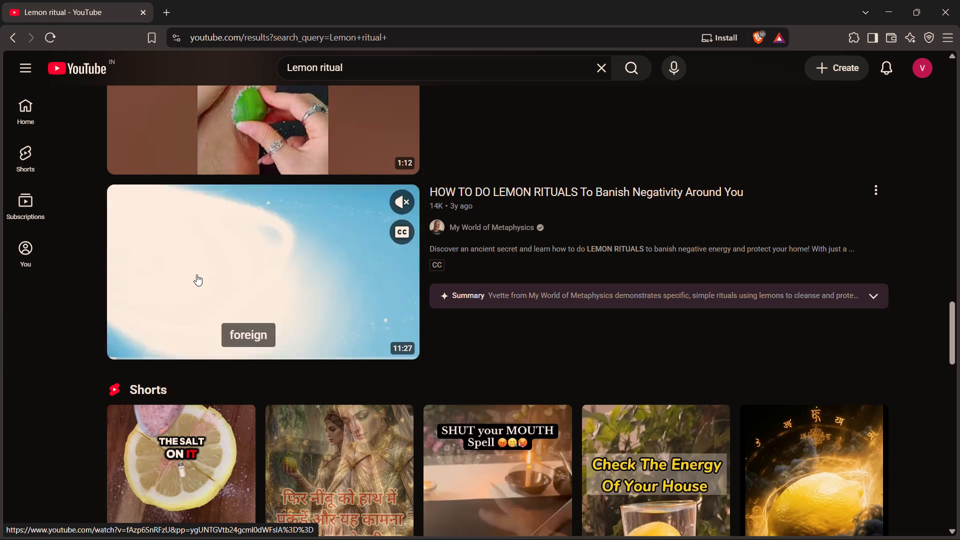
pyautogui.scroll(-5, 196, 274)
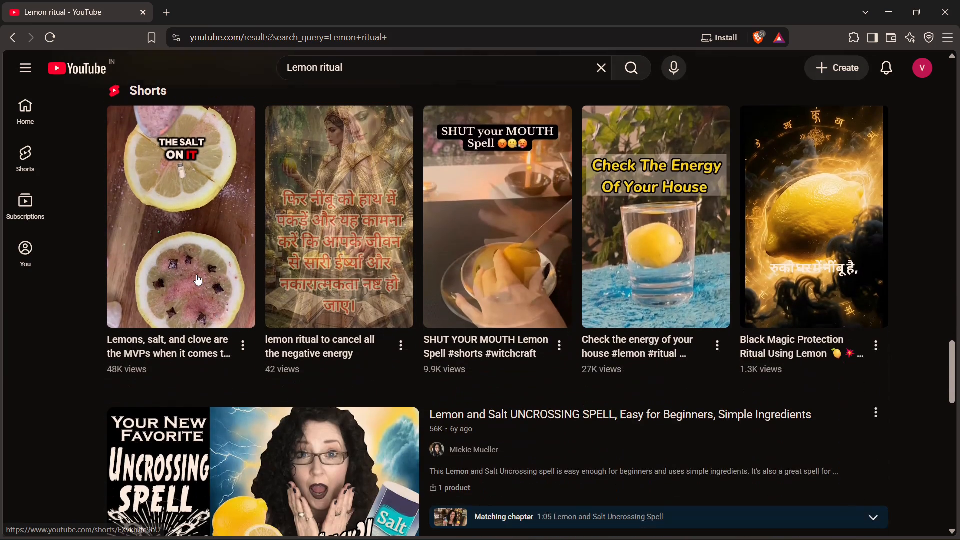
pyautogui.scroll(-3, 196, 274)
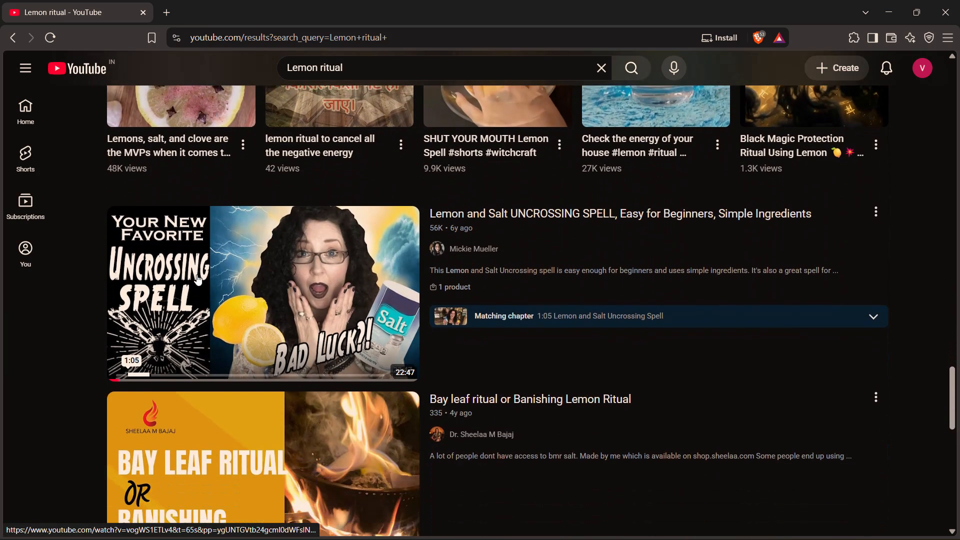
pyautogui.scroll(-4, 196, 274)
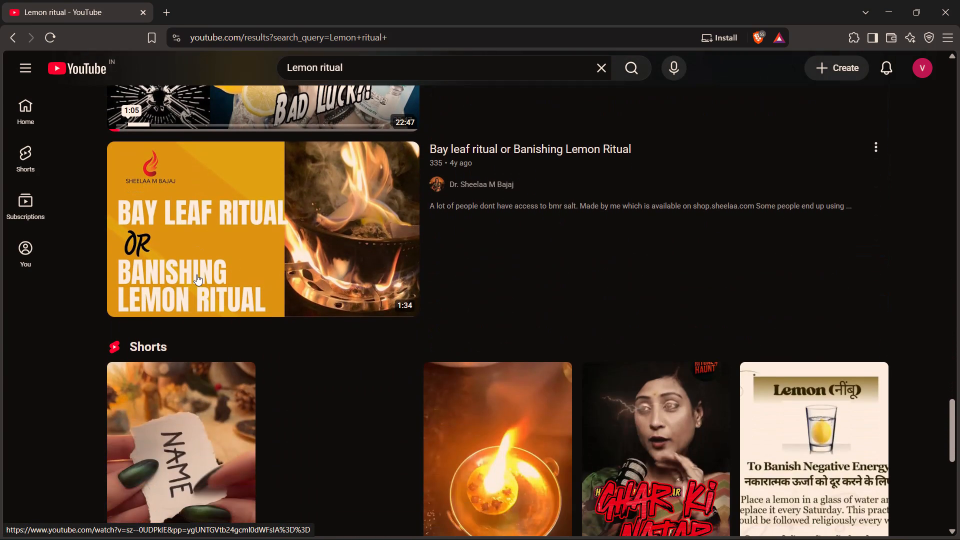
pyautogui.scroll(-3, 196, 274)
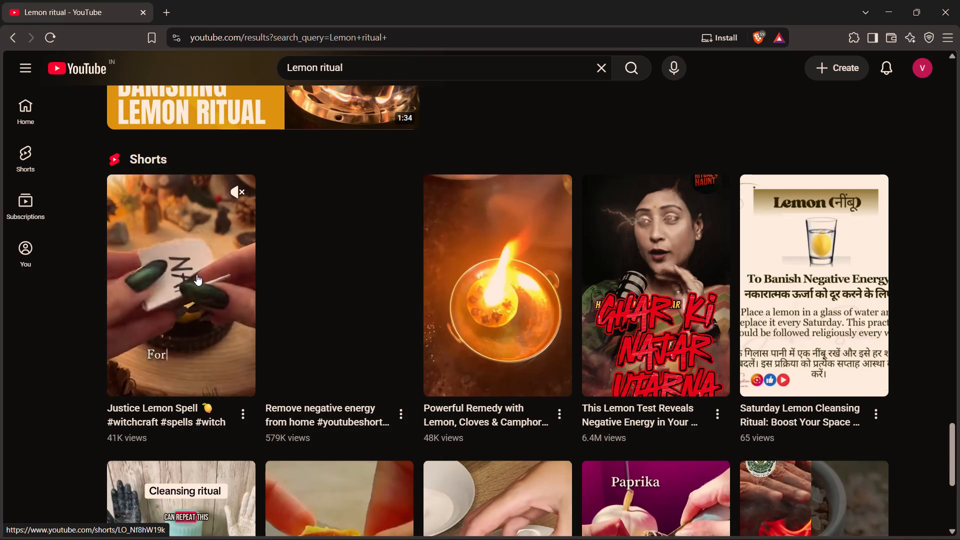
pyautogui.scroll(-5, 196, 274)
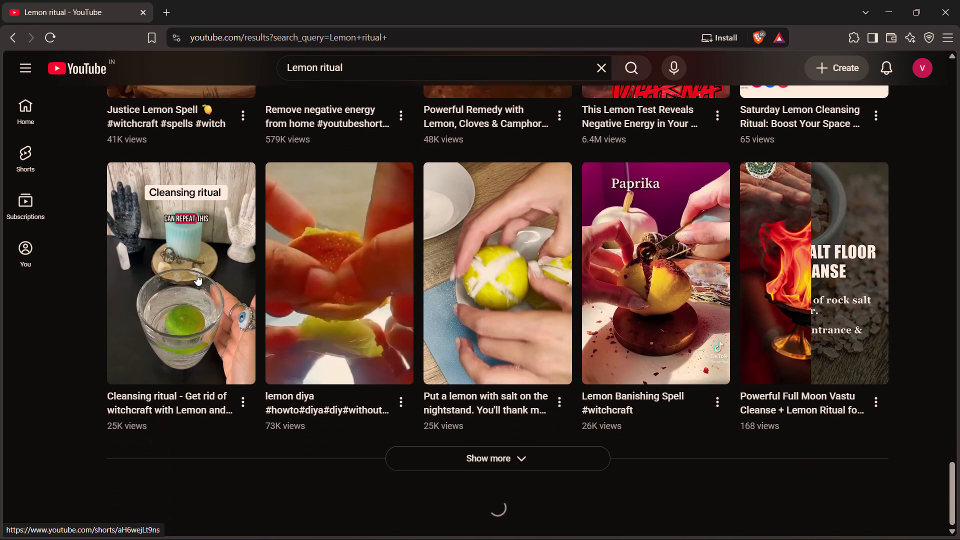
pyautogui.scroll(-3, 196, 274)
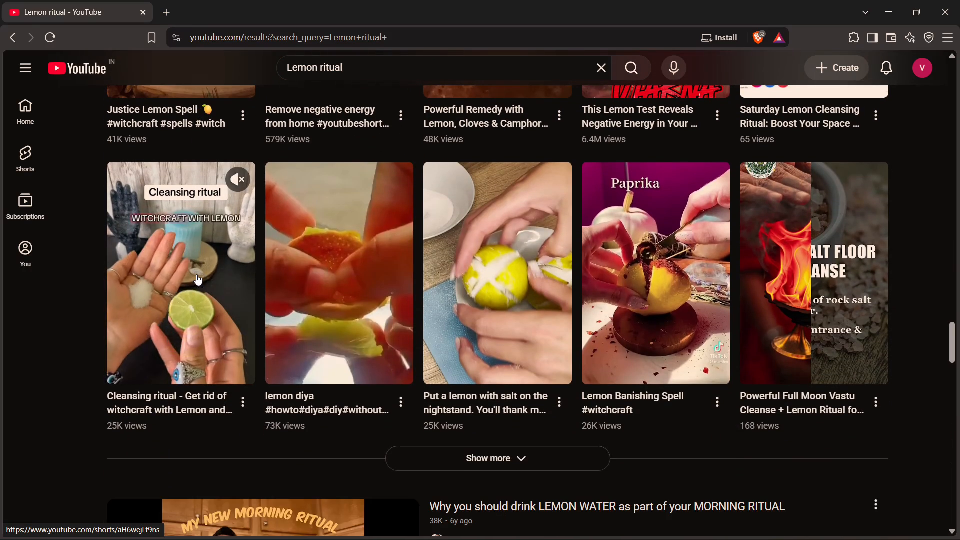
pyautogui.scroll(-4, 196, 274)
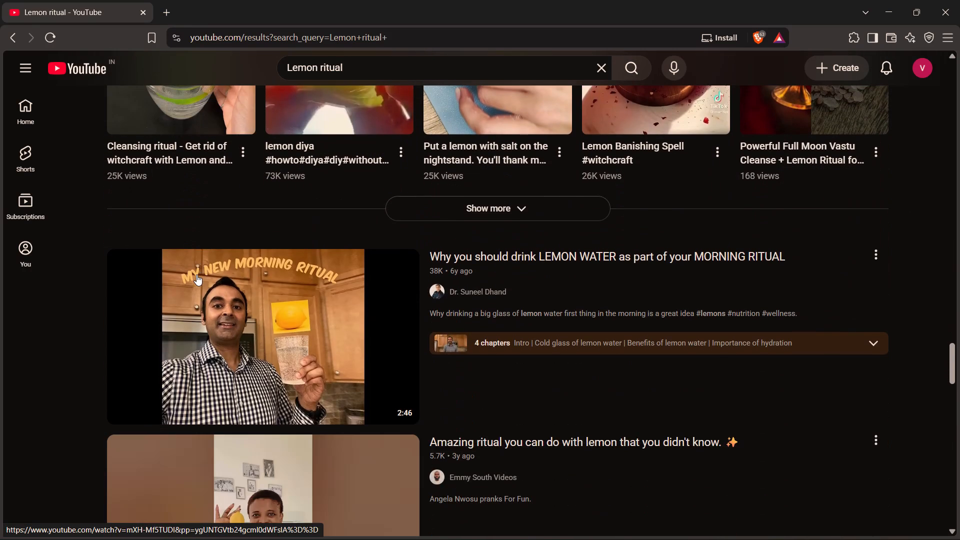
pyautogui.scroll(-3, 196, 274)
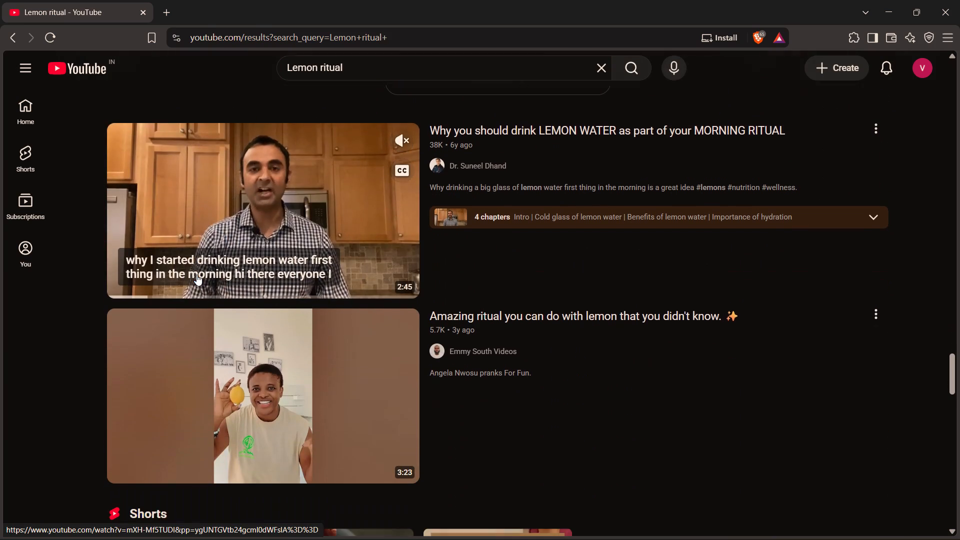
pyautogui.scroll(-4, 196, 274)
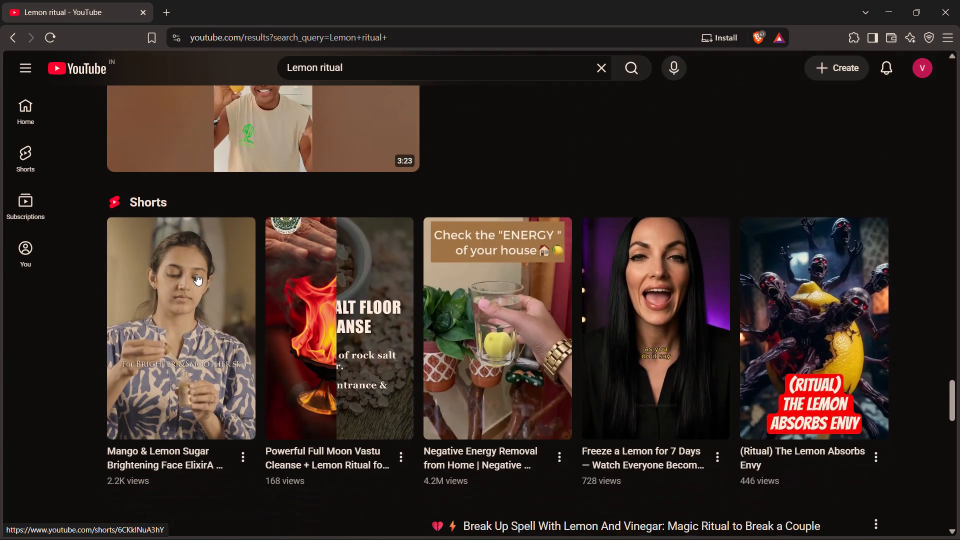
pyautogui.scroll(-6, 196, 274)
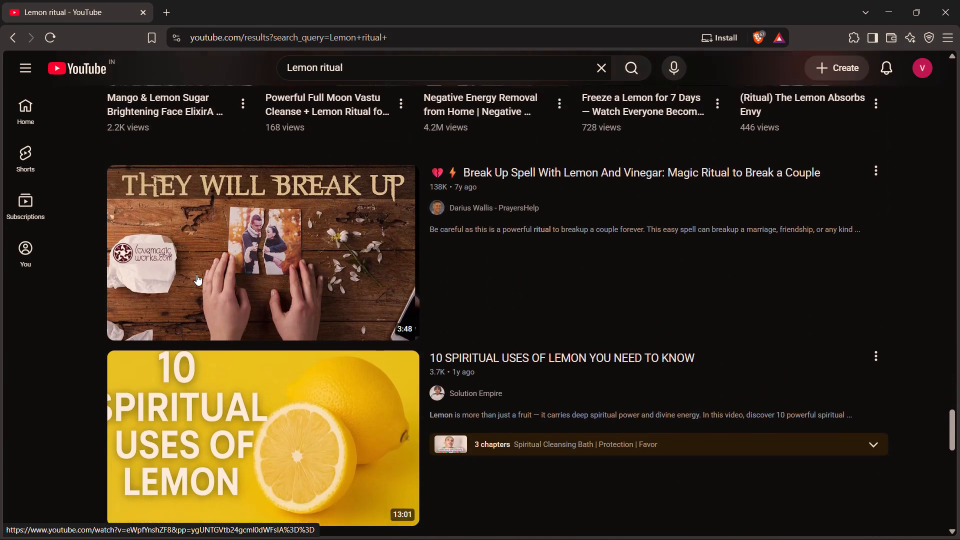
pyautogui.scroll(-2, 196, 274)
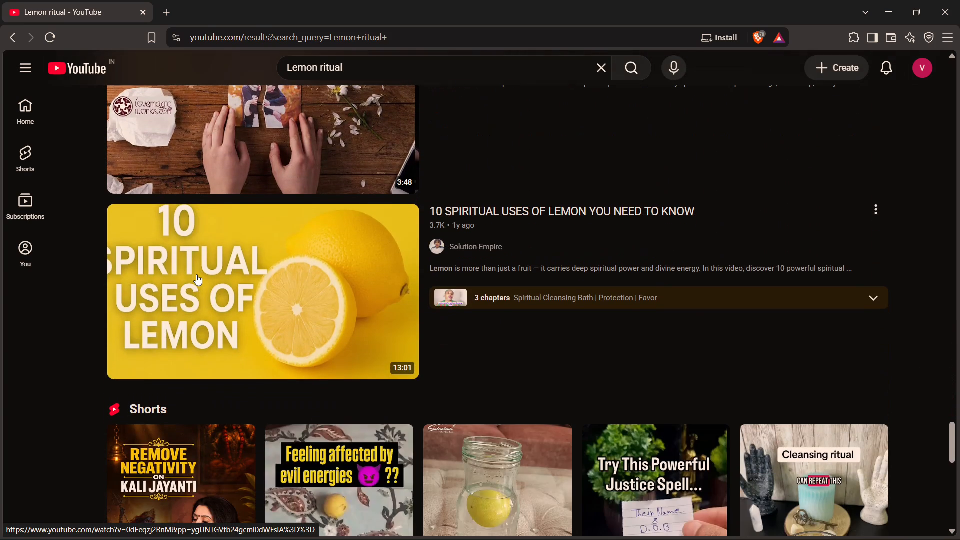
pyautogui.scroll(-4, 196, 274)
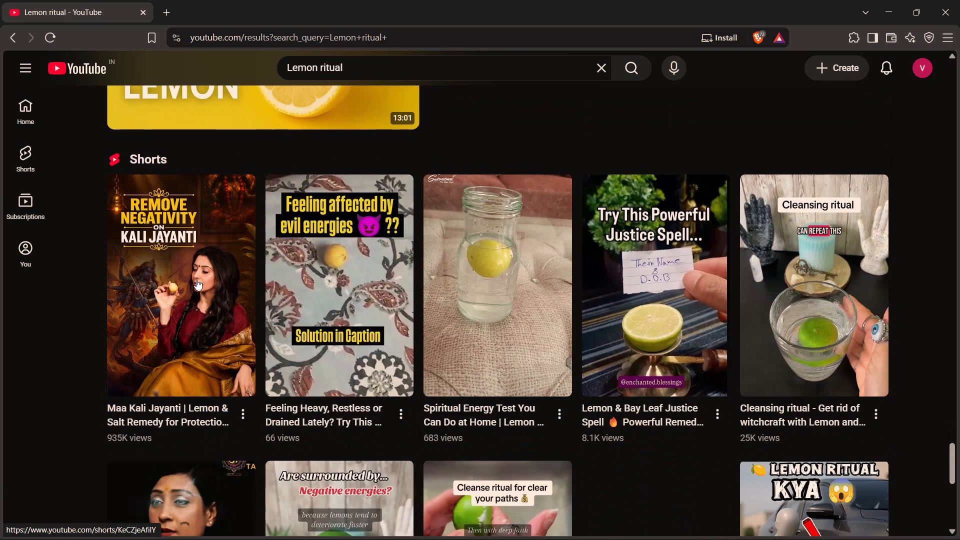
pyautogui.scroll(-9, 196, 280)
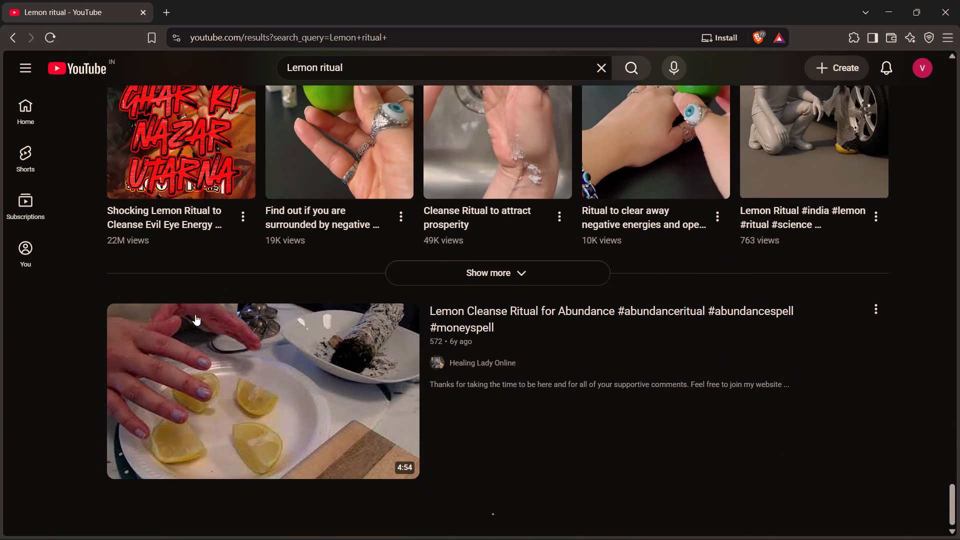
pyautogui.scroll(-2, 196, 343)
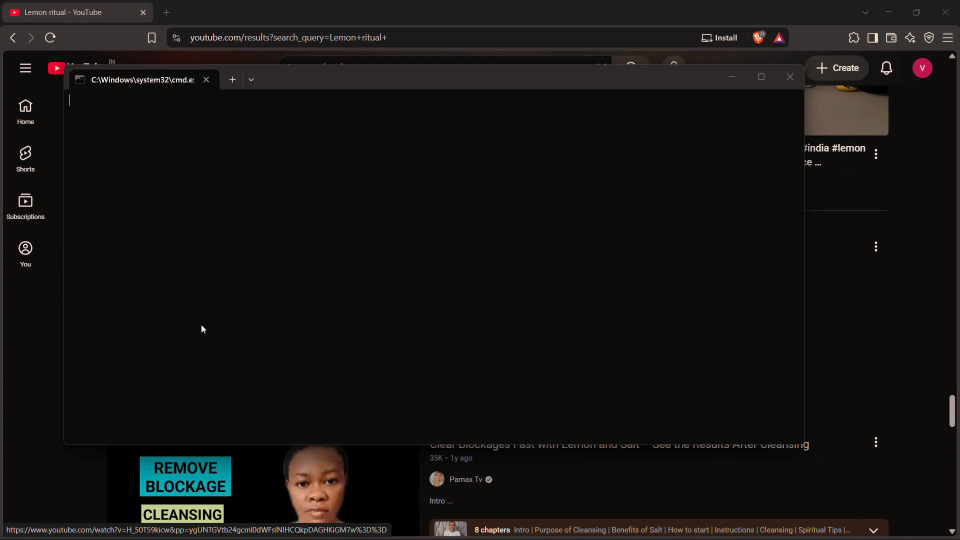
pyautogui.scroll(-4, 201, 324)
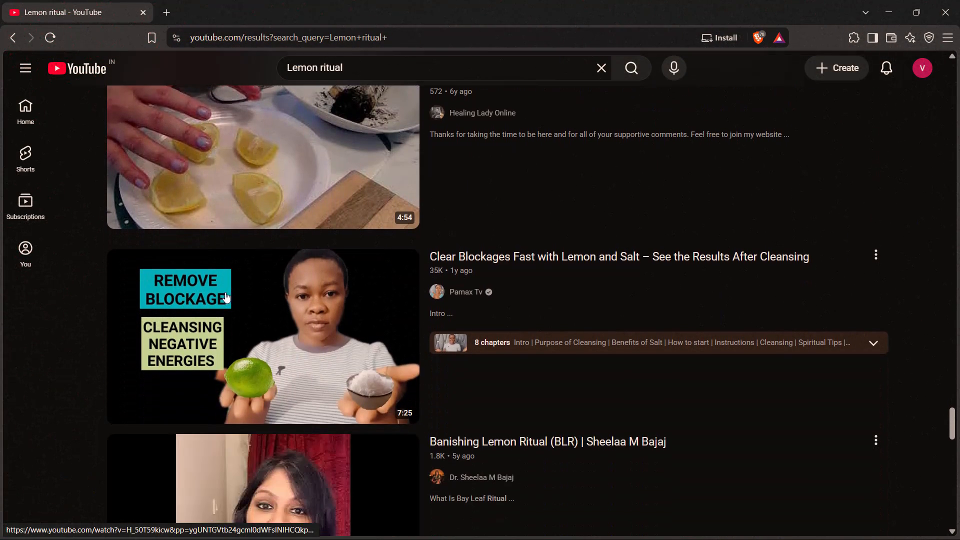
pyautogui.scroll(-5, 274, 277)
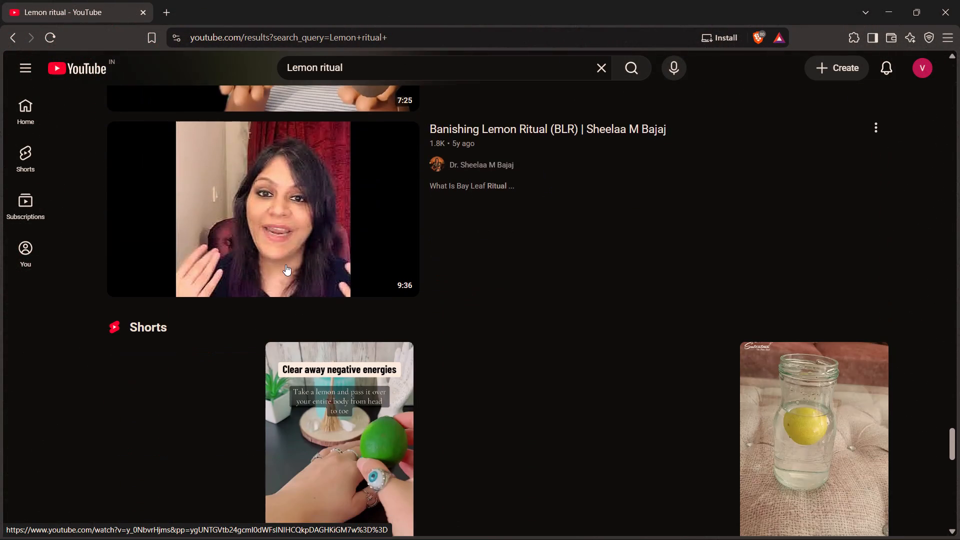
pyautogui.scroll(-7, 285, 264)
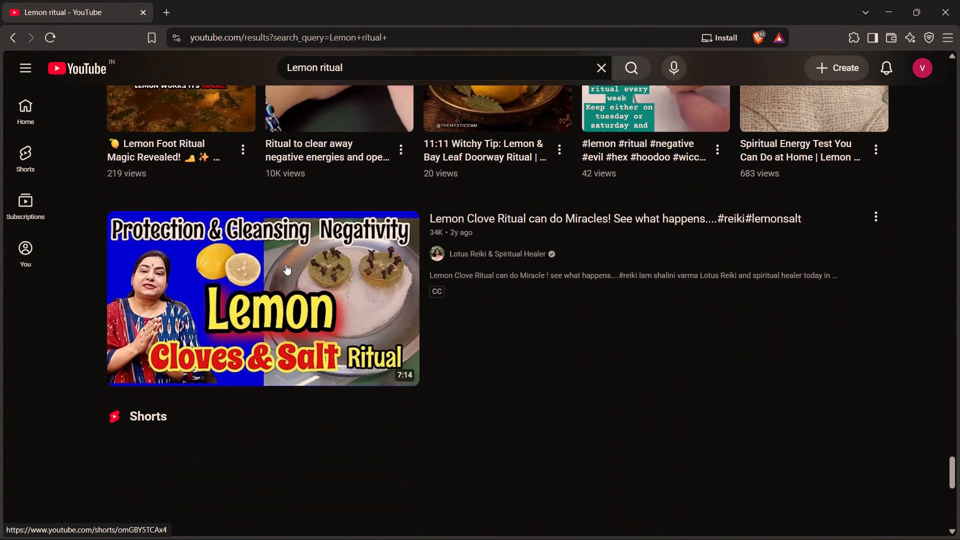
pyautogui.scroll(-5, 285, 264)
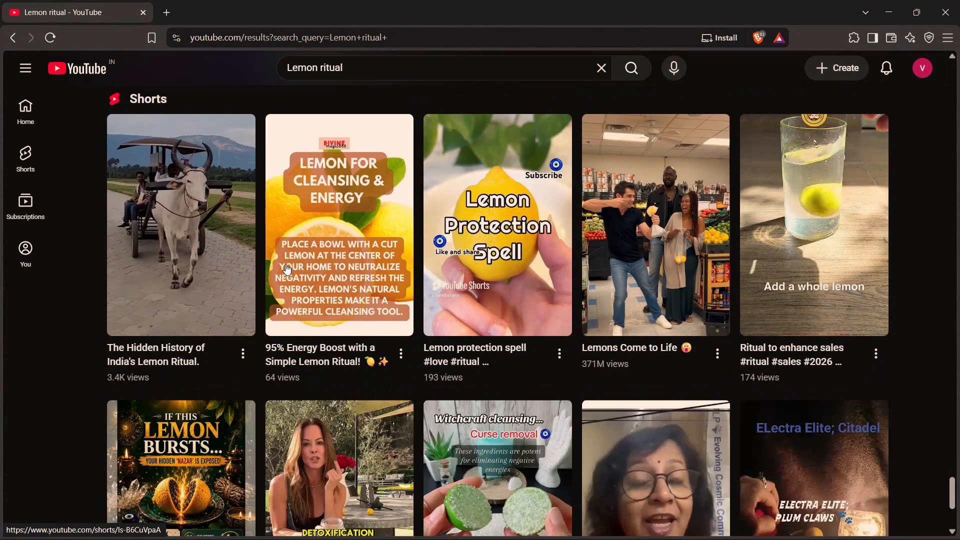
pyautogui.scroll(-3, 285, 264)
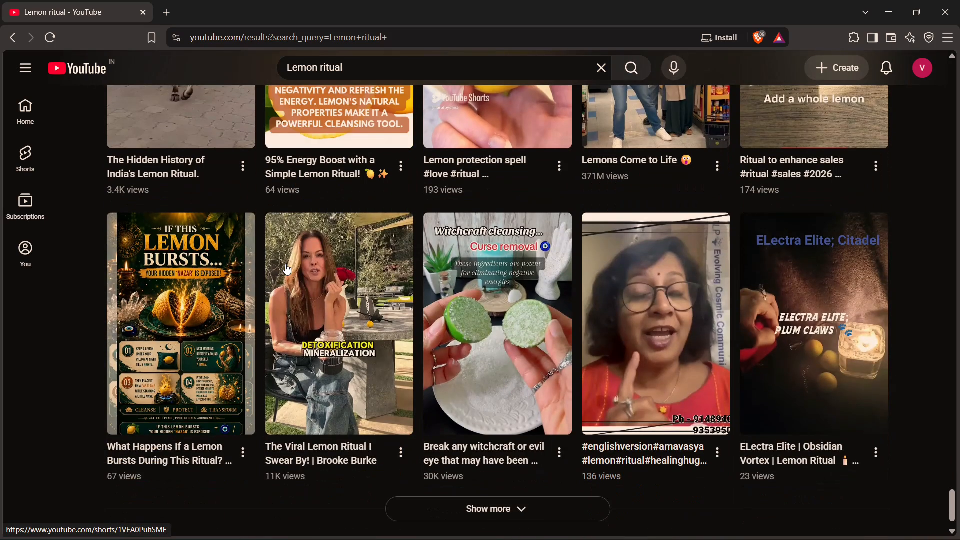
pyautogui.scroll(-6, 285, 264)
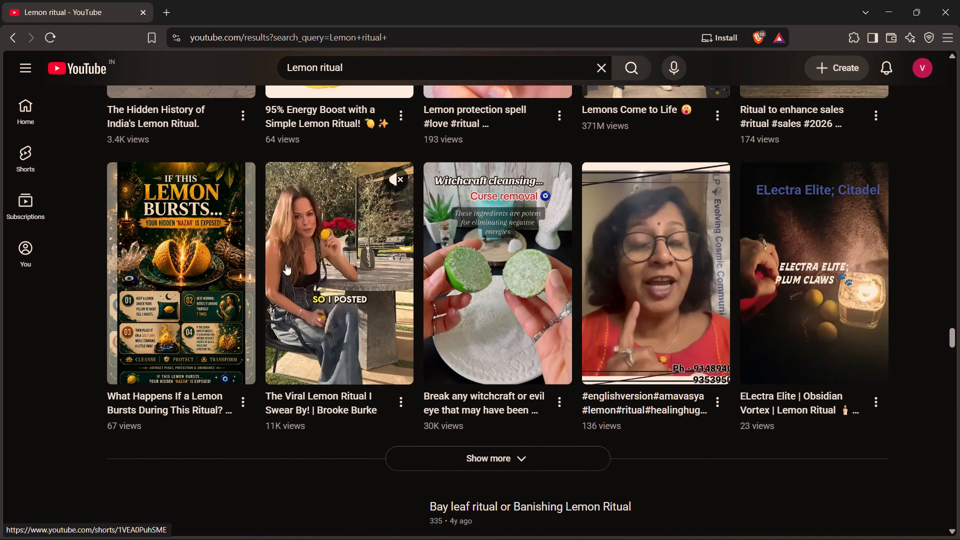
pyautogui.scroll(-8, 285, 264)
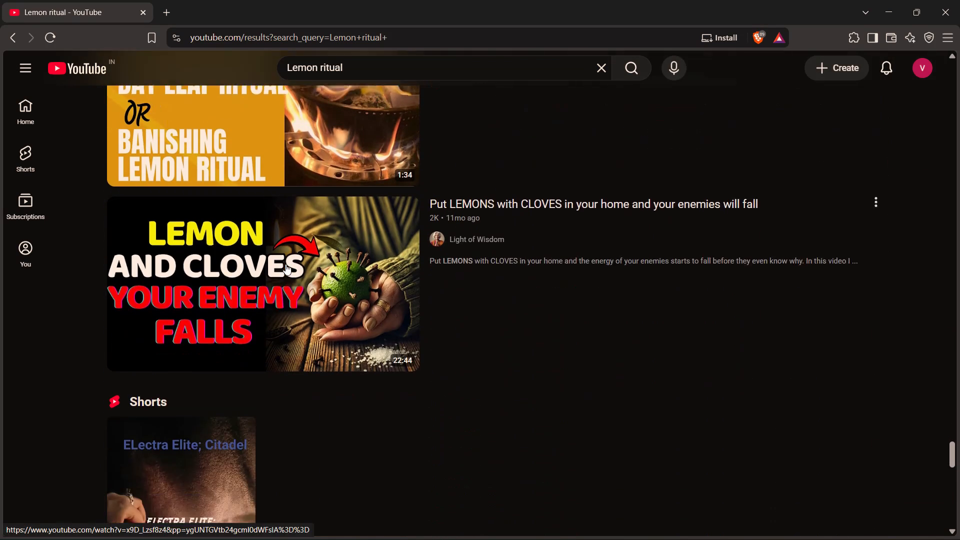
# Extend the YouTube search to "Lemon ritual stock video".
pyautogui.click(368, 71)
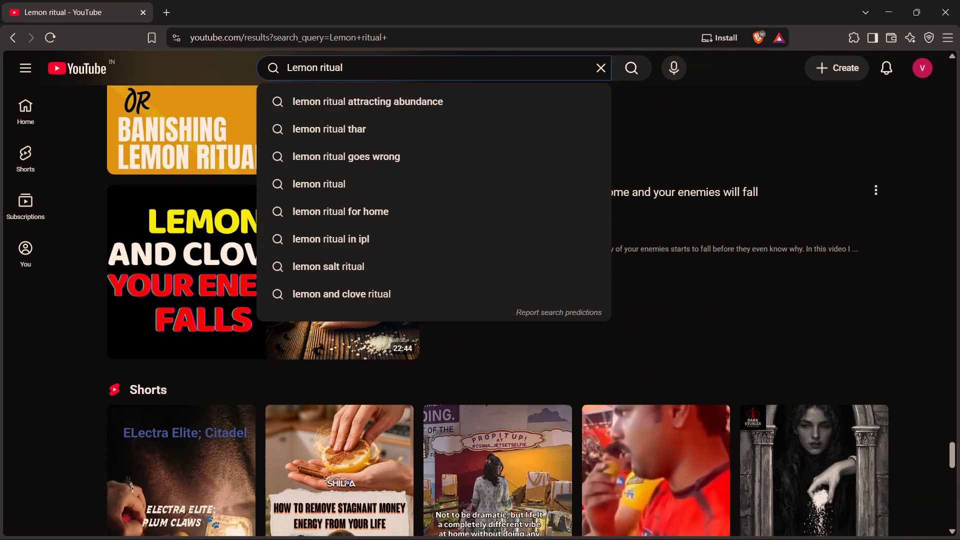
pyautogui.write('stock video')
pyautogui.press('Return')
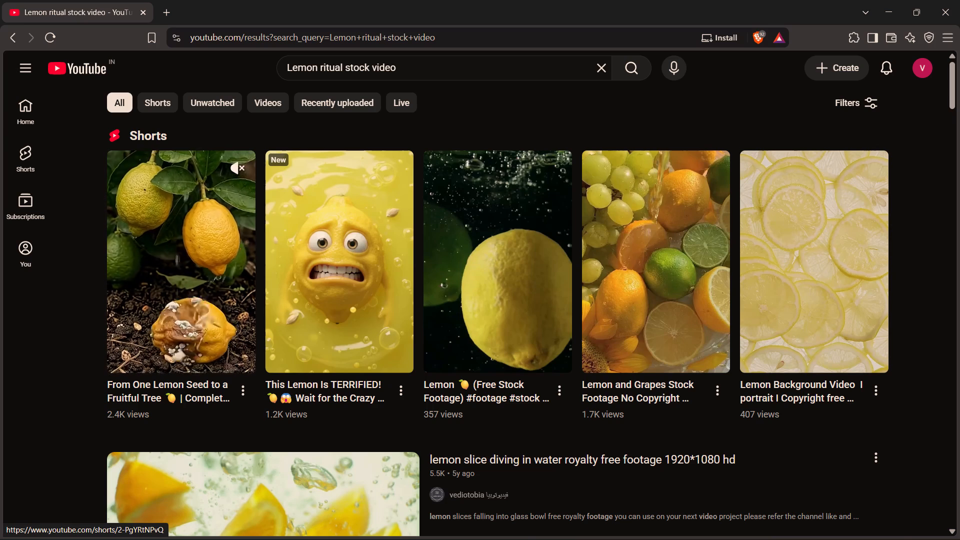
# Browse the "Lemon ritual stock video" results, both Shorts and full-length videos, for lemon footage that suits the voiceover.
pyautogui.scroll(-2, 210, 279)
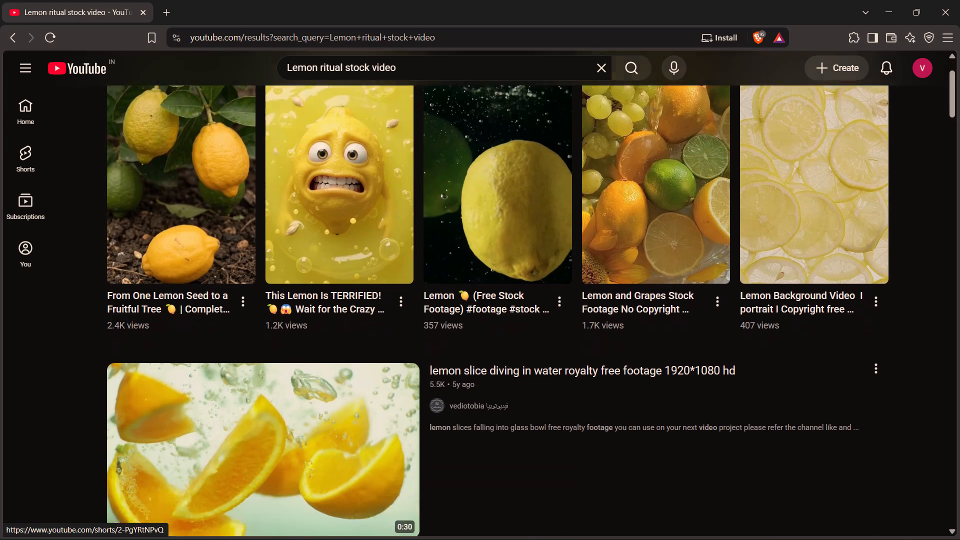
pyautogui.scroll(-2, 210, 279)
pyautogui.scroll(-4, 298, 295)
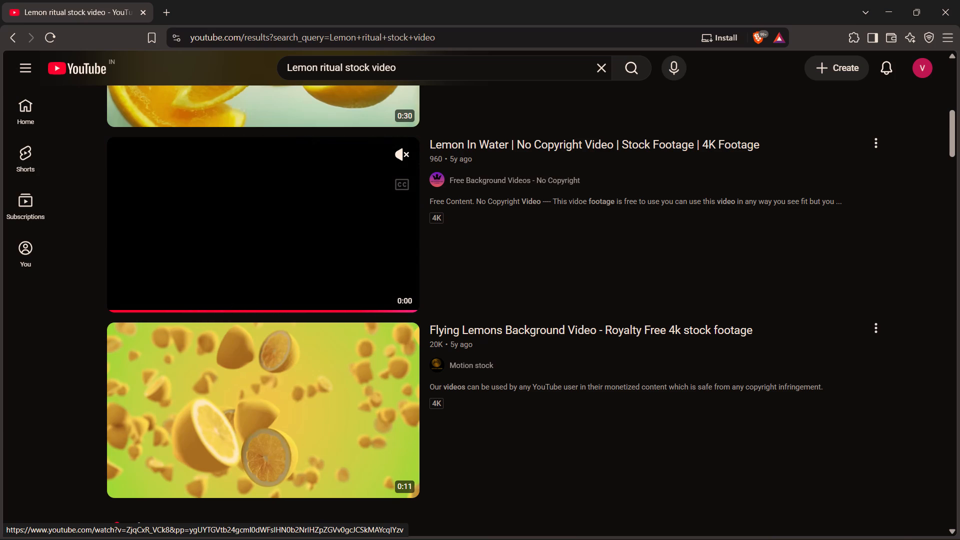
pyautogui.scroll(-3, 310, 264)
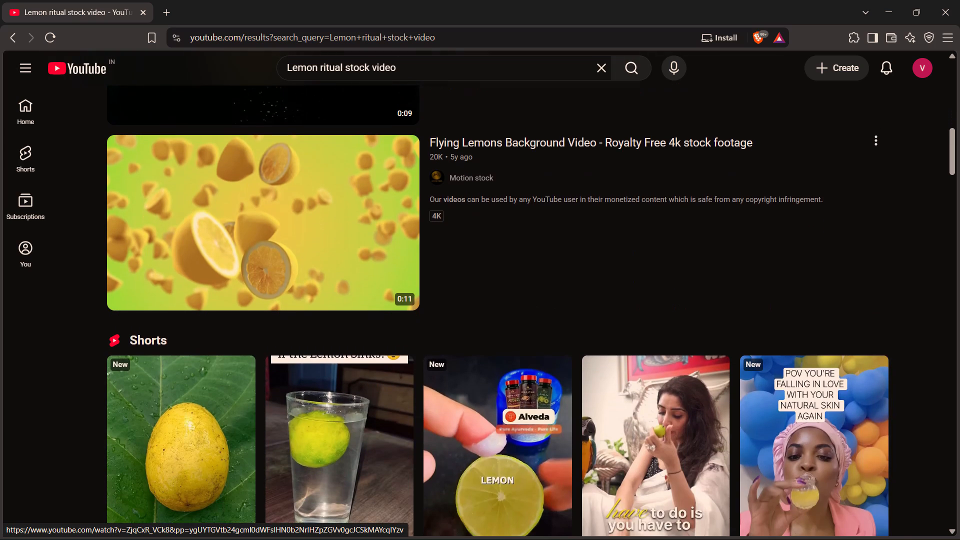
pyautogui.scroll(-3, 310, 264)
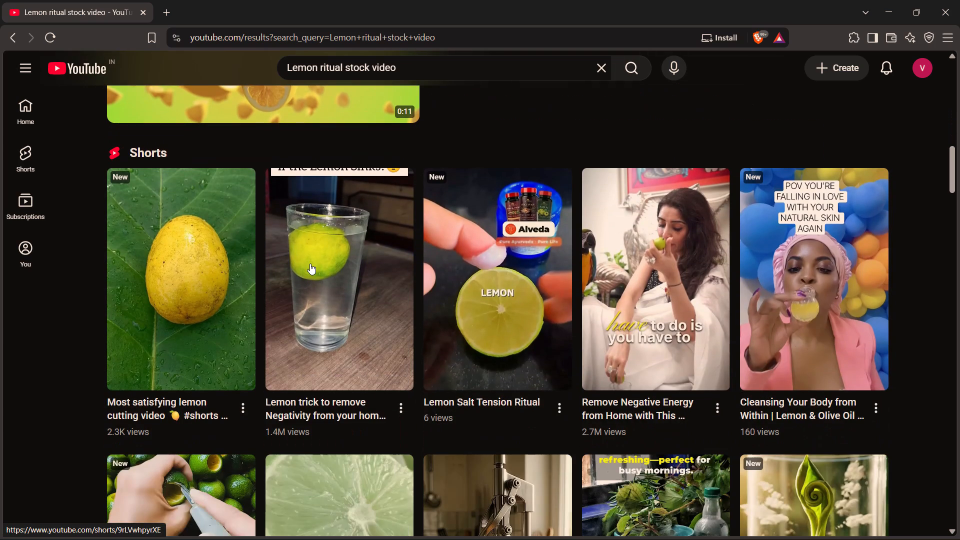
pyautogui.scroll(-4, 310, 263)
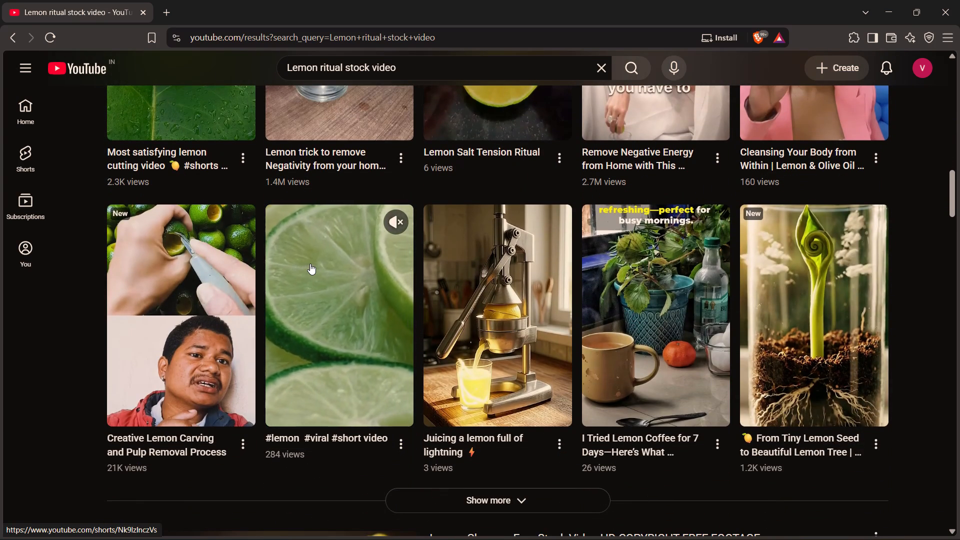
pyautogui.scroll(-8, 310, 263)
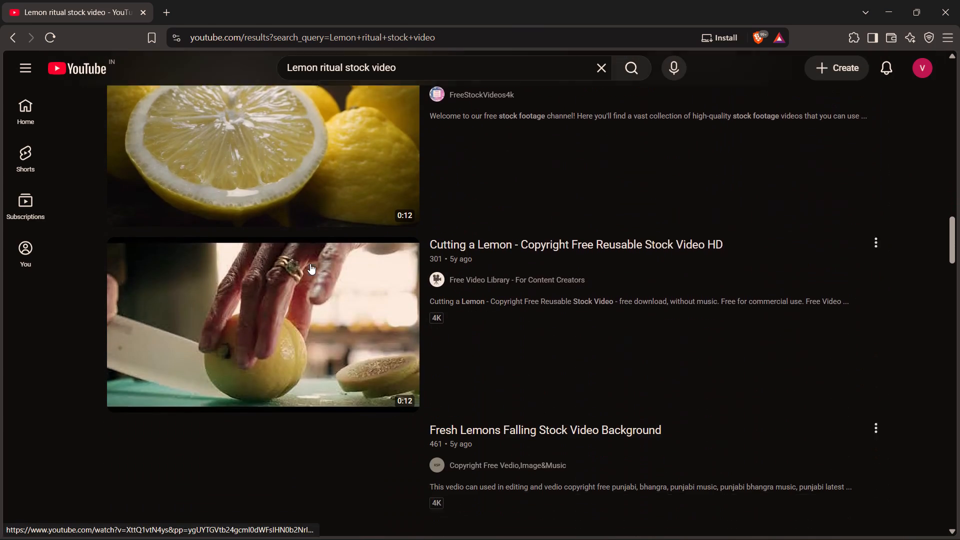
pyautogui.scroll(-8, 310, 263)
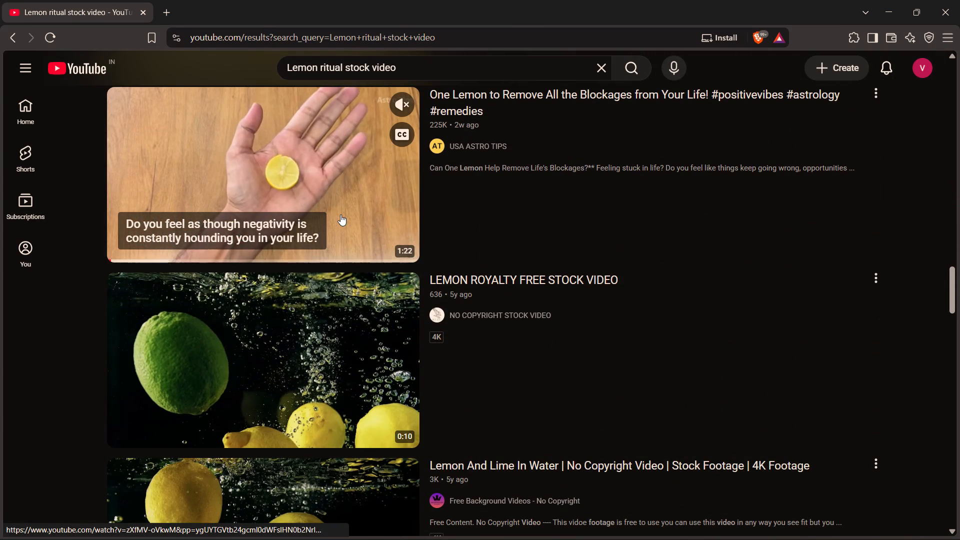
pyautogui.scroll(-3, 340, 214)
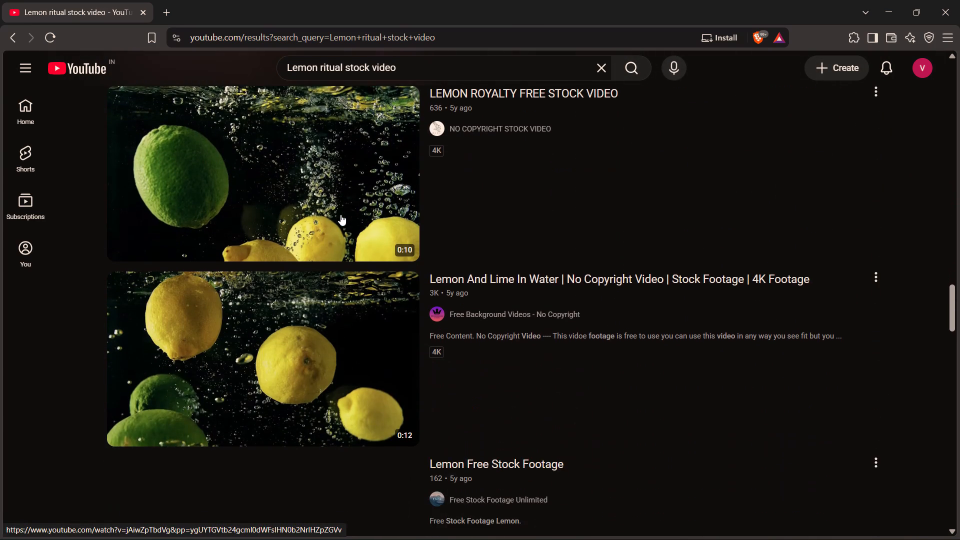
pyautogui.scroll(-7, 340, 214)
pyautogui.scroll(2, 340, 214)
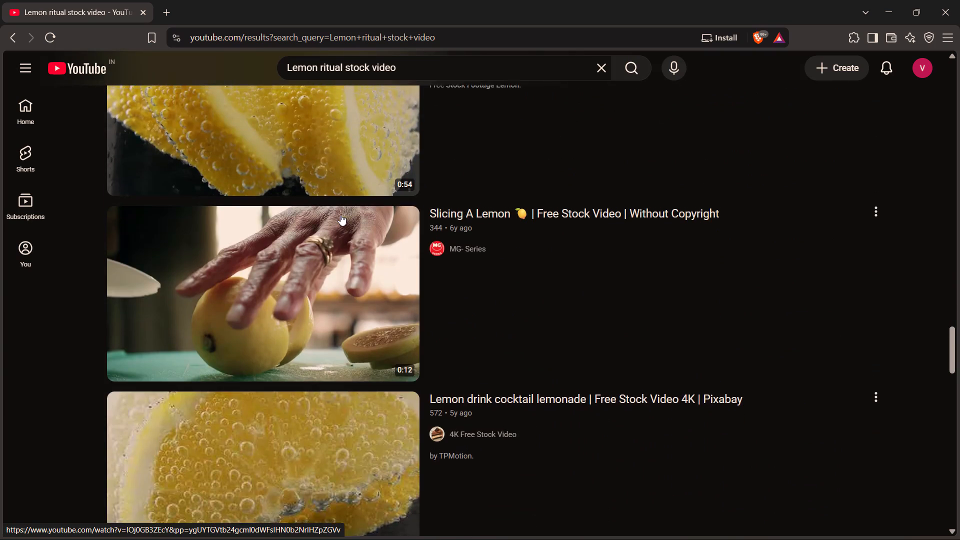
pyautogui.scroll(4, 340, 214)
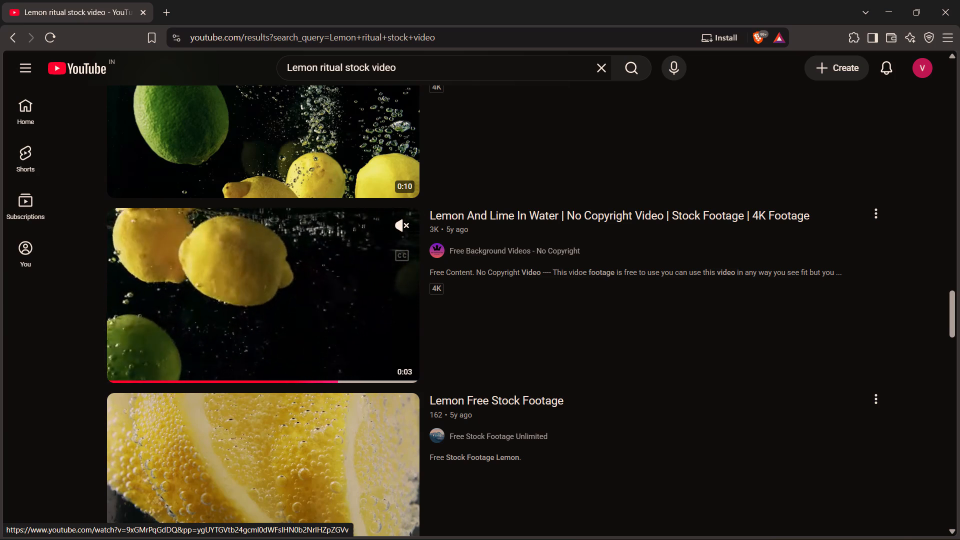
# Continue through the further lemon stock footage results and the additional Shorts groups, looking for ritual-style clips.
pyautogui.scroll(-13, 340, 214)
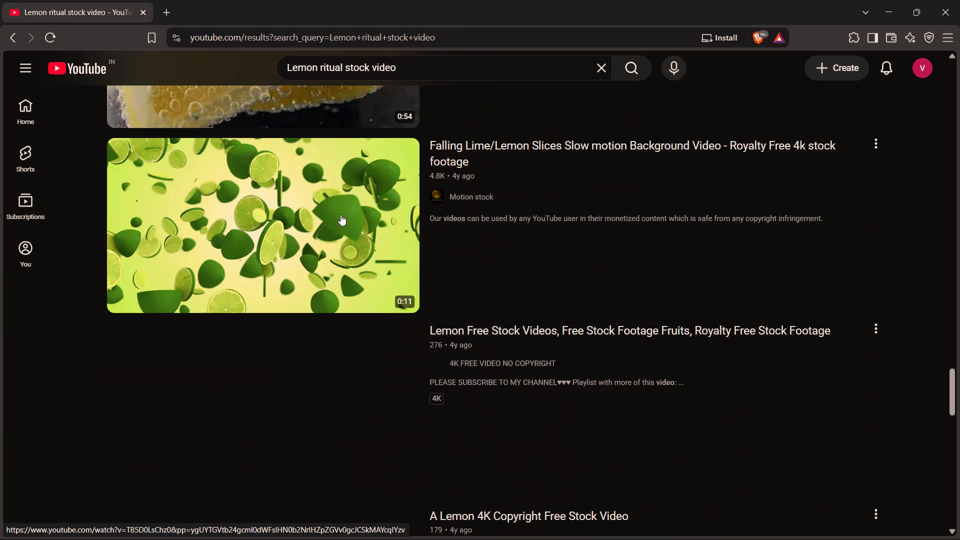
pyautogui.scroll(-3, 340, 214)
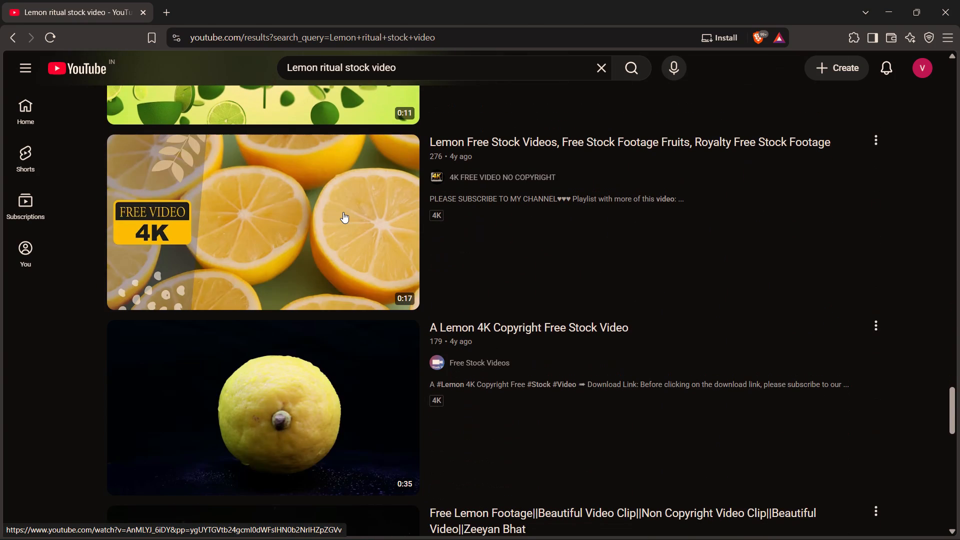
pyautogui.scroll(-2, 343, 212)
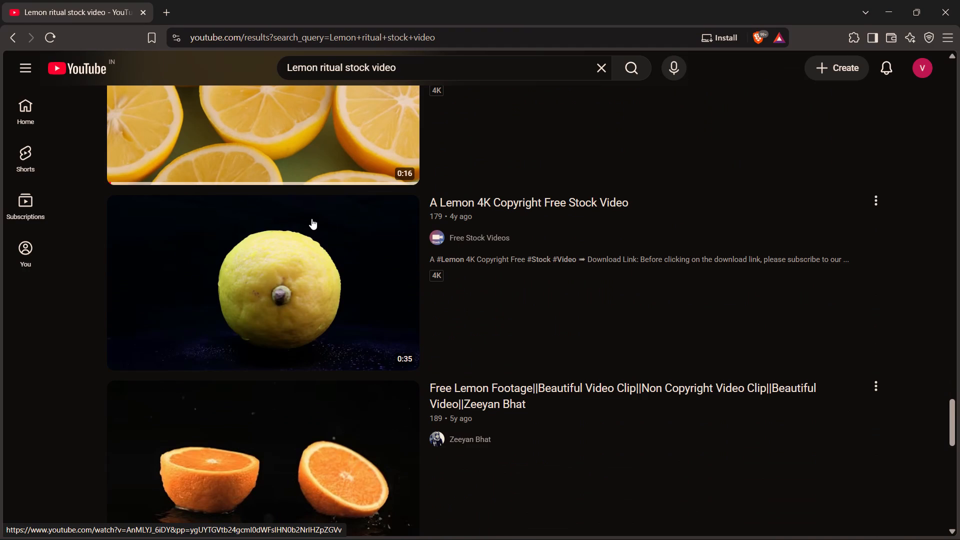
pyautogui.scroll(-5, 202, 269)
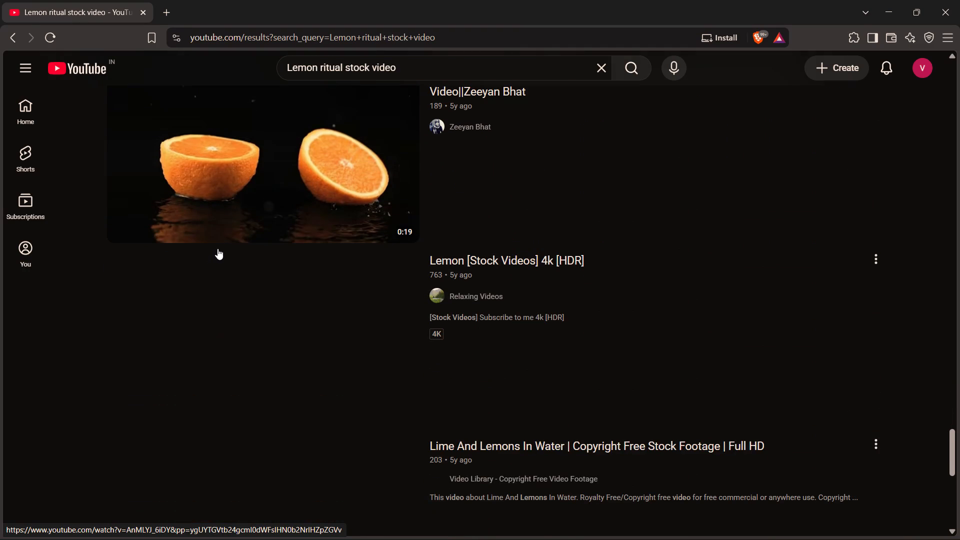
pyautogui.scroll(-5, 241, 237)
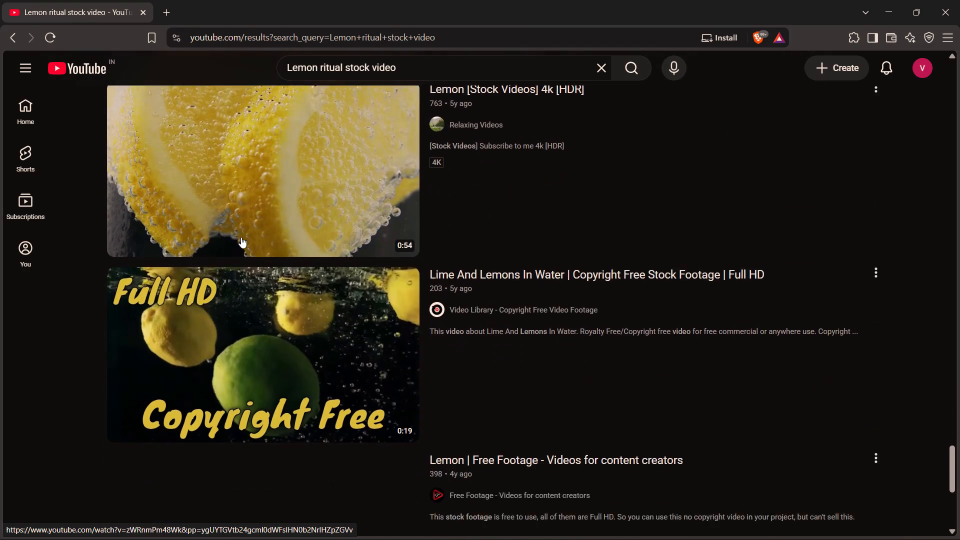
pyautogui.scroll(-15, 241, 237)
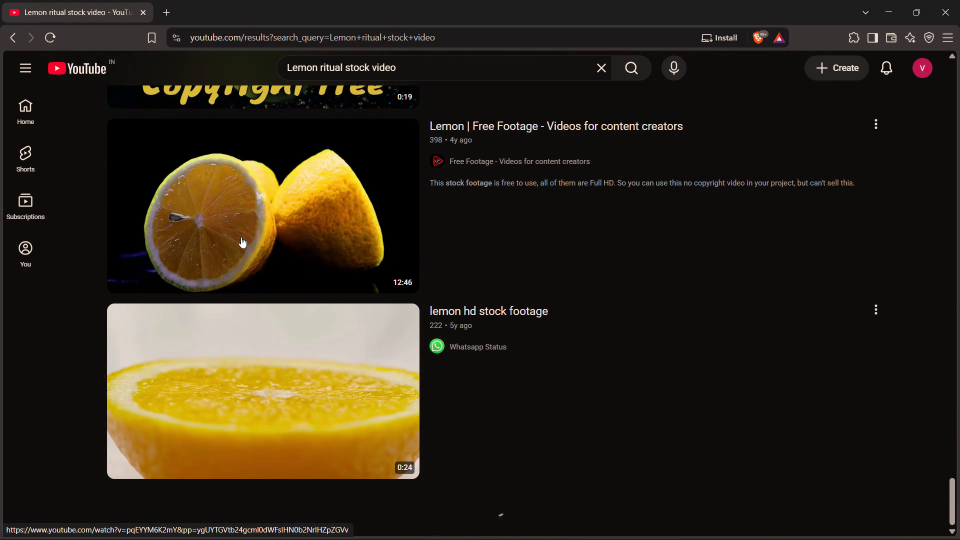
pyautogui.scroll(-6, 380, 223)
pyautogui.scroll(-5, 317, 247)
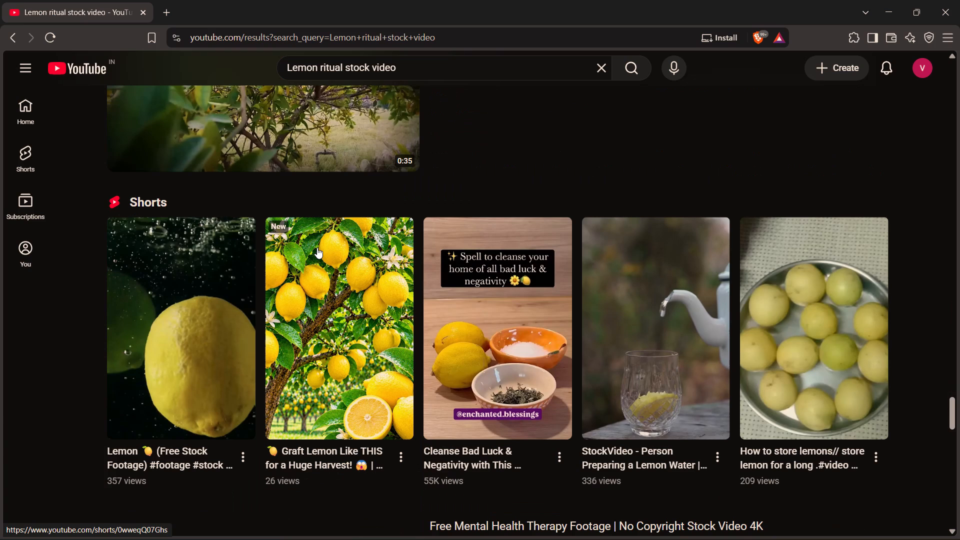
pyautogui.scroll(-12, 317, 247)
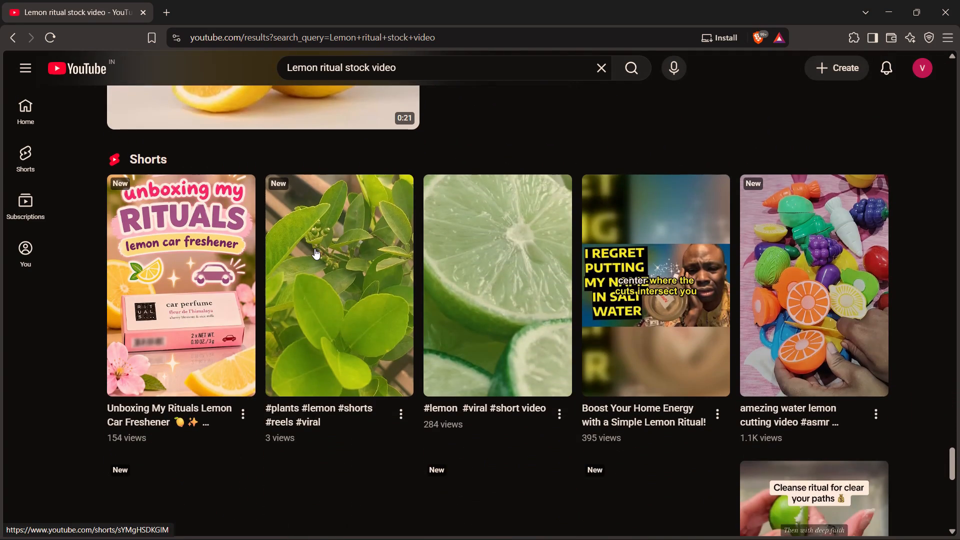
pyautogui.scroll(-4, 314, 248)
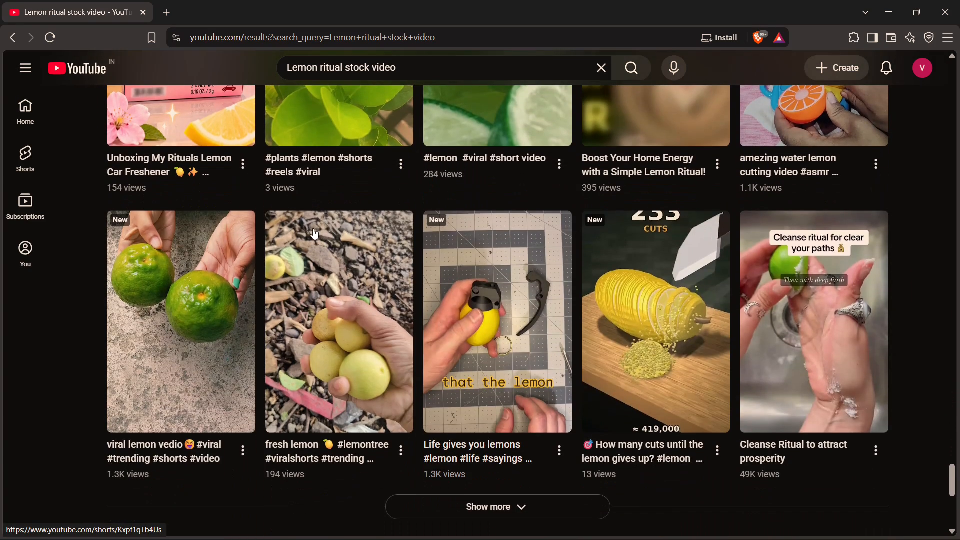
pyautogui.scroll(-5, 304, 193)
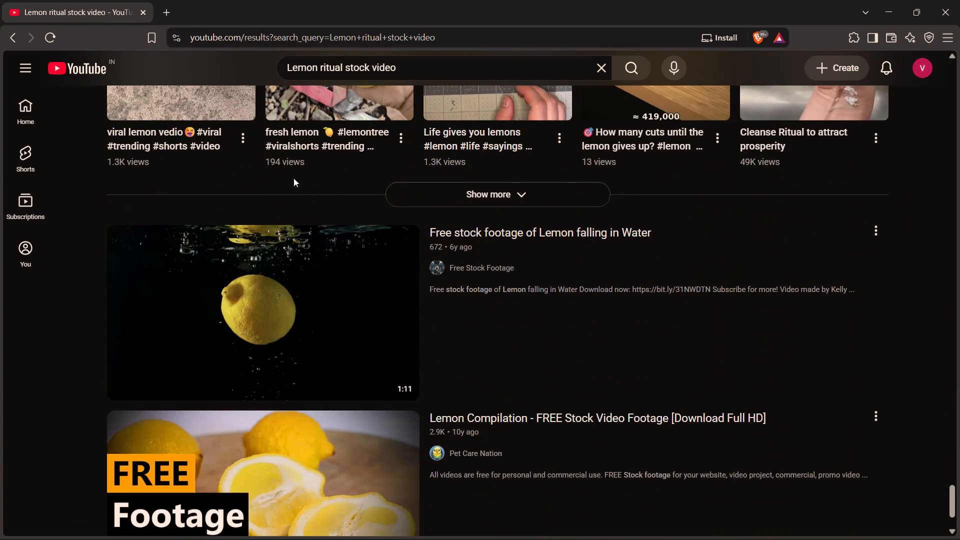
# Replace the YouTube search with "nimbu mirchi".
pyautogui.moveTo(393, 65); pyautogui.dragTo(344, 64)
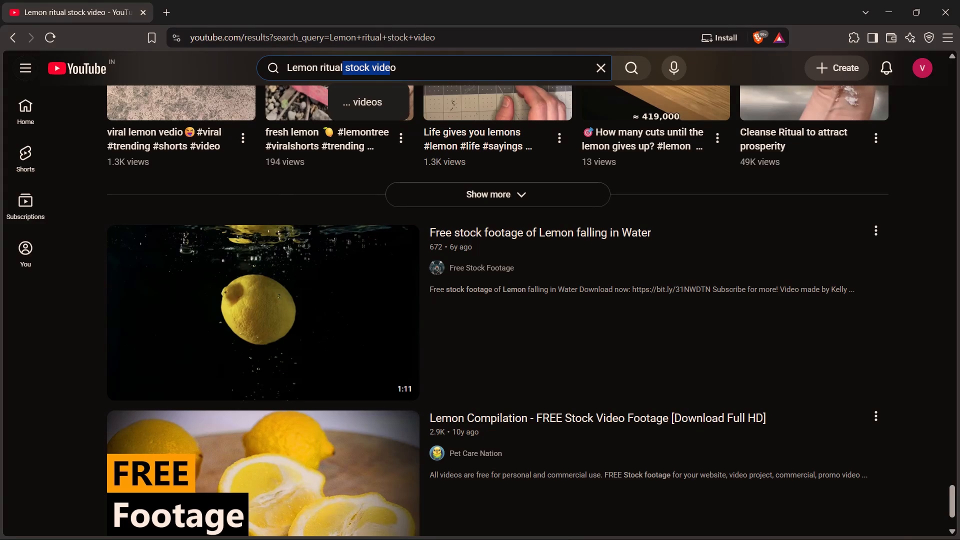
pyautogui.moveTo(344, 64); pyautogui.dragTo(319, 65)
pyautogui.click(450, 71)
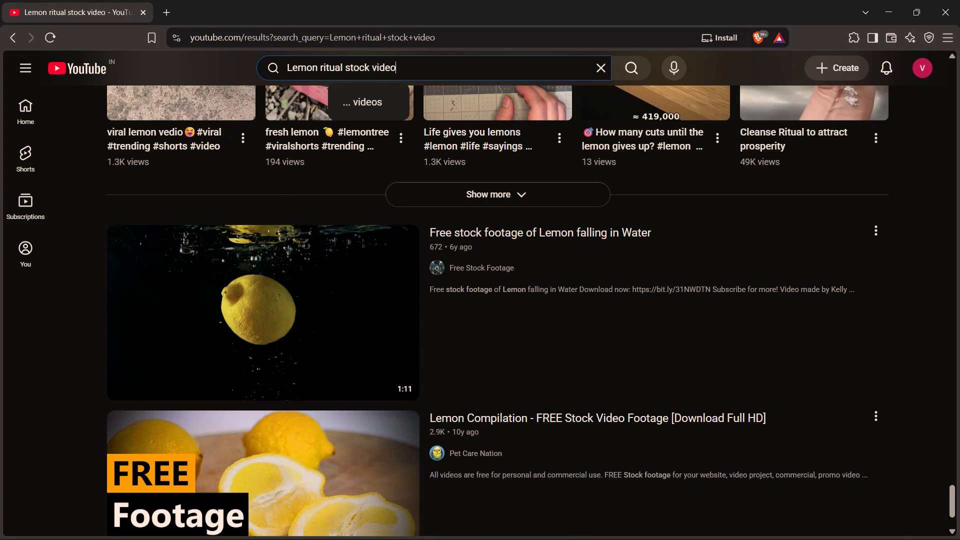
pyautogui.moveTo(401, 65); pyautogui.dragTo(286, 66)
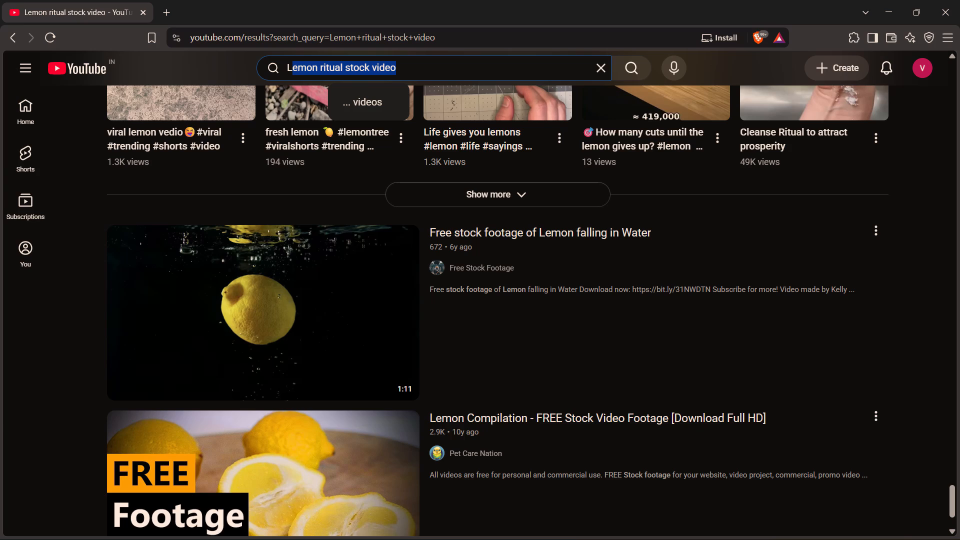
pyautogui.write('nimbu mirchi')
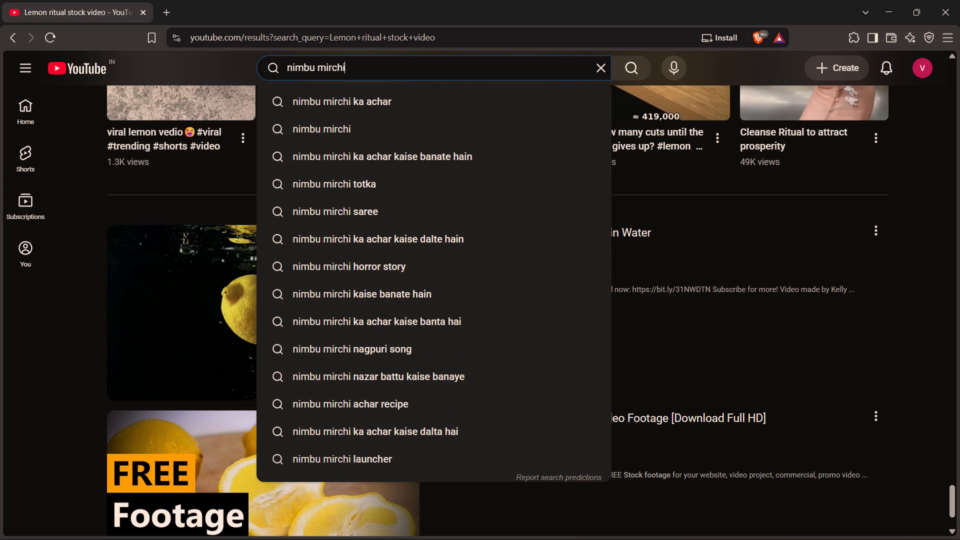
pyautogui.press('Return')
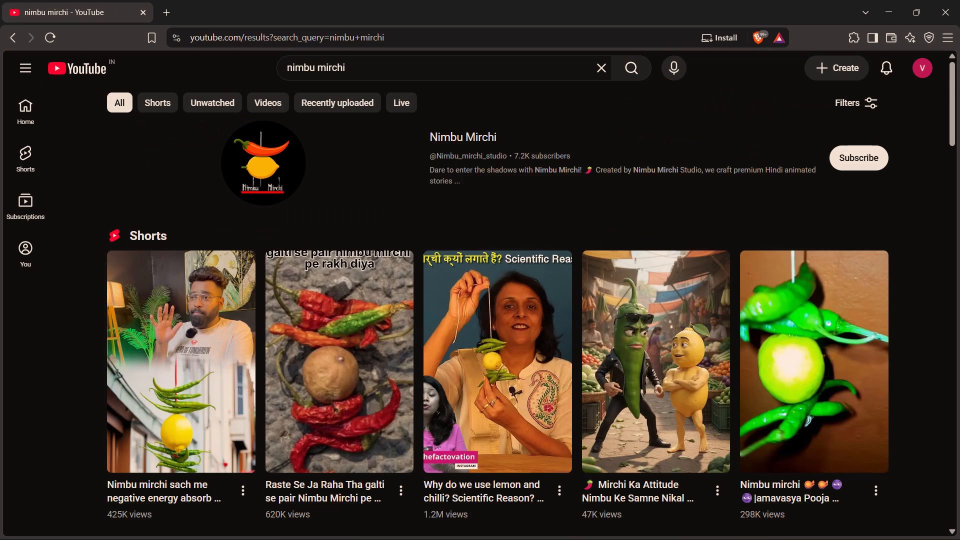
# Browse the first "nimbu mirchi" results, both Shorts and full-length videos, for hanging lemon-and-chilli footage that suits the voiceover.
pyautogui.scroll(-1, 393, 110)
pyautogui.scroll(-1, 322, 210)
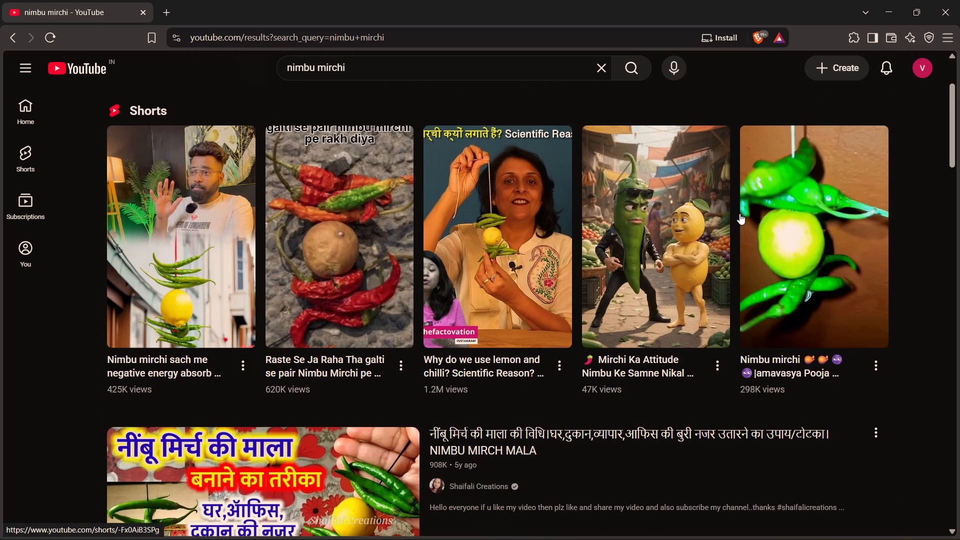
pyautogui.scroll(-5, 578, 203)
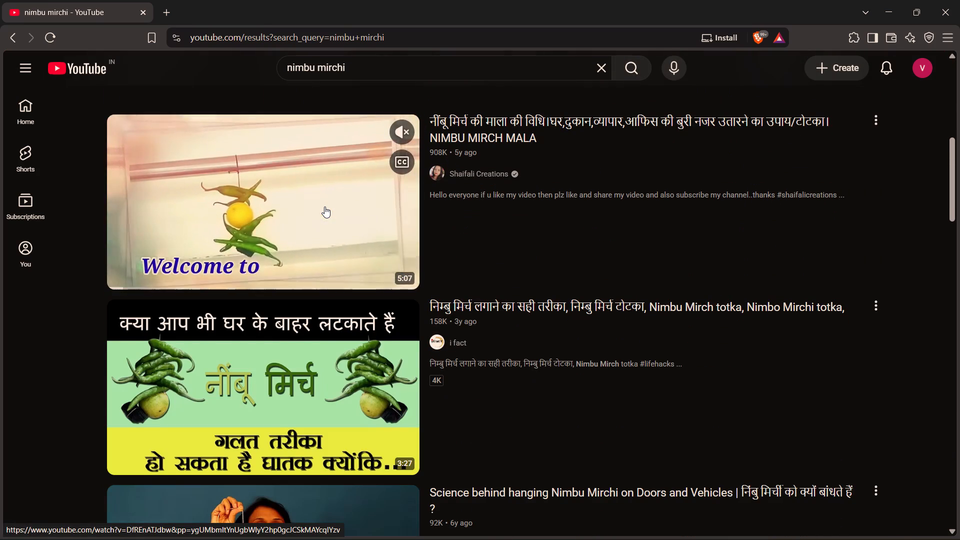
pyautogui.scroll(-7, 324, 206)
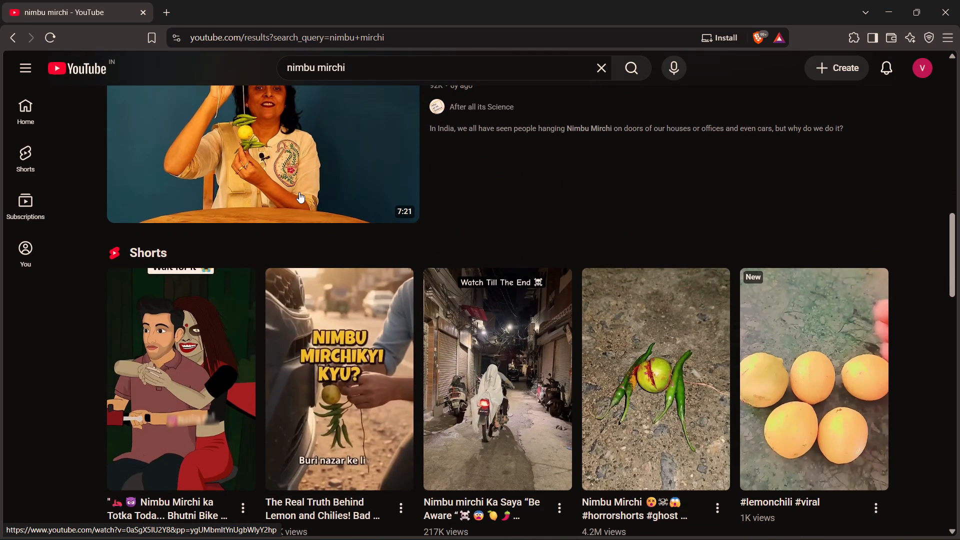
pyautogui.scroll(1, 299, 192)
pyautogui.scroll(-5, 299, 192)
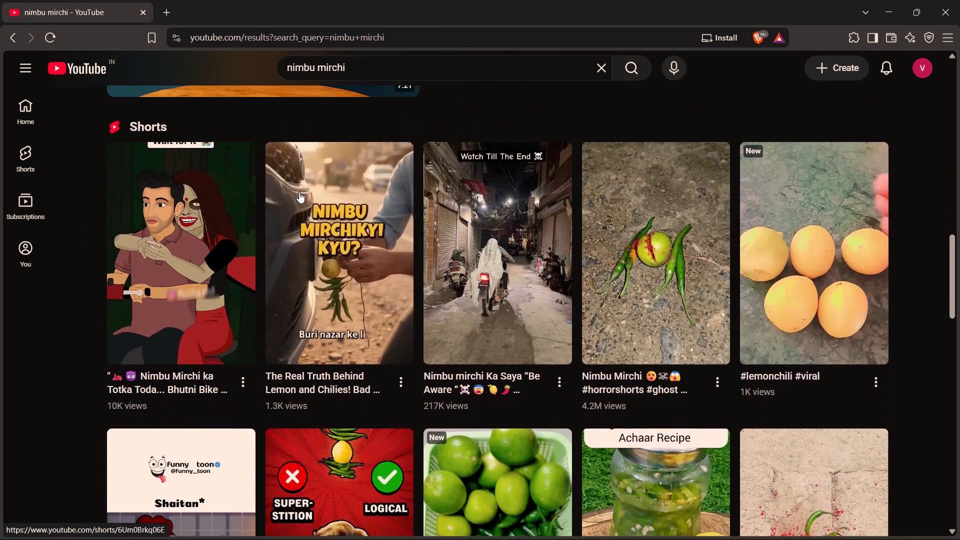
pyautogui.scroll(-3, 299, 192)
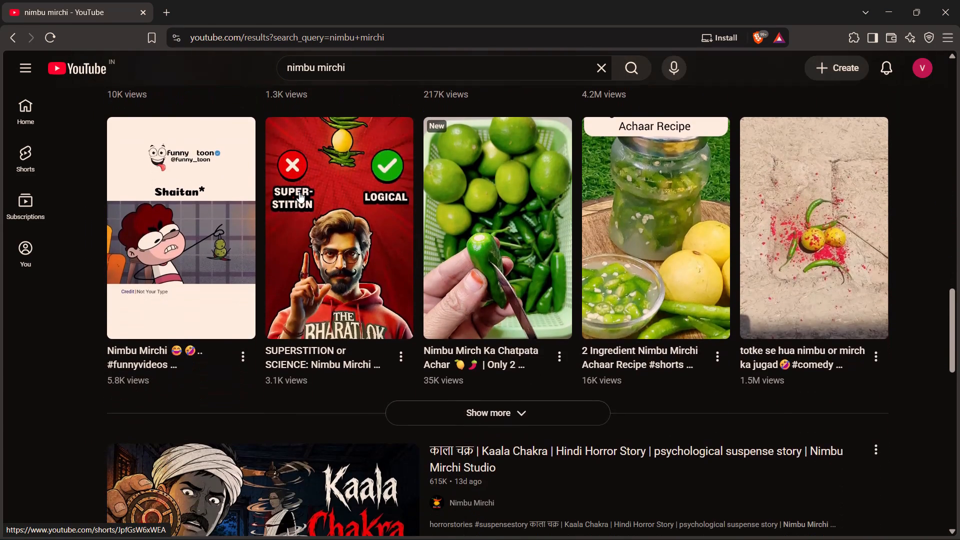
pyautogui.scroll(-3, 299, 192)
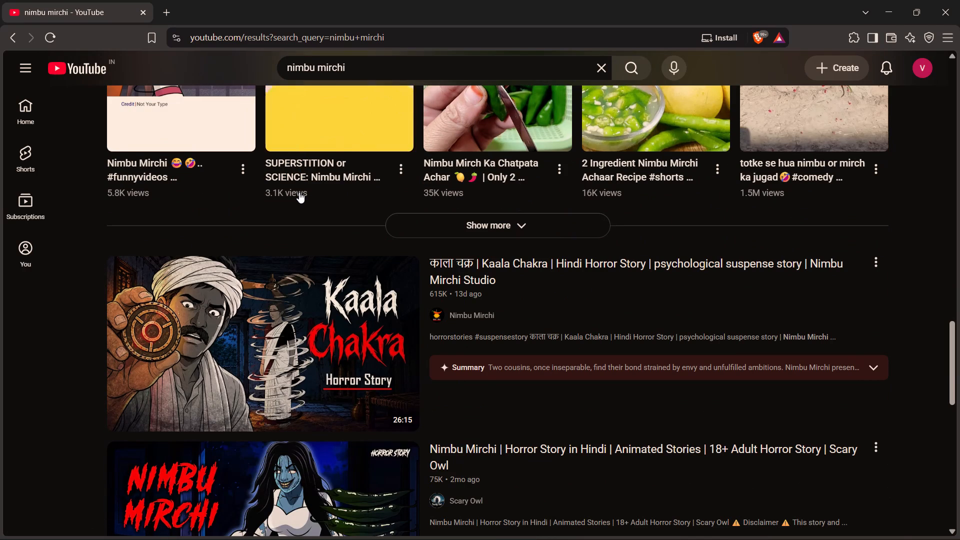
pyautogui.scroll(2, 299, 192)
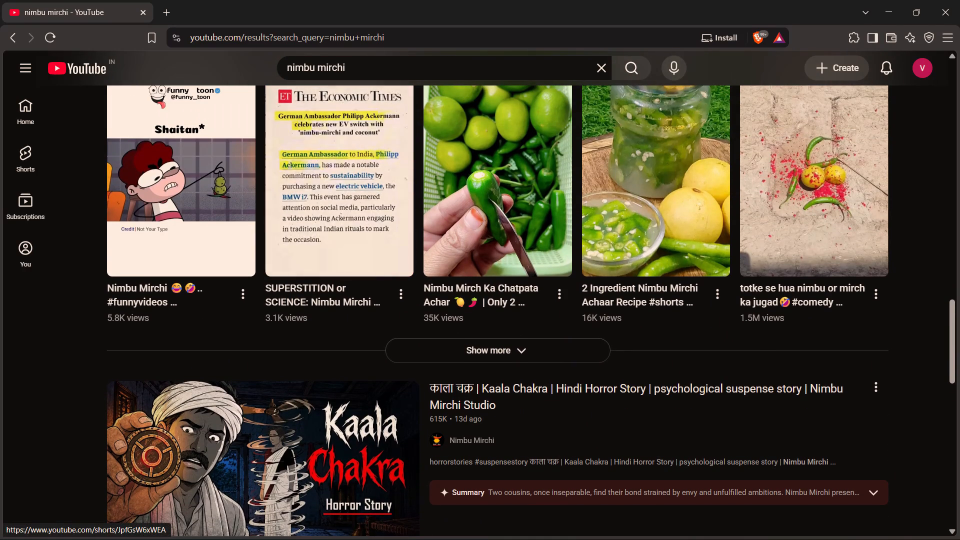
pyautogui.scroll(-9, 299, 192)
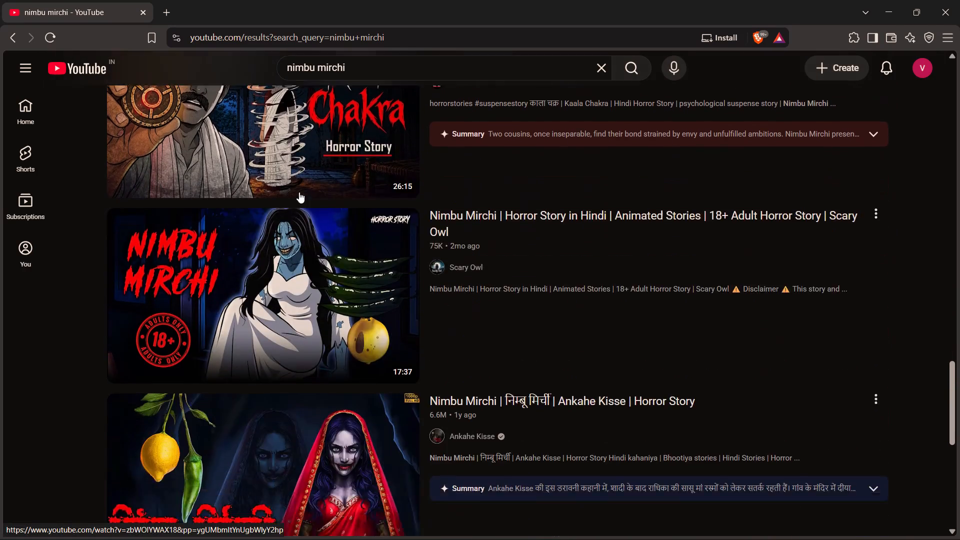
pyautogui.scroll(2, 299, 192)
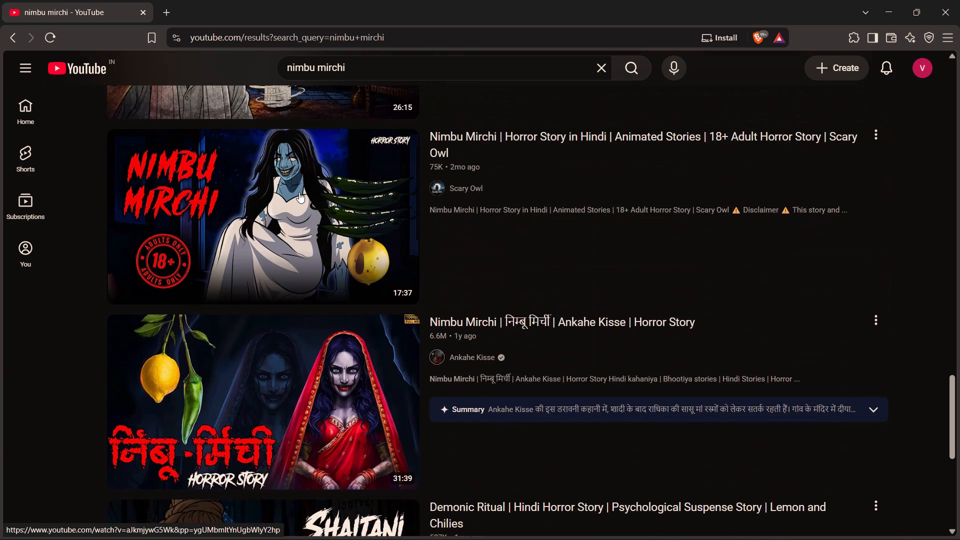
pyautogui.scroll(-5, 299, 192)
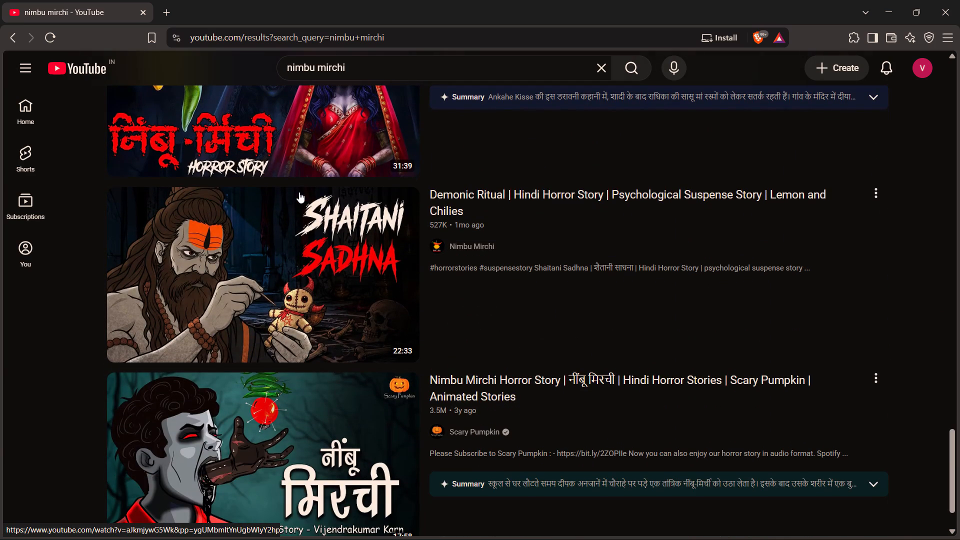
pyautogui.scroll(-2, 299, 192)
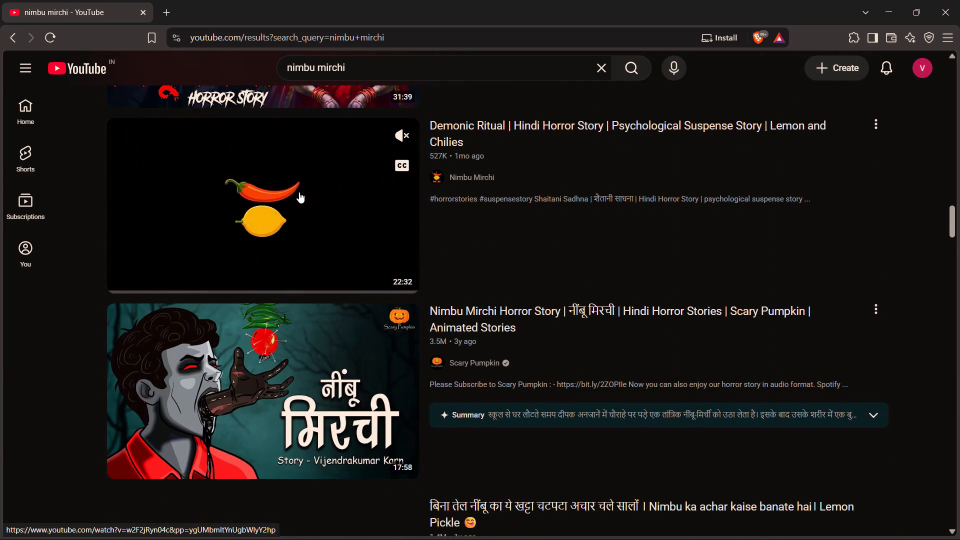
# Continue through the further "nimbu mirchi" videos and additional Shorts groups, looking for usable totka or ritual-style clips.
pyautogui.scroll(-7, 299, 192)
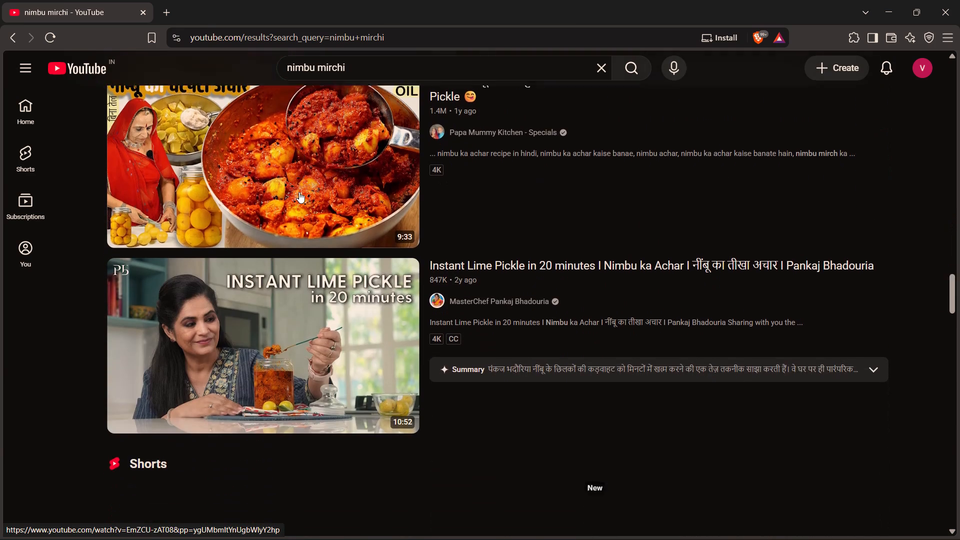
pyautogui.scroll(-5, 299, 192)
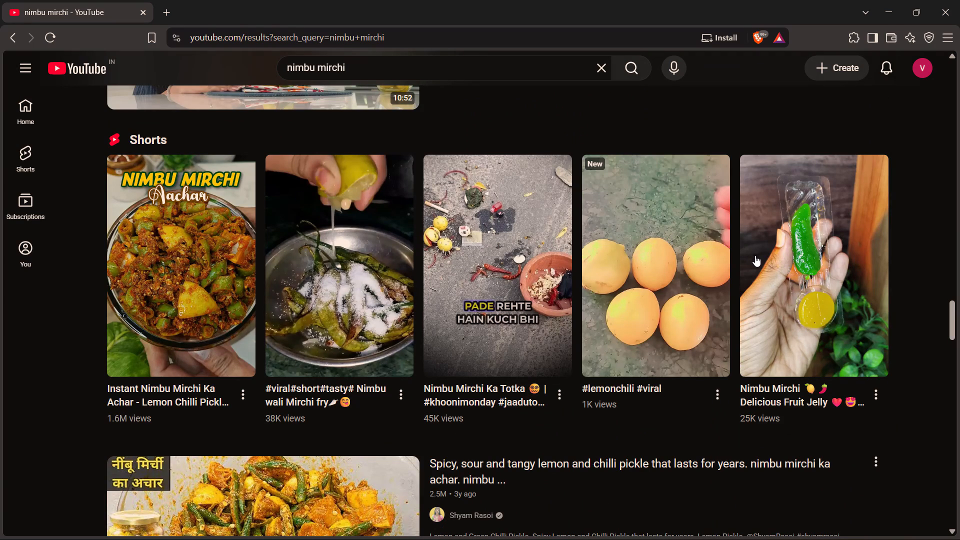
pyautogui.scroll(-4, 755, 255)
pyautogui.scroll(-3, 585, 246)
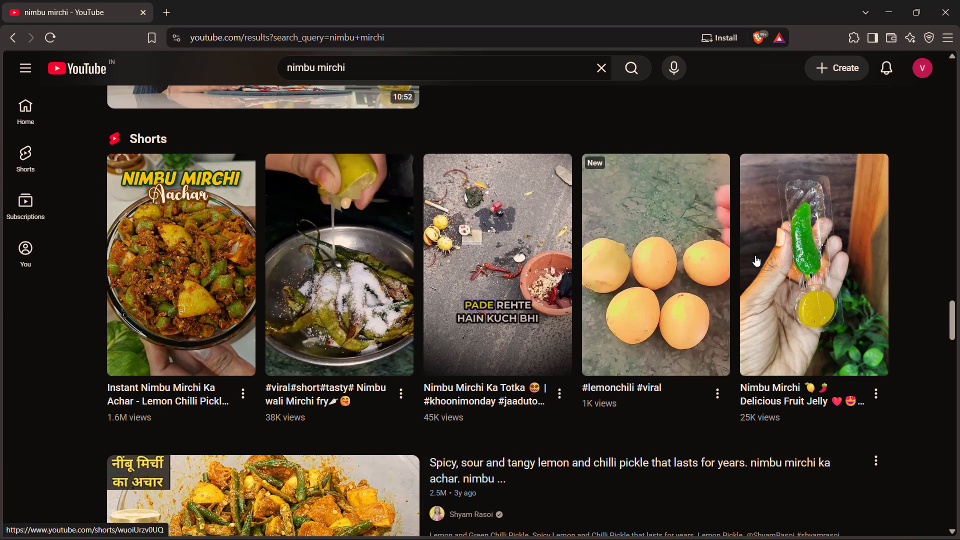
pyautogui.scroll(-2, 415, 247)
pyautogui.scroll(2, 415, 247)
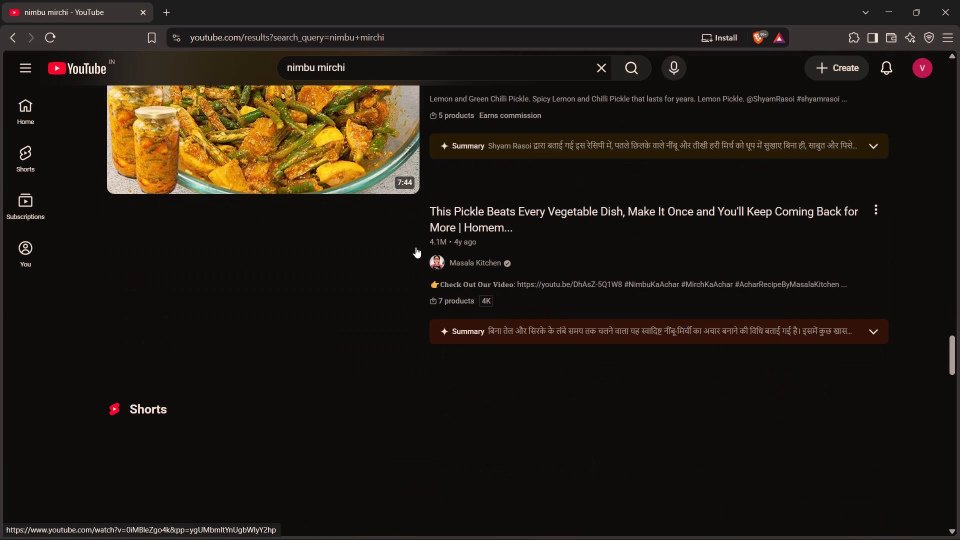
pyautogui.scroll(-5, 415, 247)
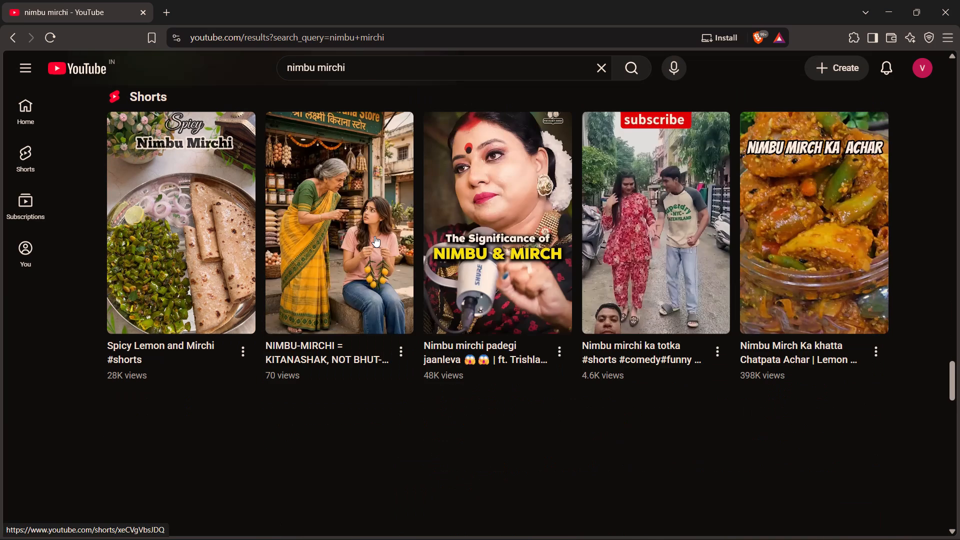
pyautogui.scroll(-1, 378, 233)
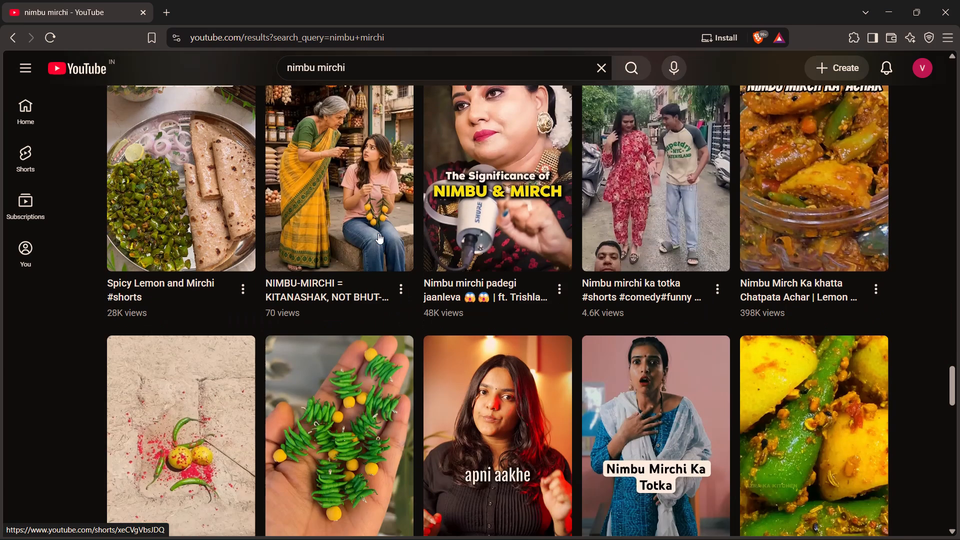
pyautogui.scroll(-2, 378, 233)
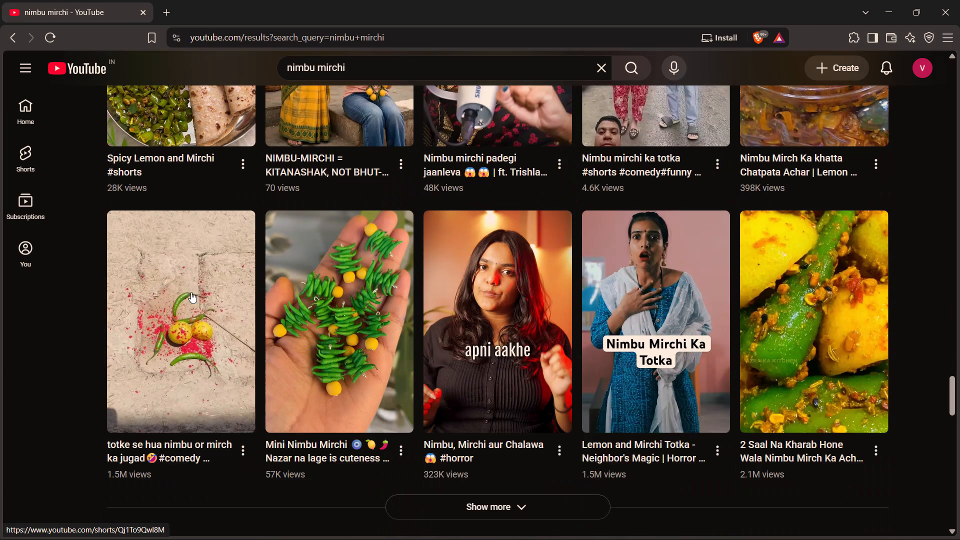
pyautogui.scroll(3, 370, 263)
pyautogui.scroll(-4, 371, 263)
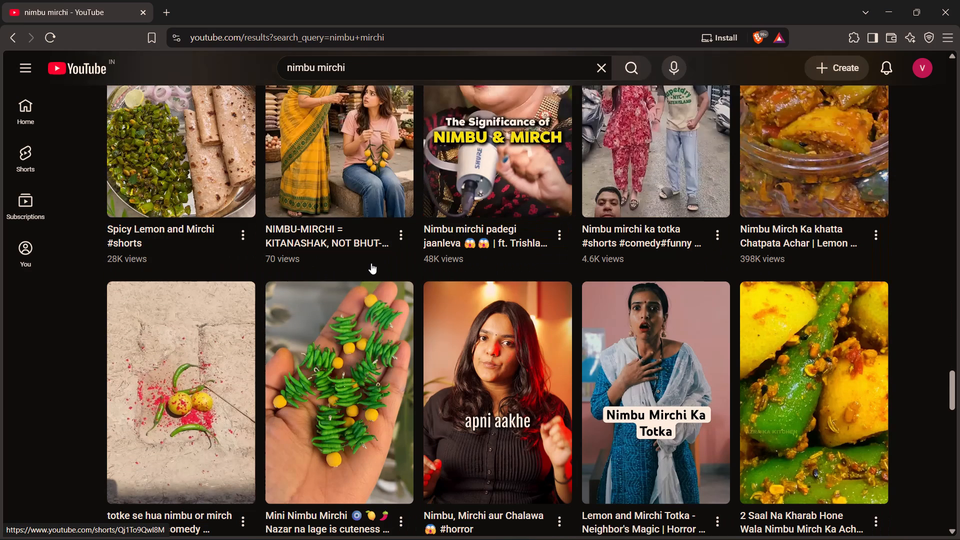
pyautogui.scroll(-4, 371, 263)
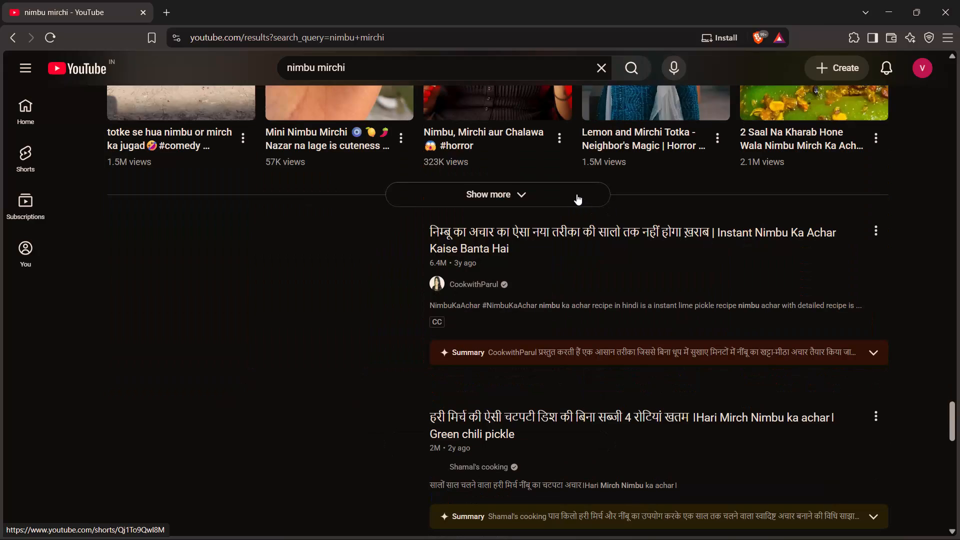
pyautogui.scroll(-3, 550, 235)
pyautogui.scroll(-4, 556, 275)
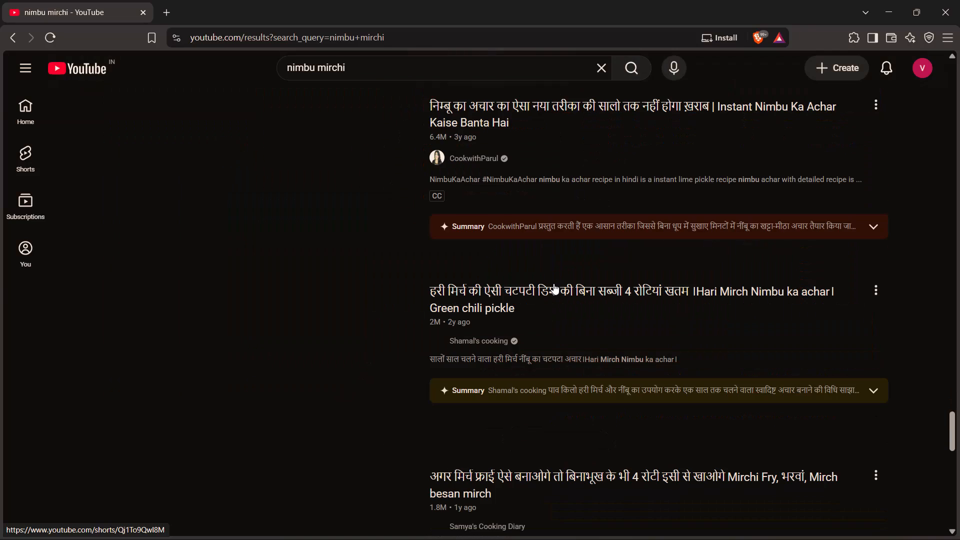
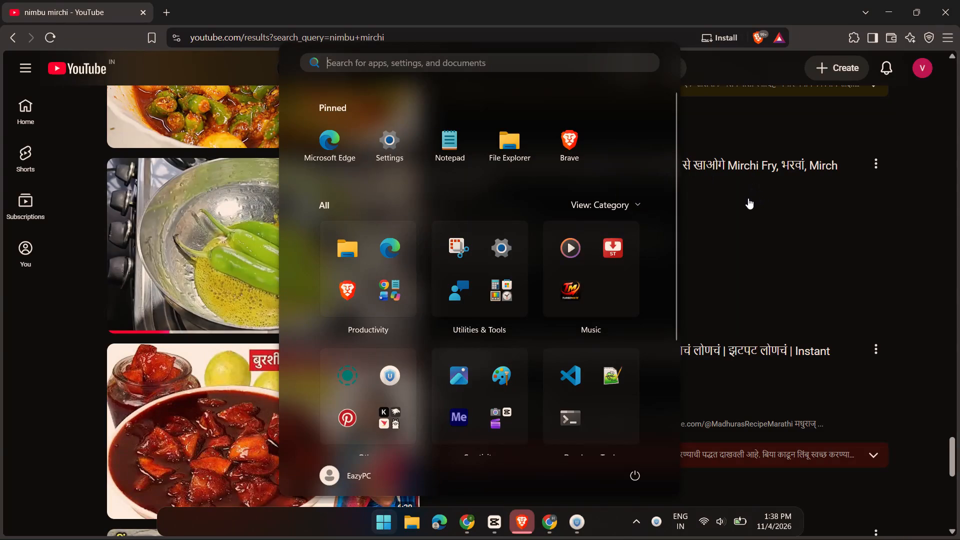
# Continue through the lower "nimbu mirchi" video results, checking for hanging lemon-and-chilli or ritual footage.
pyautogui.click(768, 203)
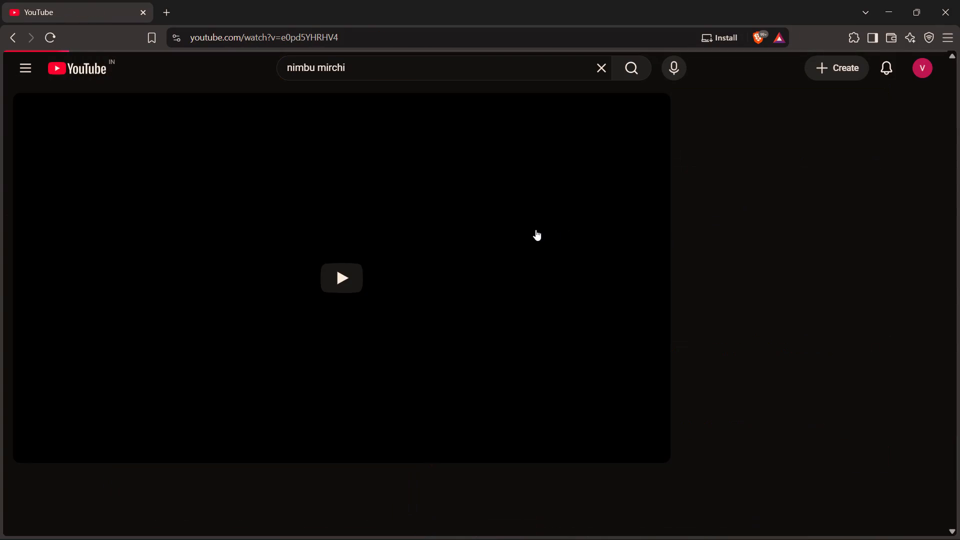
pyautogui.click(15, 37)
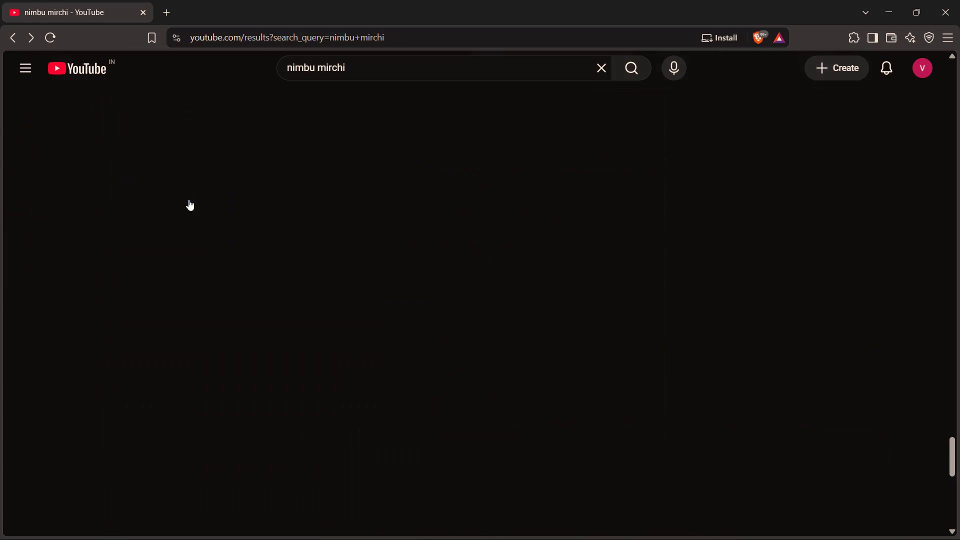
pyautogui.scroll(-7, 270, 295)
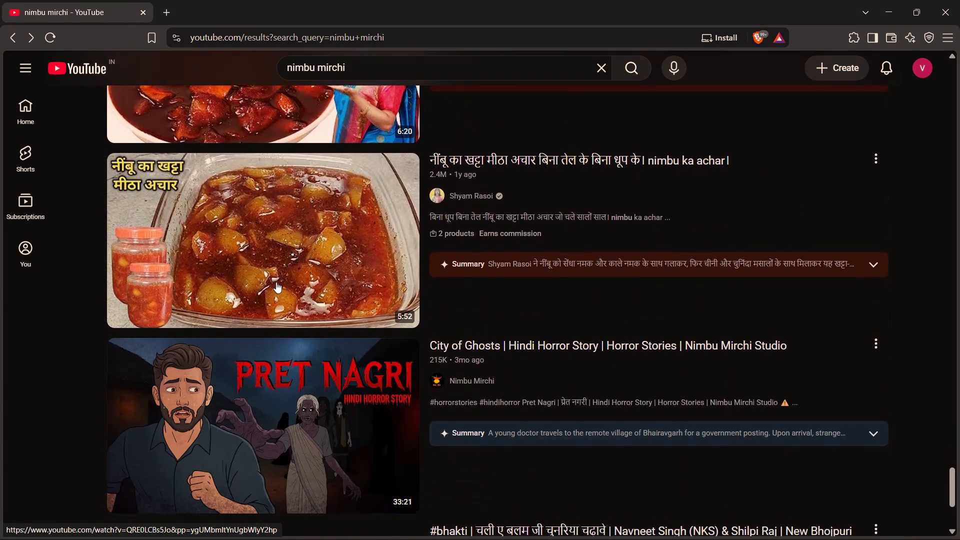
pyautogui.scroll(-5, 276, 282)
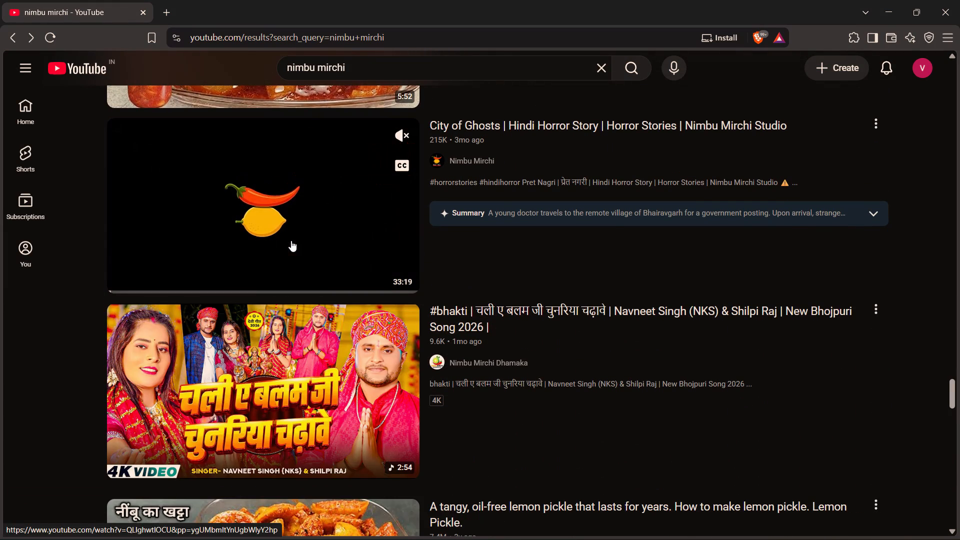
pyautogui.scroll(-6, 302, 271)
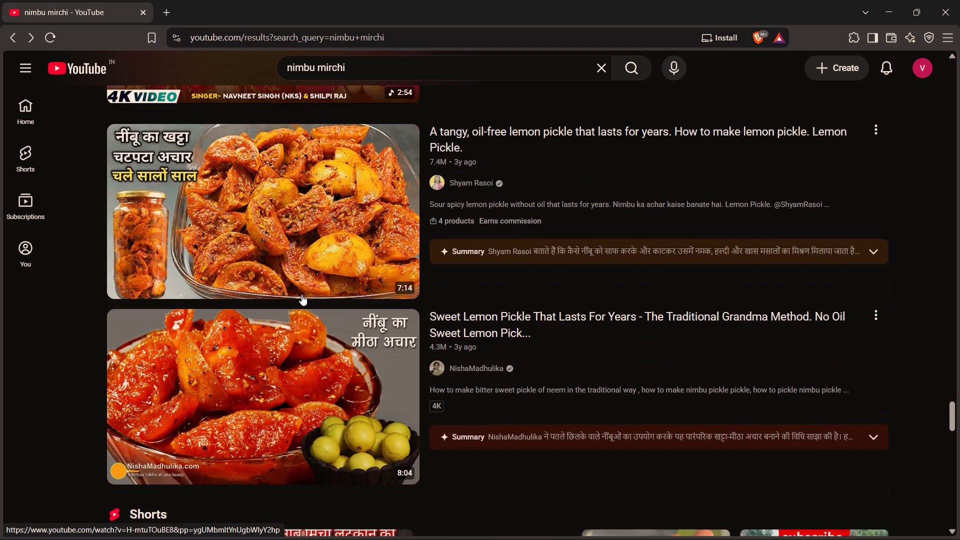
# Check the next group of "nimbu mirchi" Shorts and the videos below it for usable lemon-and-chilli totka clips.
pyautogui.scroll(-5, 301, 294)
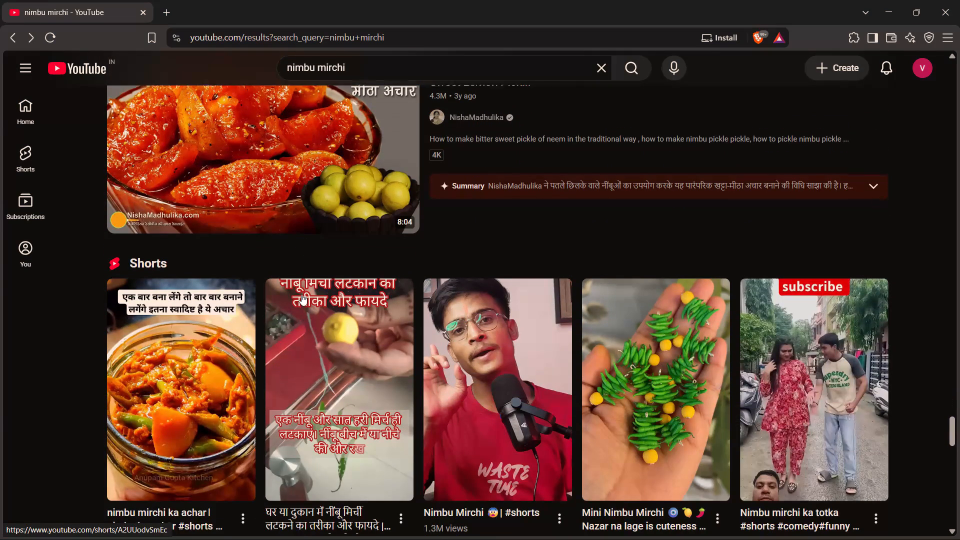
pyautogui.scroll(-3, 301, 294)
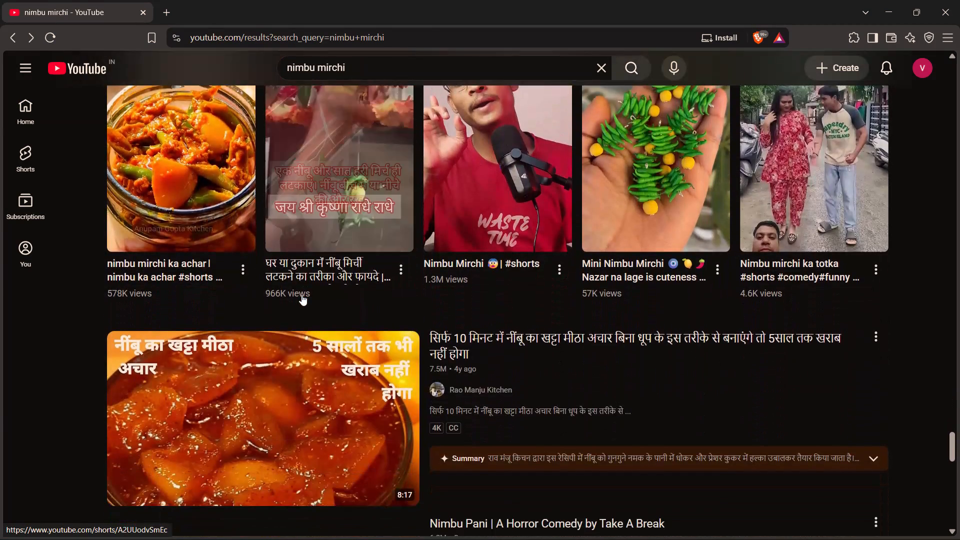
pyautogui.scroll(-1, 301, 294)
pyautogui.scroll(3, 301, 294)
pyautogui.scroll(-9, 301, 294)
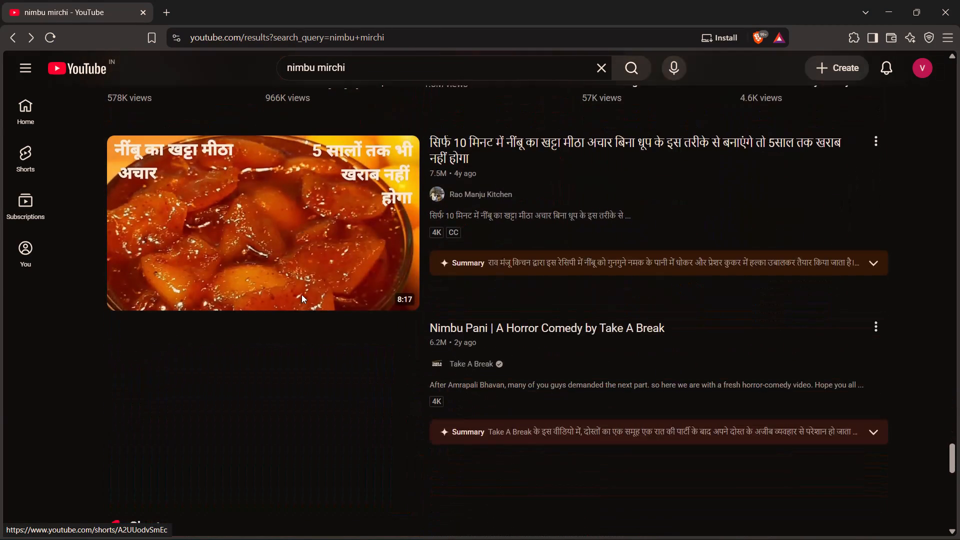
# Replace the YouTube tab with a new one, search for "lemon ritual pinterest", and open the Pinterest pin on lemon cleansing and protection rituals.
pyautogui.click(169, 16)
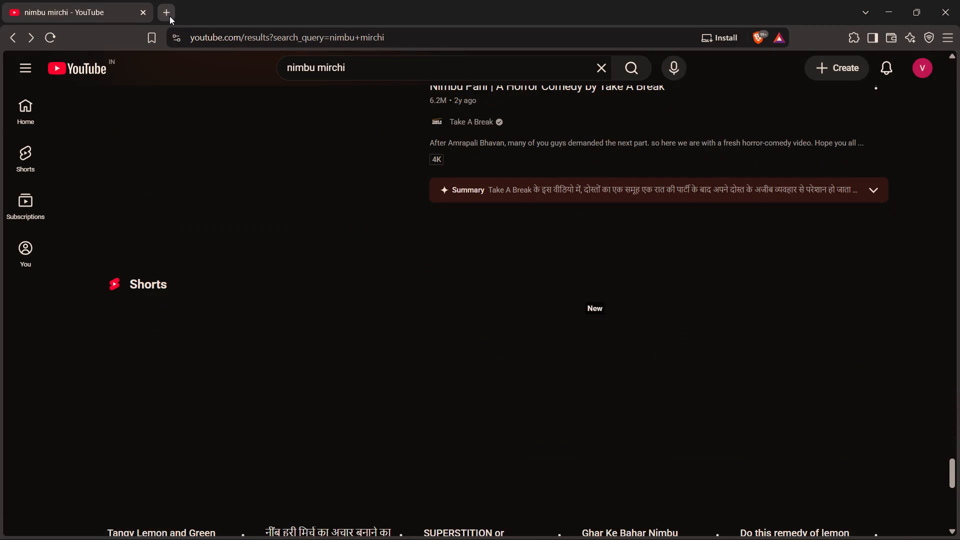
pyautogui.click(140, 15)
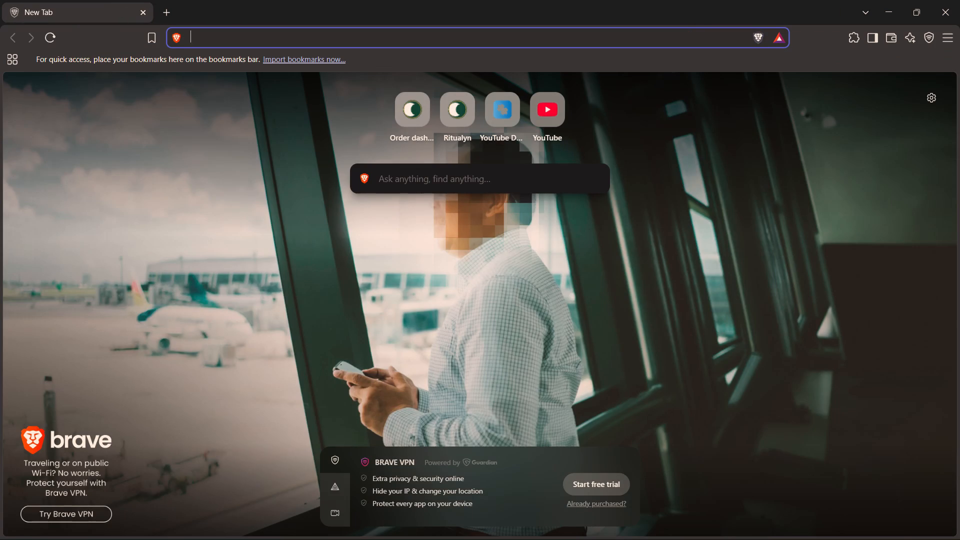
pyautogui.write('lemon ritual pinterest')
pyautogui.press('Return')
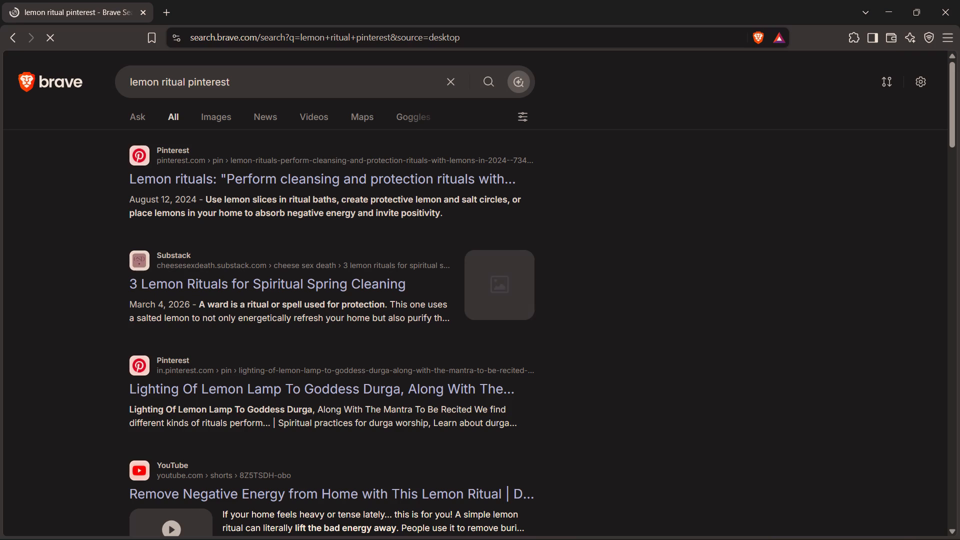
pyautogui.click(250, 180)
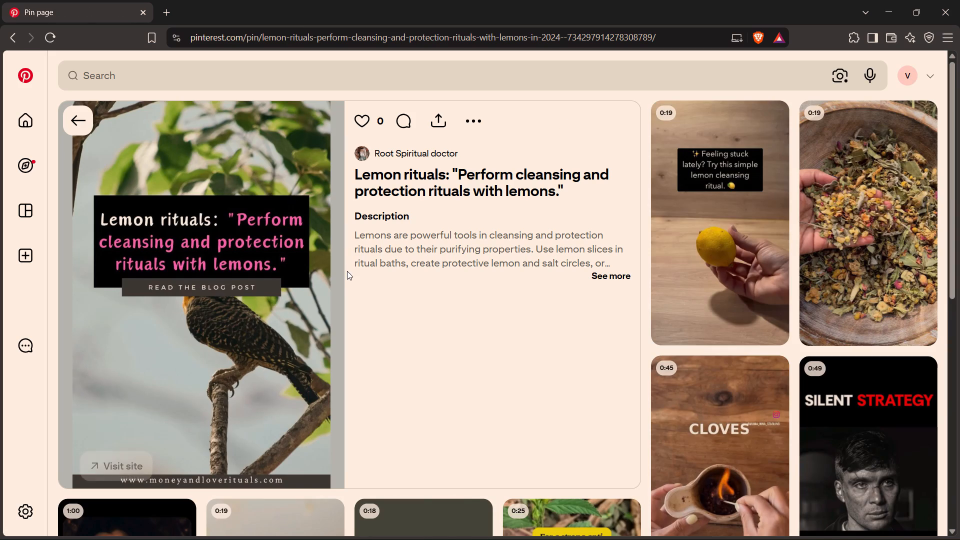
# Browse the related video pins around the lemon rituals pin for lemon cleansing or spell footage.
pyautogui.scroll(-2, 449, 280)
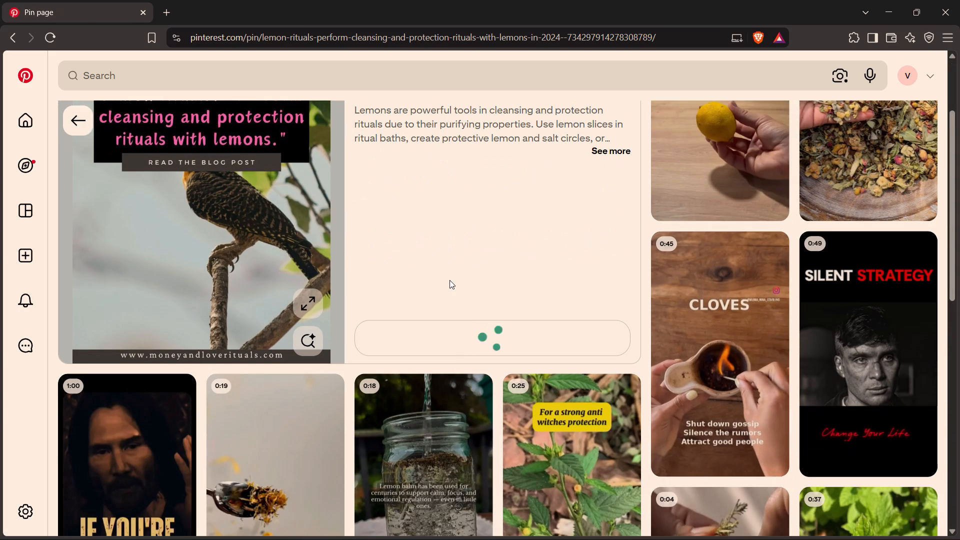
pyautogui.scroll(-2, 449, 280)
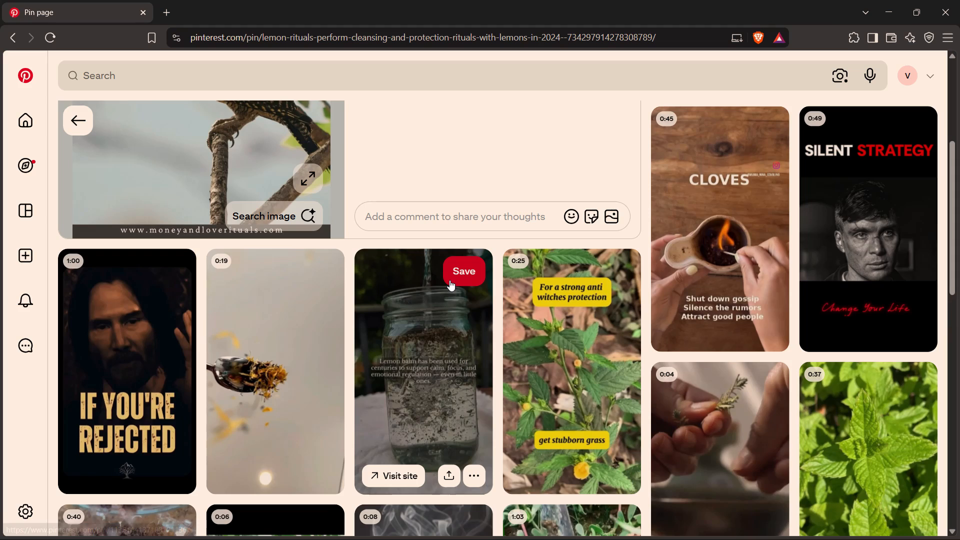
pyautogui.scroll(-4, 704, 269)
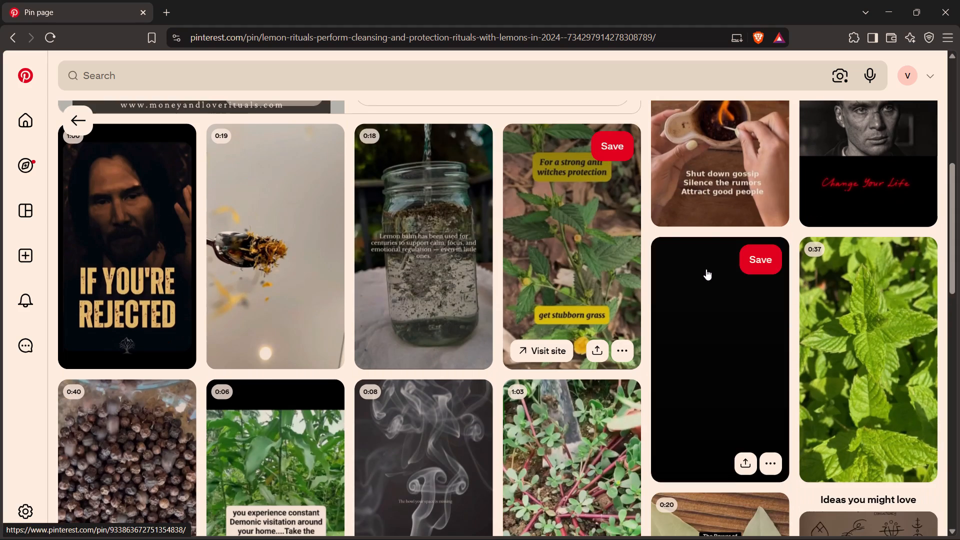
pyautogui.scroll(-5, 706, 269)
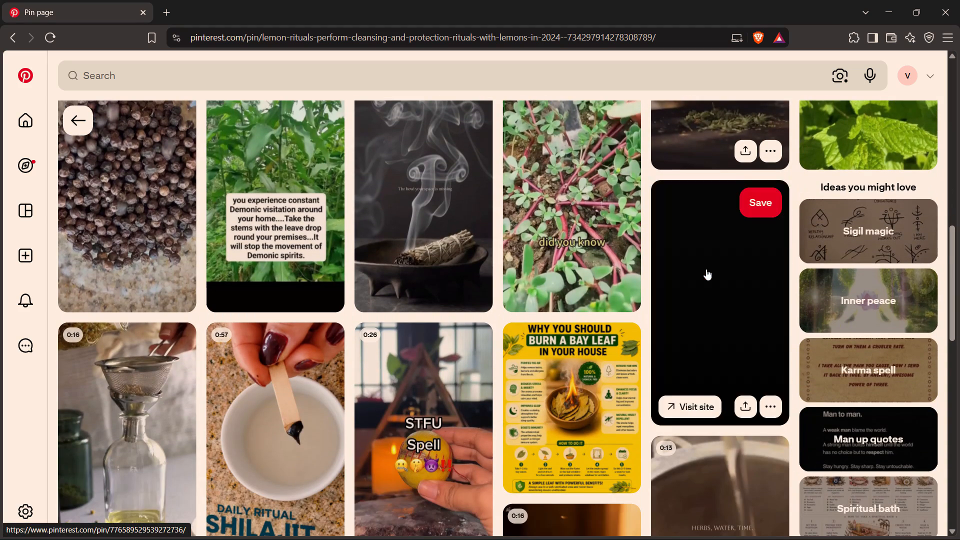
pyautogui.scroll(-2, 706, 269)
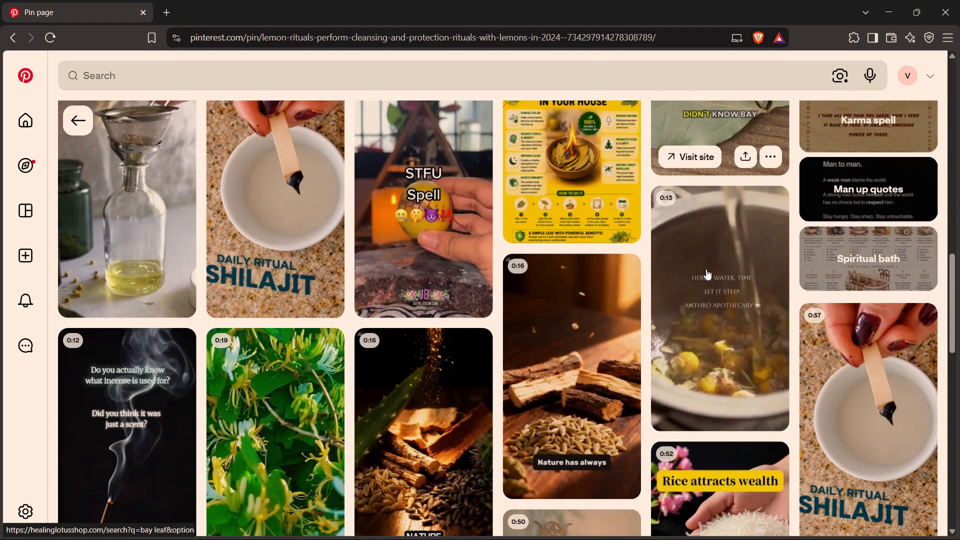
pyautogui.scroll(-5, 706, 269)
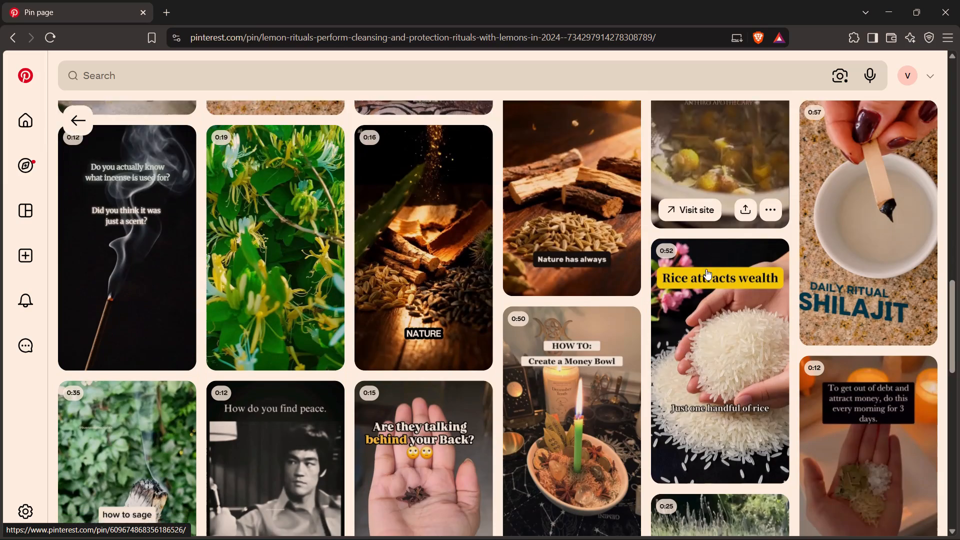
pyautogui.scroll(-7, 706, 269)
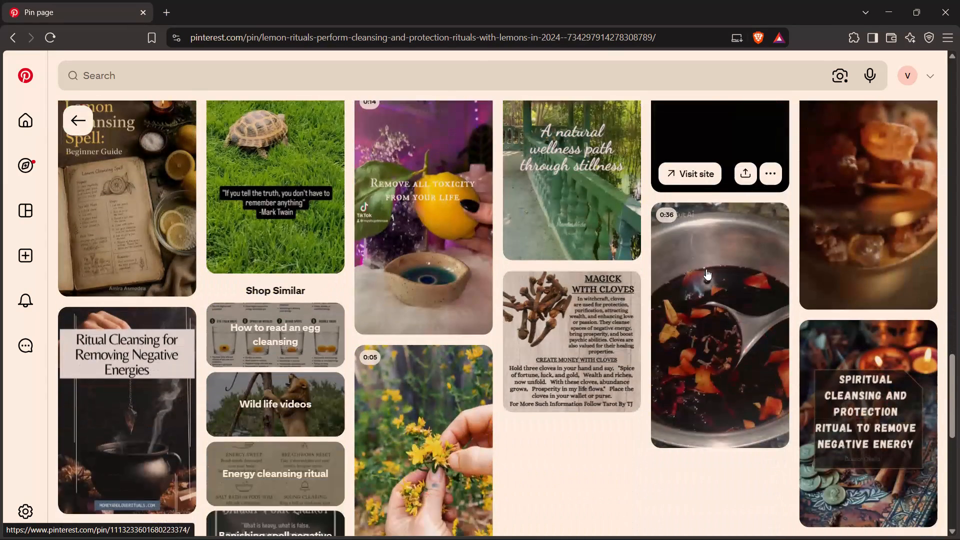
pyautogui.scroll(-3, 706, 269)
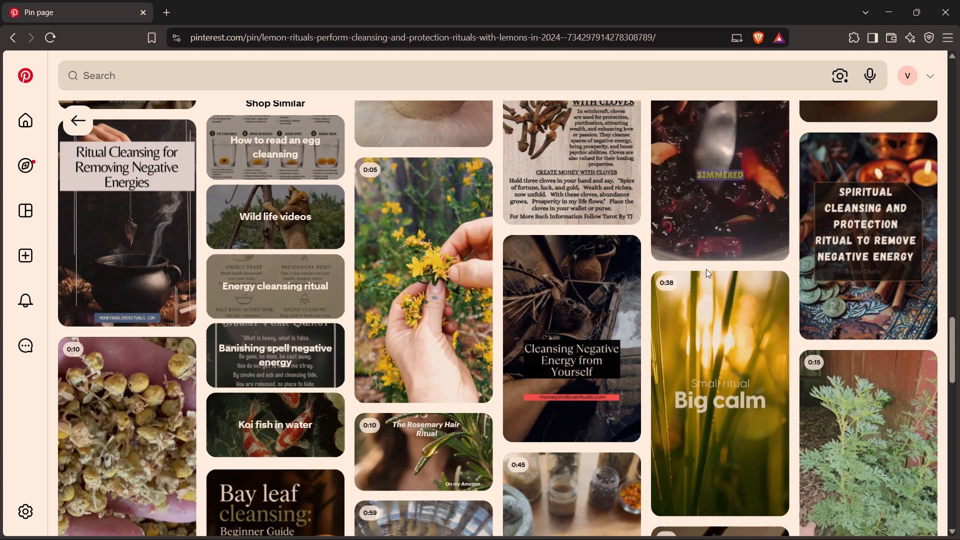
# Continue through the further related Pinterest pins on herbs, incense and cleansing, looking for usable lemon ritual clips.
pyautogui.scroll(-2, 454, 329)
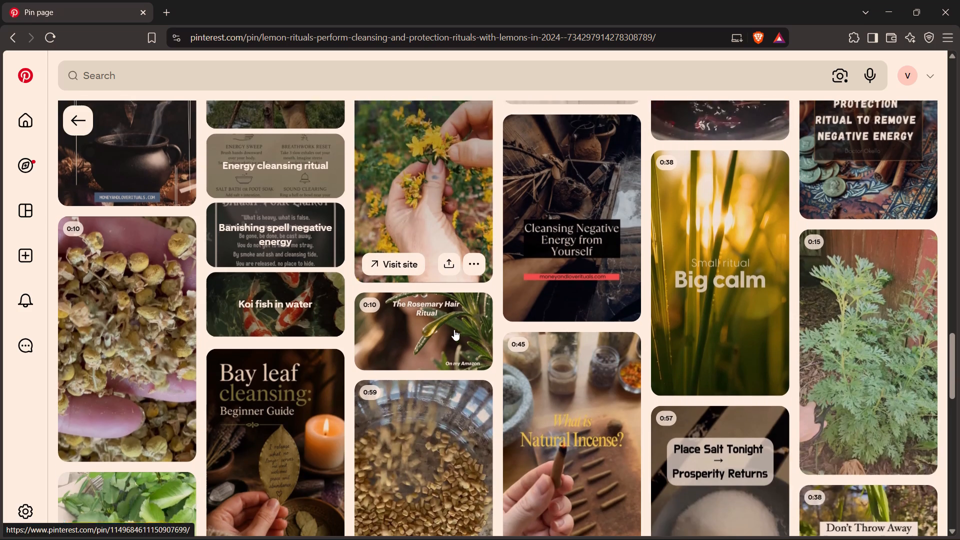
pyautogui.scroll(-1, 454, 329)
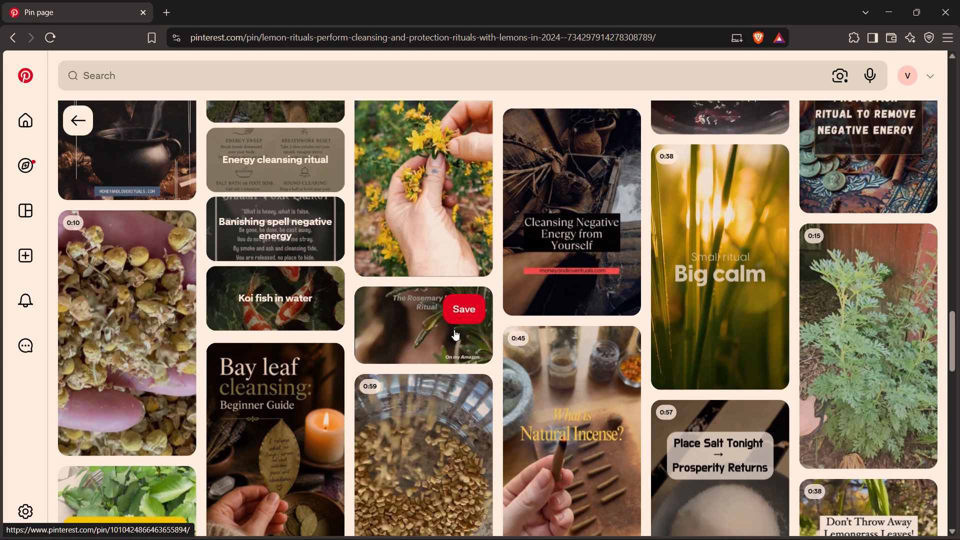
pyautogui.scroll(-4, 454, 329)
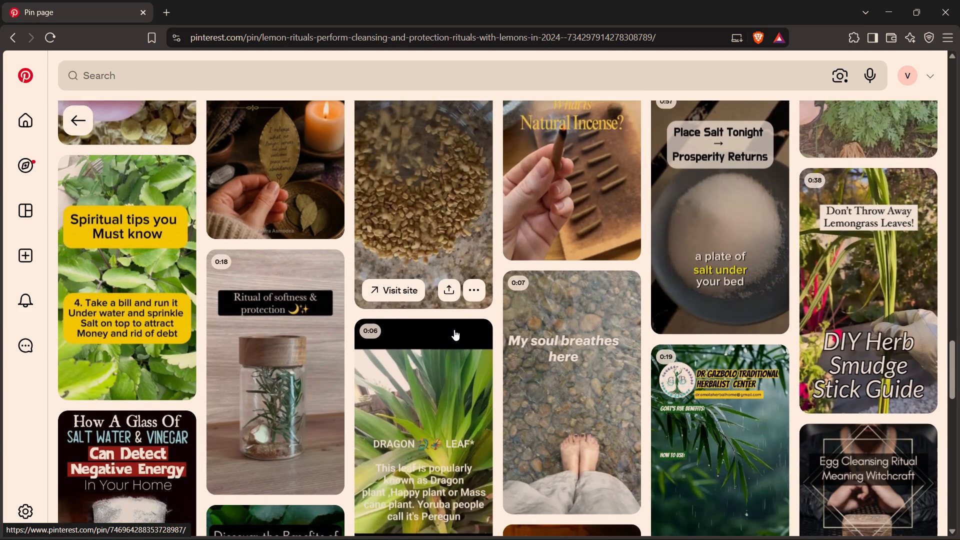
pyautogui.scroll(-6, 454, 329)
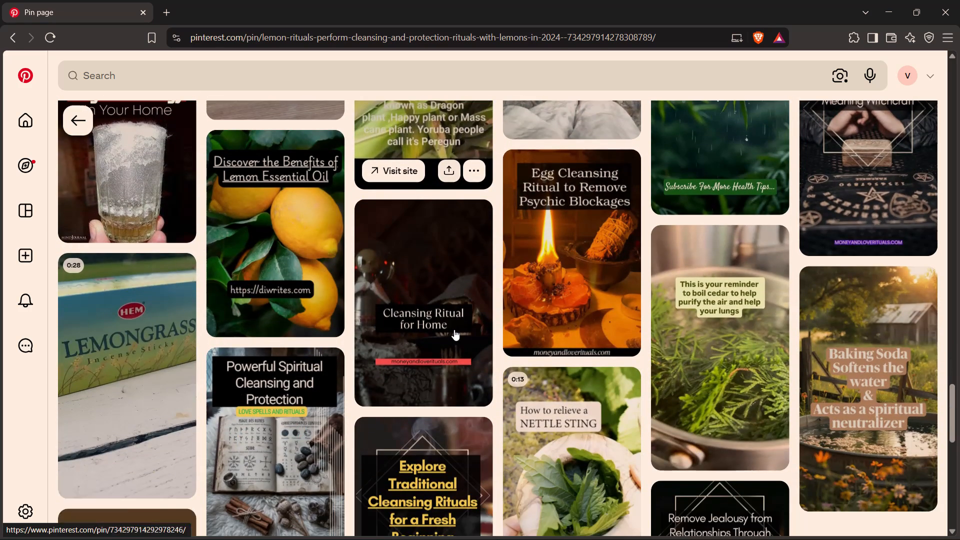
pyautogui.scroll(-5, 454, 329)
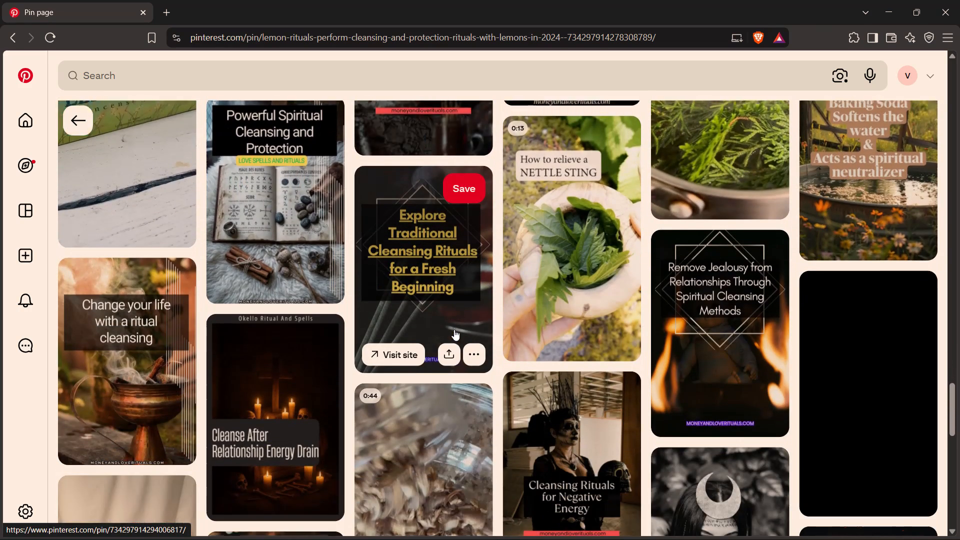
pyautogui.scroll(-4, 454, 329)
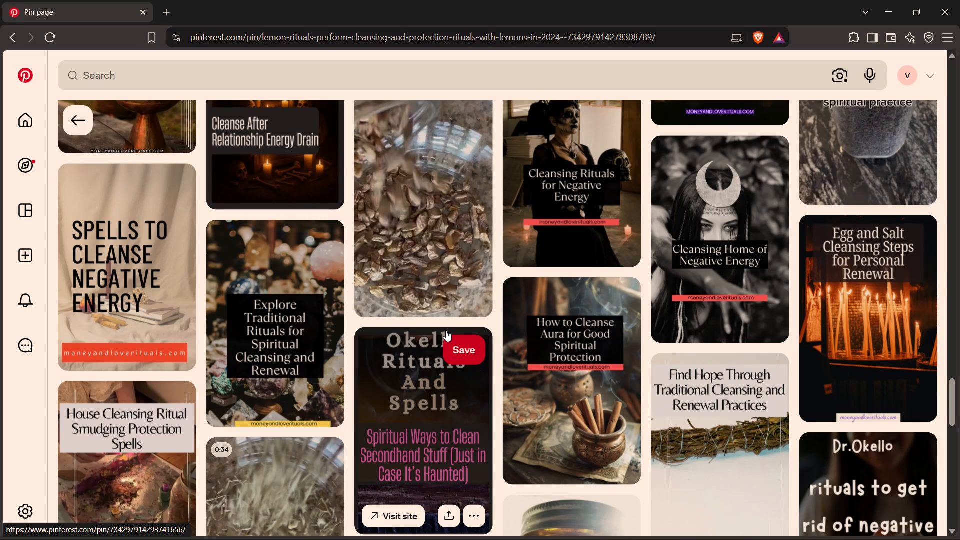
# Look through more related Pinterest pins on egg cleansing, herbs and protection rituals for usable lemon ritual clips.
pyautogui.scroll(-1, 446, 330)
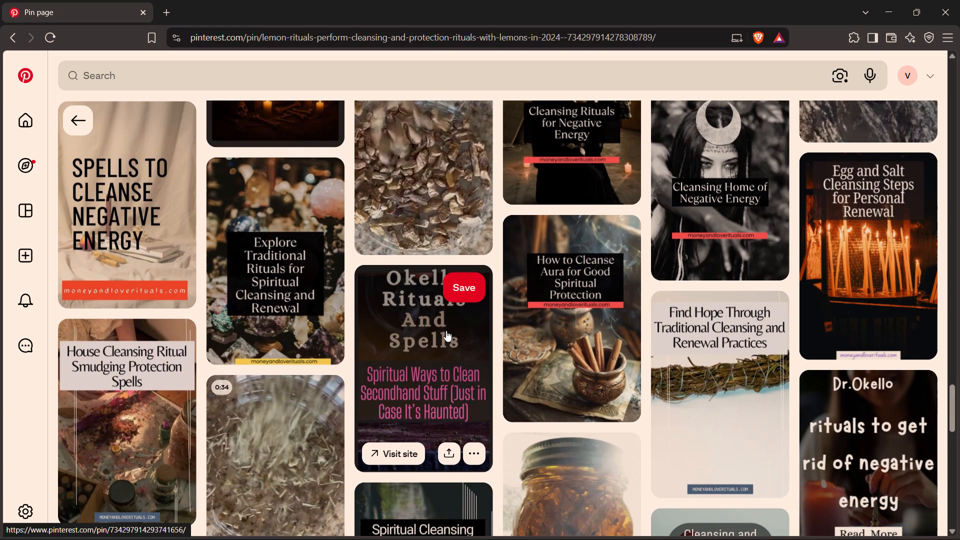
pyautogui.scroll(-2, 446, 330)
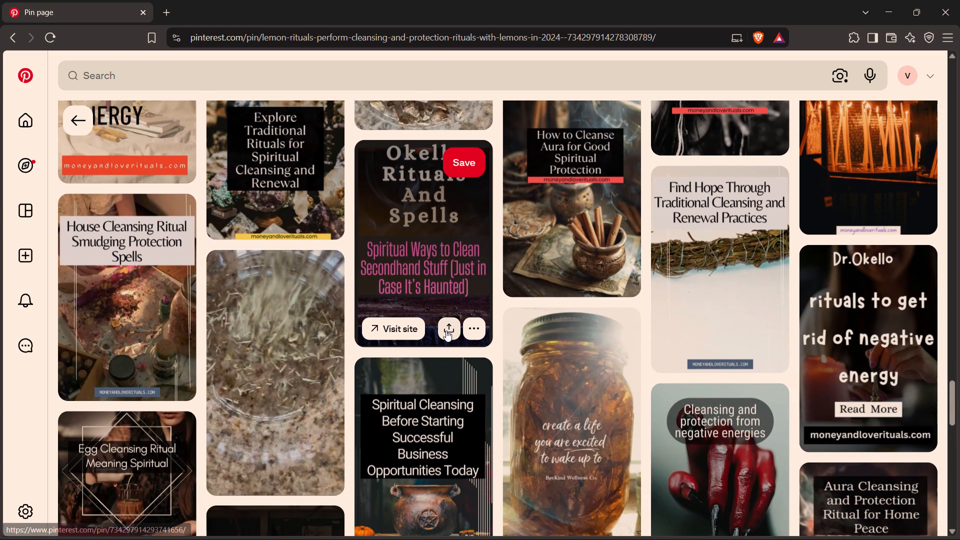
pyautogui.scroll(-3, 446, 330)
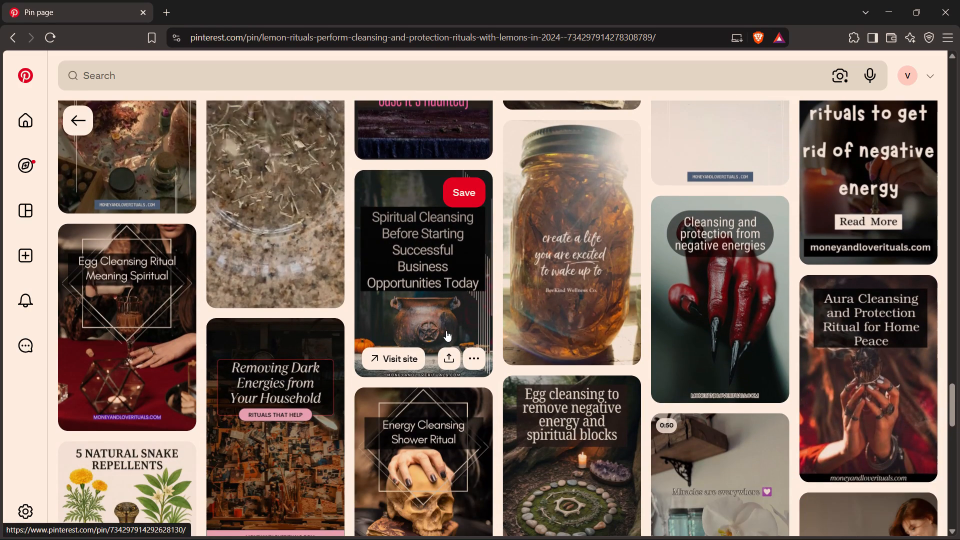
pyautogui.scroll(-4, 446, 330)
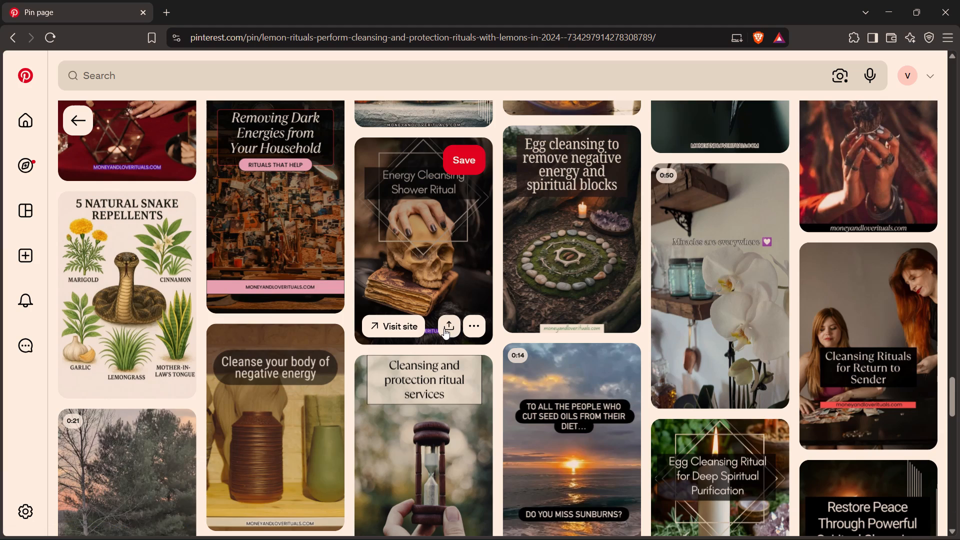
pyautogui.scroll(-3, 441, 328)
pyautogui.scroll(-8, 313, 332)
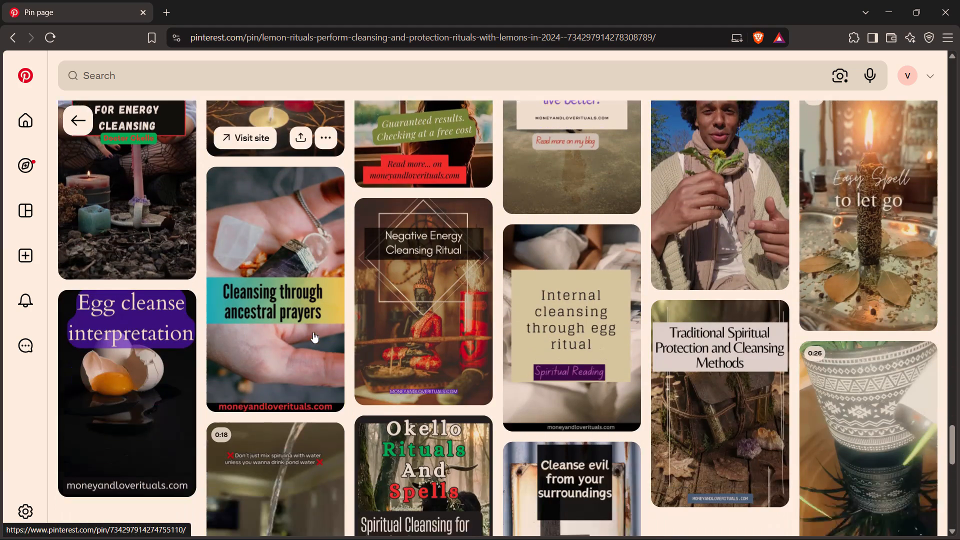
pyautogui.scroll(-7, 313, 332)
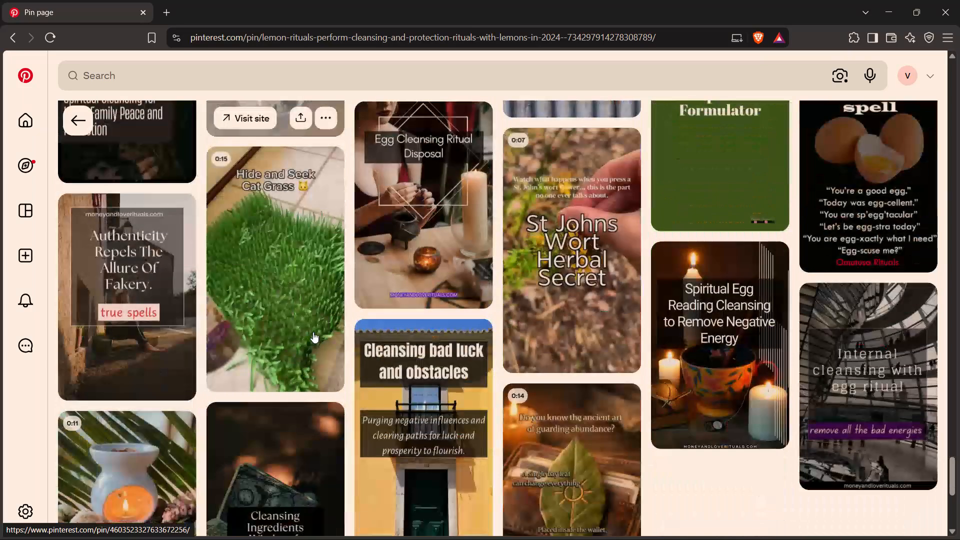
pyautogui.scroll(-4, 313, 332)
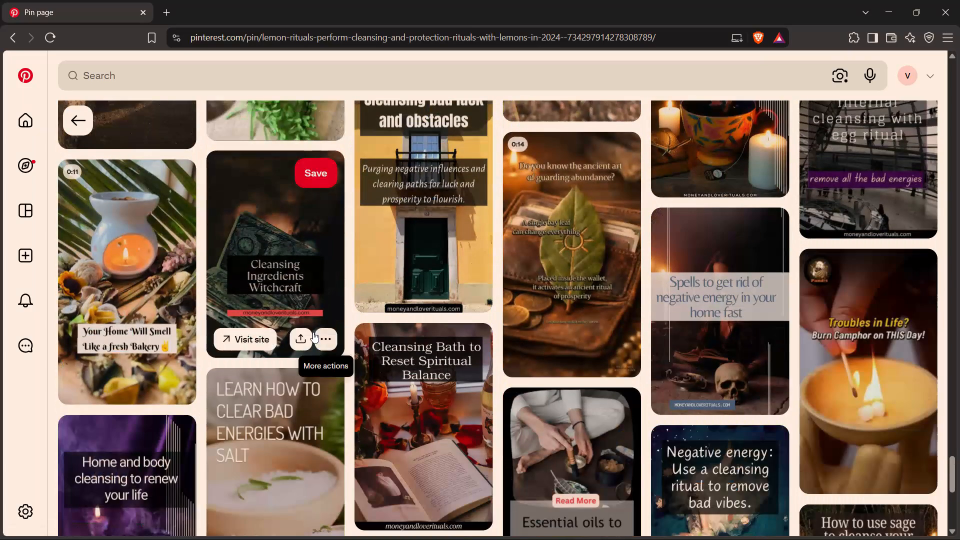
pyautogui.scroll(-6, 313, 332)
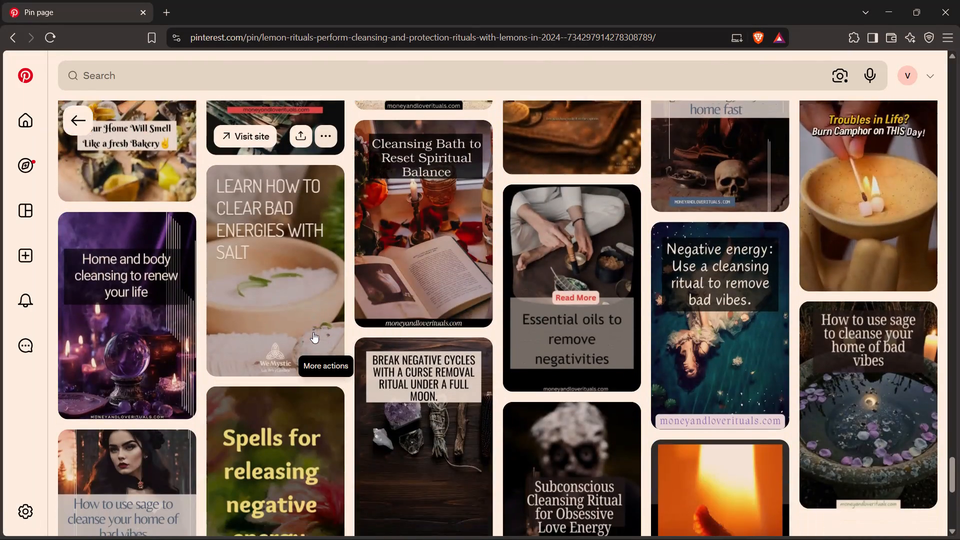
pyautogui.scroll(-7, 313, 332)
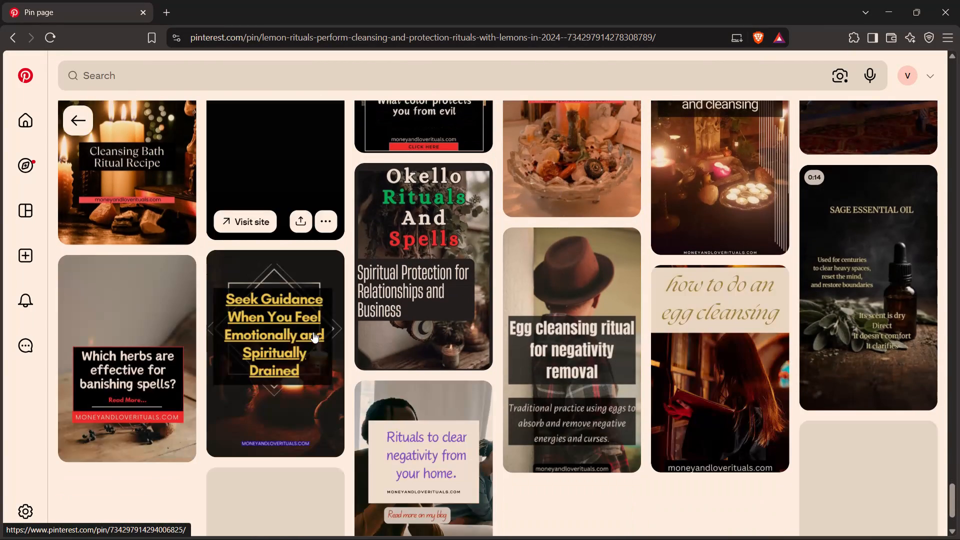
pyautogui.scroll(-7, 313, 332)
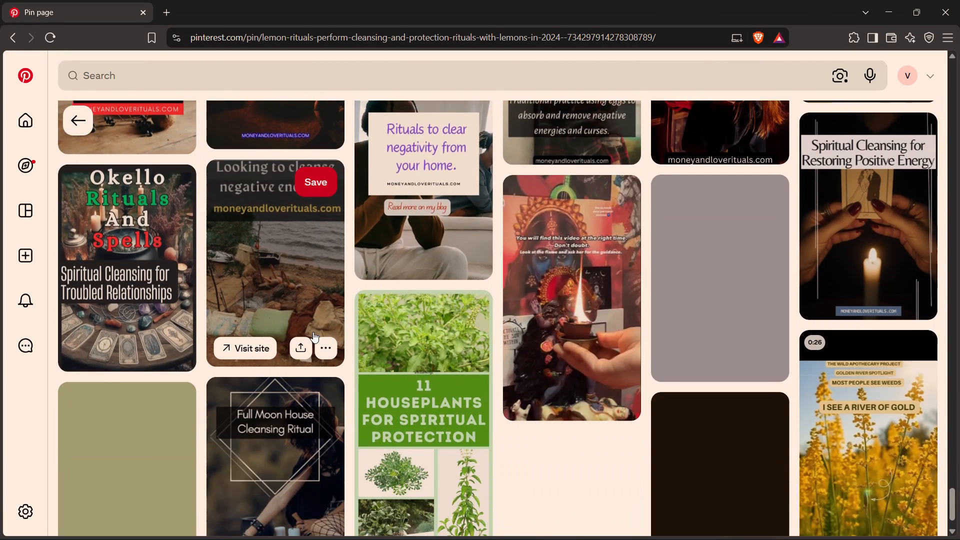
# Continue down the related pins on house cleansing, spells and incense, checking for lemon ritual videos.
pyautogui.scroll(-2, 313, 332)
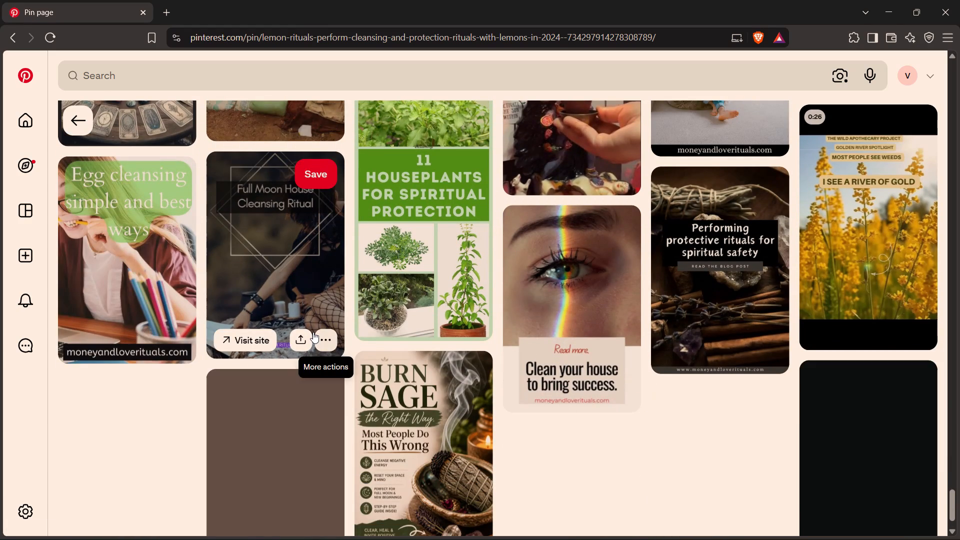
pyautogui.scroll(-3, 313, 332)
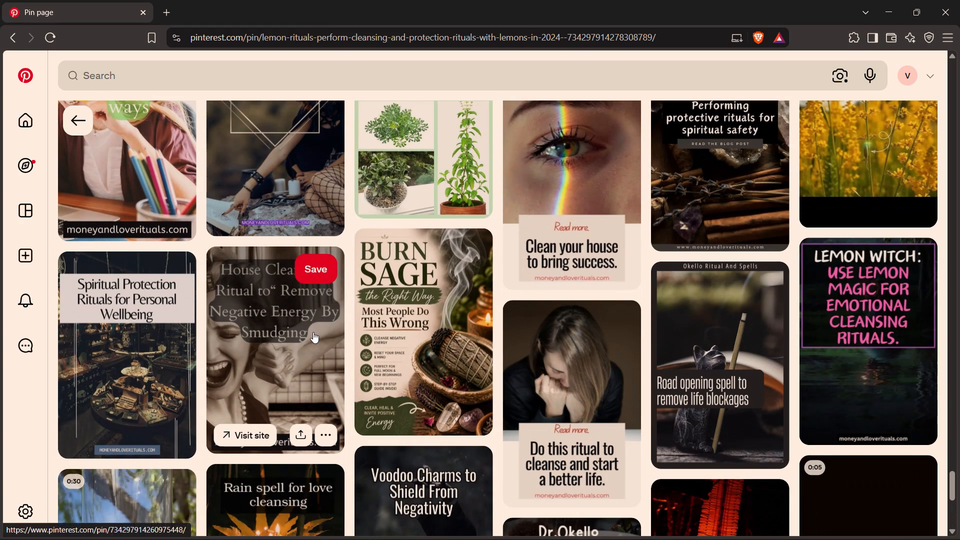
pyautogui.scroll(-5, 313, 332)
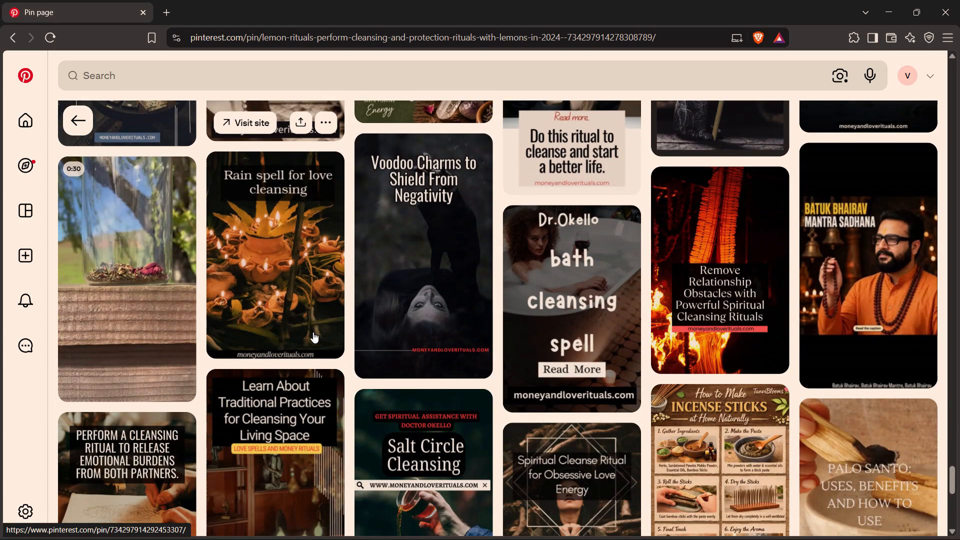
pyautogui.scroll(-2, 313, 332)
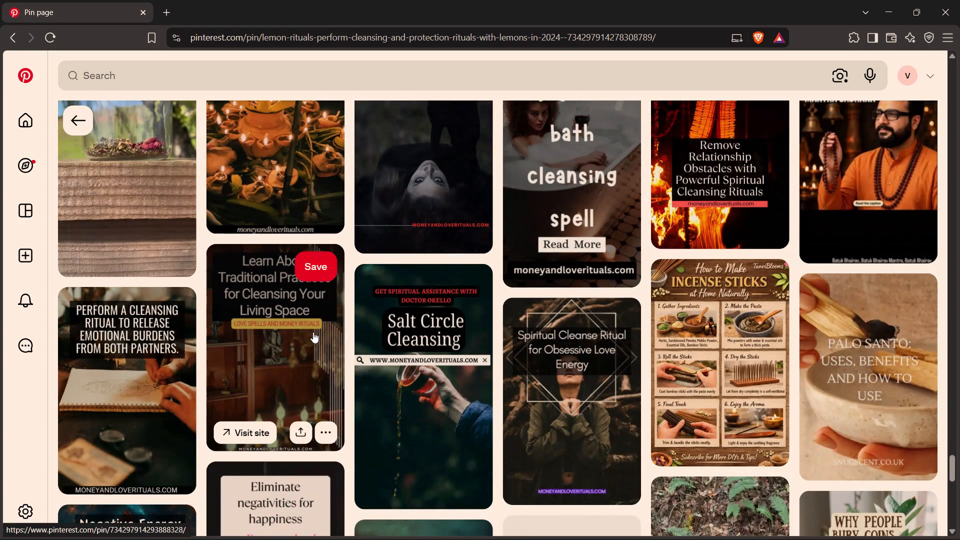
pyautogui.scroll(-8, 313, 332)
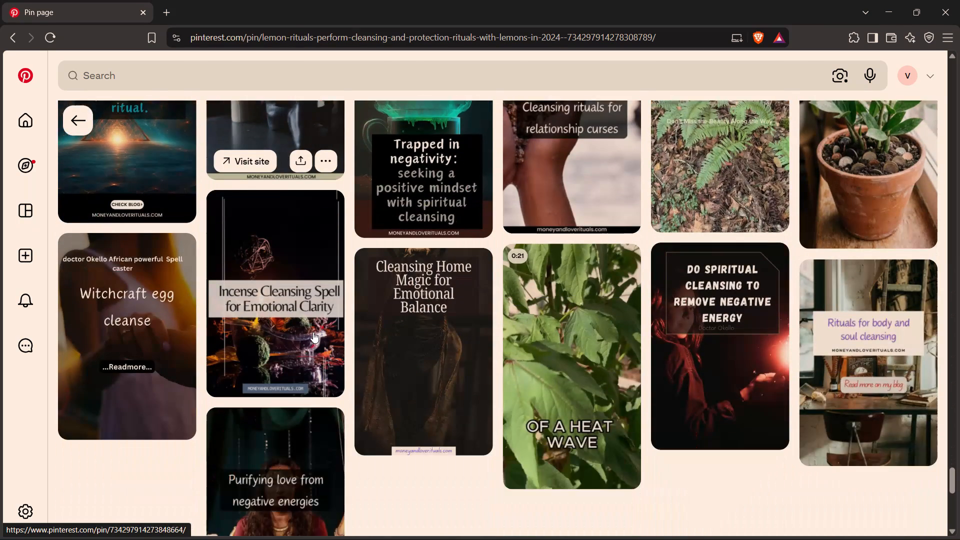
pyautogui.scroll(-8, 313, 332)
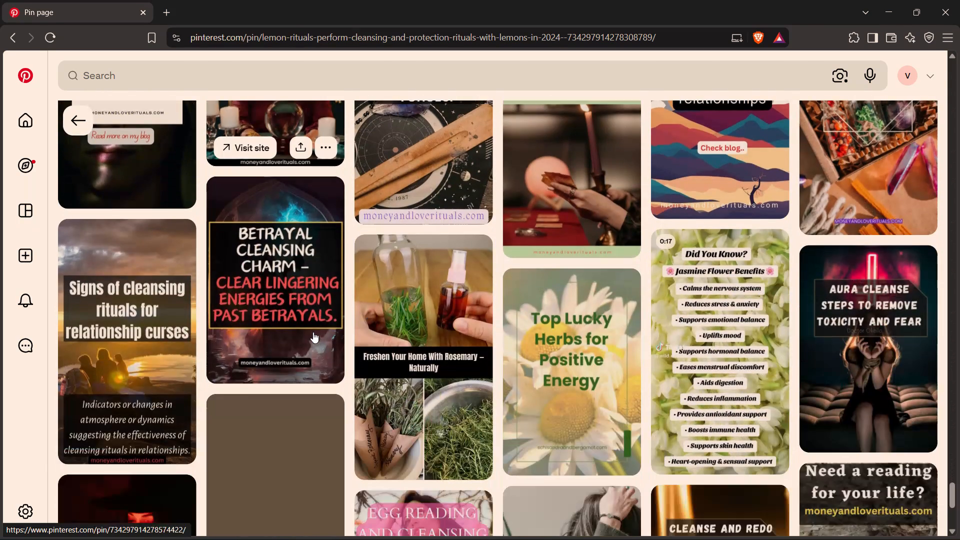
pyautogui.scroll(-7, 313, 332)
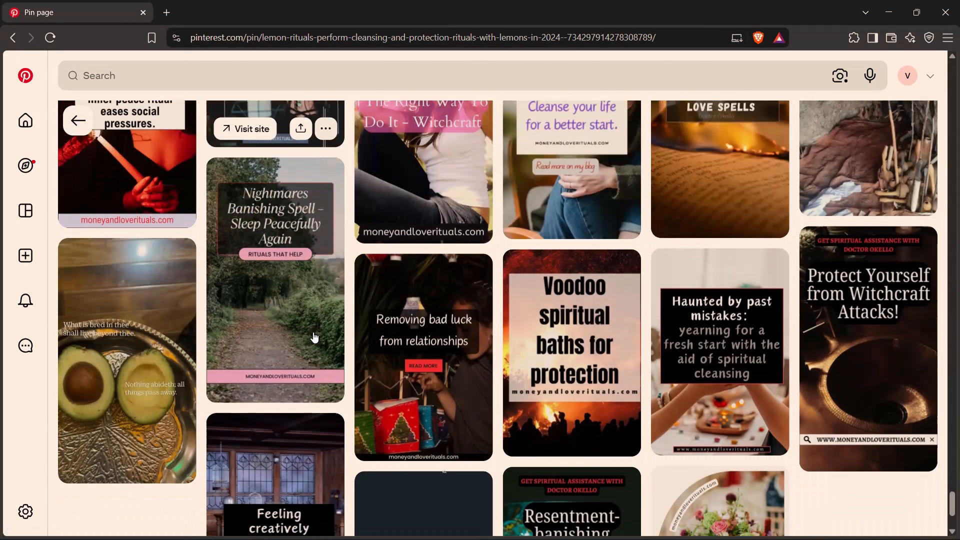
pyautogui.scroll(-3, 313, 332)
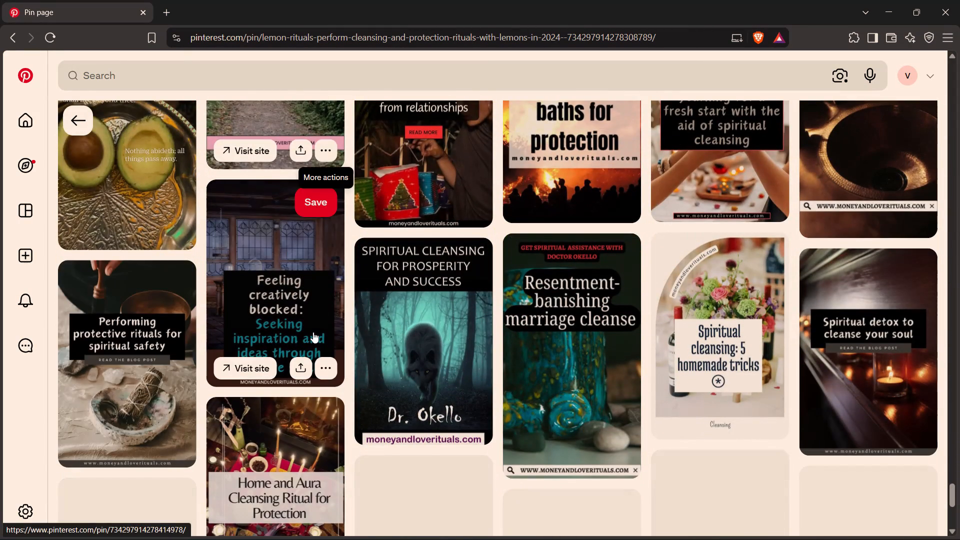
pyautogui.scroll(-4, 313, 332)
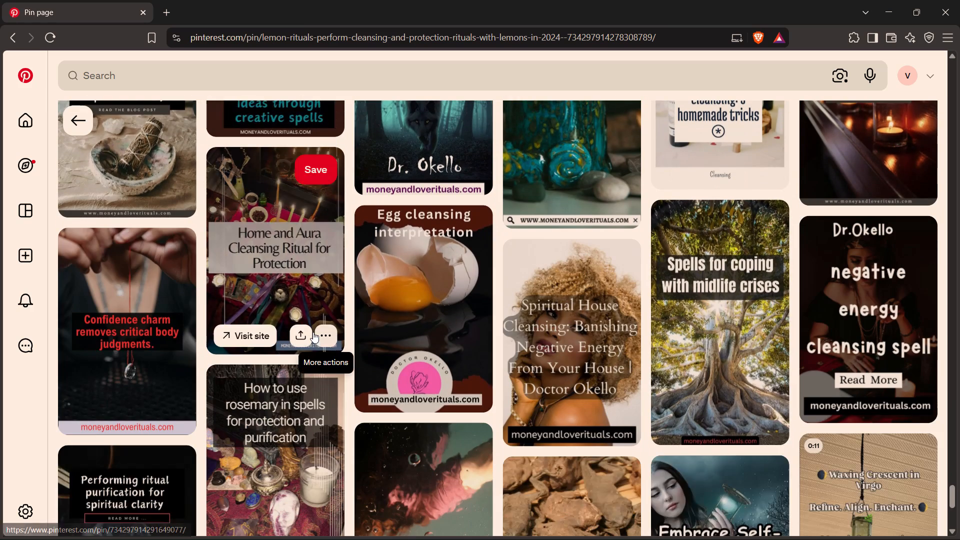
pyautogui.scroll(-2, 313, 332)
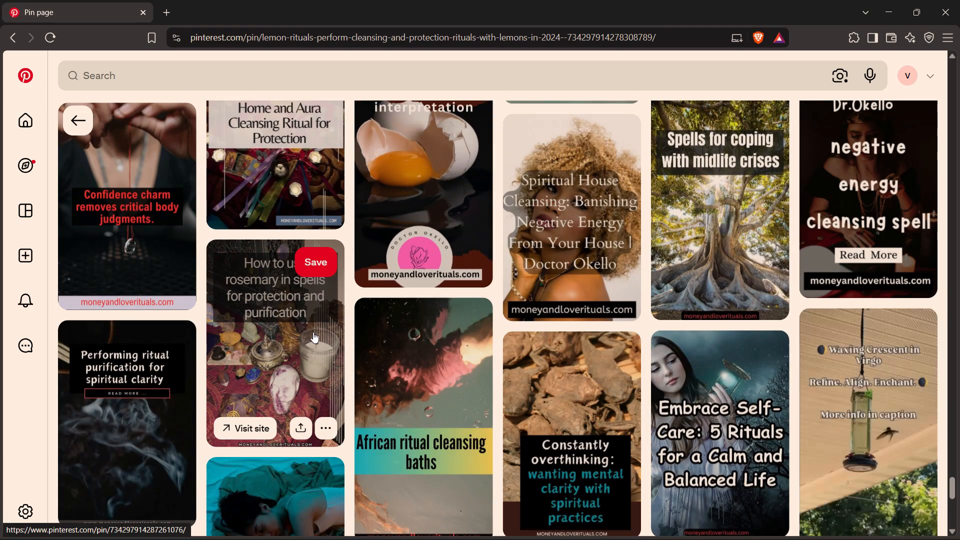
pyautogui.scroll(-2, 313, 332)
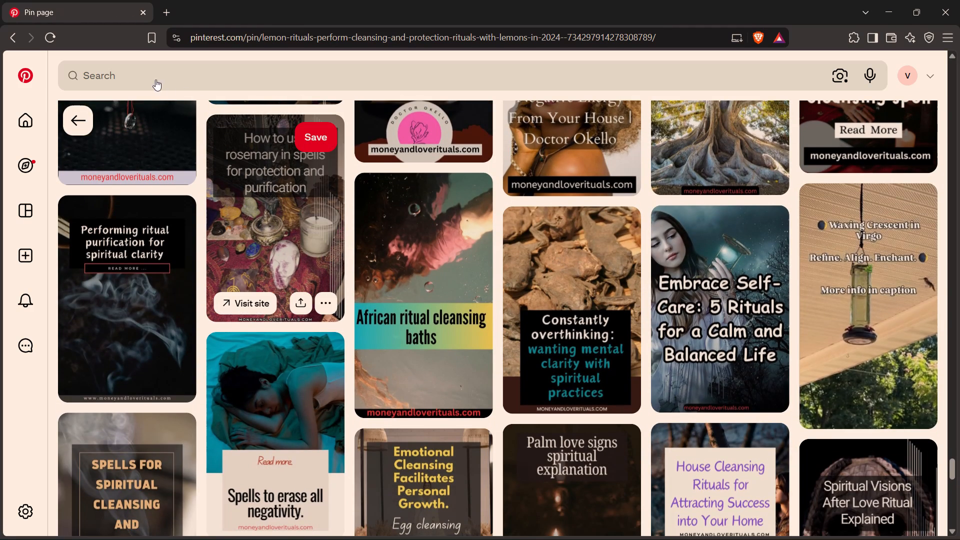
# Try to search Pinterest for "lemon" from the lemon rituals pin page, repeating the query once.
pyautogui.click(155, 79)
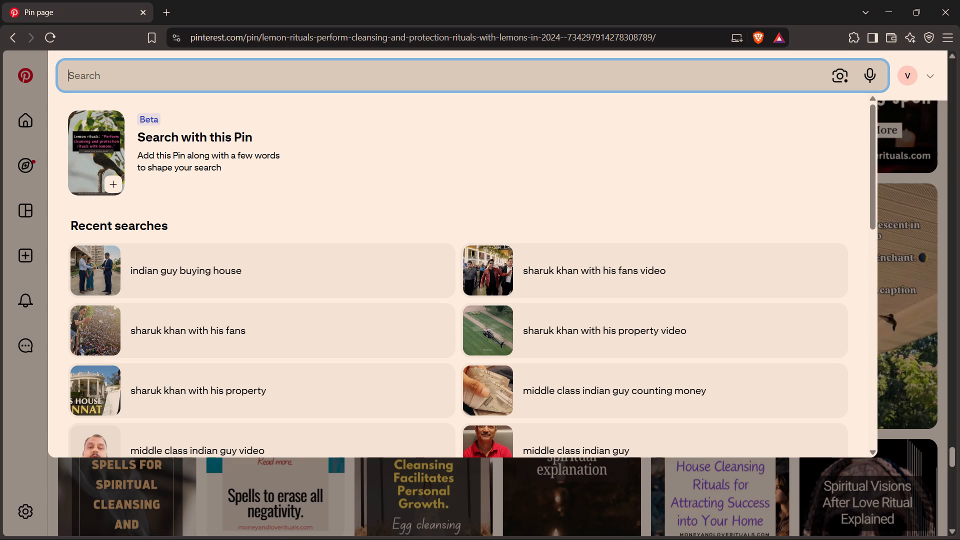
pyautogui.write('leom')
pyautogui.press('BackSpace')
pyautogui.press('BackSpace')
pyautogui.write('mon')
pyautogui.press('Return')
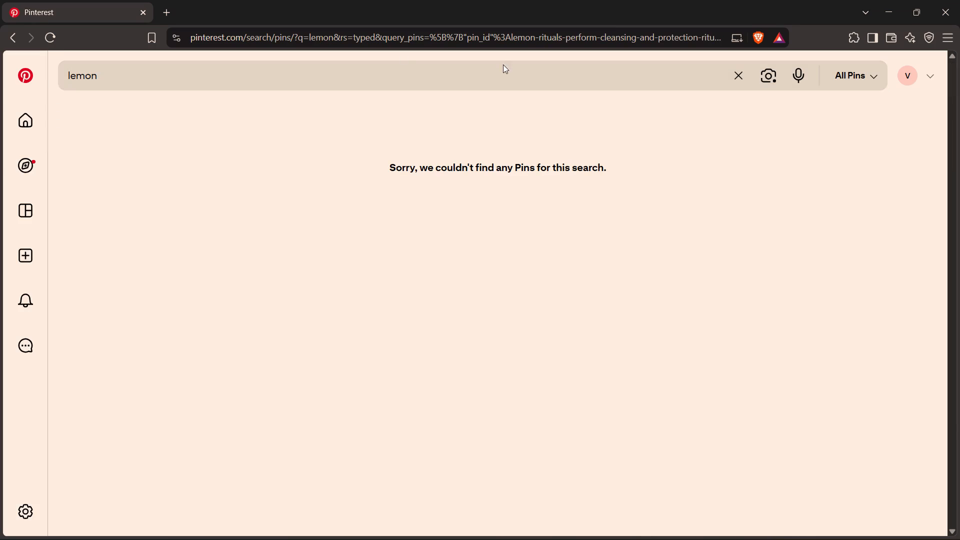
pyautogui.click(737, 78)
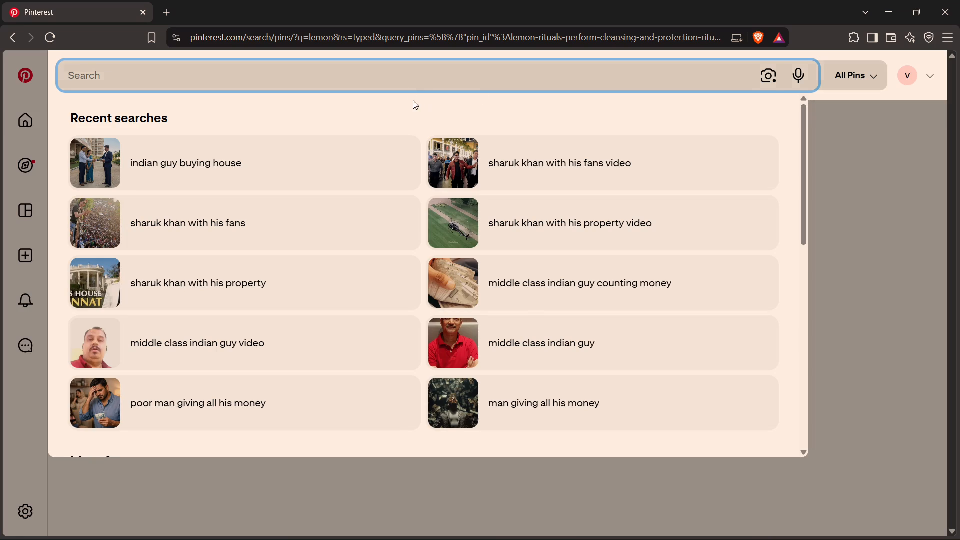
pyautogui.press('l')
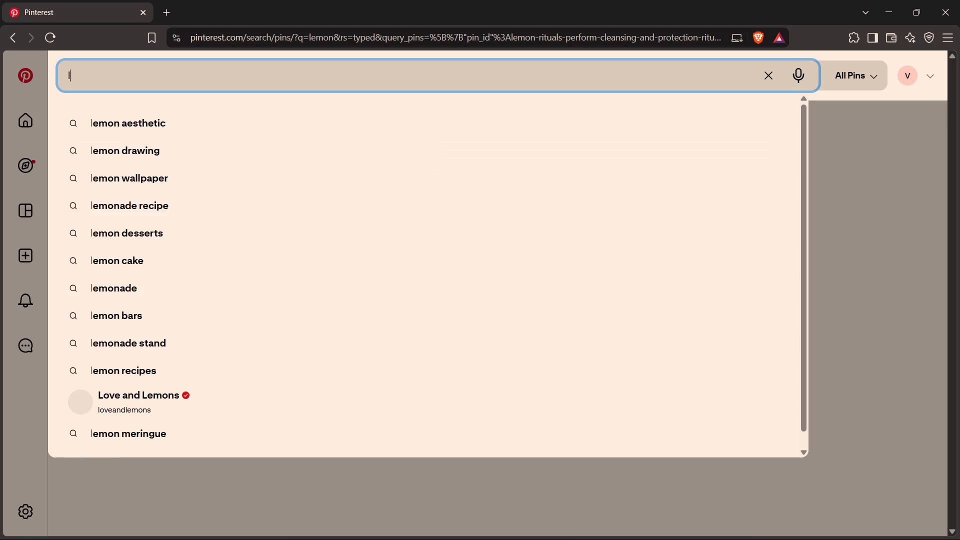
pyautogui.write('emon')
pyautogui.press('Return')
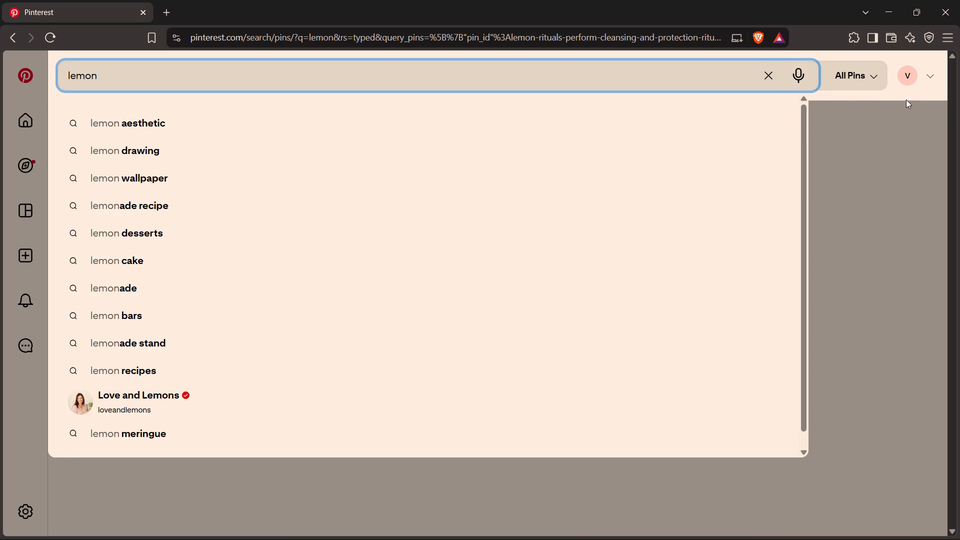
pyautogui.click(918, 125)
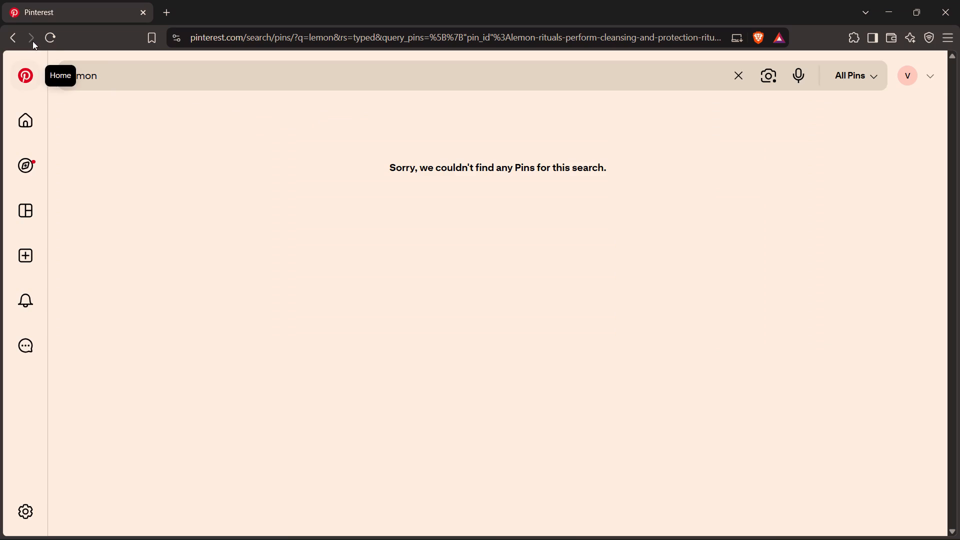
# Return to the Pinterest home feed, search for "lemon" there, and check the first results for usable lemon clips.
pyautogui.click(32, 78)
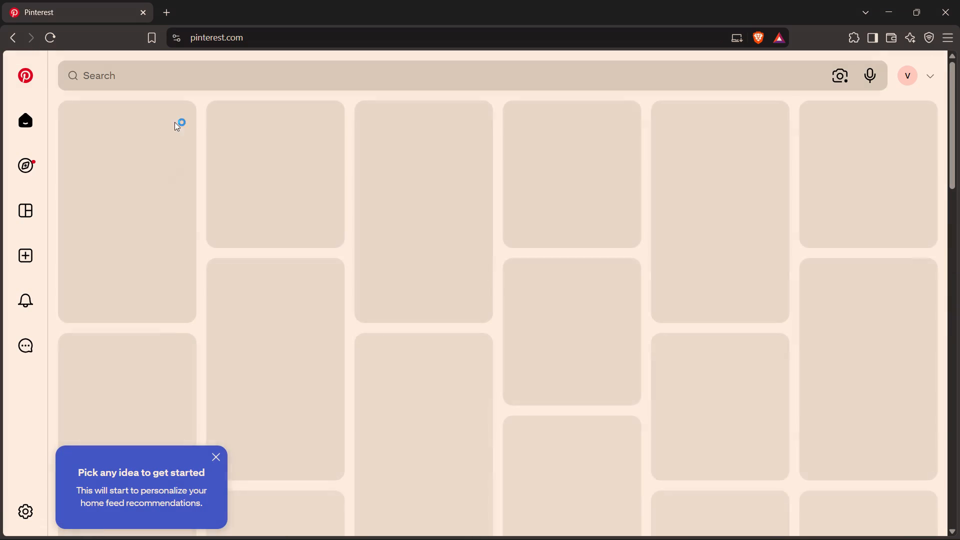
pyautogui.click(212, 460)
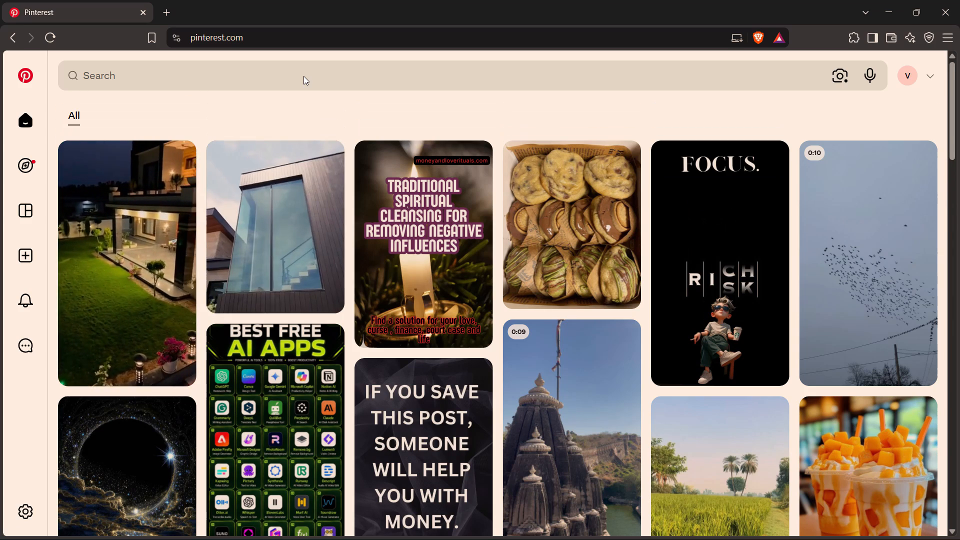
pyautogui.scroll(-2, 303, 76)
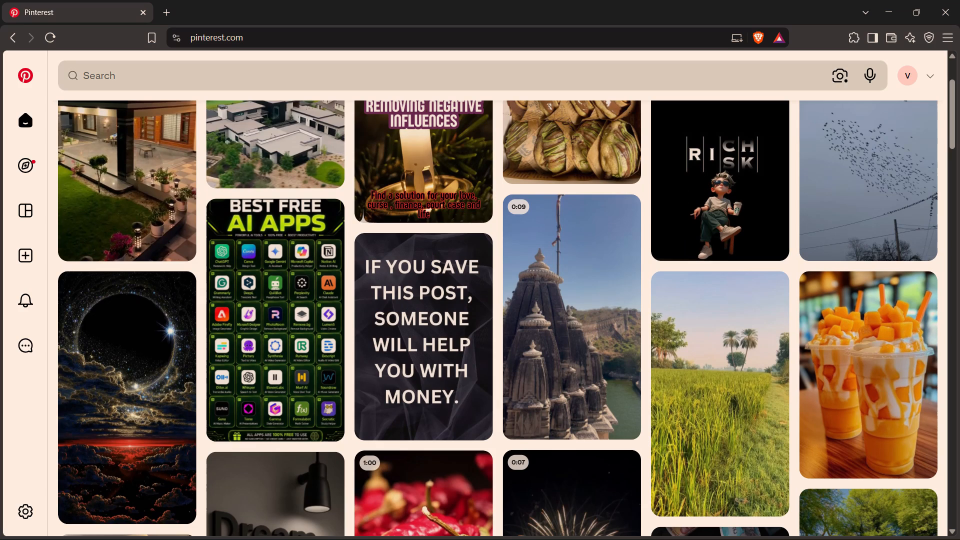
pyautogui.click(318, 76)
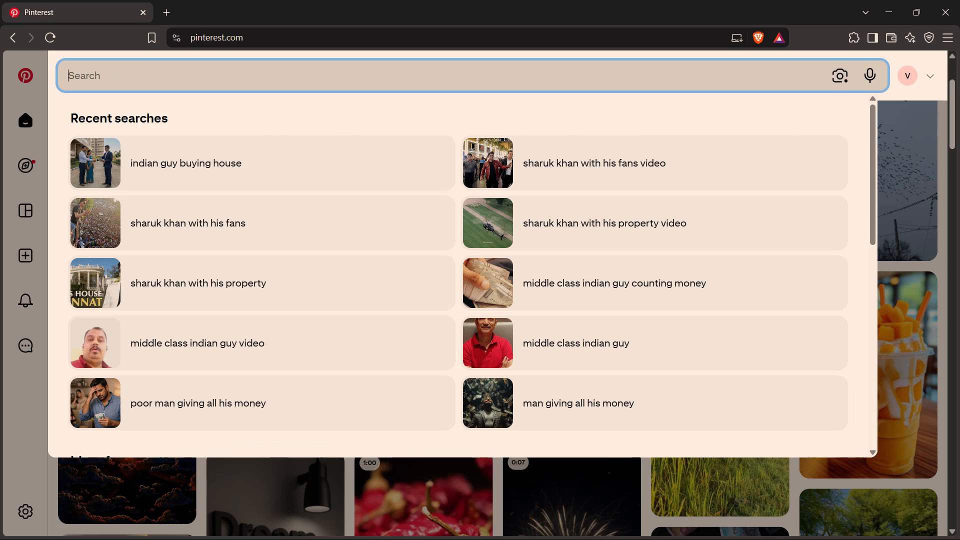
pyautogui.write('lemon')
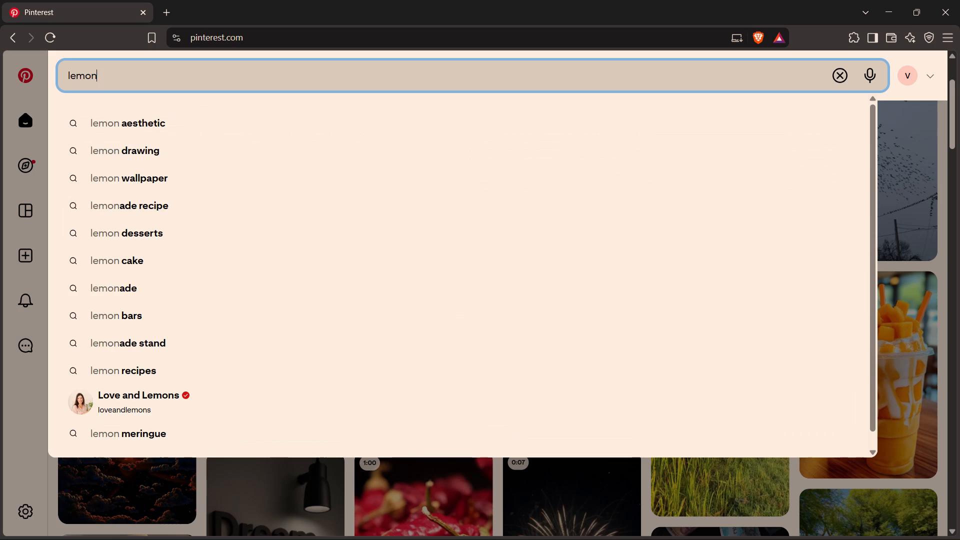
pyautogui.press('Return')
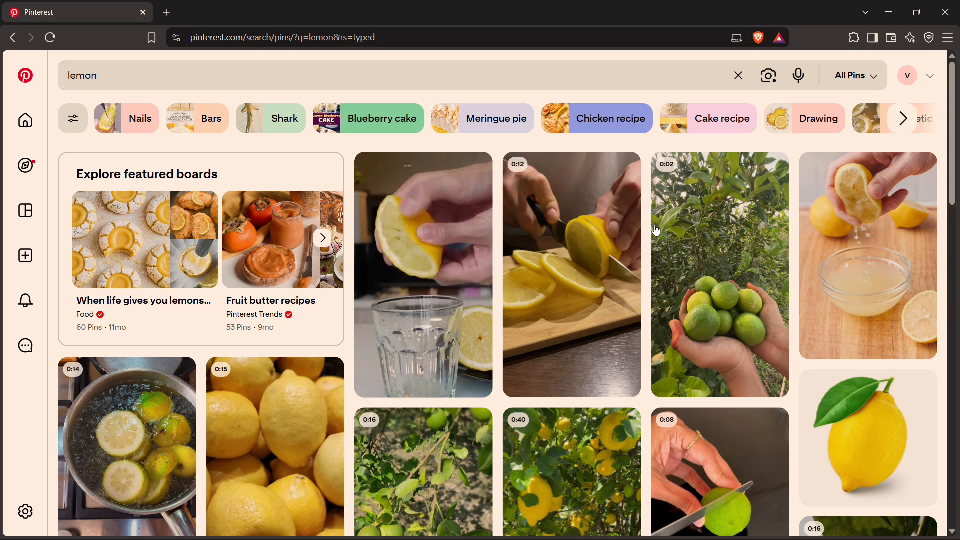
pyautogui.scroll(-2, 706, 289)
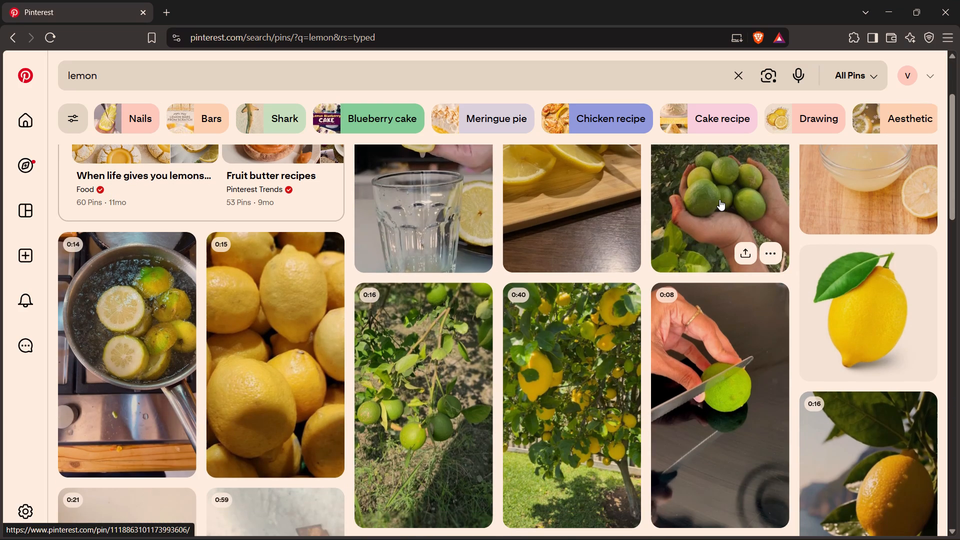
pyautogui.scroll(1, 719, 199)
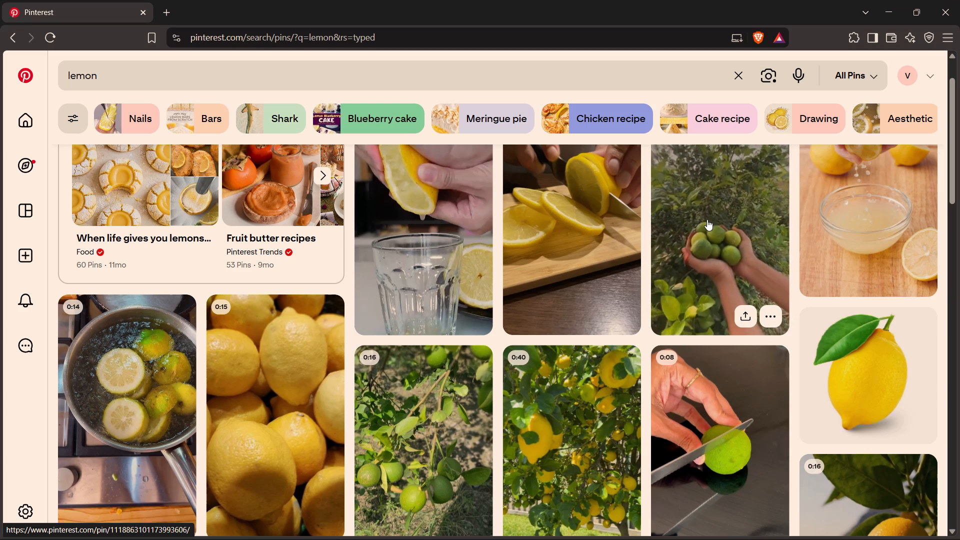
# Look further through the Pinterest search results for "lemon" for short lemon videos usable as gap footage.
pyautogui.scroll(-6, 700, 223)
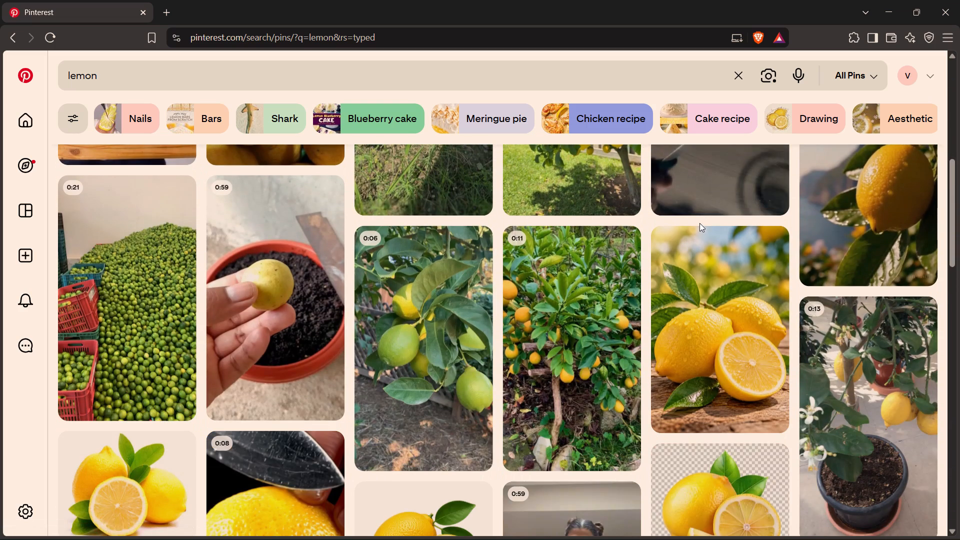
pyautogui.scroll(-3, 699, 223)
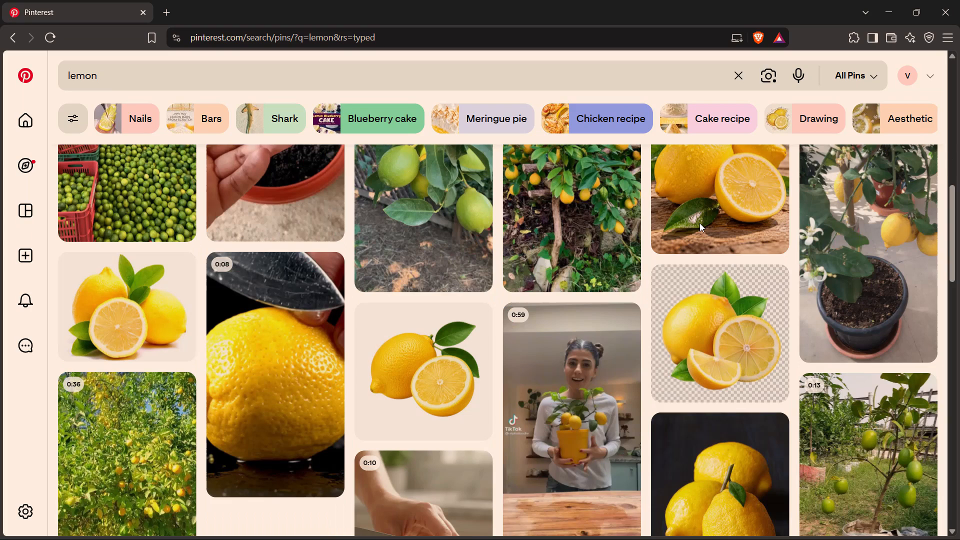
pyautogui.scroll(-11, 699, 223)
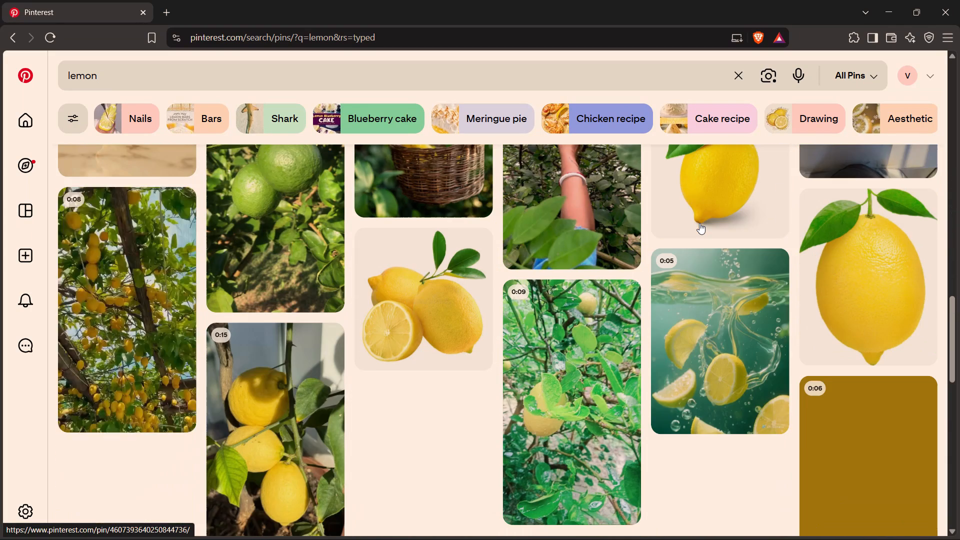
pyautogui.scroll(-3, 699, 223)
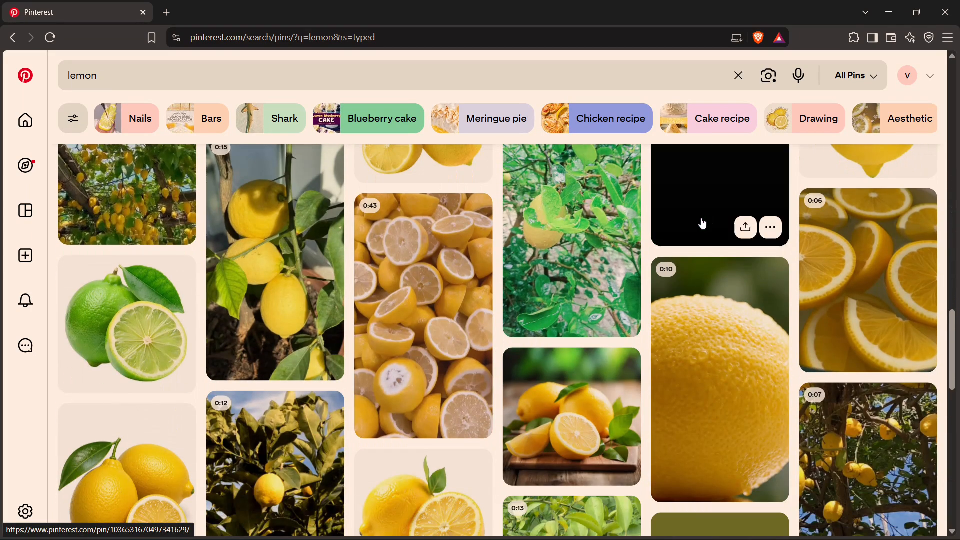
# Open YouTube in a new tab, dismiss the Flixmate downloads list, and search for "lemon ritual stock video".
pyautogui.click(169, 11)
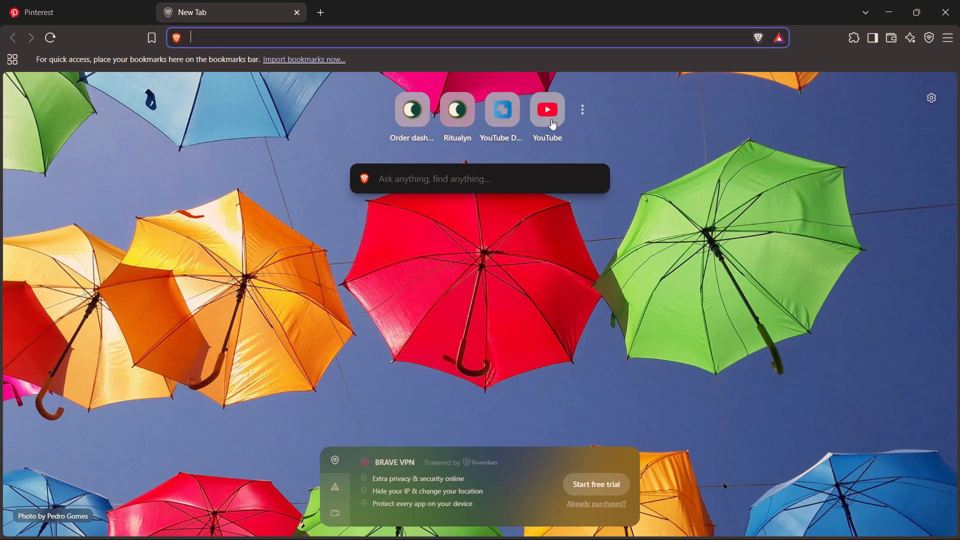
pyautogui.click(541, 116)
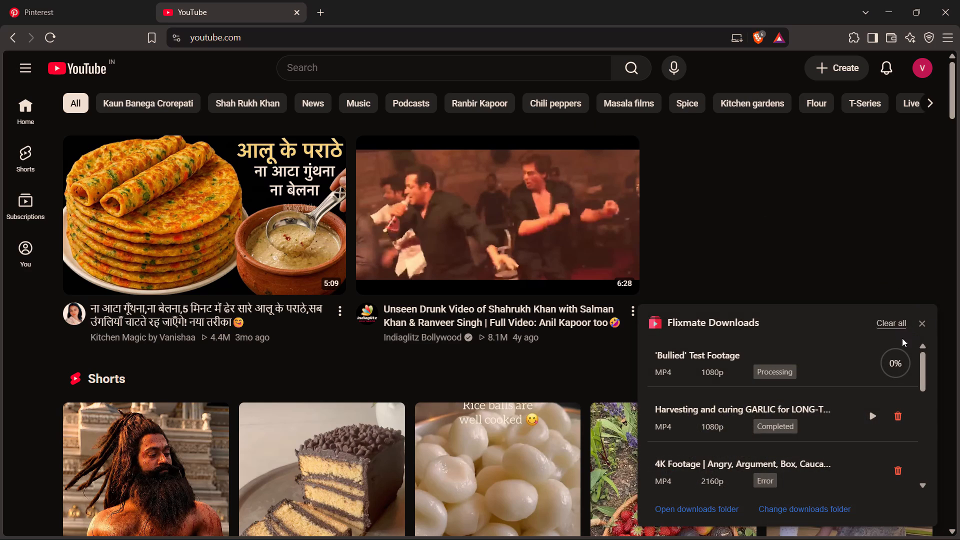
pyautogui.click(918, 326)
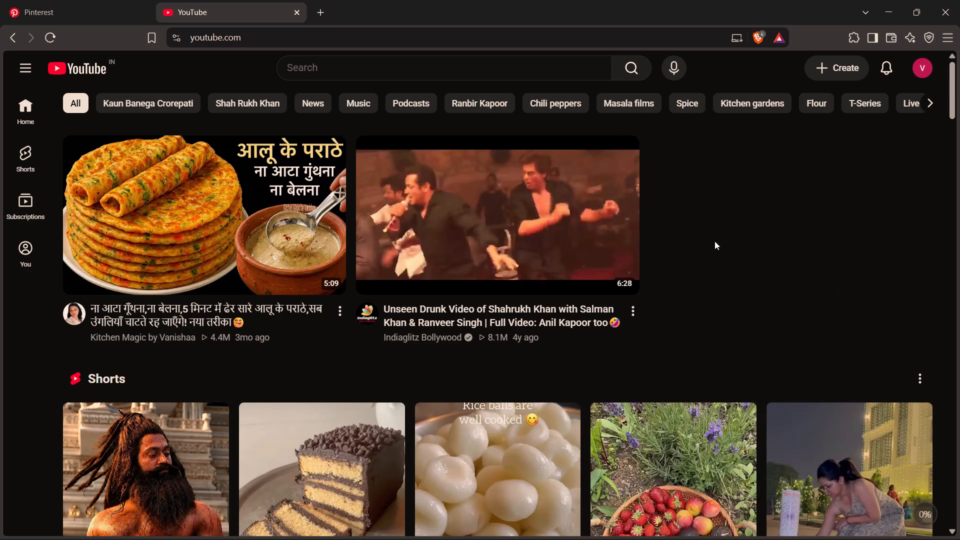
pyautogui.click(468, 70)
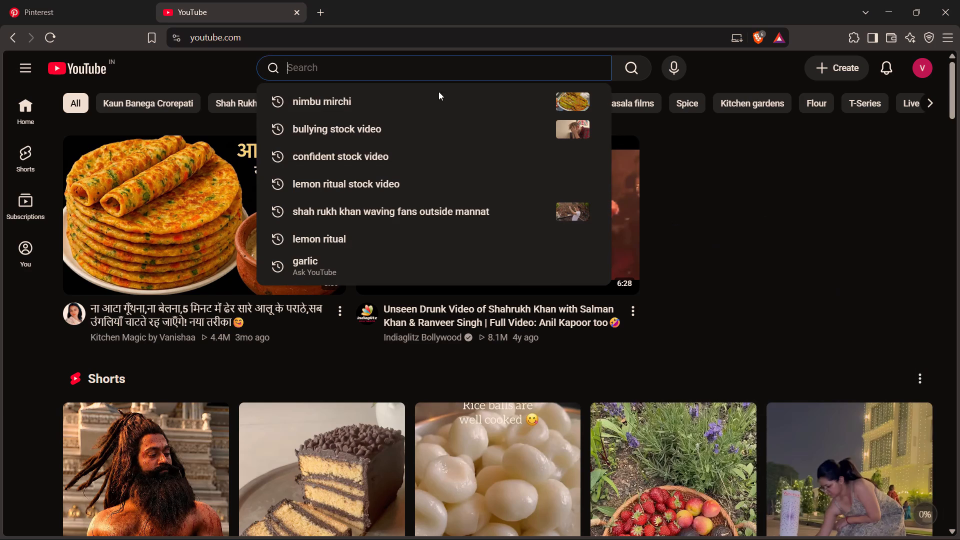
pyautogui.click(401, 186)
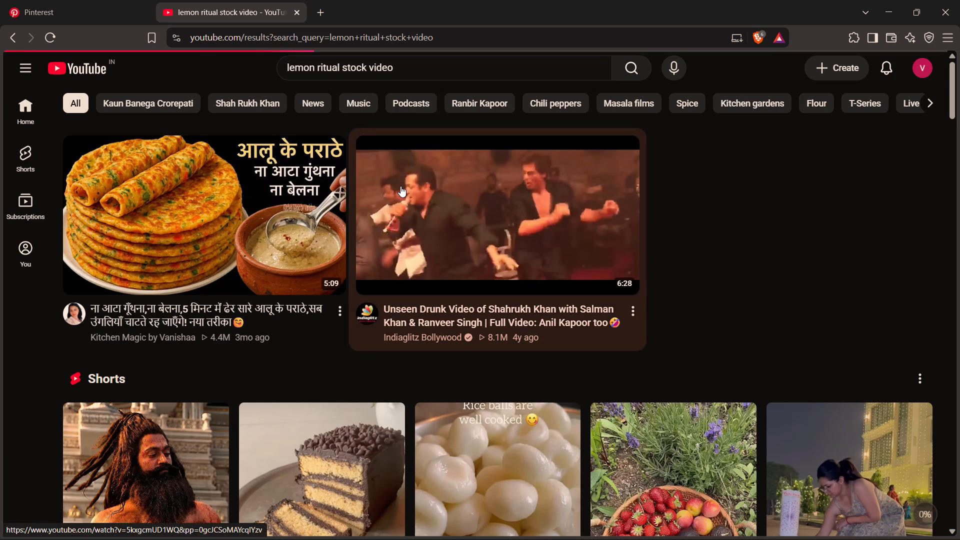
# Look through the YouTube results for lemon ritual stock videos, checking the Shorts and copyright-free clips for suitable footage.
pyautogui.scroll(-5, 338, 213)
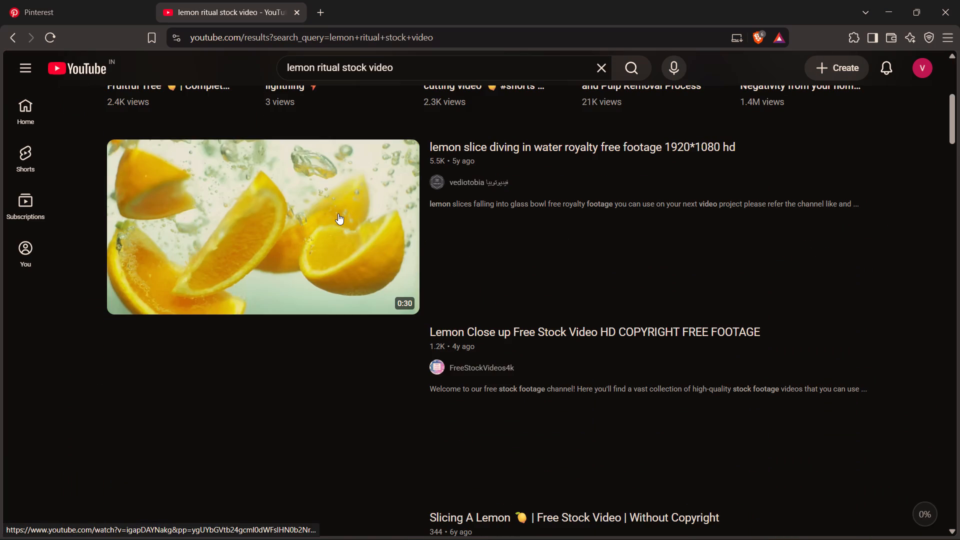
pyautogui.scroll(-13, 338, 211)
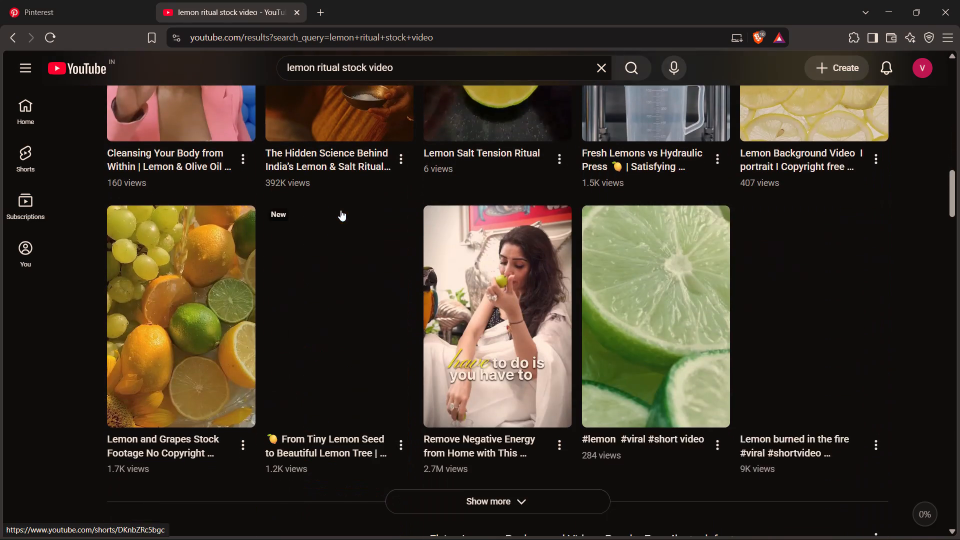
pyautogui.scroll(-9, 340, 210)
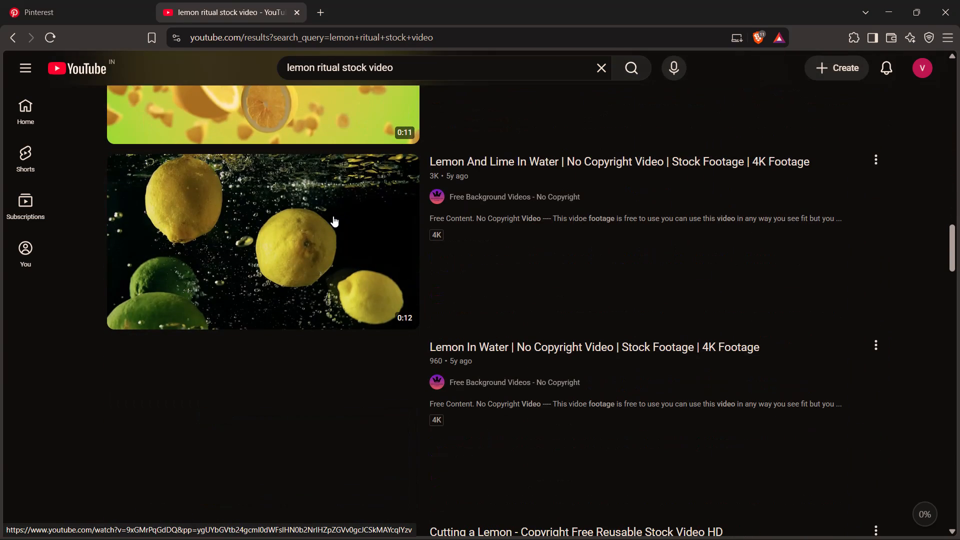
pyautogui.scroll(-3, 333, 216)
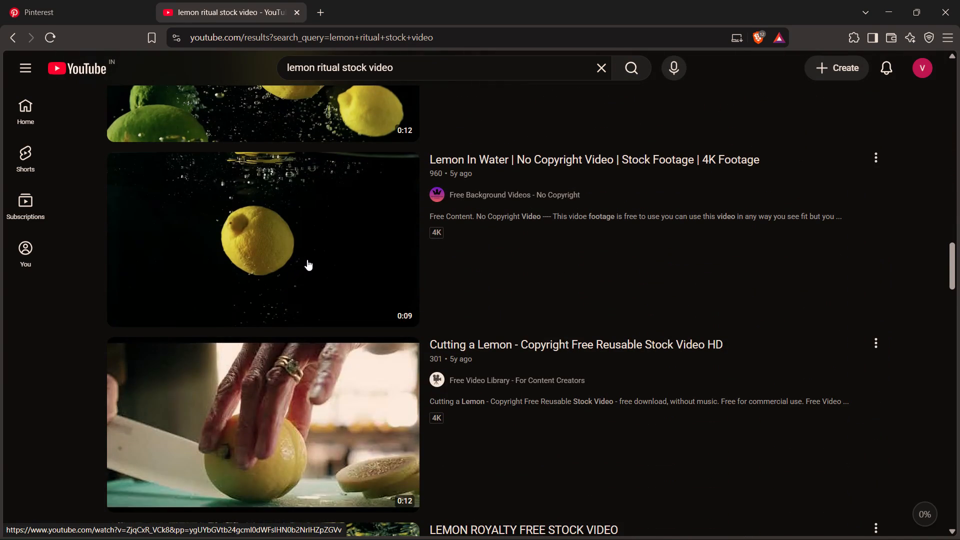
# Open the video "Lemon In Water | No Copyright Video | Stock Footage | 4K Footage" and download it with Flixmate as 2160p MP4.
pyautogui.scroll(1, 307, 259)
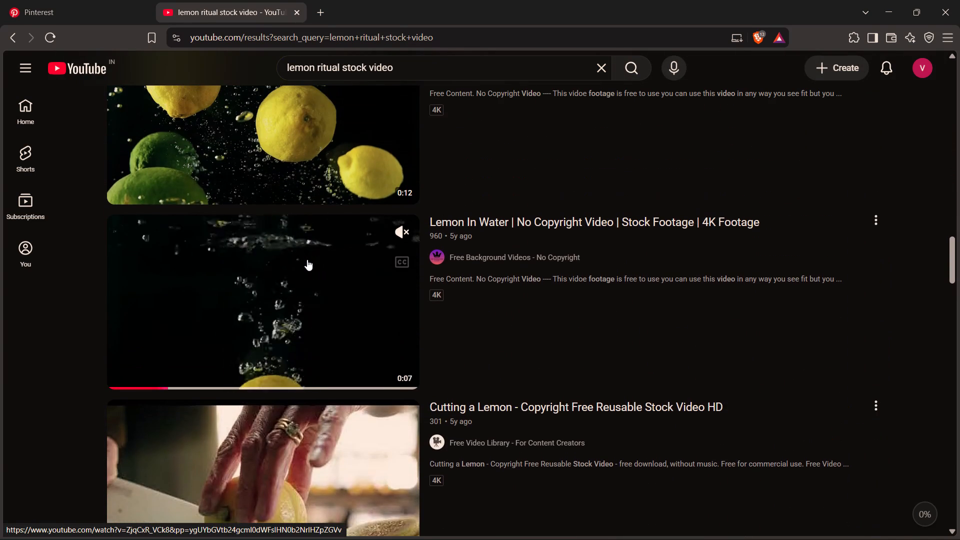
pyautogui.scroll(-1, 307, 259)
pyautogui.click(325, 242)
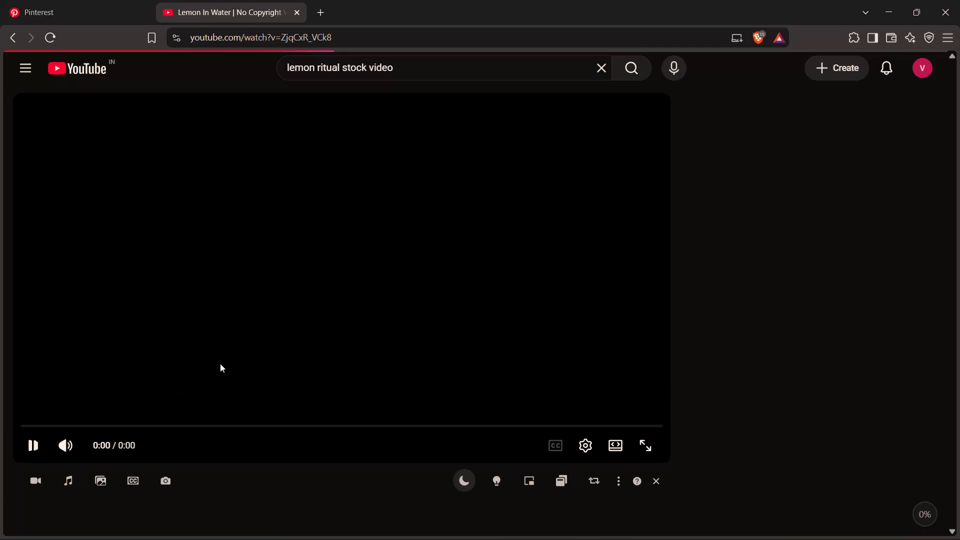
pyautogui.click(36, 479)
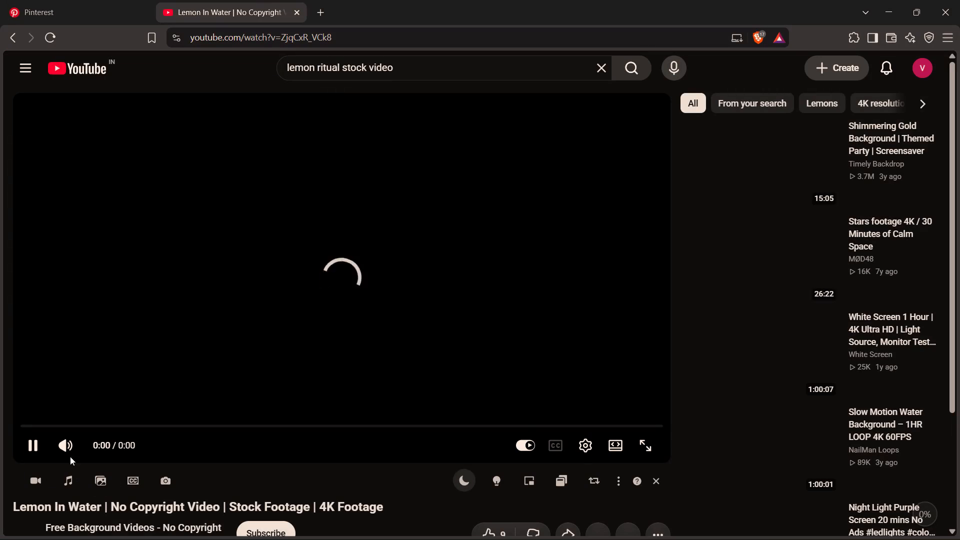
pyautogui.scroll(-2, 332, 310)
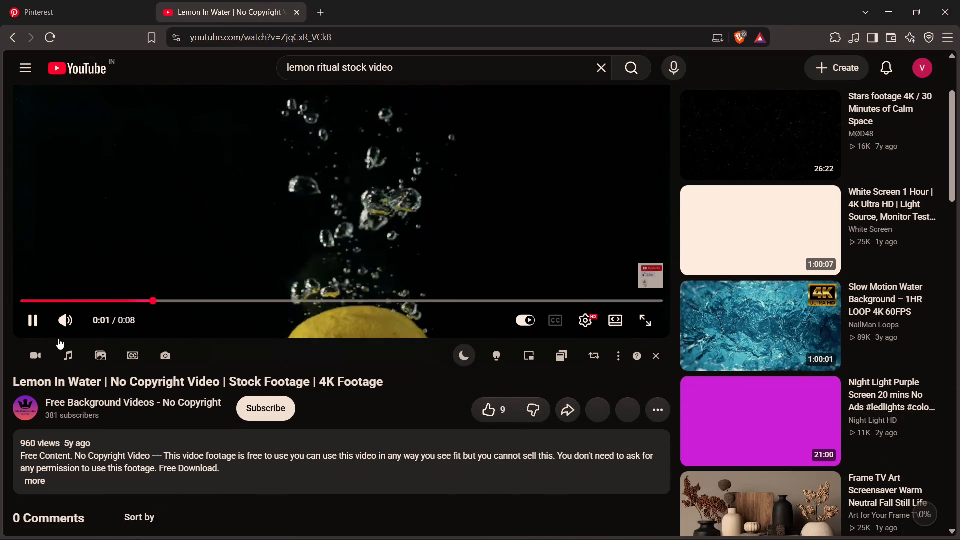
pyautogui.click(35, 351)
pyautogui.scroll(-2, 202, 266)
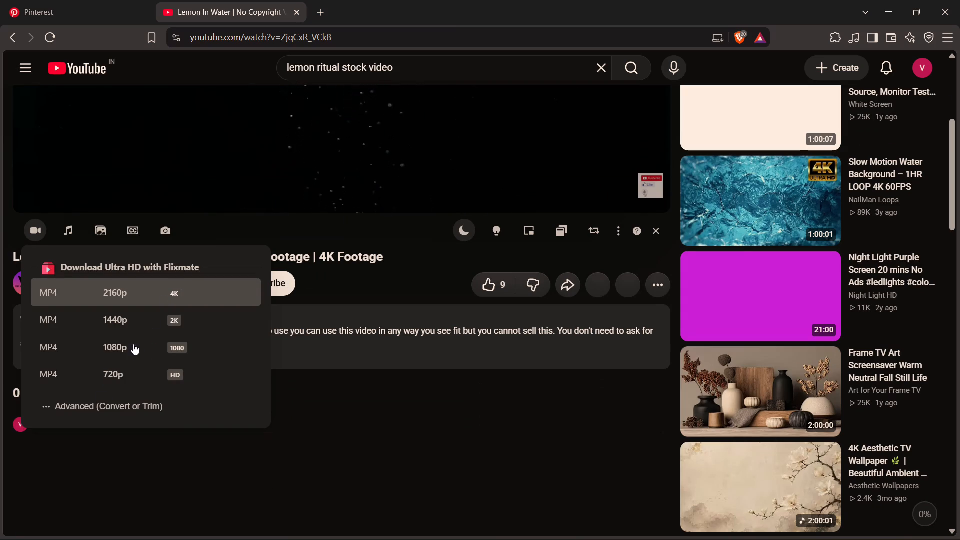
pyautogui.click(169, 297)
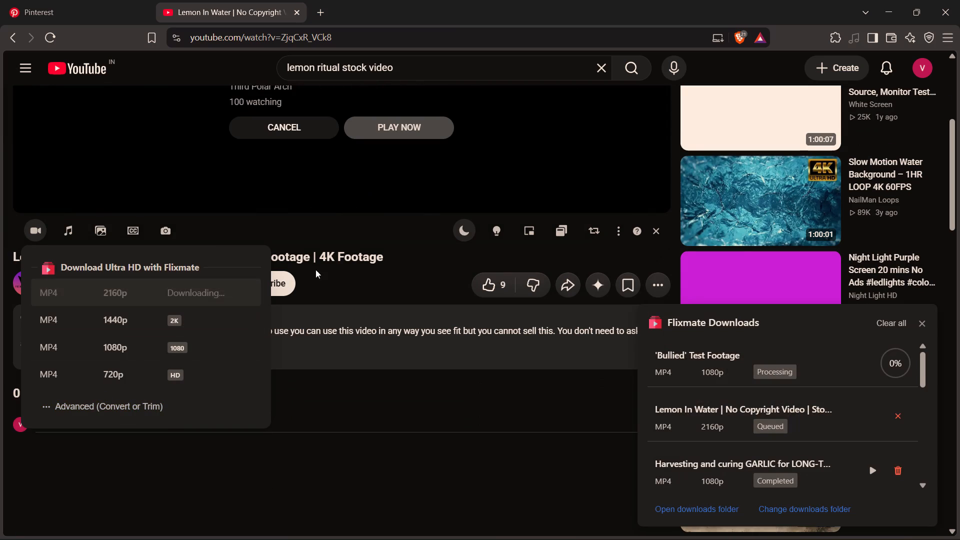
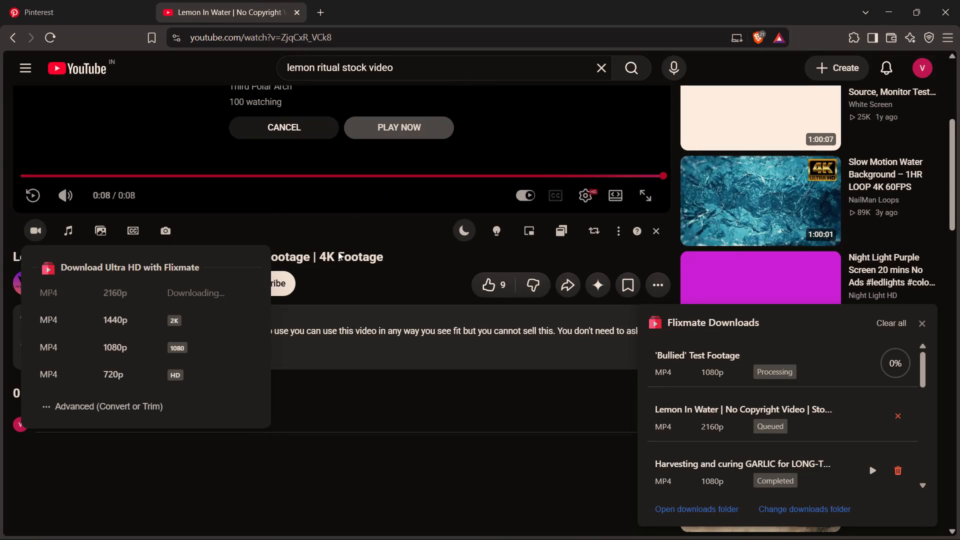
# Copy the share link of the "Lemon In Water" stock footage video.
pyautogui.click(337, 286)
pyautogui.click(572, 287)
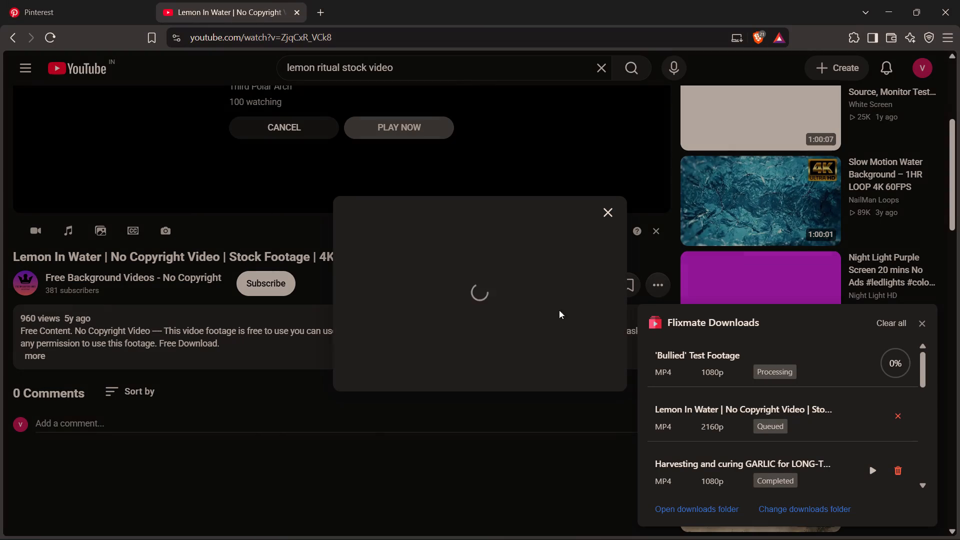
pyautogui.click(589, 308)
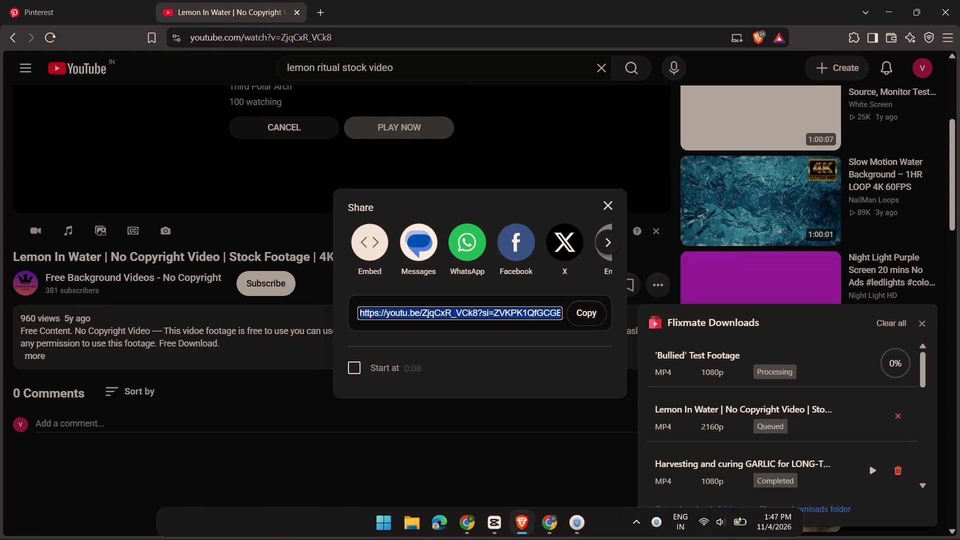
# Switch to File Explorer, go to the yt downloads folder, and launch a command prompt (cmd) in that folder.
pyautogui.click(404, 535)
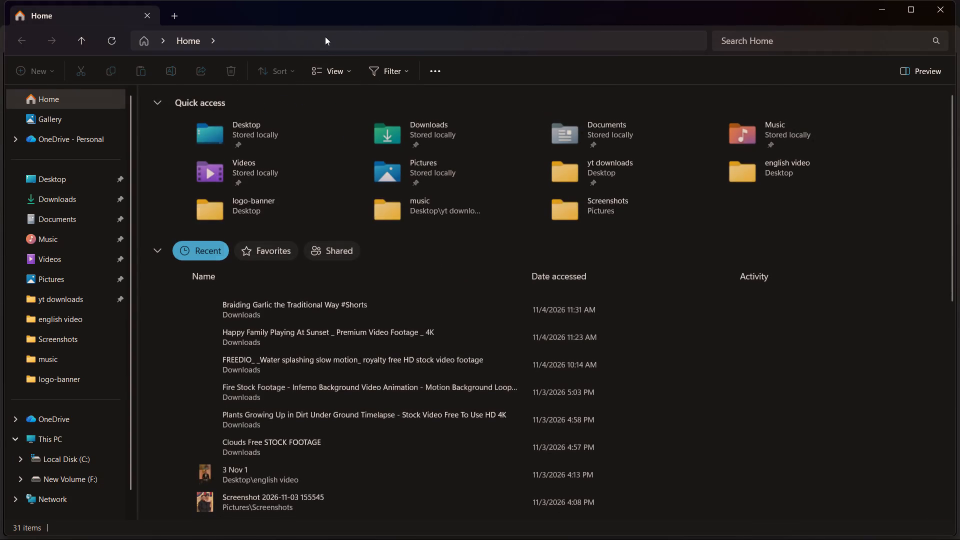
pyautogui.click(325, 36)
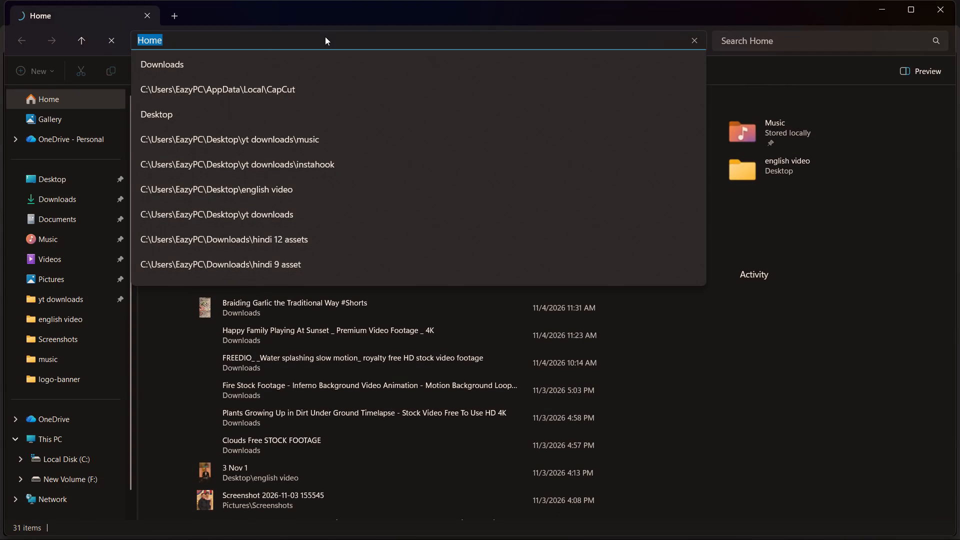
pyautogui.click(45, 297)
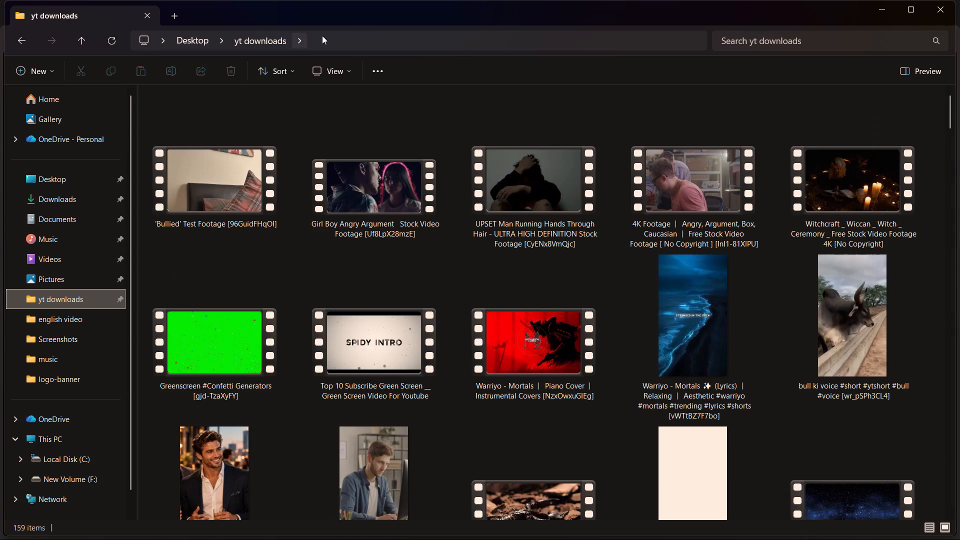
pyautogui.click(337, 36)
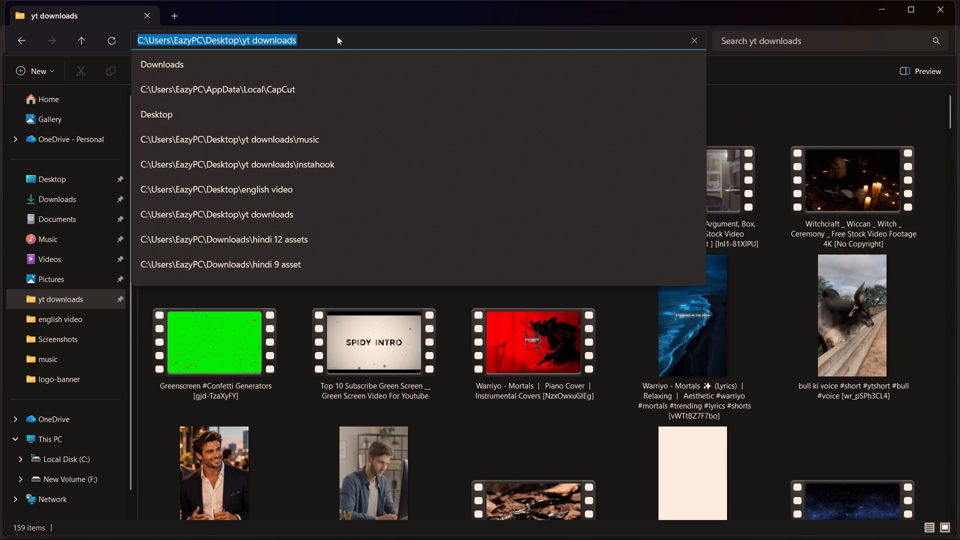
pyautogui.write('cm')
pyautogui.press('d')
pyautogui.press('Return')
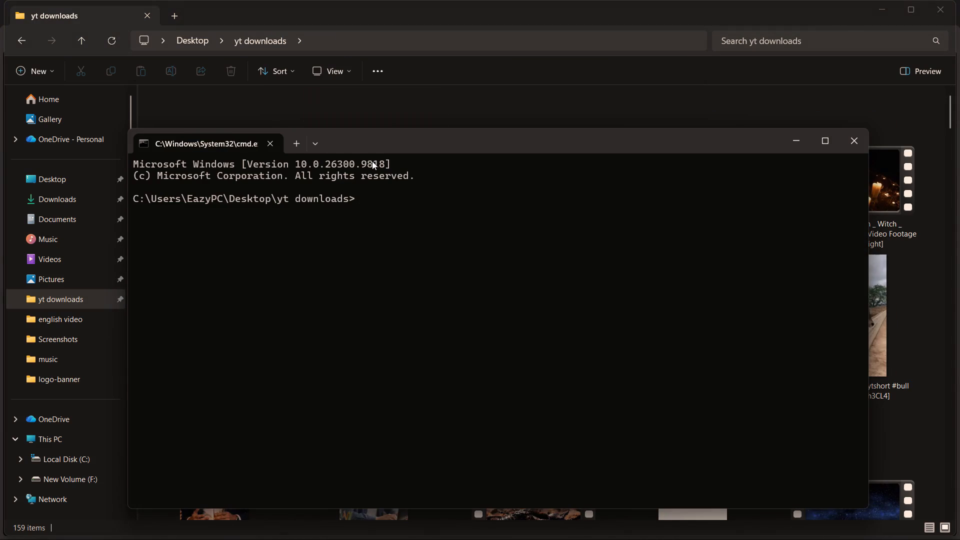
pyautogui.moveTo(379, 142); pyautogui.dragTo(371, 84)
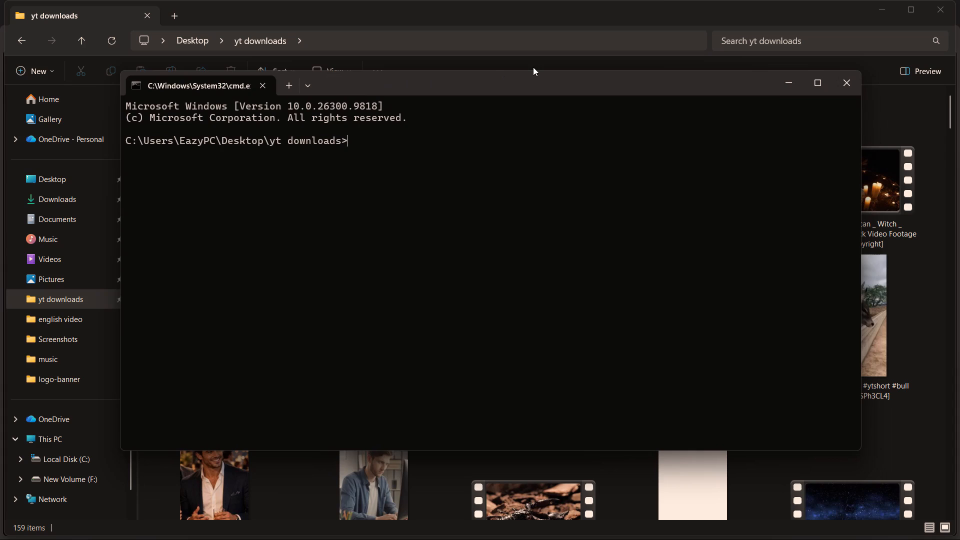
pyautogui.write('yt')
pyautogui.write('-dlp-t')
pyautogui.press('space')
pyautogui.press('BackSpace')
pyautogui.press('BackSpace')
pyautogui.press('BackSpace')
pyautogui.press('space')
pyautogui.write('-t mp4')
pyautogui.press('space')
pyautogui.hotkey('ctrl', 'v')
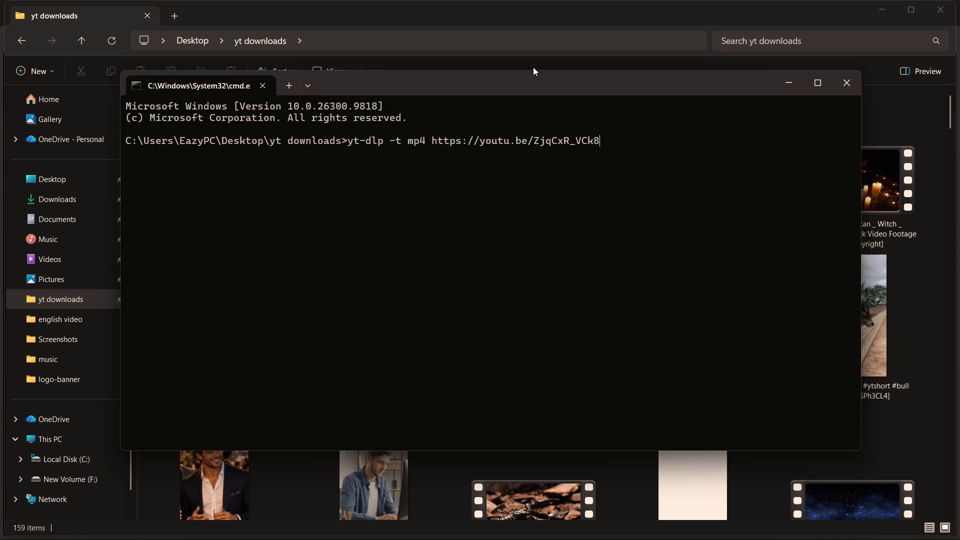
pyautogui.press('Return')
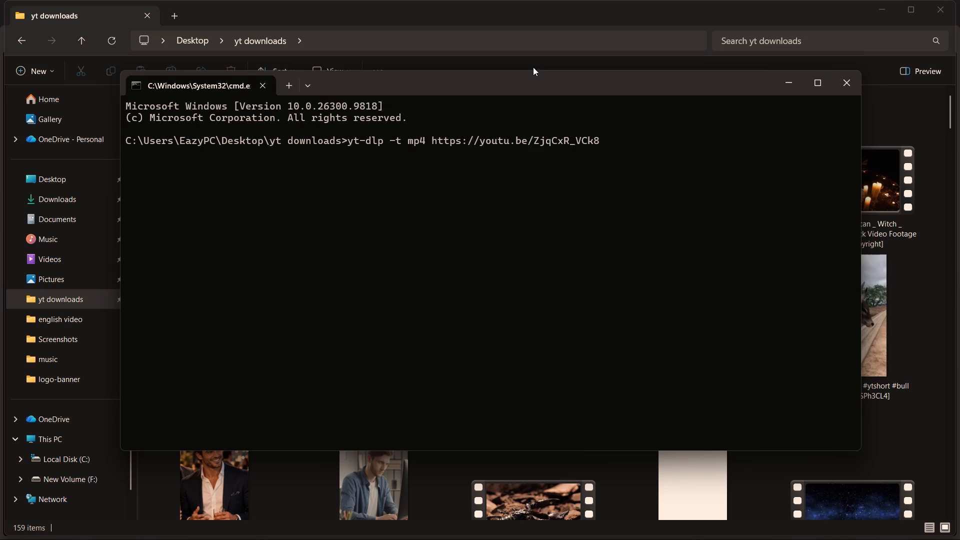
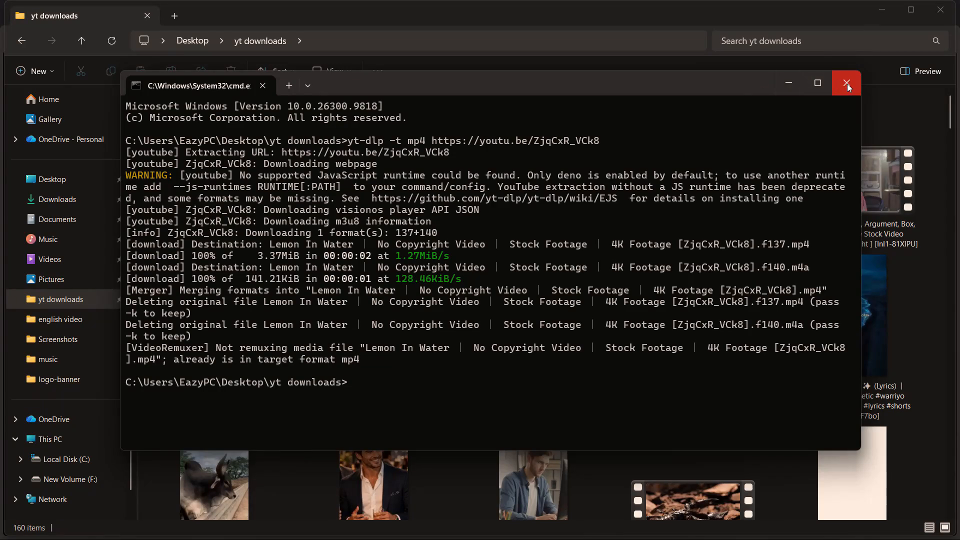
# Close the command prompt and bring the downloaded Lemon In Water video from yt downloads into the CapCut timeline above the main track at about 05:28.
pyautogui.click(847, 83)
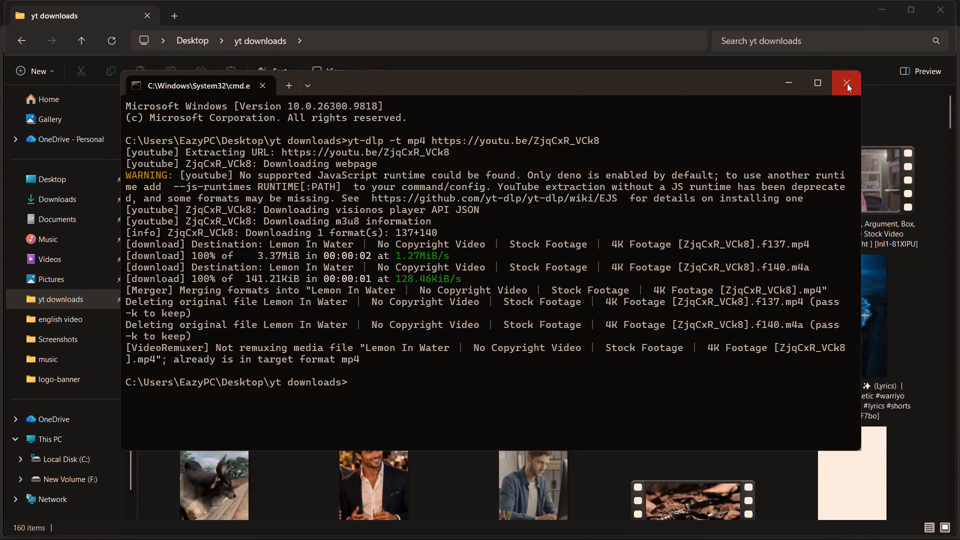
pyautogui.click(503, 535)
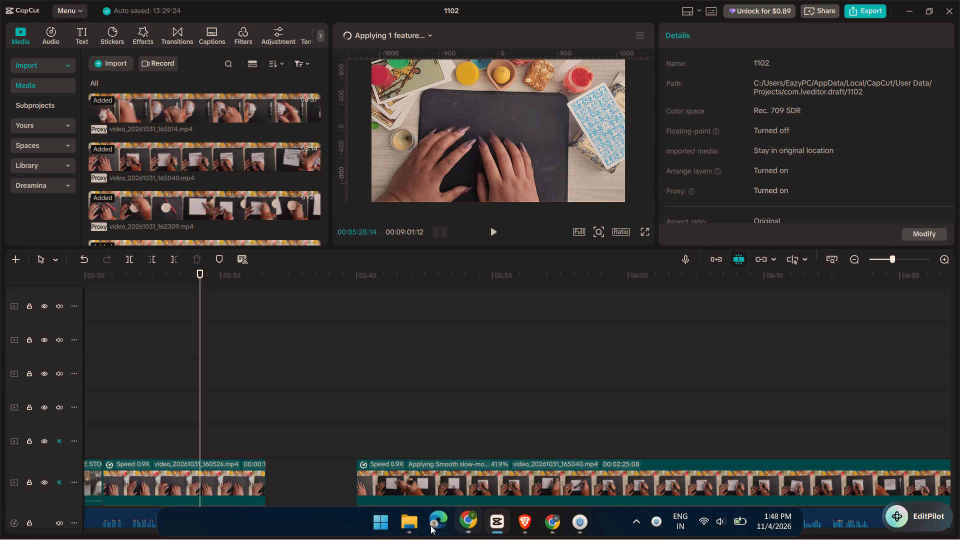
pyautogui.click(400, 525)
pyautogui.moveTo(215, 198); pyautogui.dragTo(515, 539)
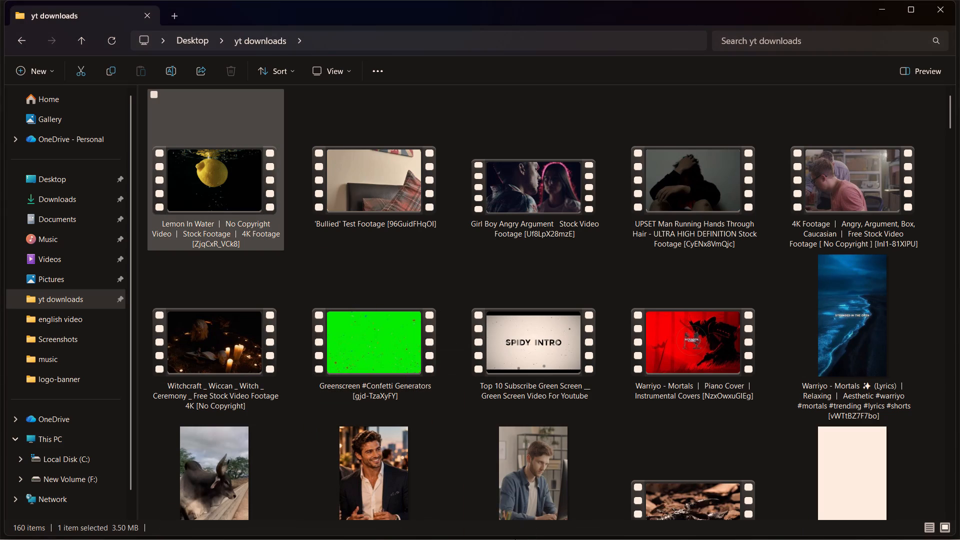
pyautogui.moveTo(515, 539); pyautogui.dragTo(486, 483)
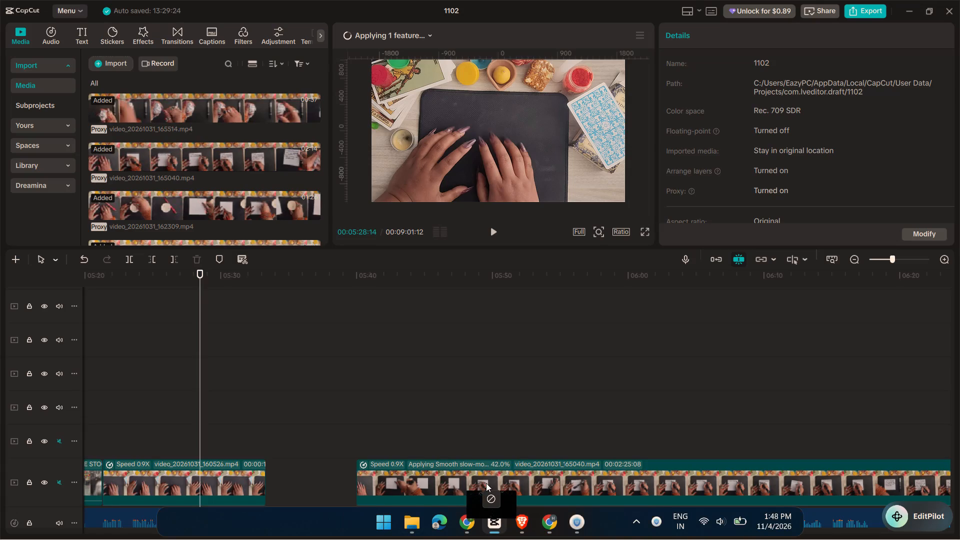
pyautogui.moveTo(486, 483); pyautogui.dragTo(219, 414)
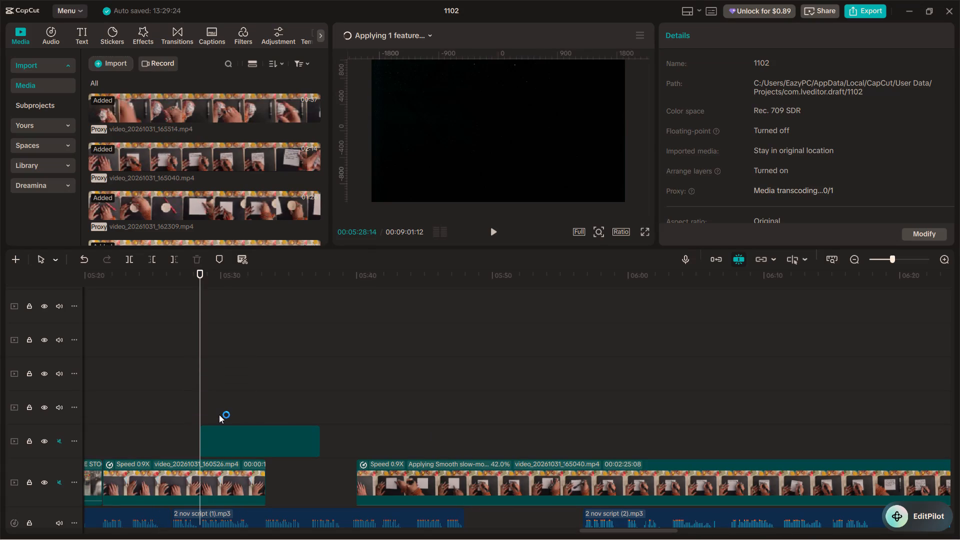
# Play back the Lemon In Water section and shift the clip earlier to start at about 05:26, checking it against the voiceover.
pyautogui.click(177, 389)
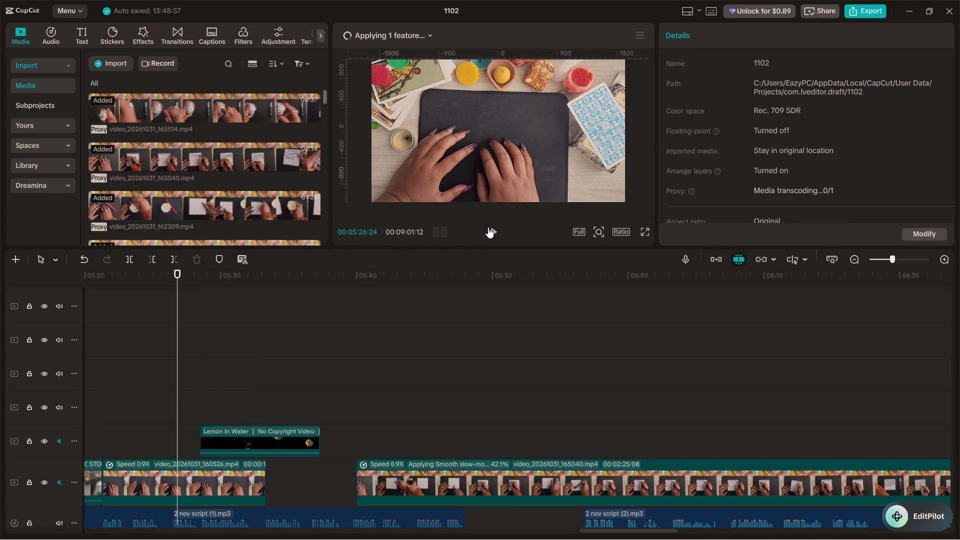
pyautogui.click(488, 227)
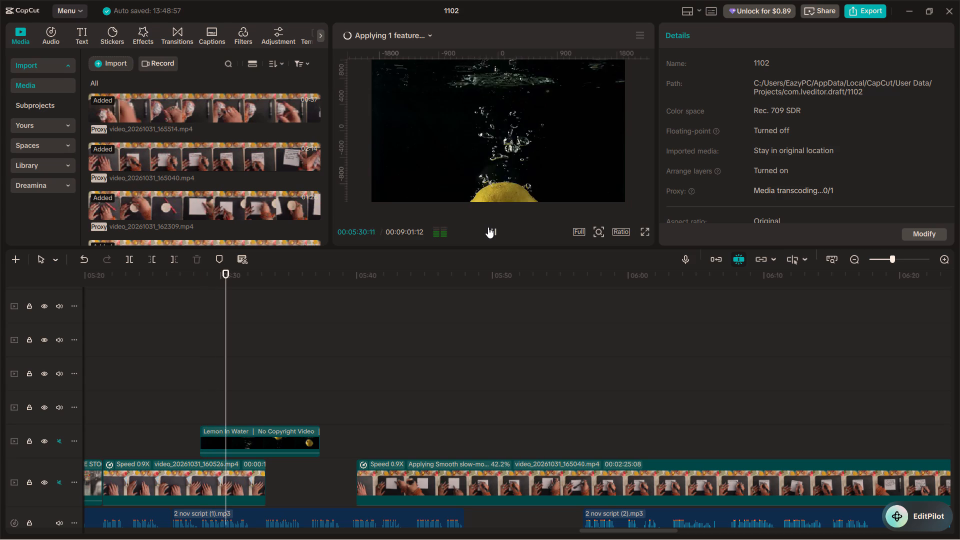
pyautogui.click(488, 227)
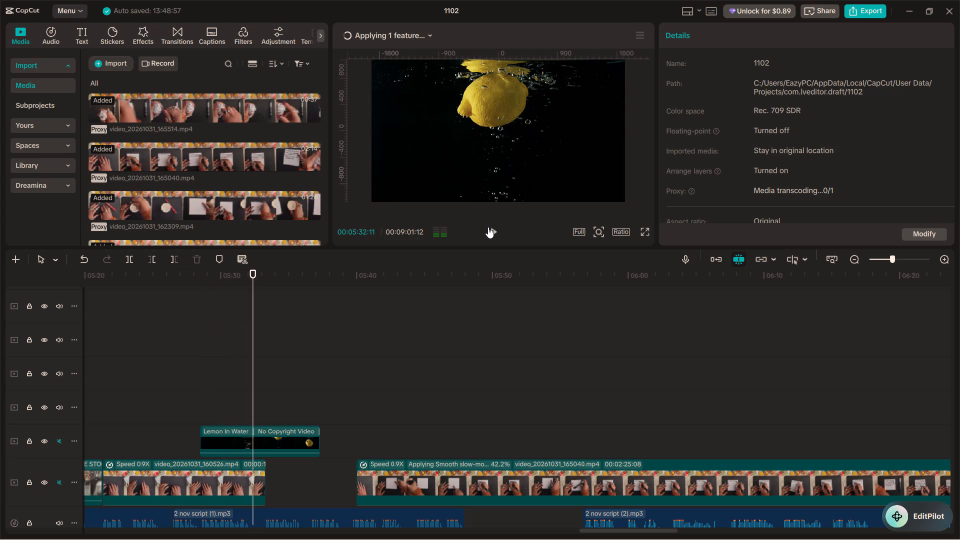
pyautogui.click(196, 384)
pyautogui.click(165, 407)
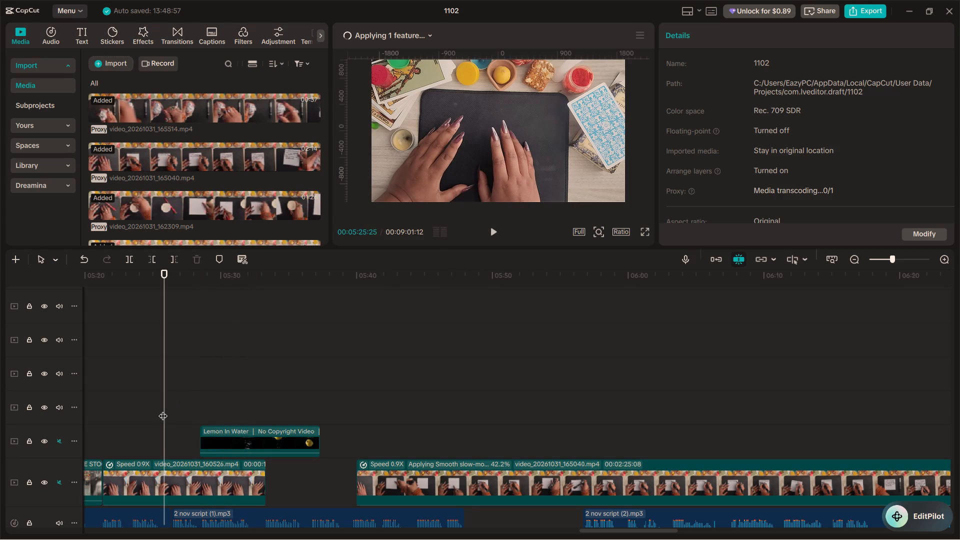
pyautogui.click(240, 435)
pyautogui.moveTo(238, 435); pyautogui.dragTo(212, 436)
pyautogui.press('space')
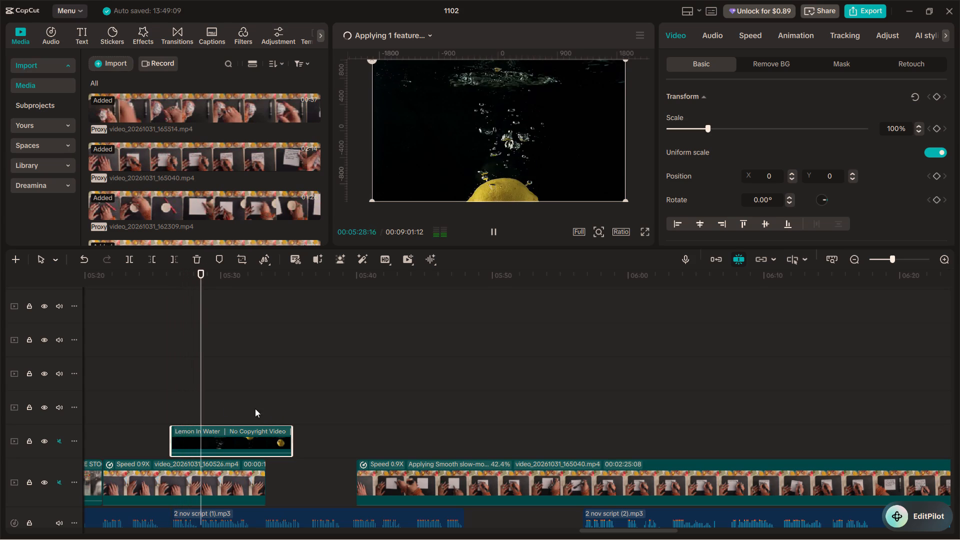
pyautogui.press('space')
pyautogui.press('space')
pyautogui.press('space')
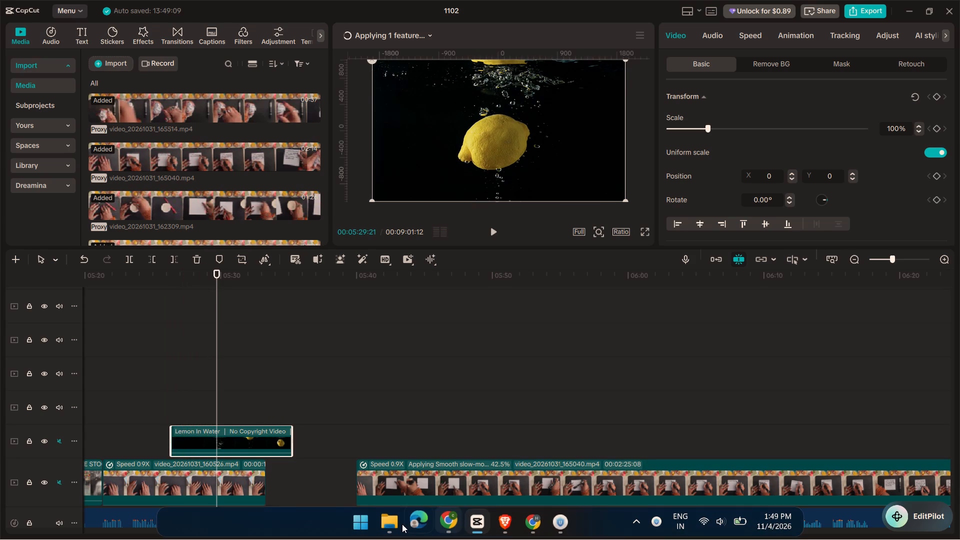
# Switch to Brave and run an image search for "lemon as symbol of cleansing" in a new tab.
pyautogui.click(518, 520)
pyautogui.click(600, 206)
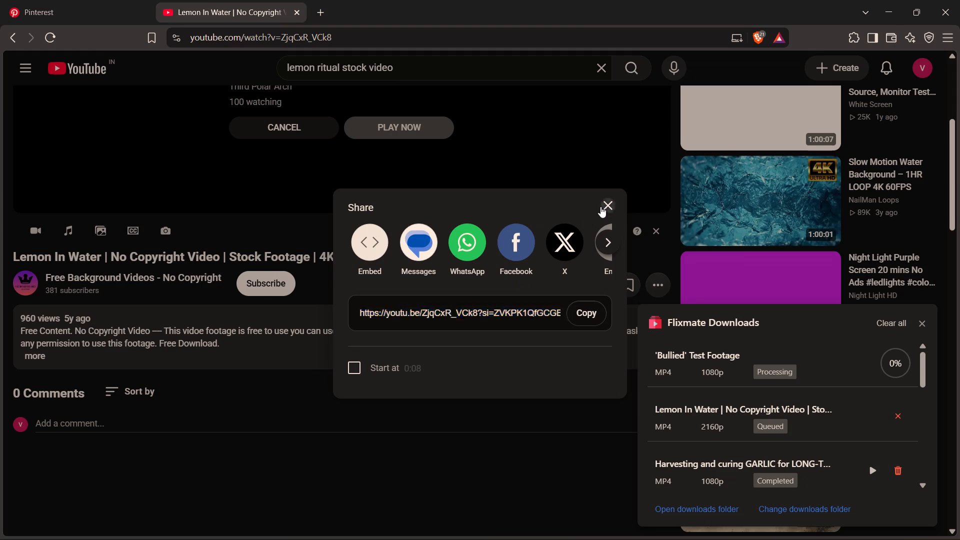
pyautogui.click(324, 2)
pyautogui.click(343, 34)
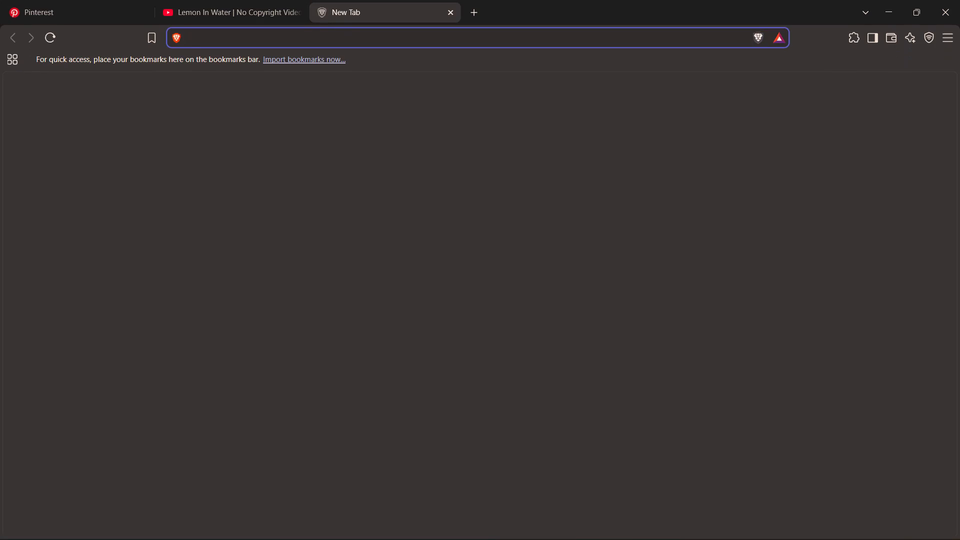
pyautogui.write('lemon as symp')
pyautogui.press('BackSpace')
pyautogui.write('bol of cleansing')
pyautogui.press('Return')
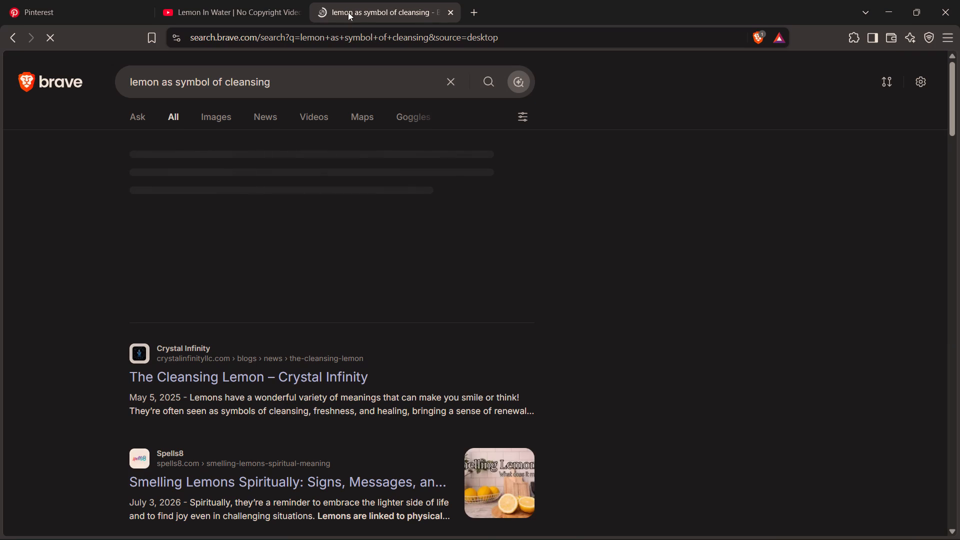
pyautogui.click(221, 119)
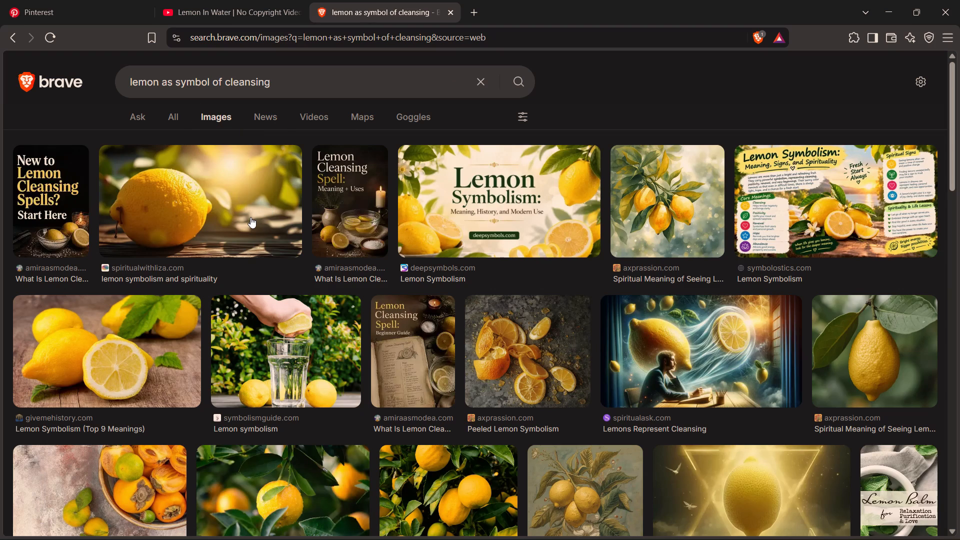
# Browse the lemon image results for a picture that illustrates lemon as a symbol of cleansing.
pyautogui.scroll(-3, 250, 217)
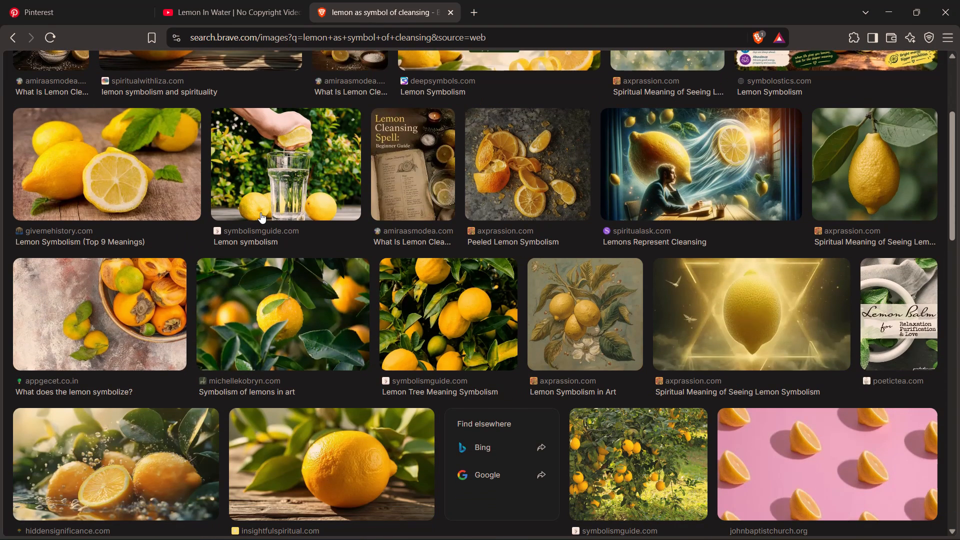
pyautogui.scroll(-5, 260, 212)
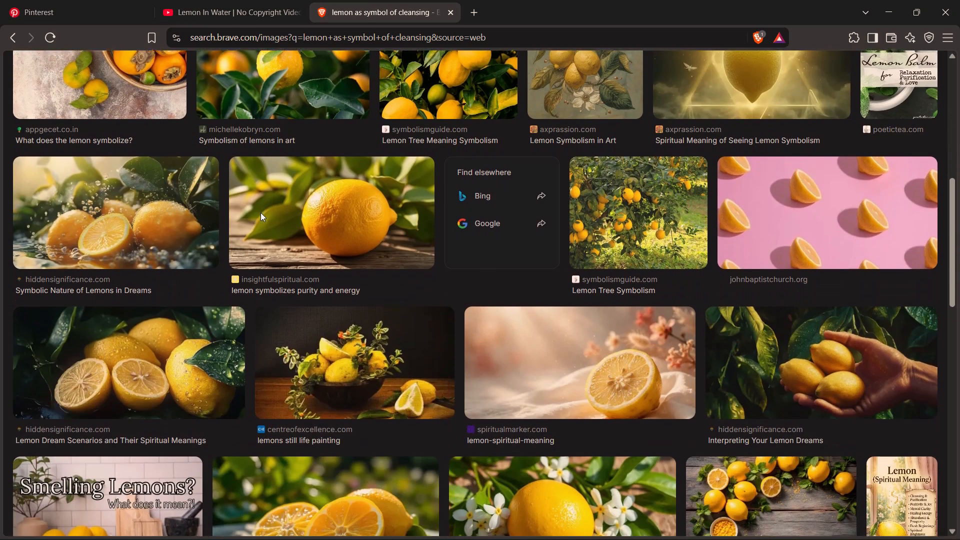
pyautogui.scroll(-1, 260, 212)
pyautogui.scroll(5, 260, 212)
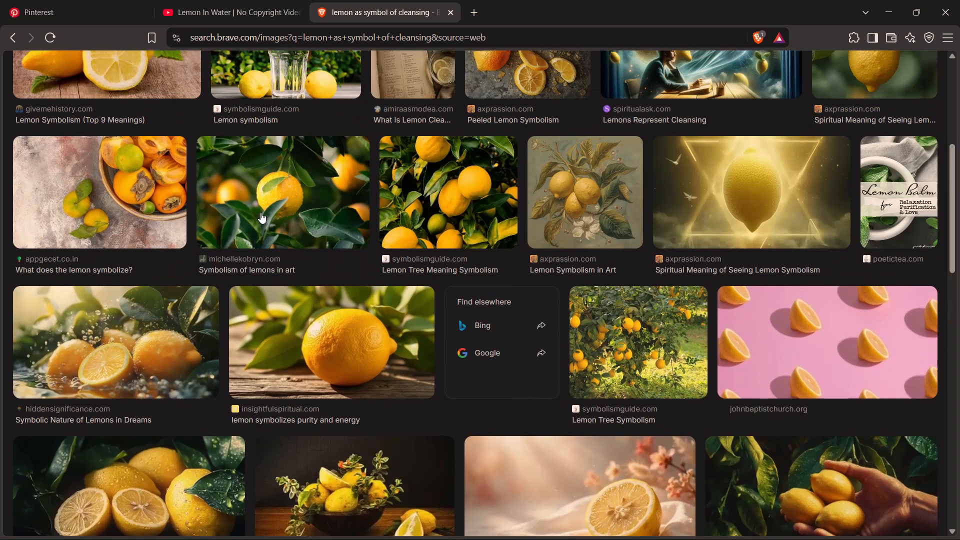
pyautogui.scroll(2, 260, 212)
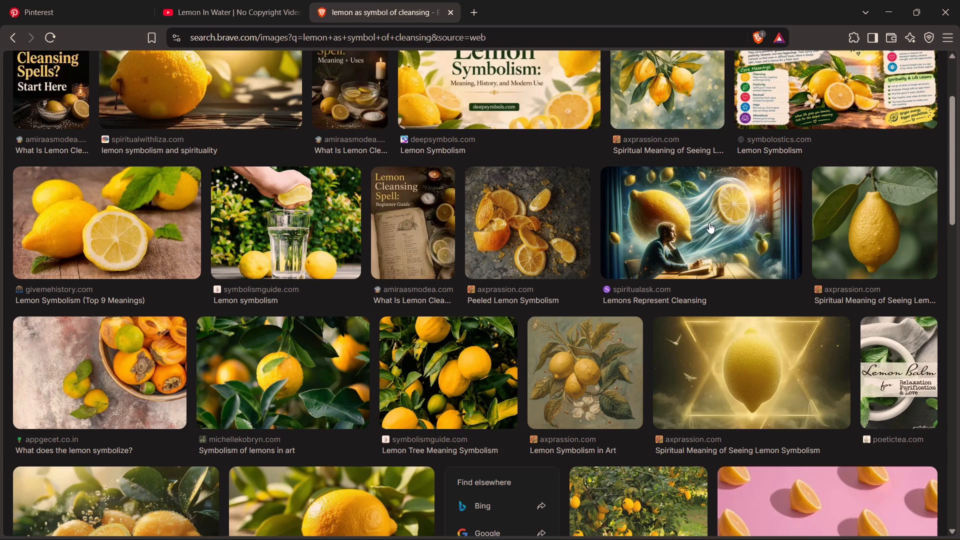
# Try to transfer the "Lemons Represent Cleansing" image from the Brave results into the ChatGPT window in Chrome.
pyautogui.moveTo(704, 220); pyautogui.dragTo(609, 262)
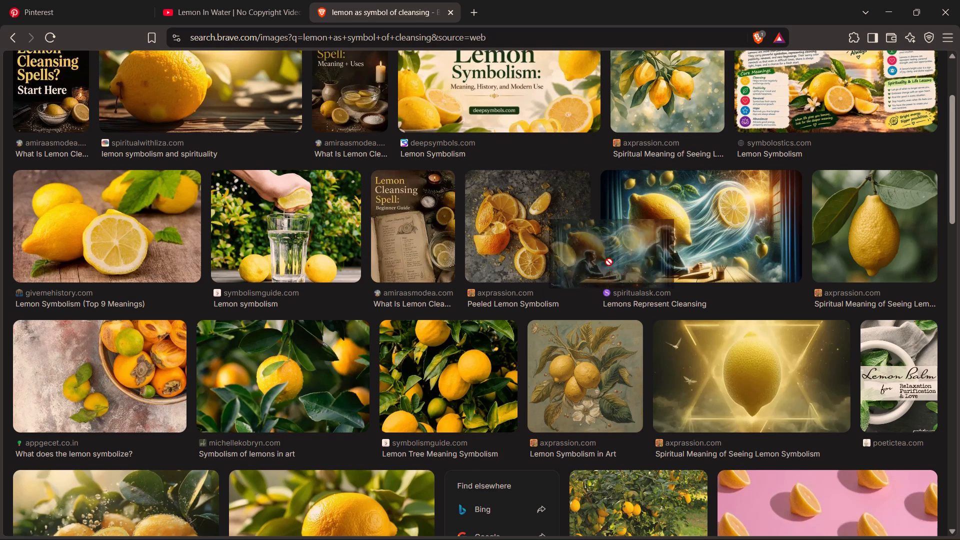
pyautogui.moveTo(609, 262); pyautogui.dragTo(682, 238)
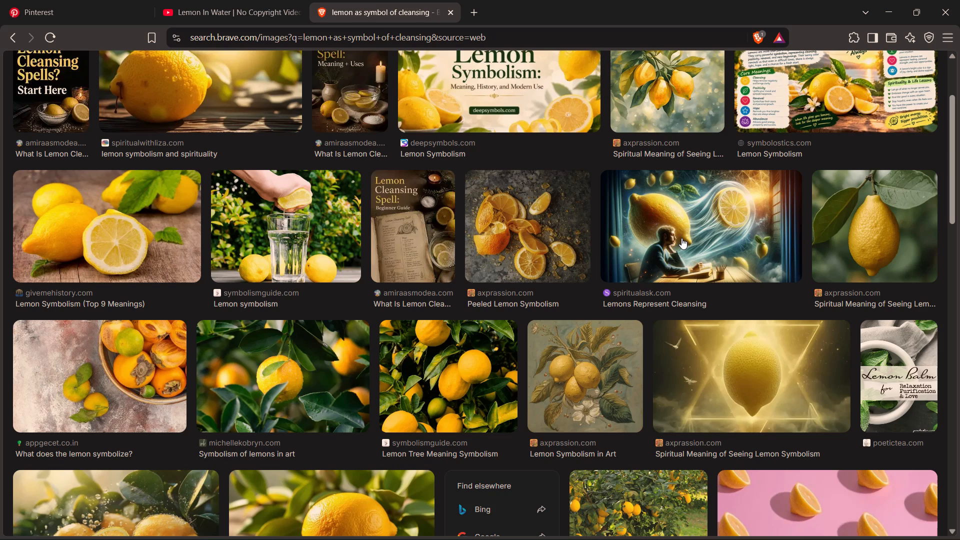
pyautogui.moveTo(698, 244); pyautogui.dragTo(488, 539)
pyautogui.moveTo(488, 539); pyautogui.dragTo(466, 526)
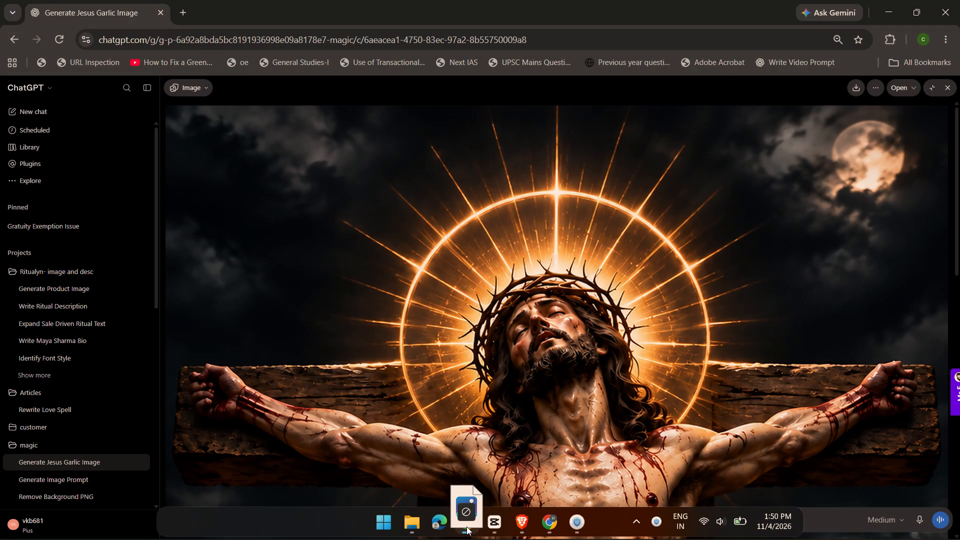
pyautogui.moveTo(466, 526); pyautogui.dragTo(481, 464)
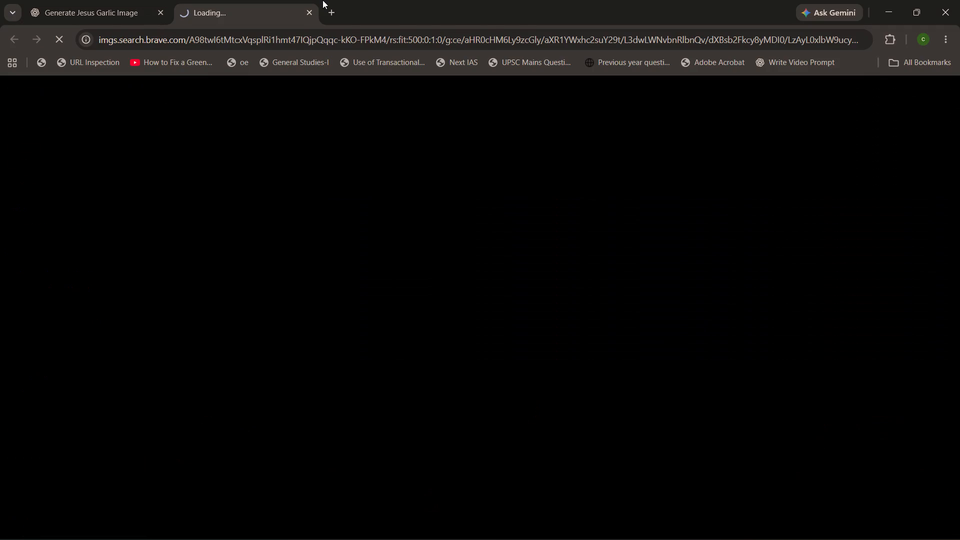
# Return to the Generate Jesus Garlic Image chat in ChatGPT and close the enlarged image view.
pyautogui.click(121, 13)
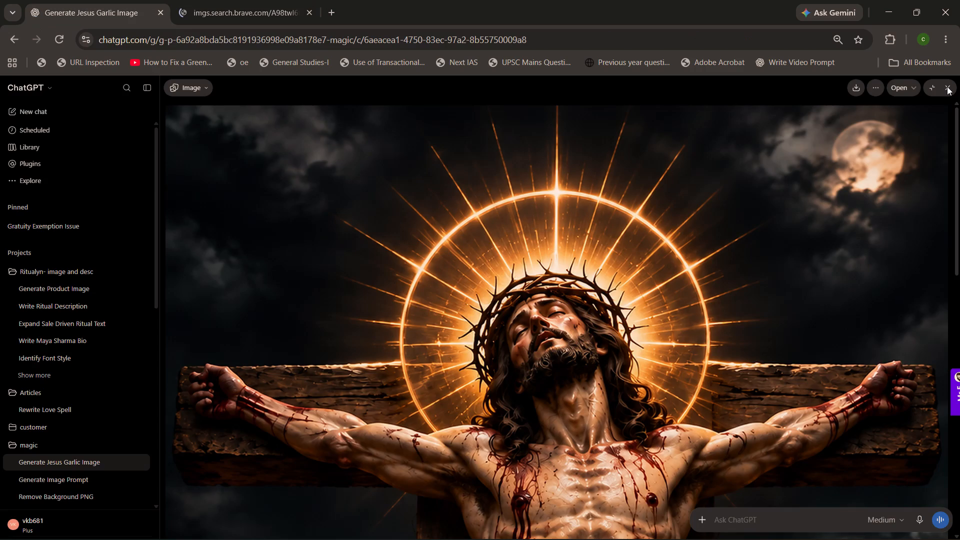